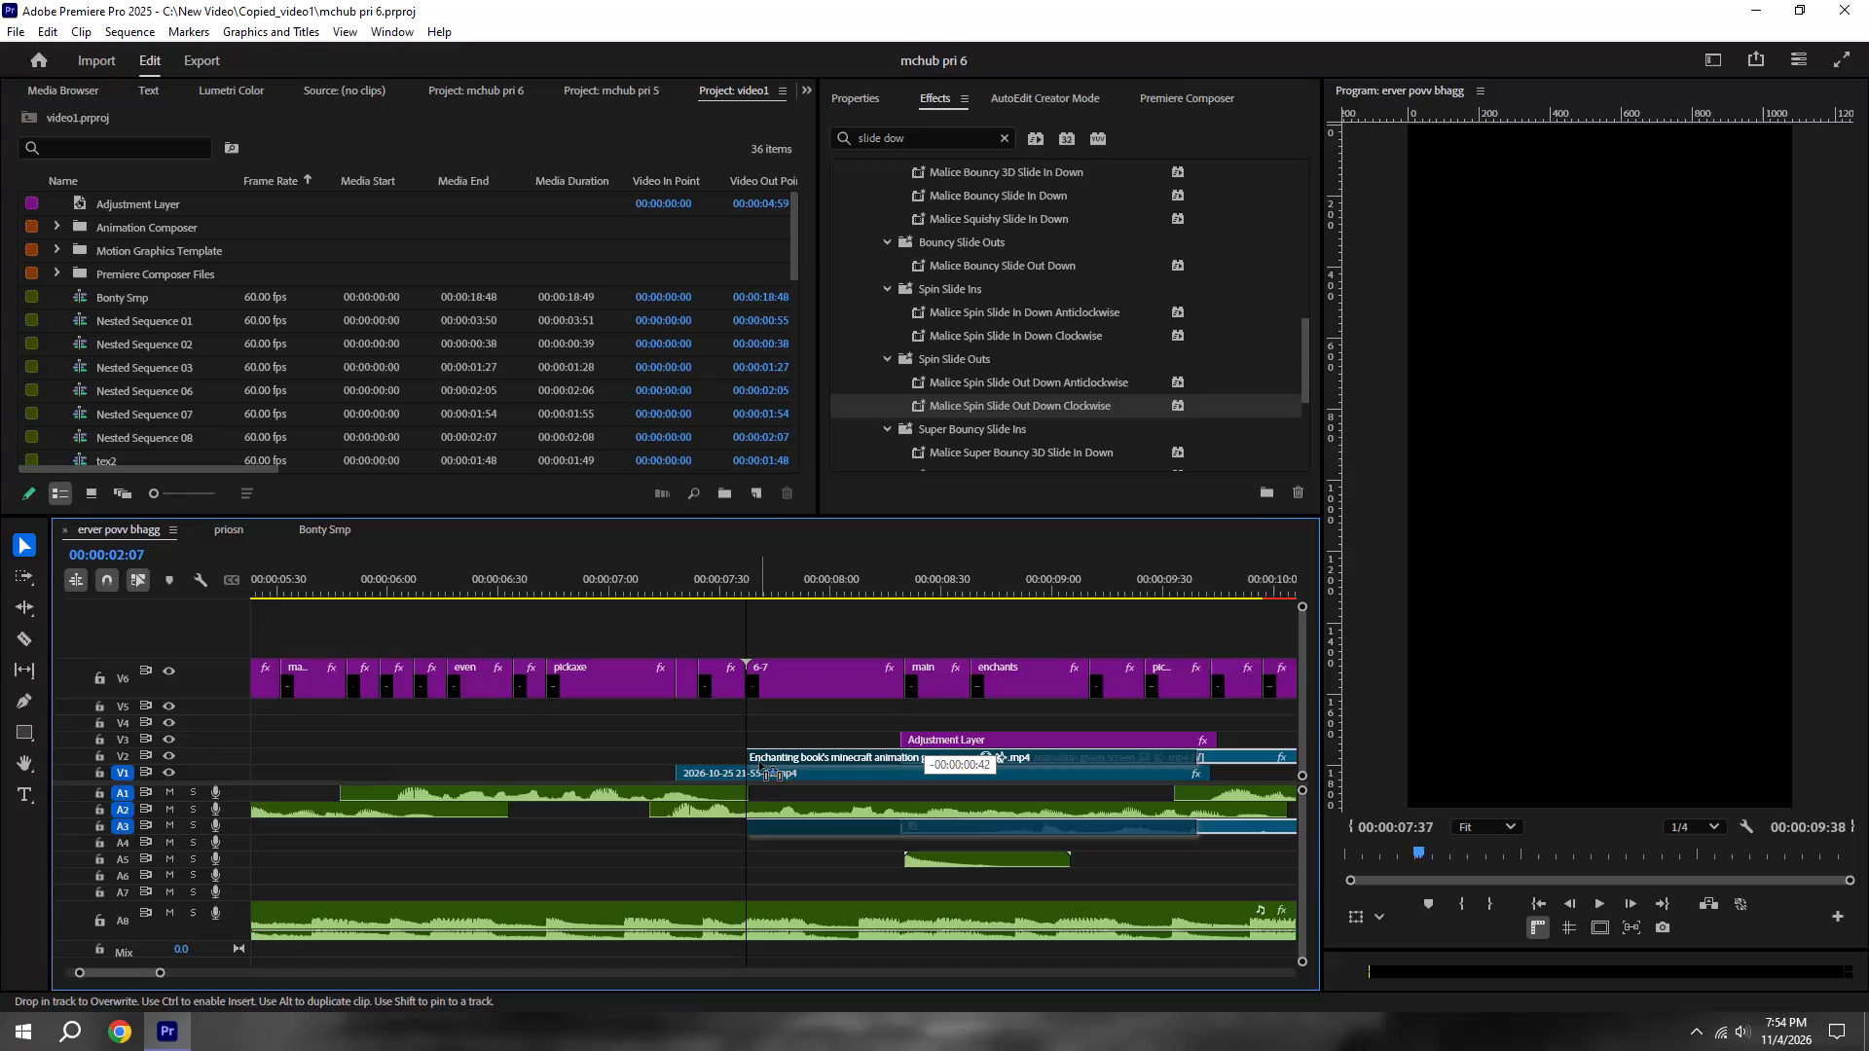
# Move the V3 adjustment layer and the A5 sound clip to the start of the enchanting book clip, and save the project.
pyautogui.moveTo(997, 741); pyautogui.dragTo(818, 733)
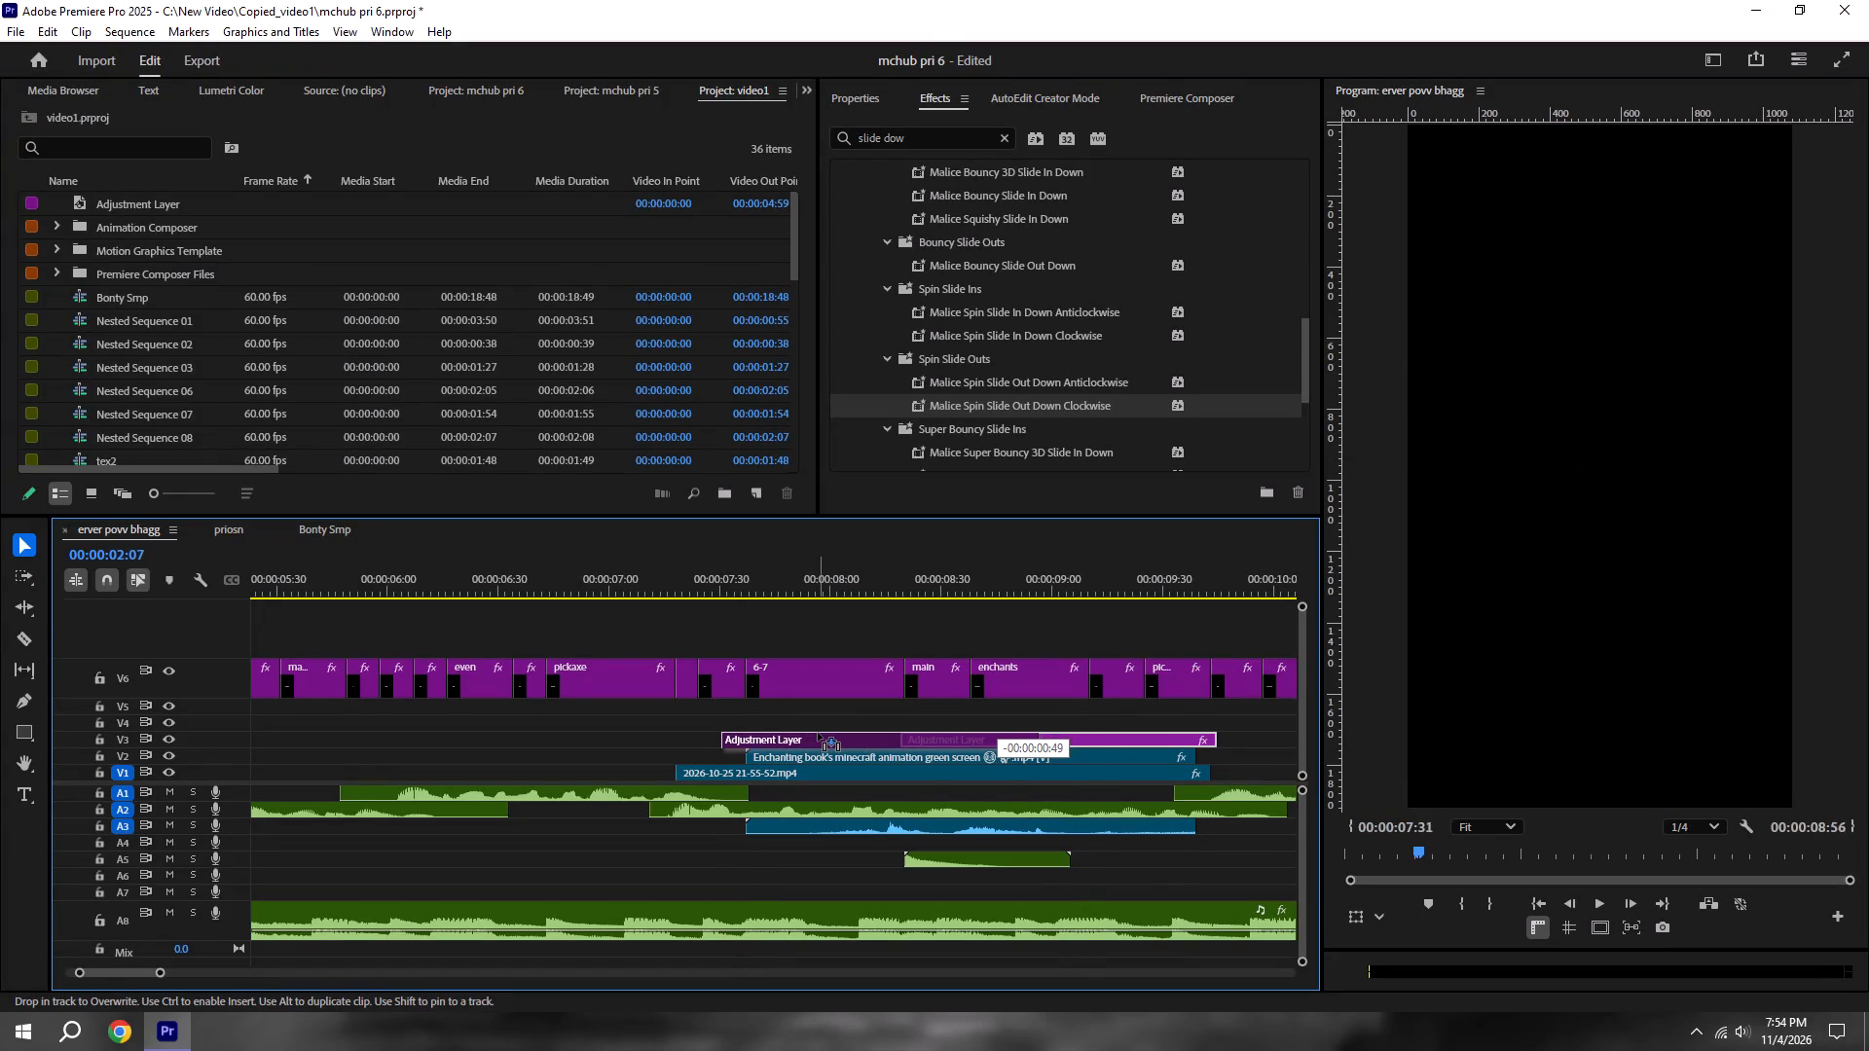
pyautogui.moveTo(818, 733); pyautogui.dragTo(832, 739)
pyautogui.moveTo(960, 861); pyautogui.dragTo(874, 858)
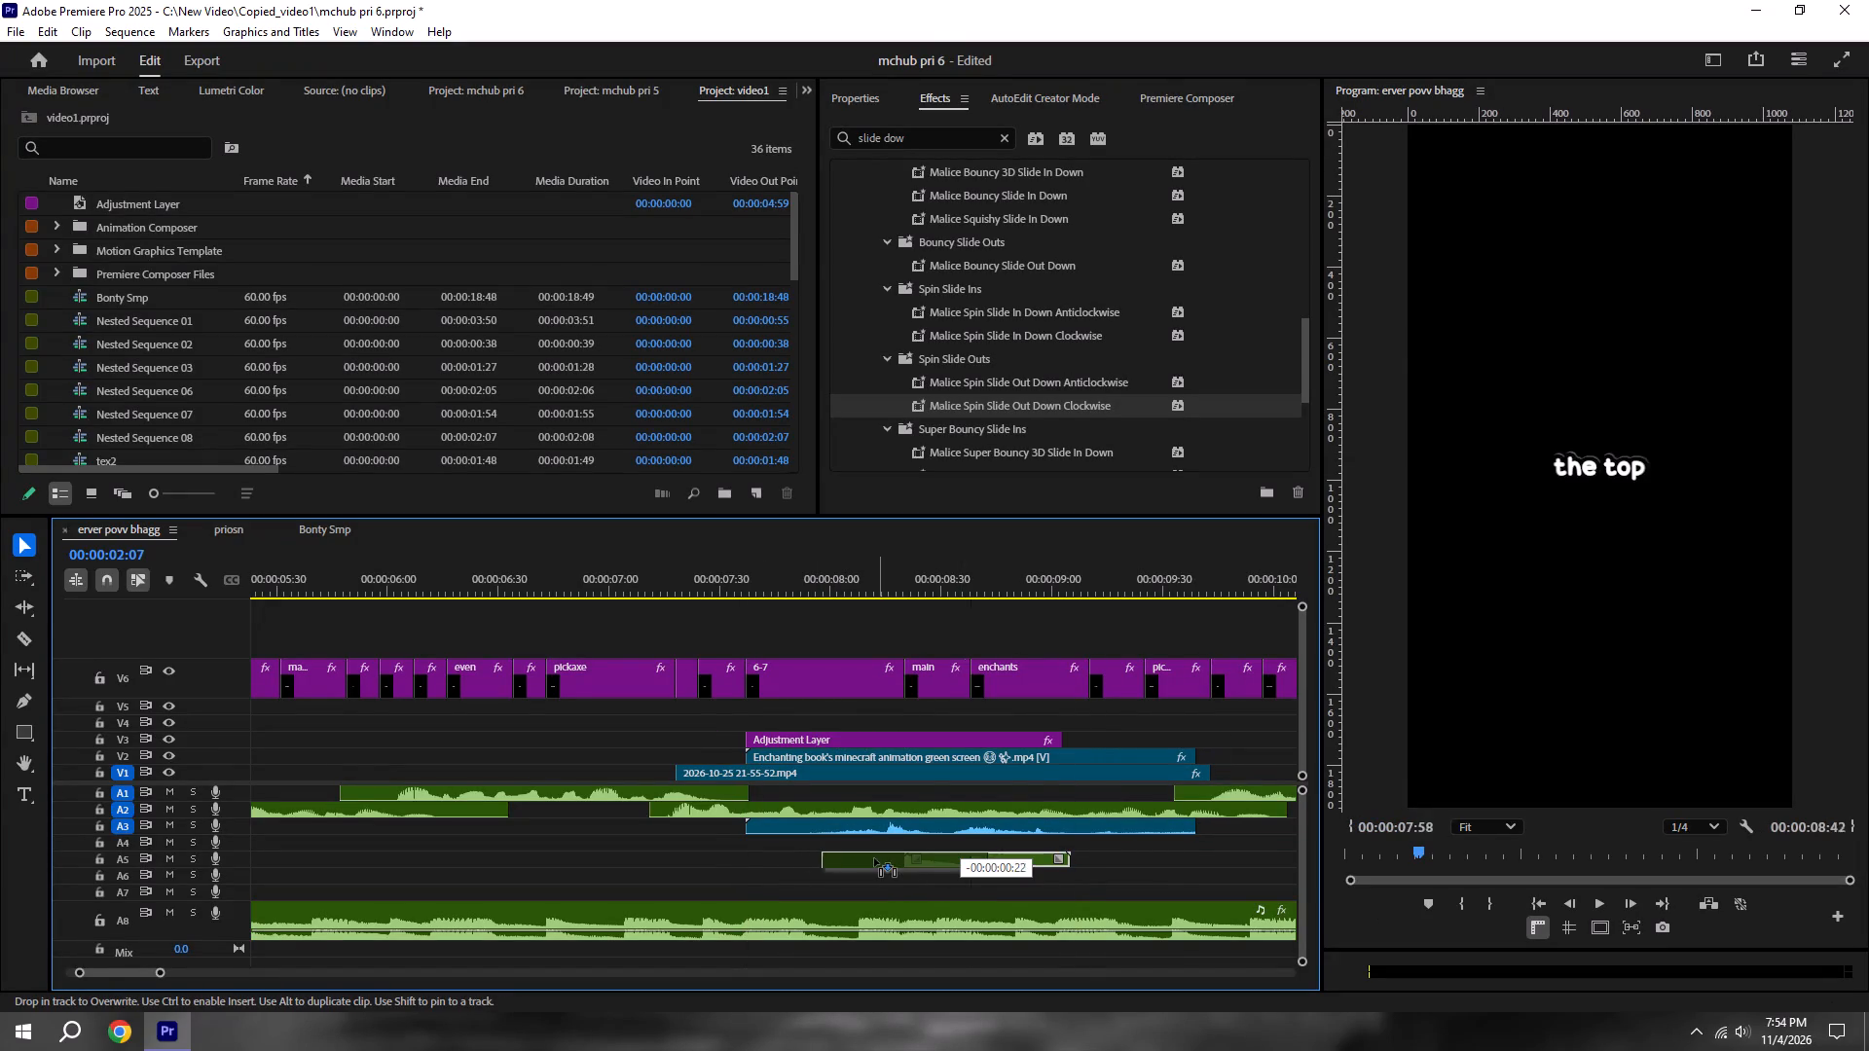
pyautogui.moveTo(874, 858); pyautogui.dragTo(801, 854)
pyautogui.hotkey('ctrl', 's')
# Play back the section around the enchanting book clip to check the timing of the realigned clips.
pyautogui.click(673, 586)
pyautogui.press('space')
pyautogui.keyDown('alt'); pyautogui.scroll(-5, 697, 615); pyautogui.keyUp('alt')
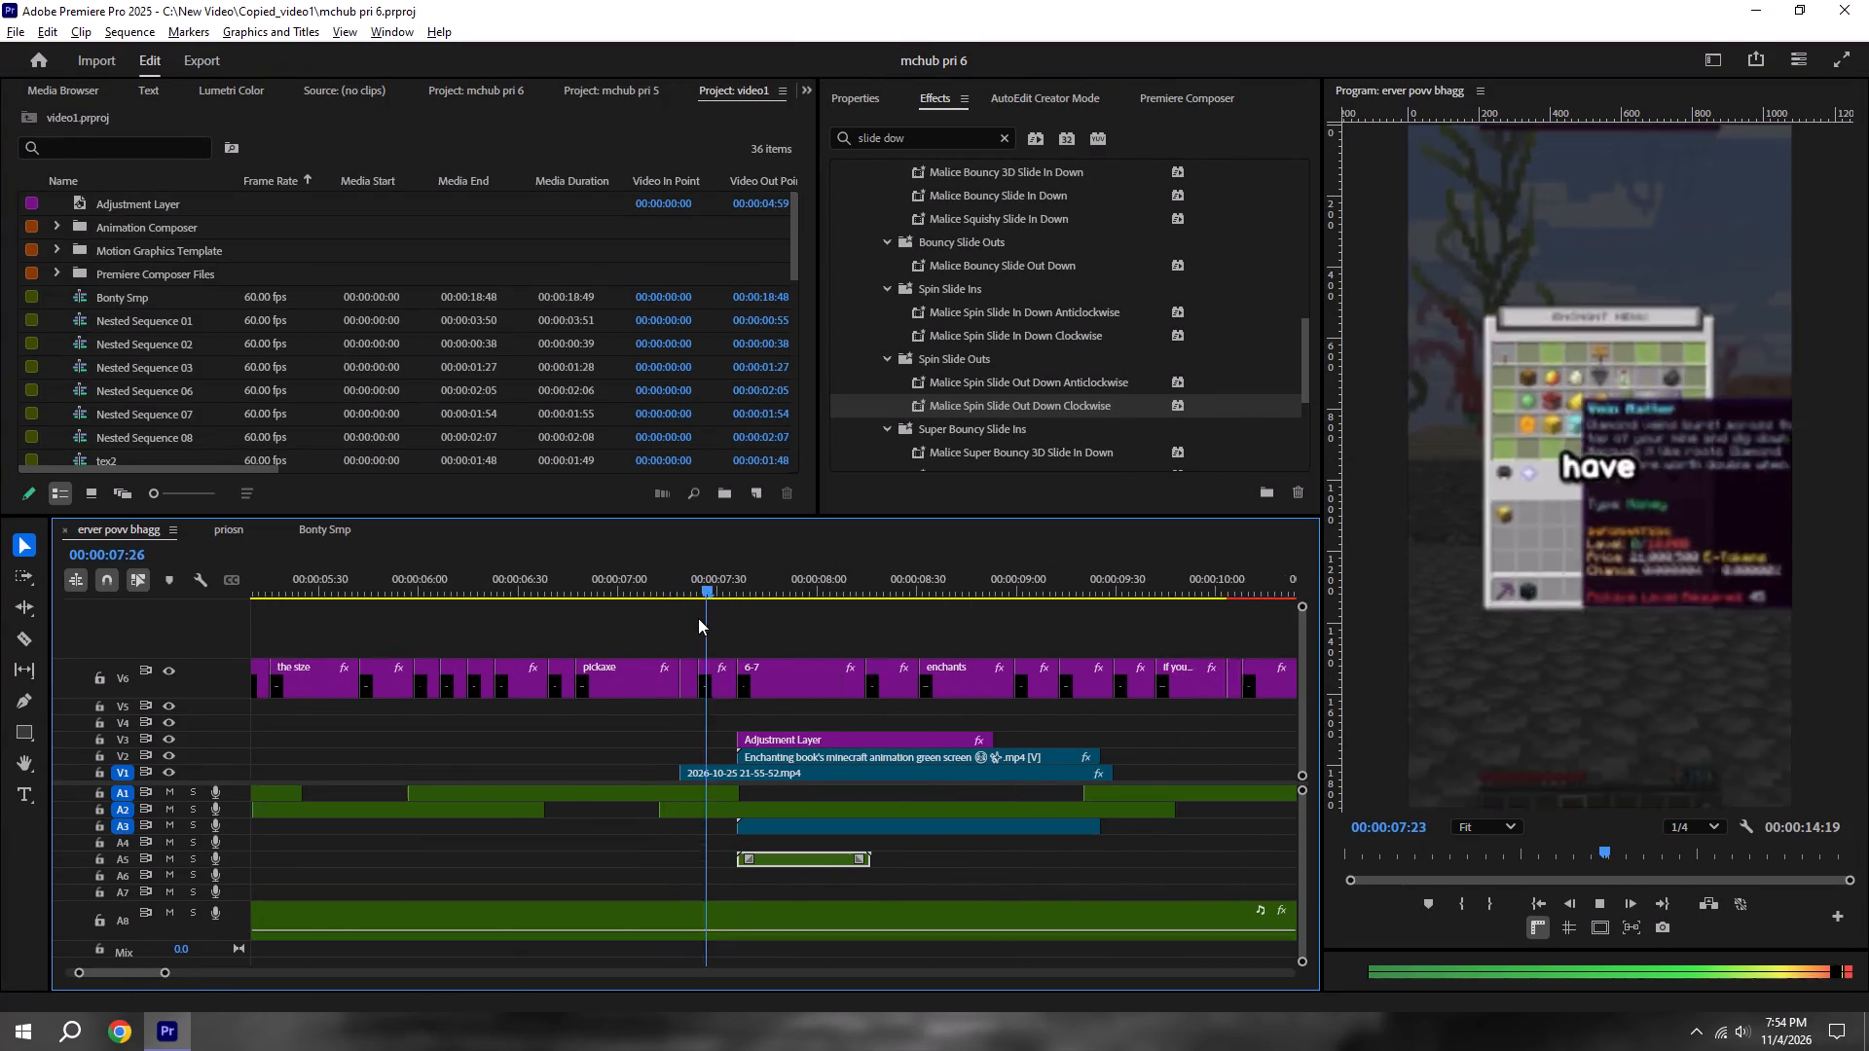
pyautogui.press('space')
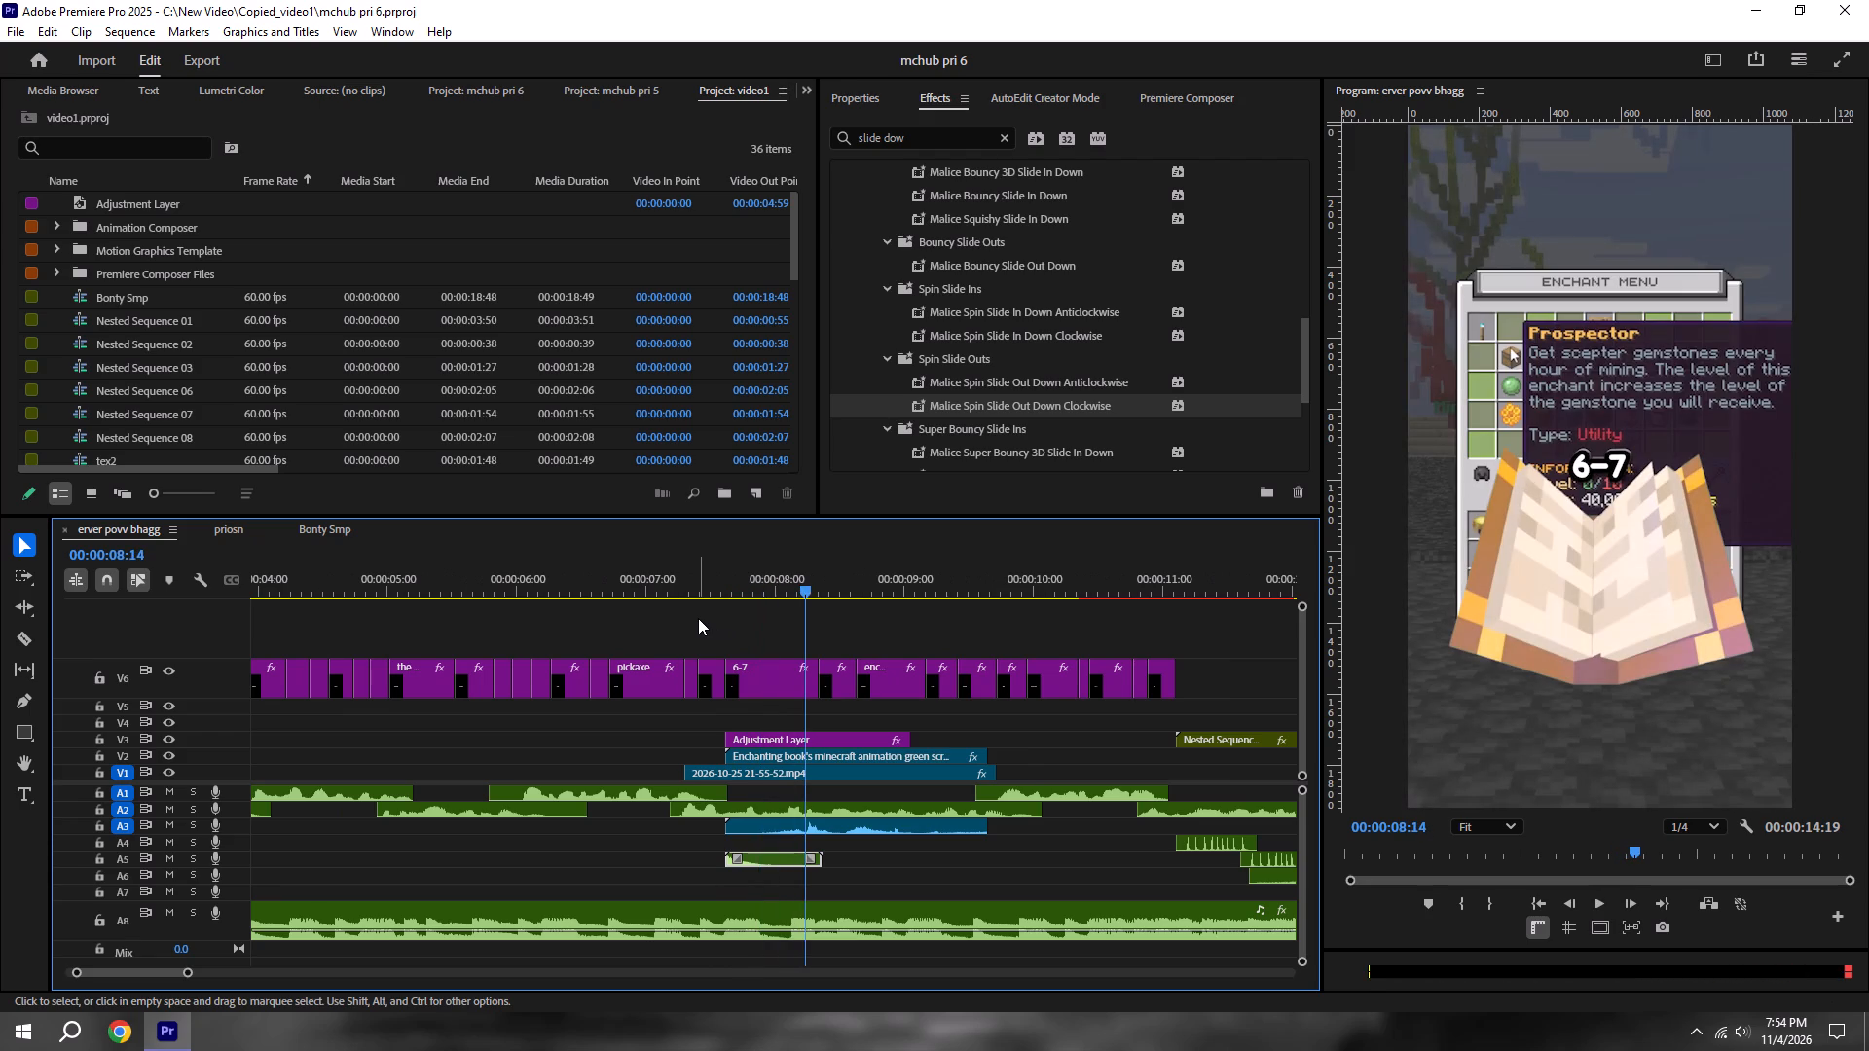
pyautogui.click(674, 562)
pyautogui.press('space')
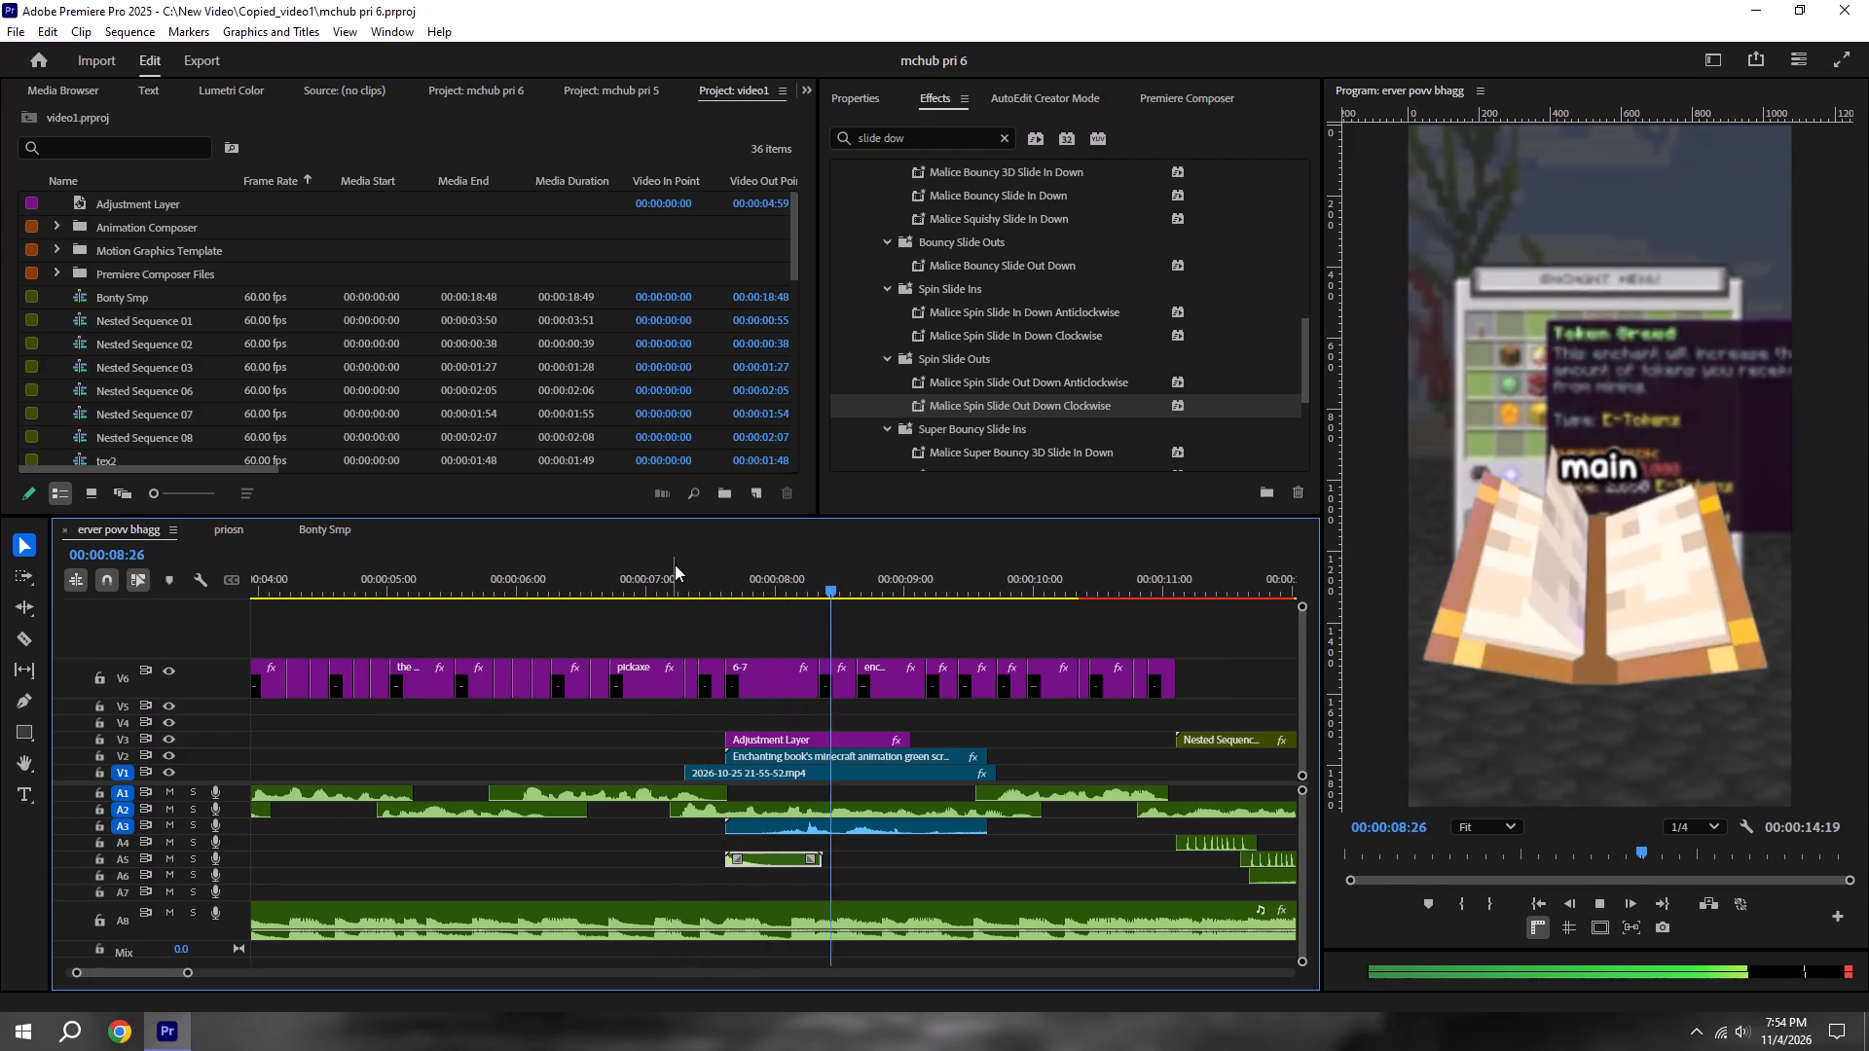
pyautogui.press('space')
pyautogui.keyDown('alt'); pyautogui.scroll(4, 847, 699); pyautogui.keyUp('alt')
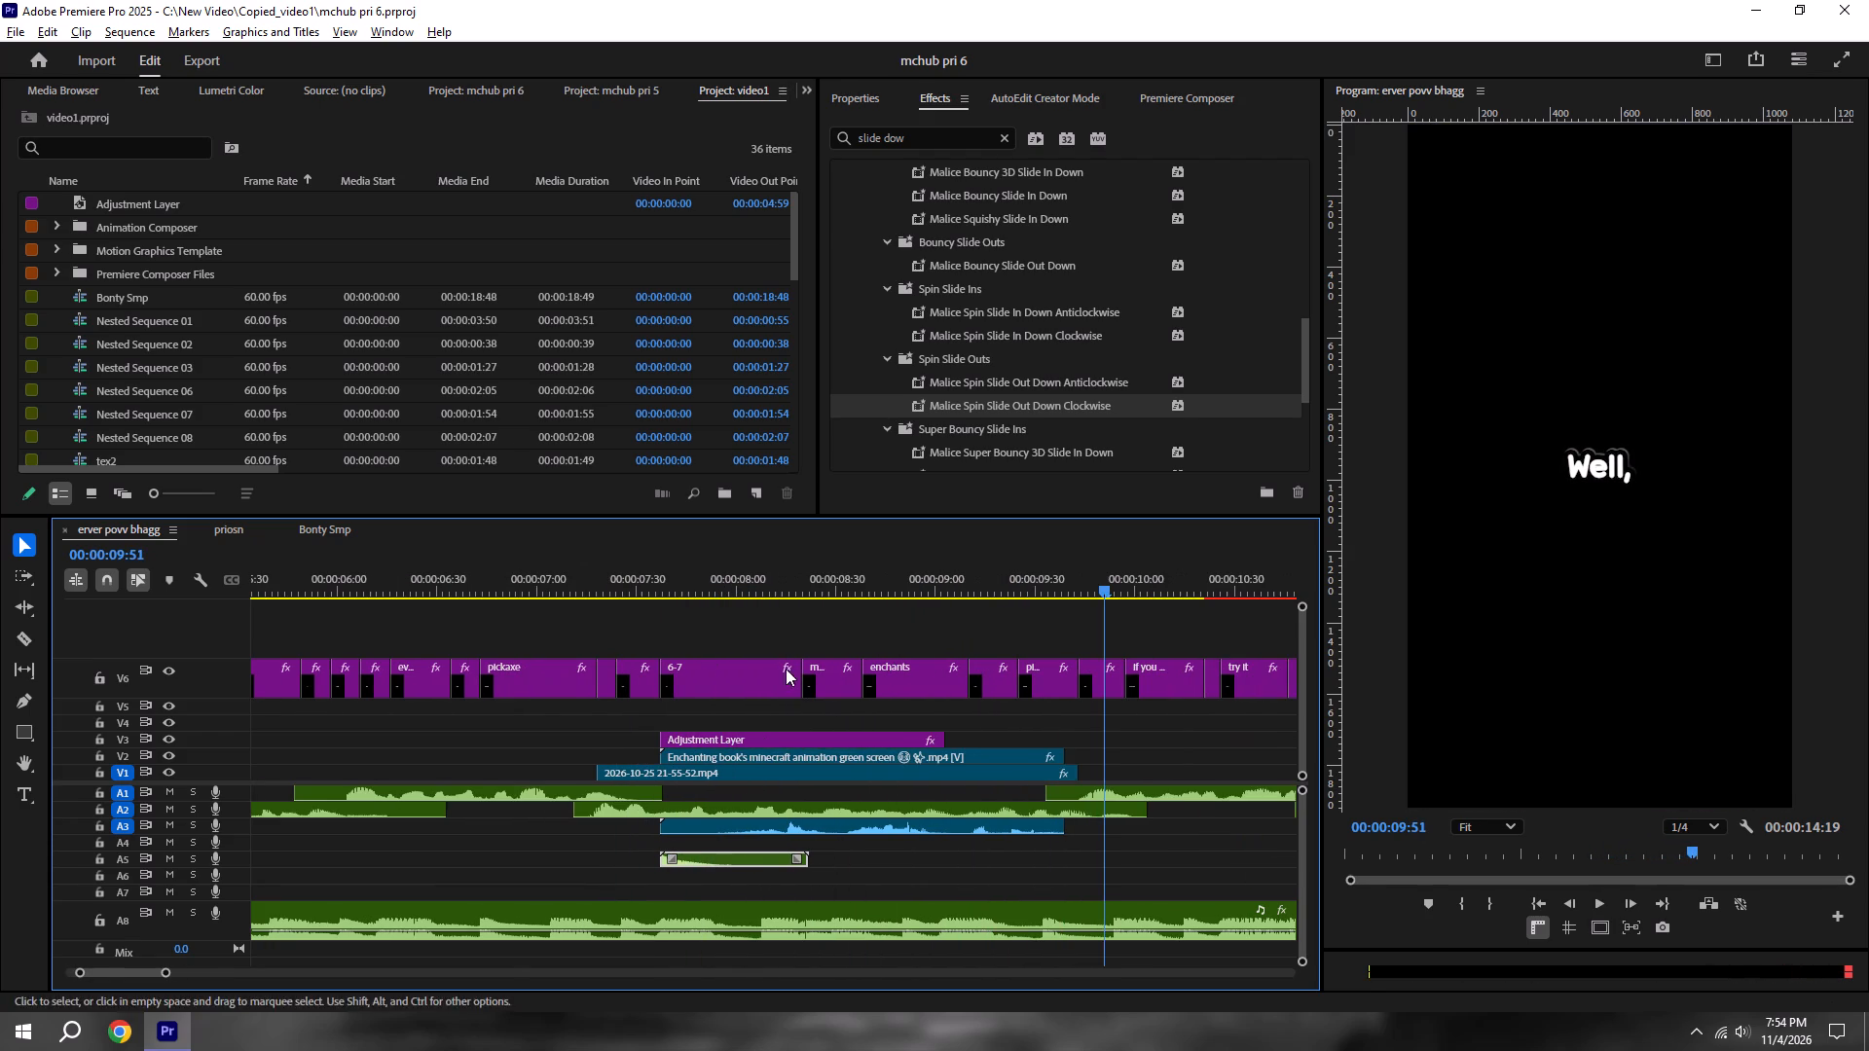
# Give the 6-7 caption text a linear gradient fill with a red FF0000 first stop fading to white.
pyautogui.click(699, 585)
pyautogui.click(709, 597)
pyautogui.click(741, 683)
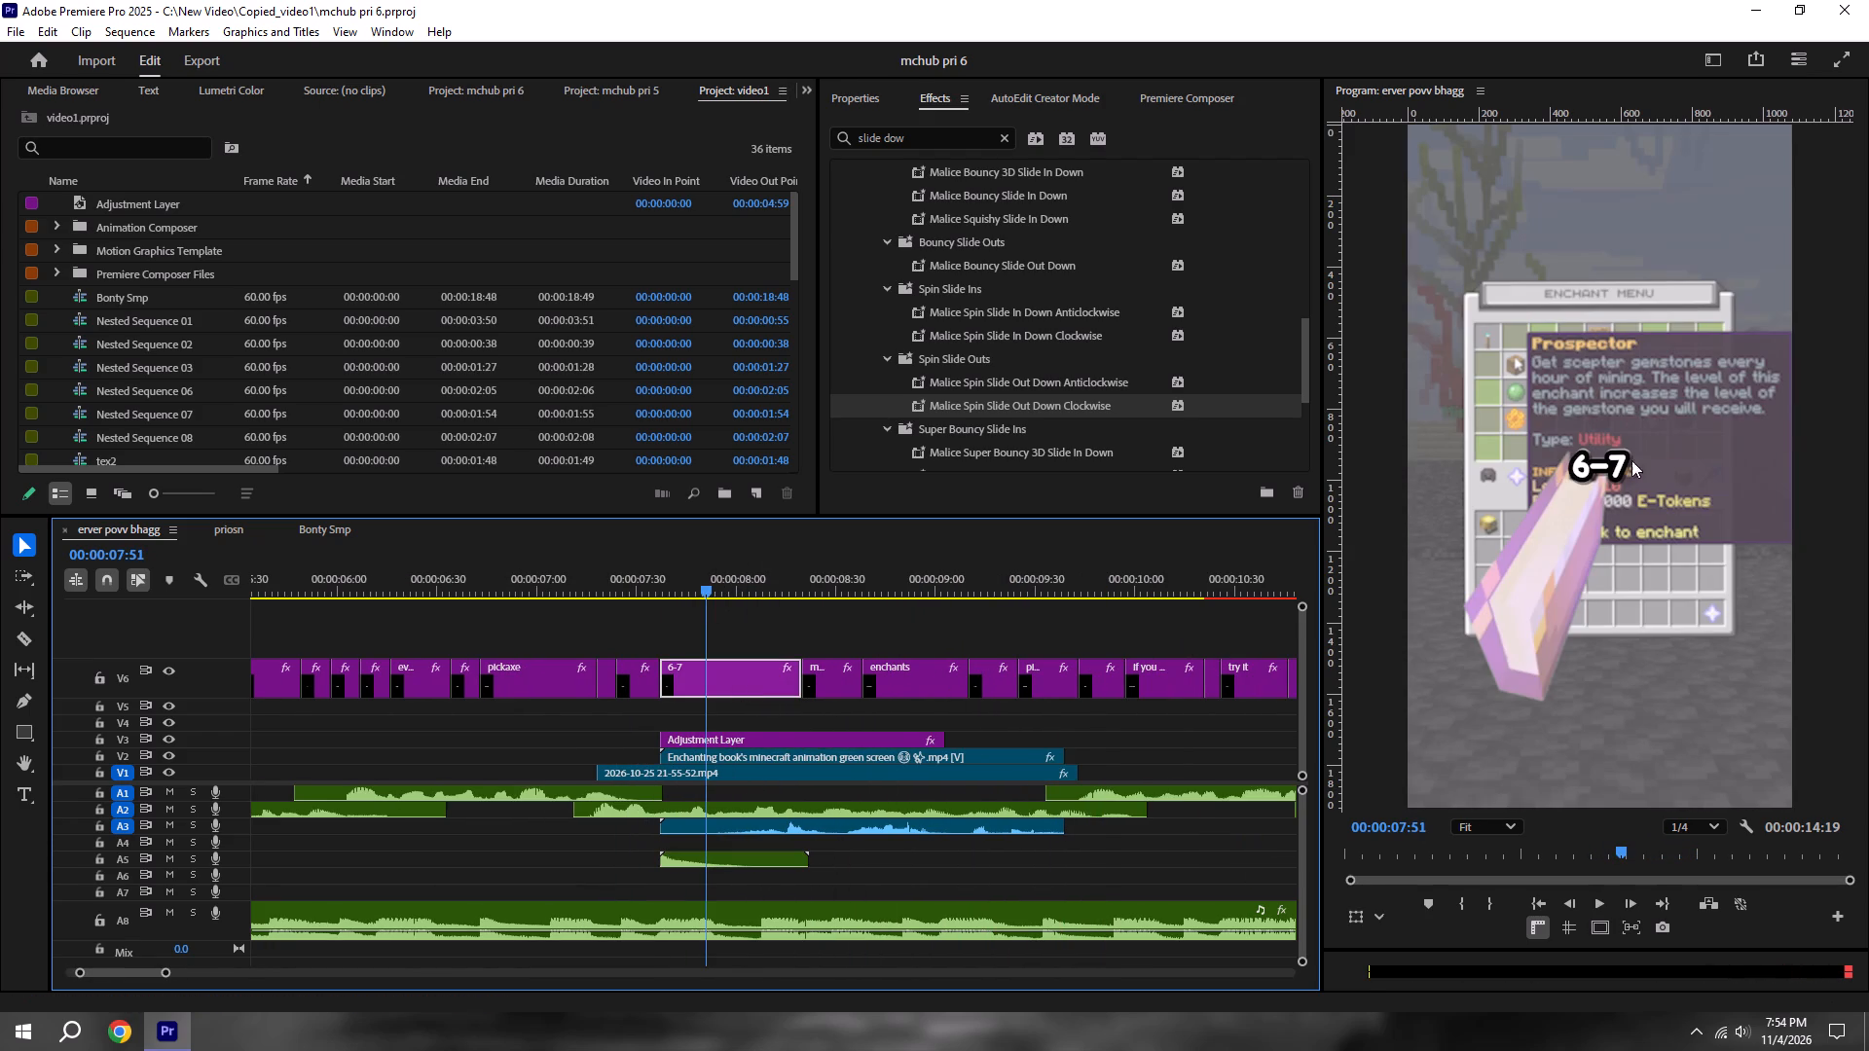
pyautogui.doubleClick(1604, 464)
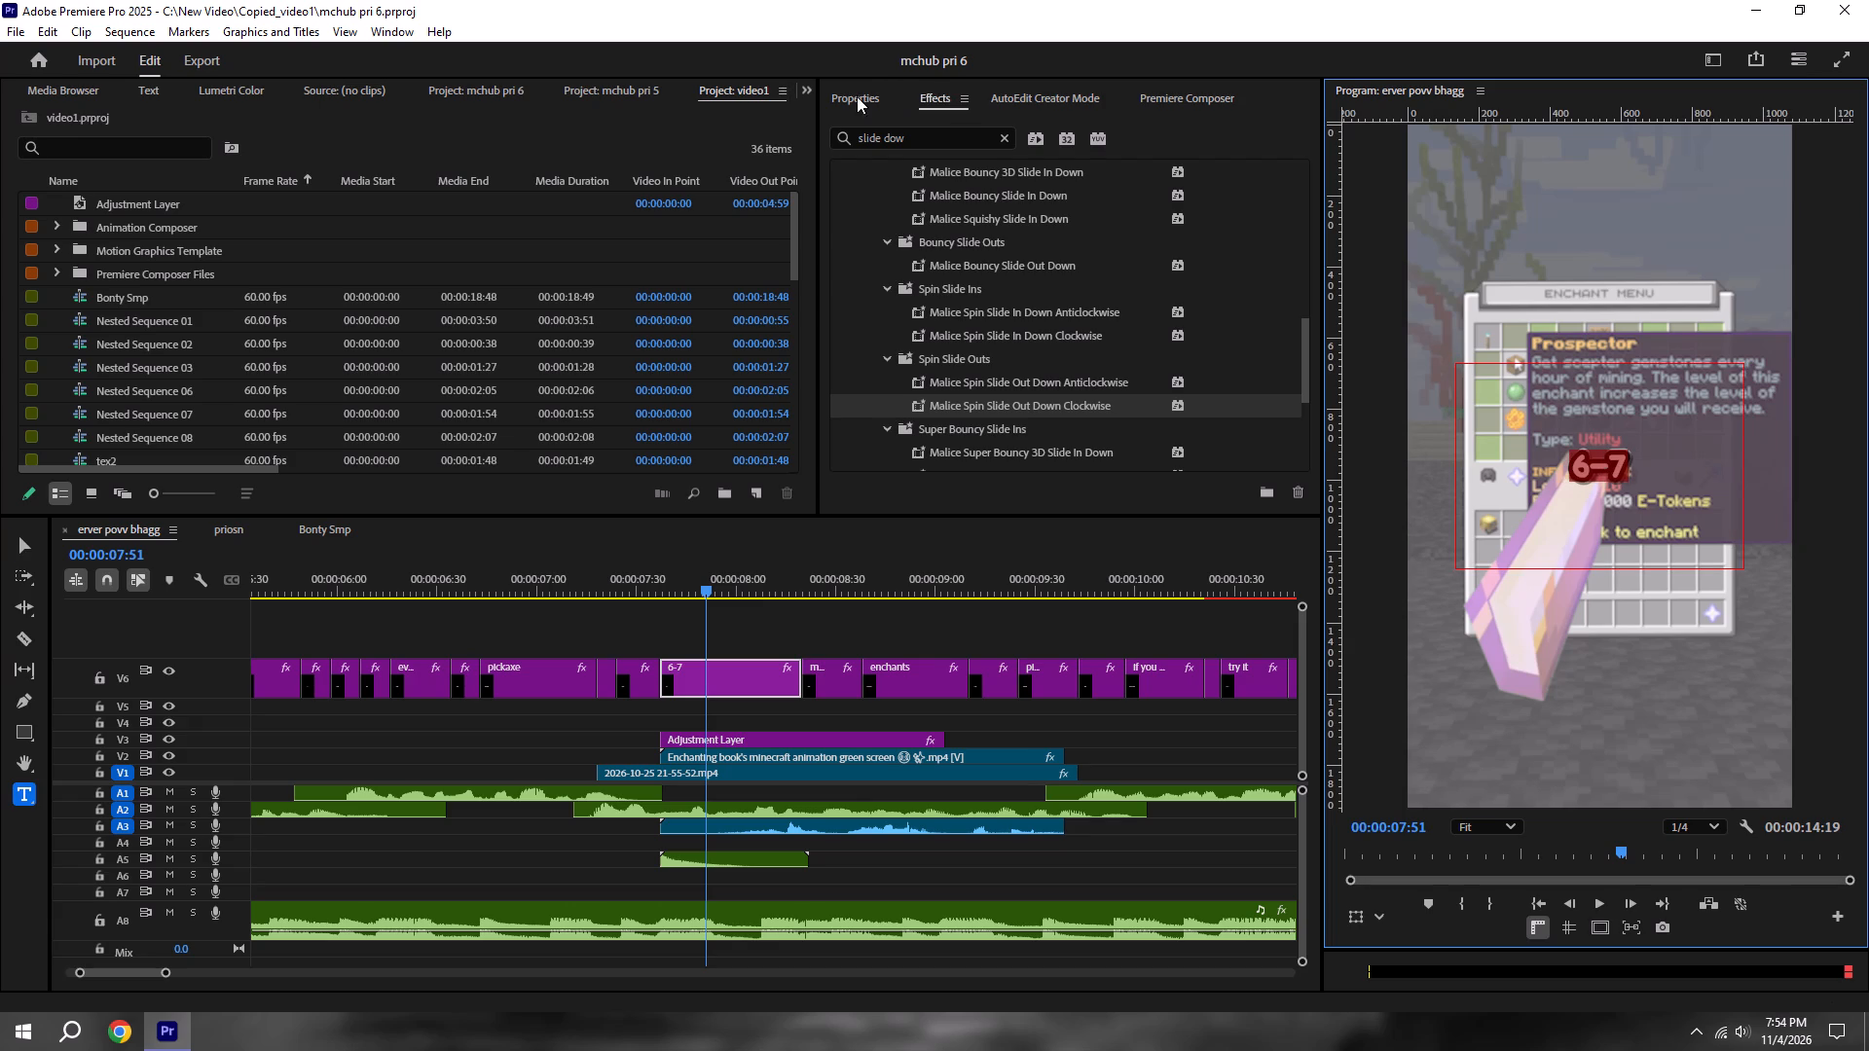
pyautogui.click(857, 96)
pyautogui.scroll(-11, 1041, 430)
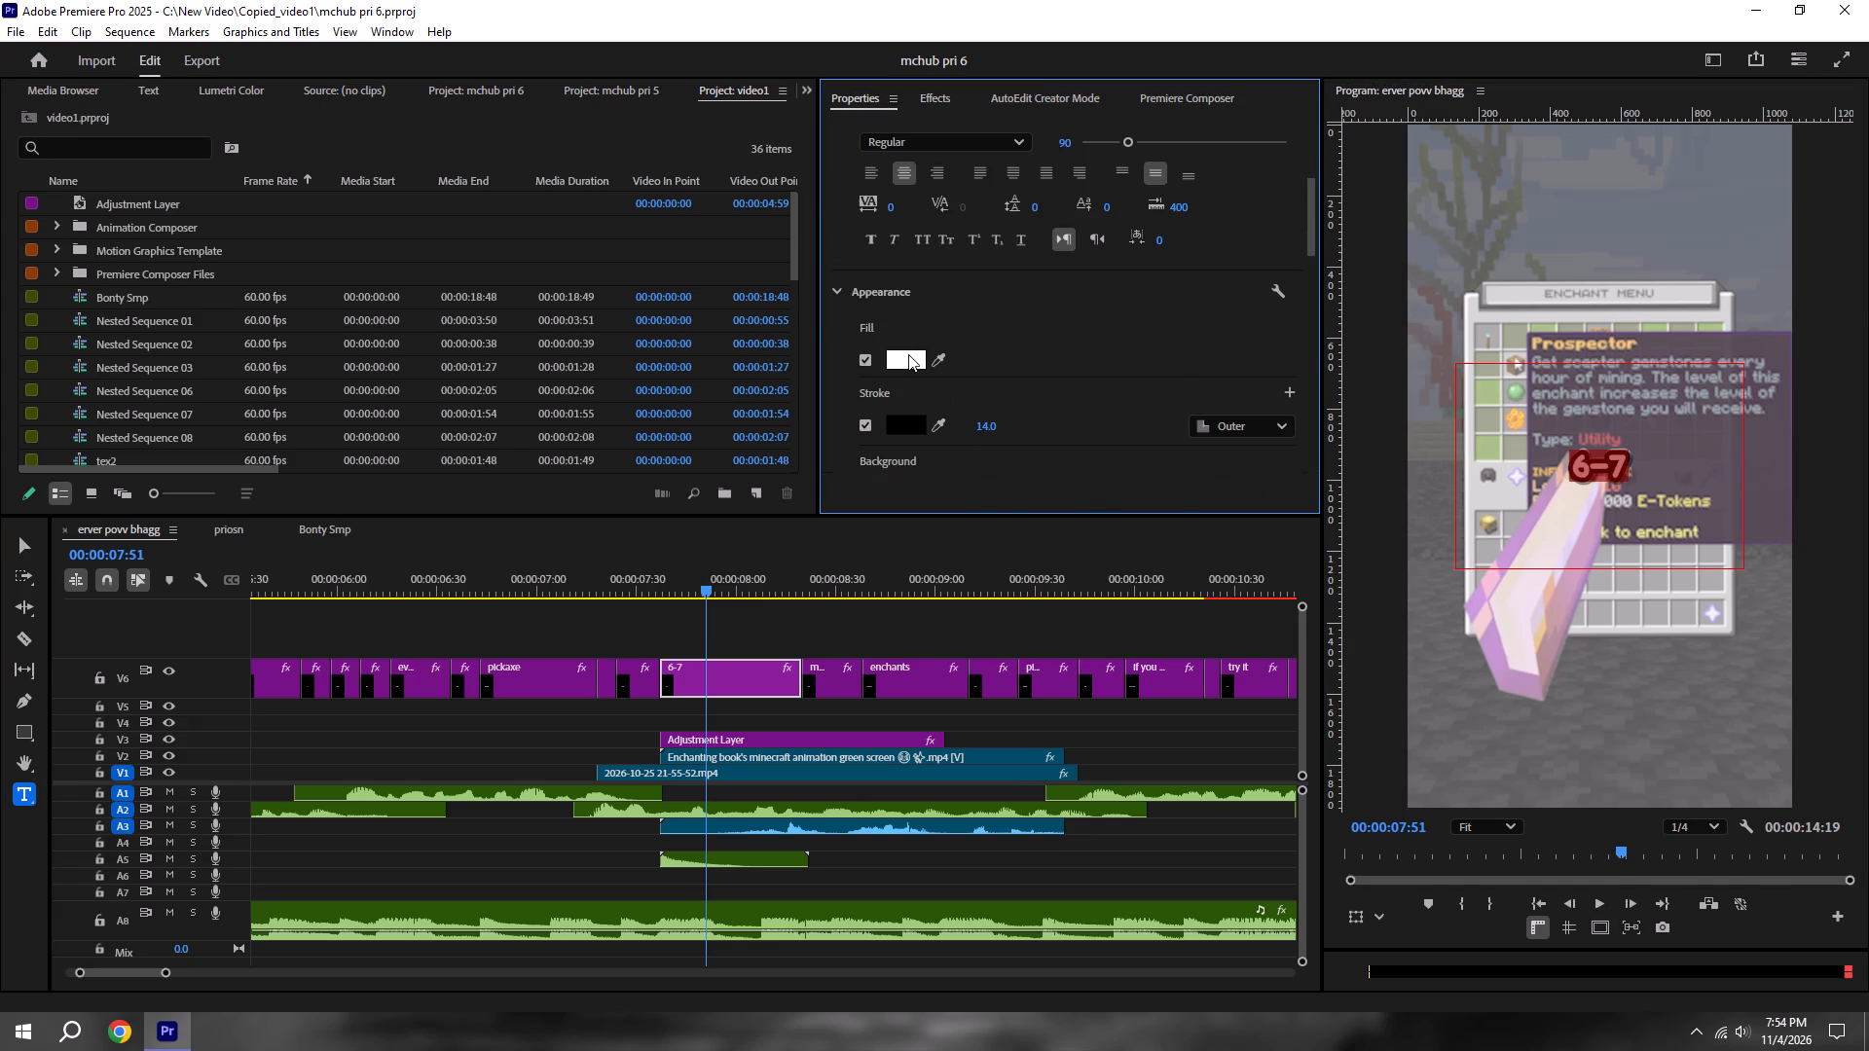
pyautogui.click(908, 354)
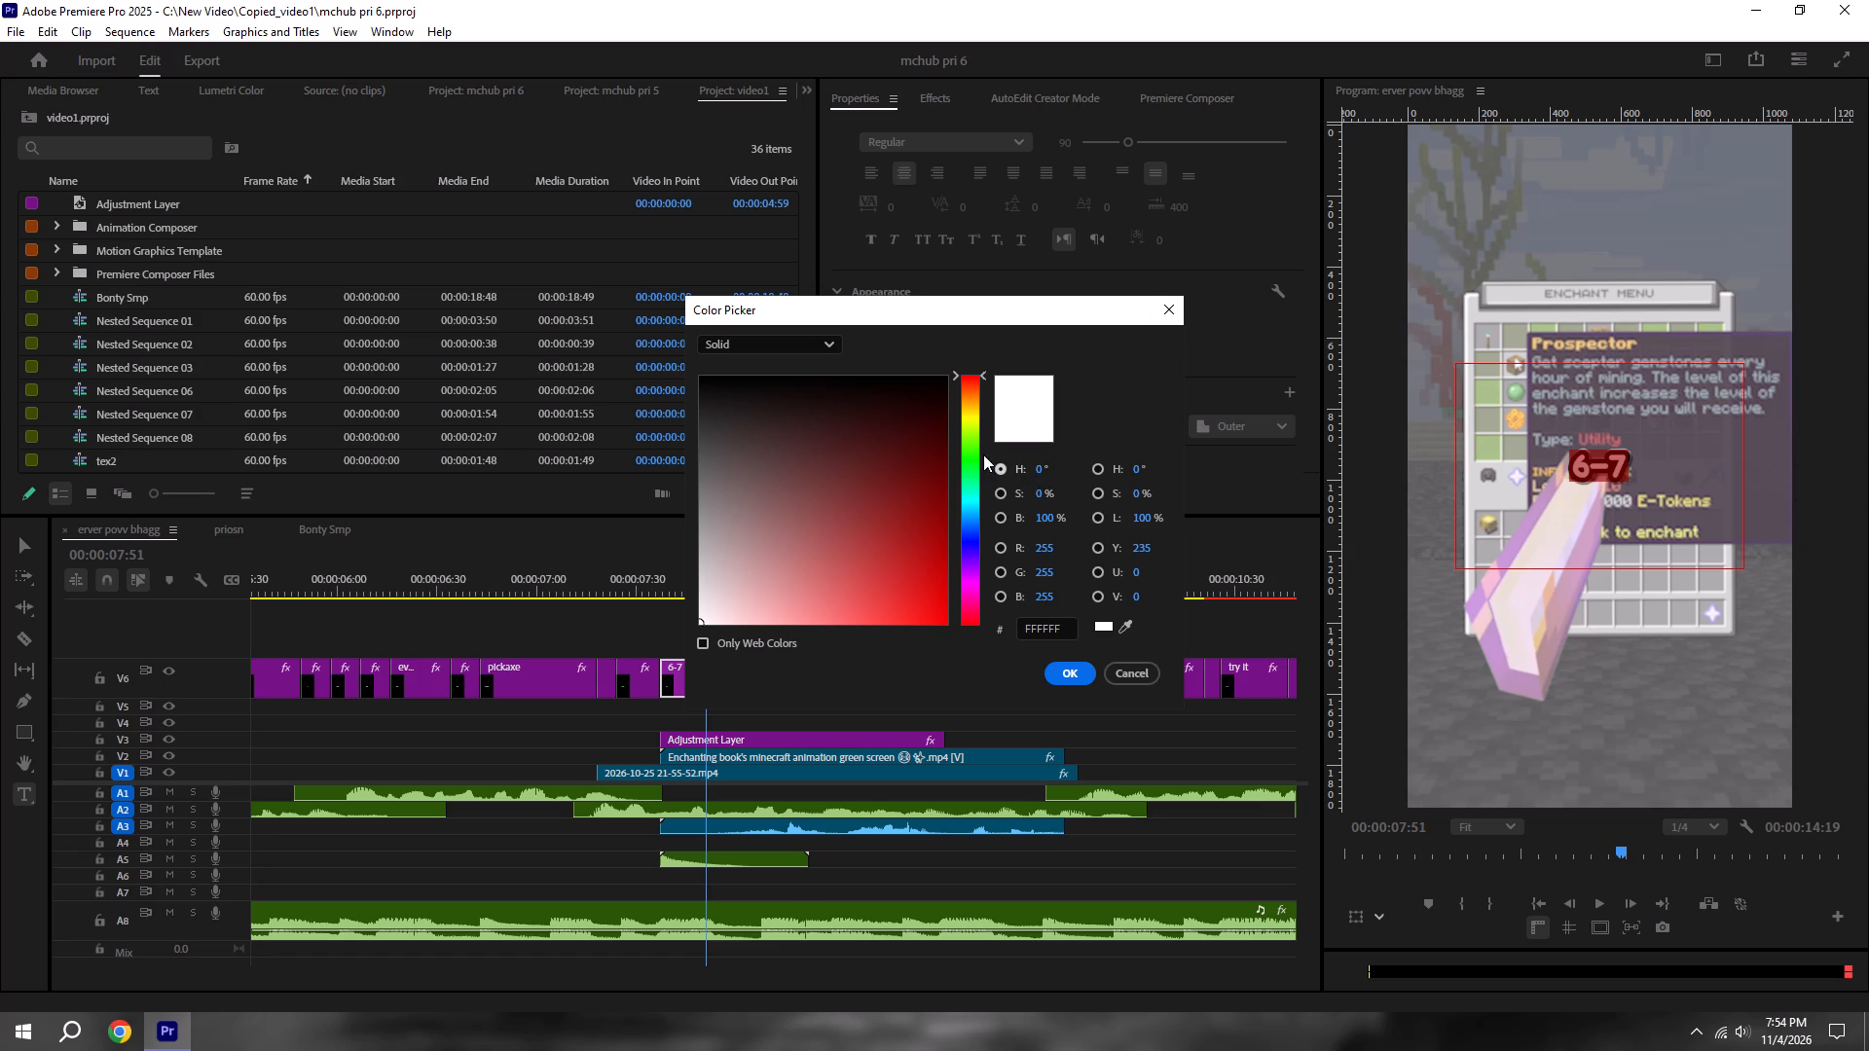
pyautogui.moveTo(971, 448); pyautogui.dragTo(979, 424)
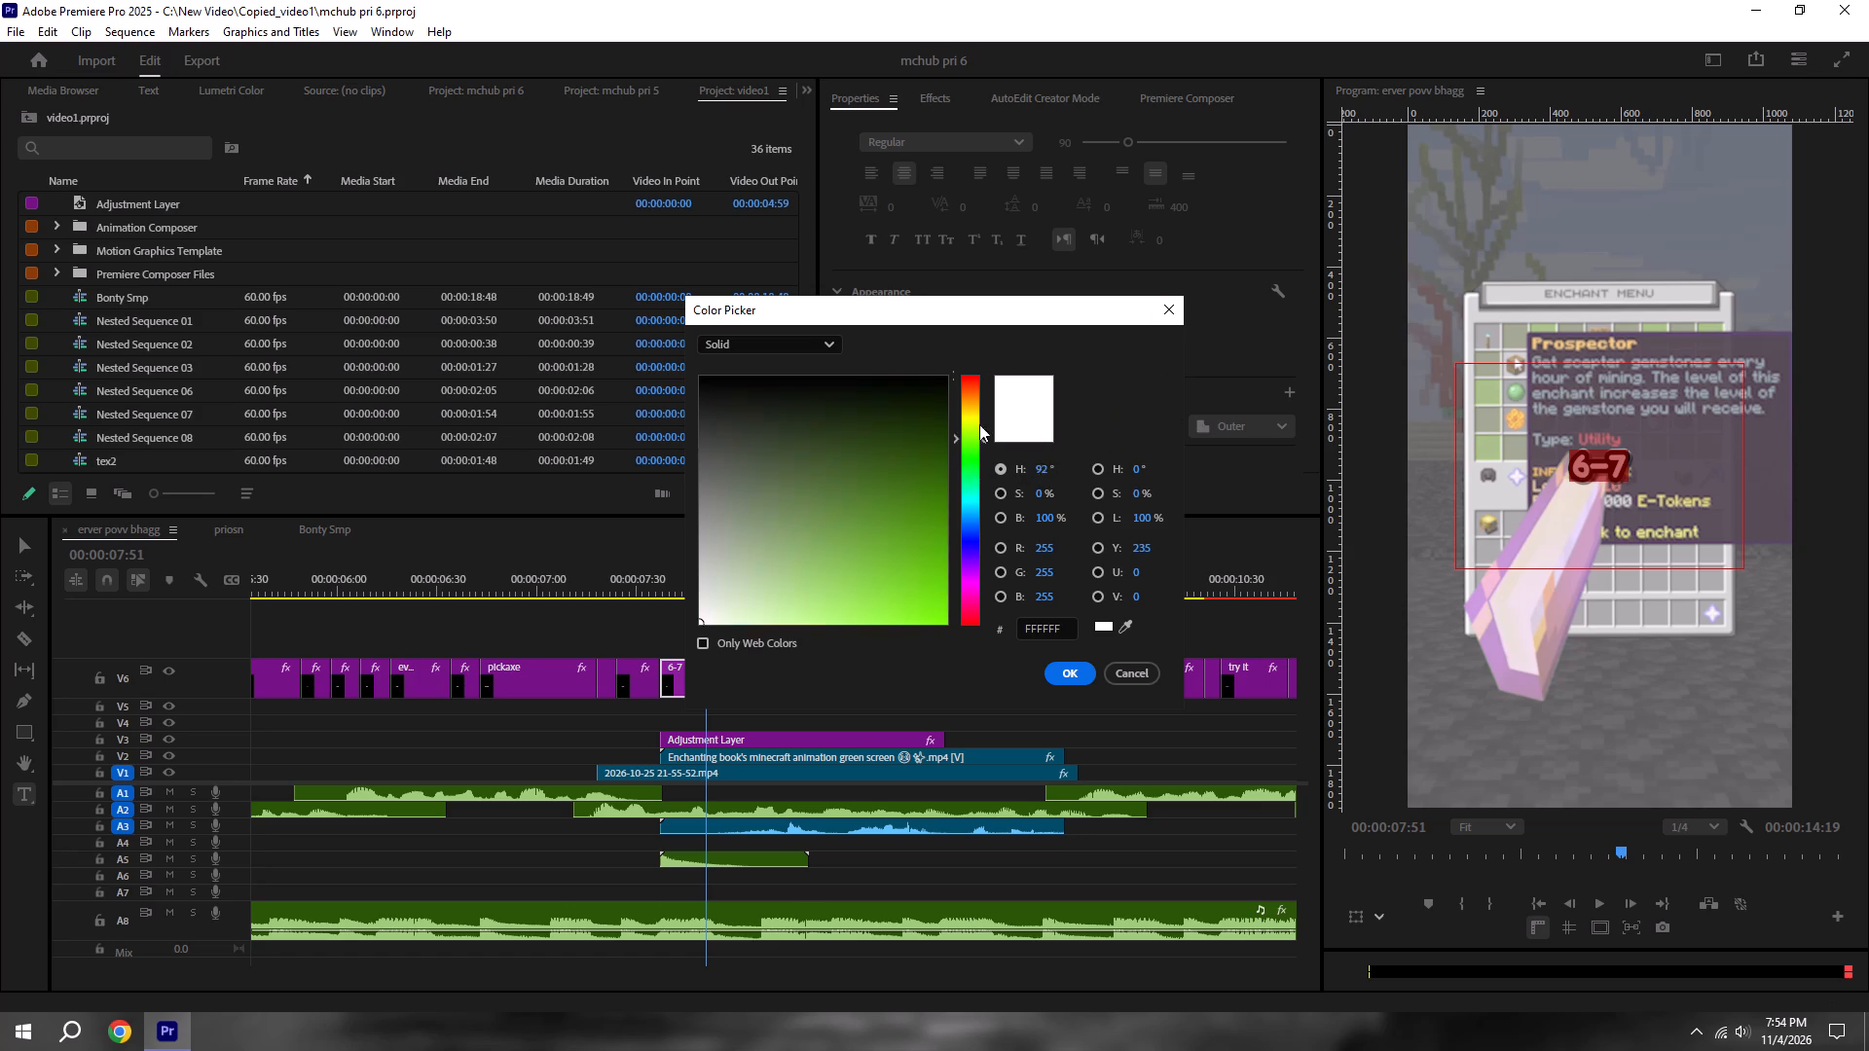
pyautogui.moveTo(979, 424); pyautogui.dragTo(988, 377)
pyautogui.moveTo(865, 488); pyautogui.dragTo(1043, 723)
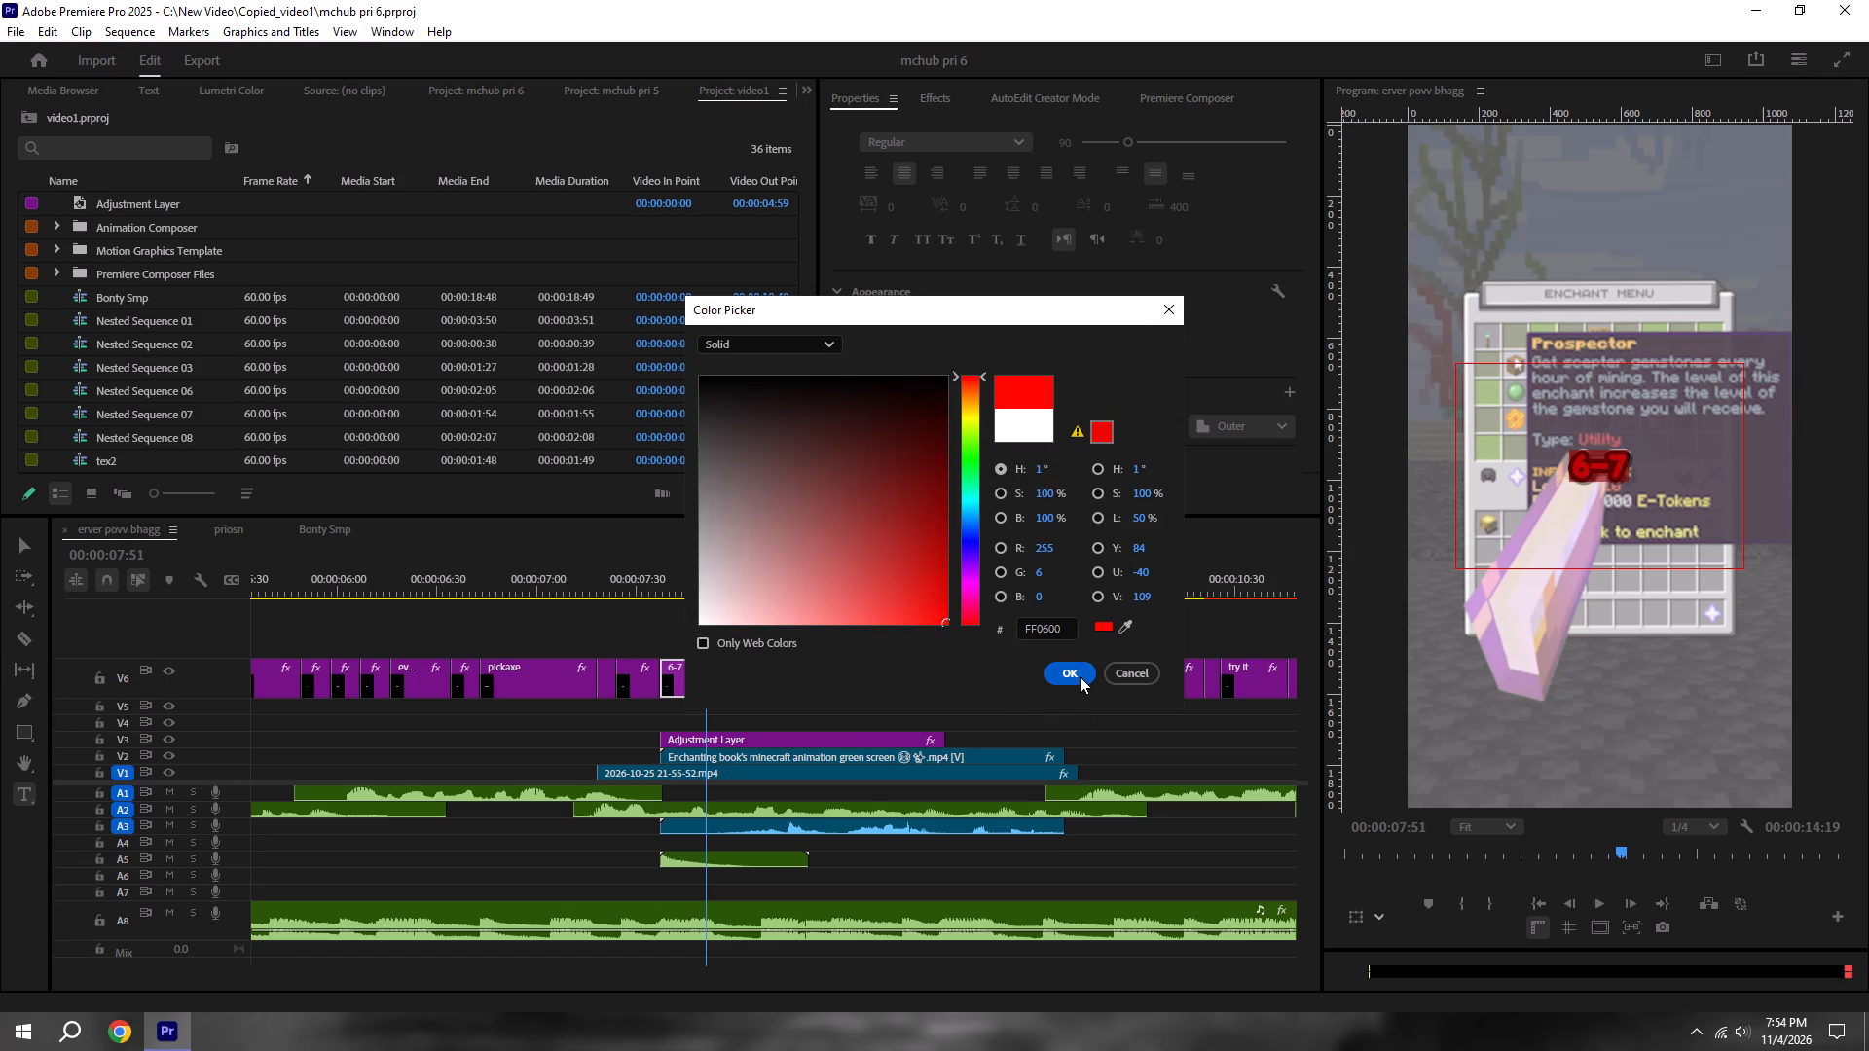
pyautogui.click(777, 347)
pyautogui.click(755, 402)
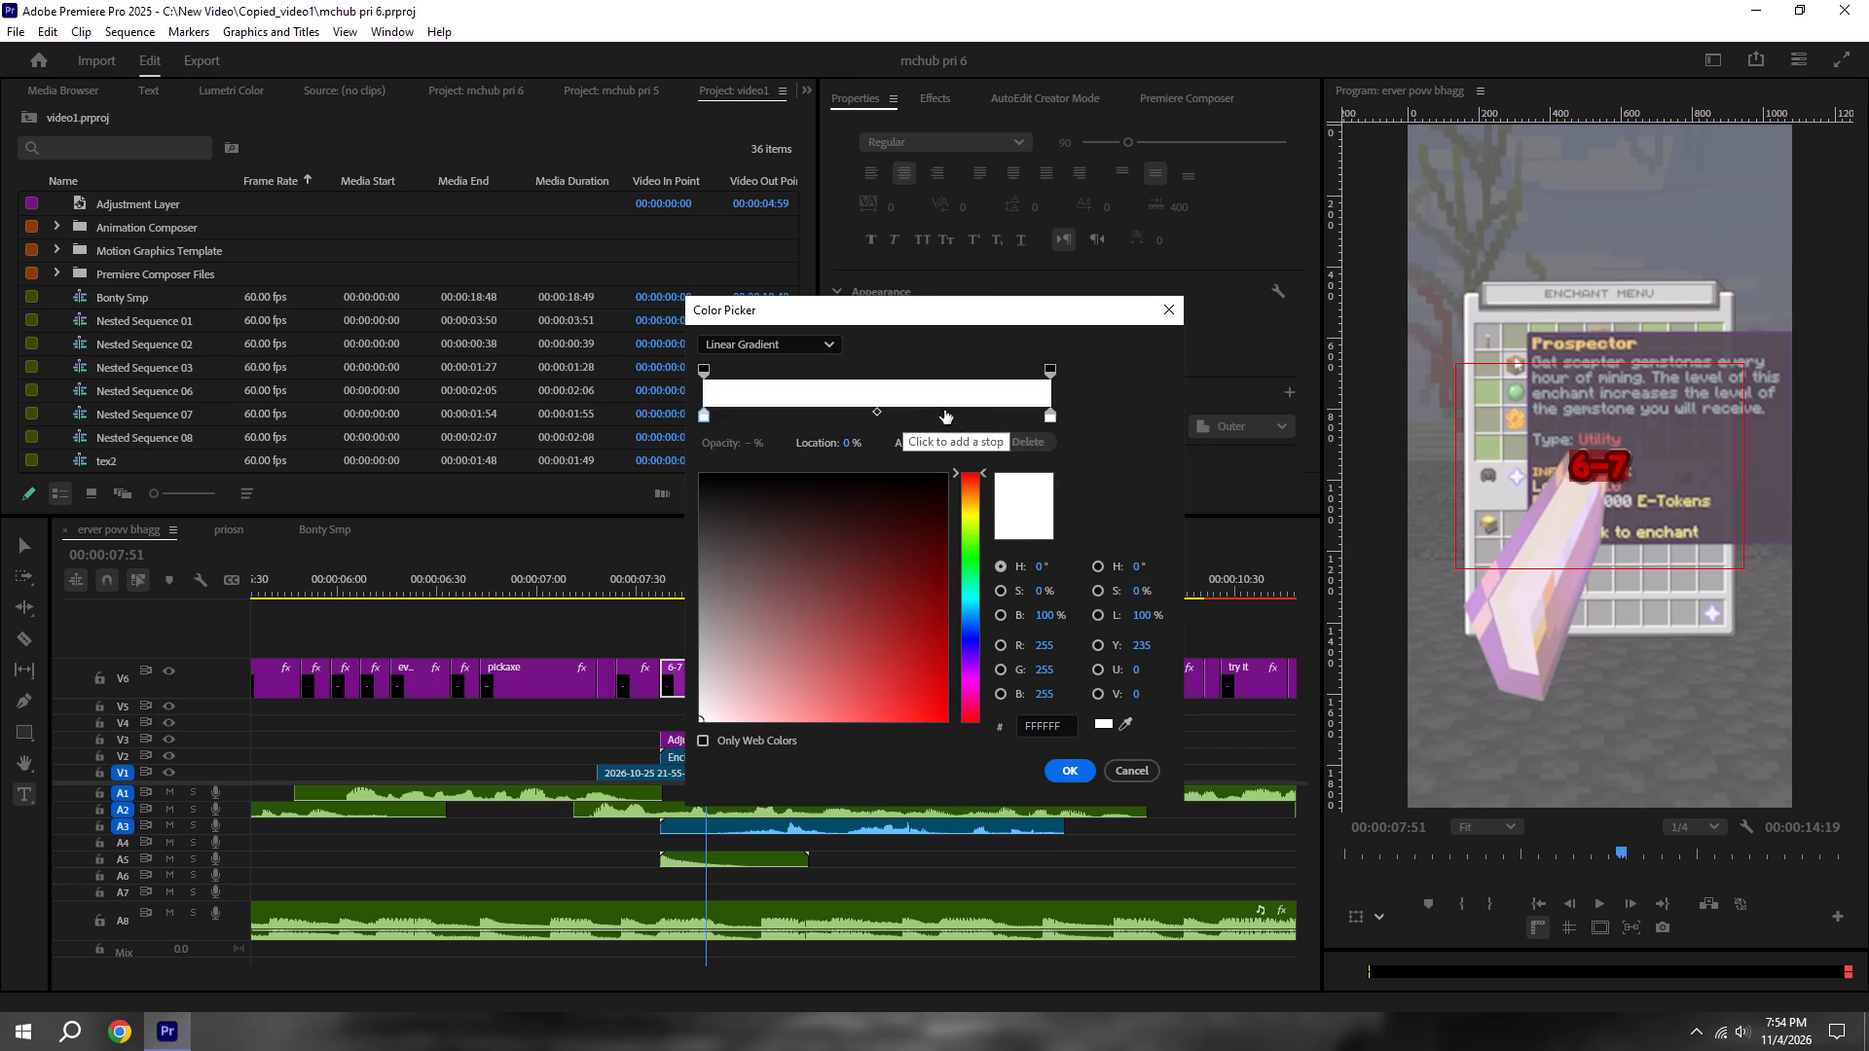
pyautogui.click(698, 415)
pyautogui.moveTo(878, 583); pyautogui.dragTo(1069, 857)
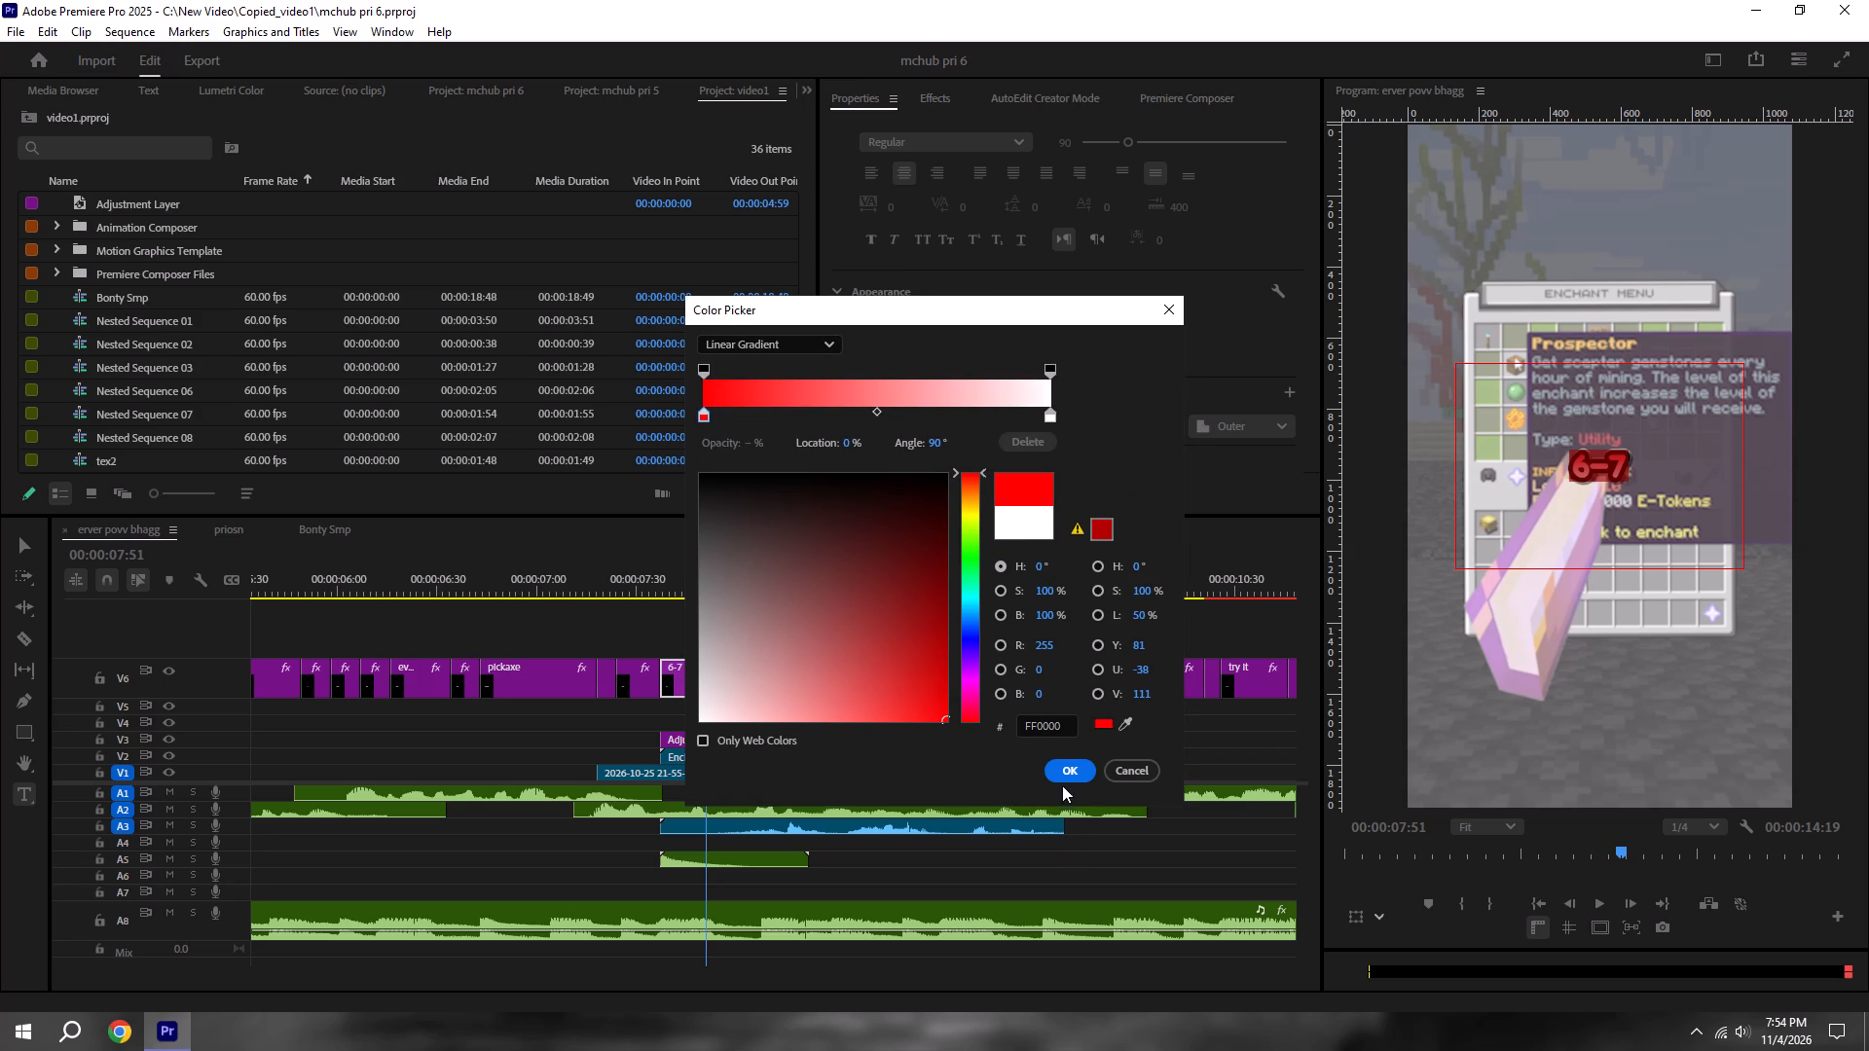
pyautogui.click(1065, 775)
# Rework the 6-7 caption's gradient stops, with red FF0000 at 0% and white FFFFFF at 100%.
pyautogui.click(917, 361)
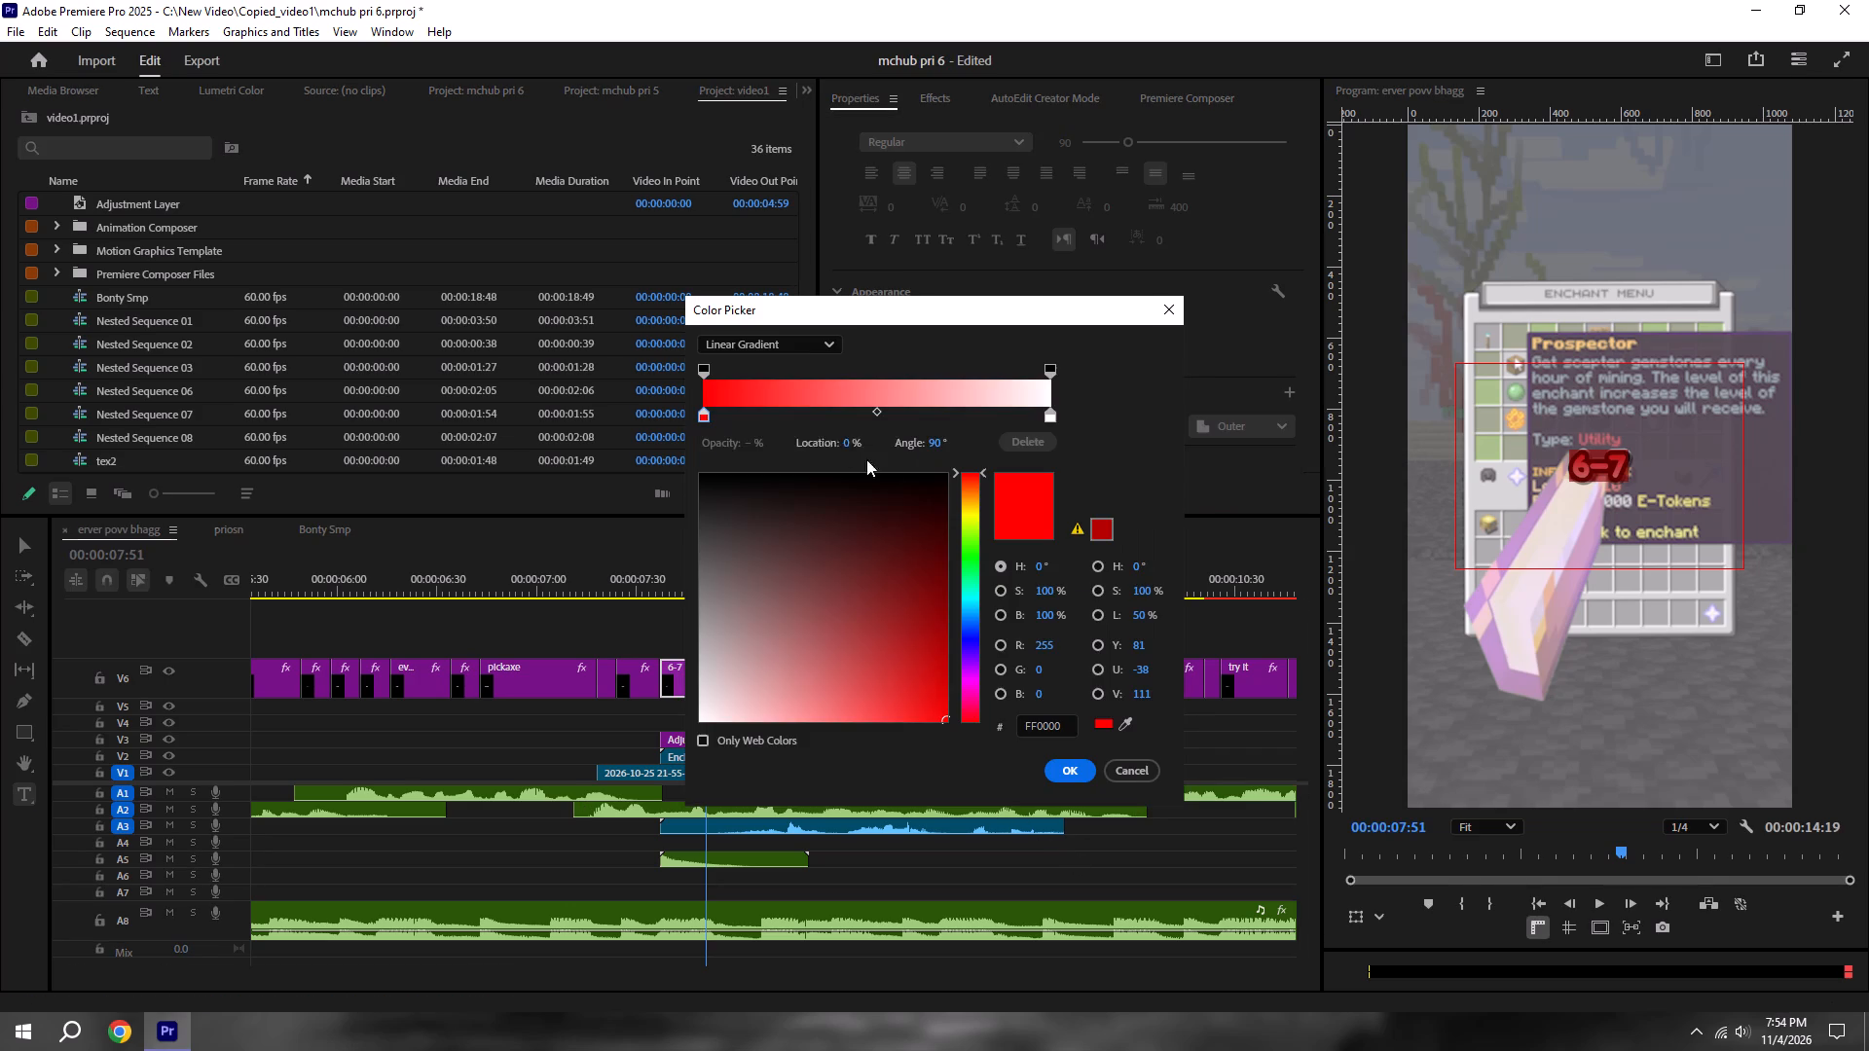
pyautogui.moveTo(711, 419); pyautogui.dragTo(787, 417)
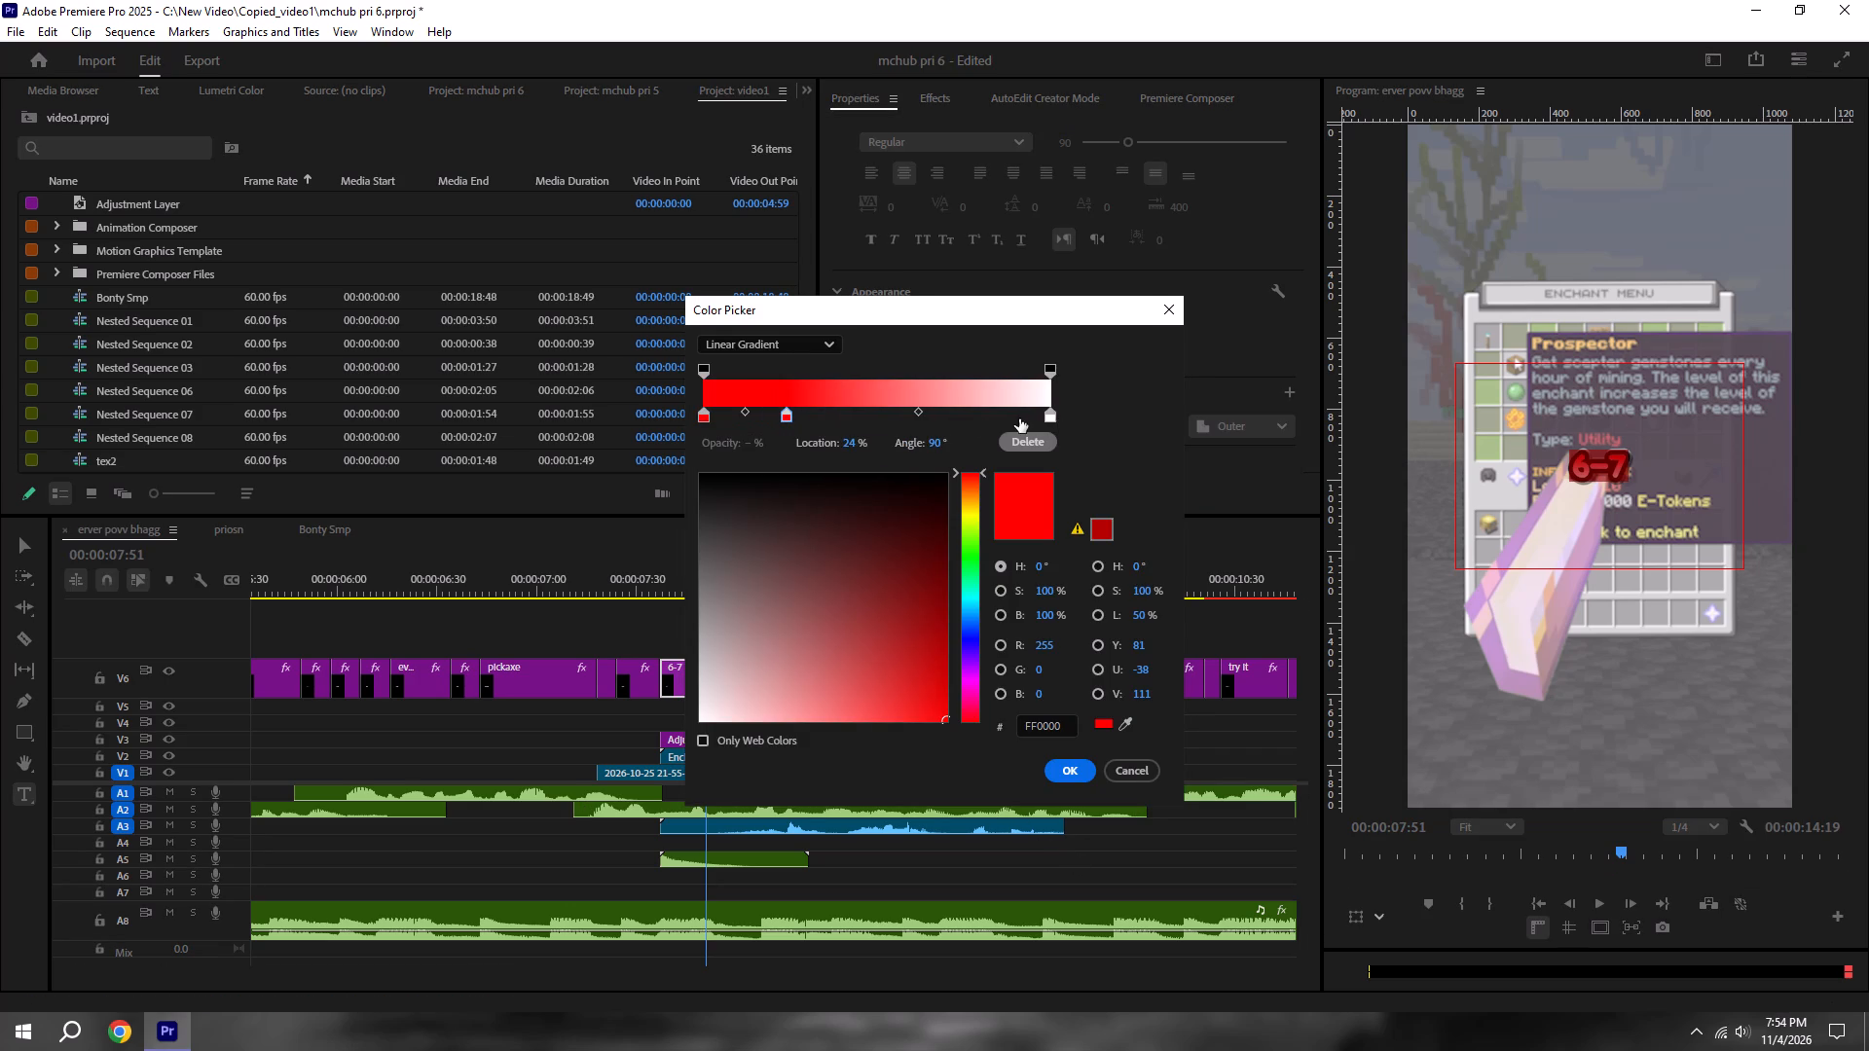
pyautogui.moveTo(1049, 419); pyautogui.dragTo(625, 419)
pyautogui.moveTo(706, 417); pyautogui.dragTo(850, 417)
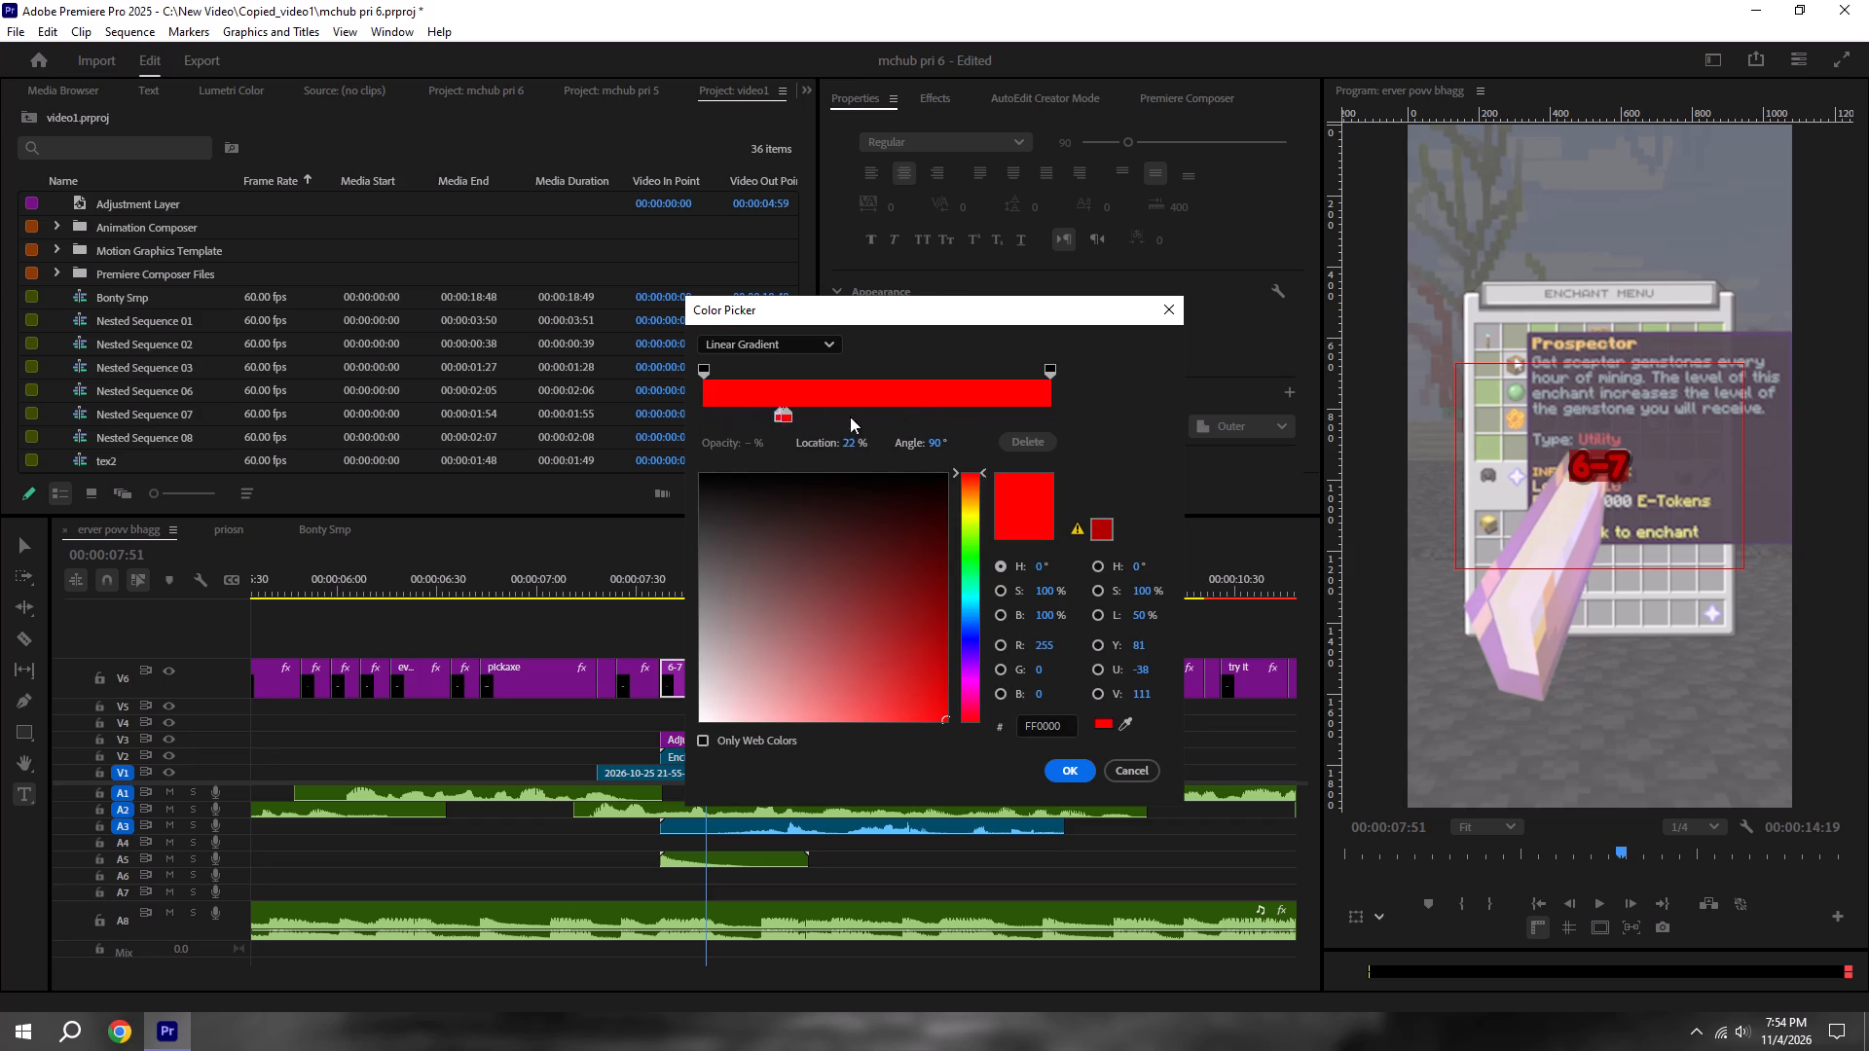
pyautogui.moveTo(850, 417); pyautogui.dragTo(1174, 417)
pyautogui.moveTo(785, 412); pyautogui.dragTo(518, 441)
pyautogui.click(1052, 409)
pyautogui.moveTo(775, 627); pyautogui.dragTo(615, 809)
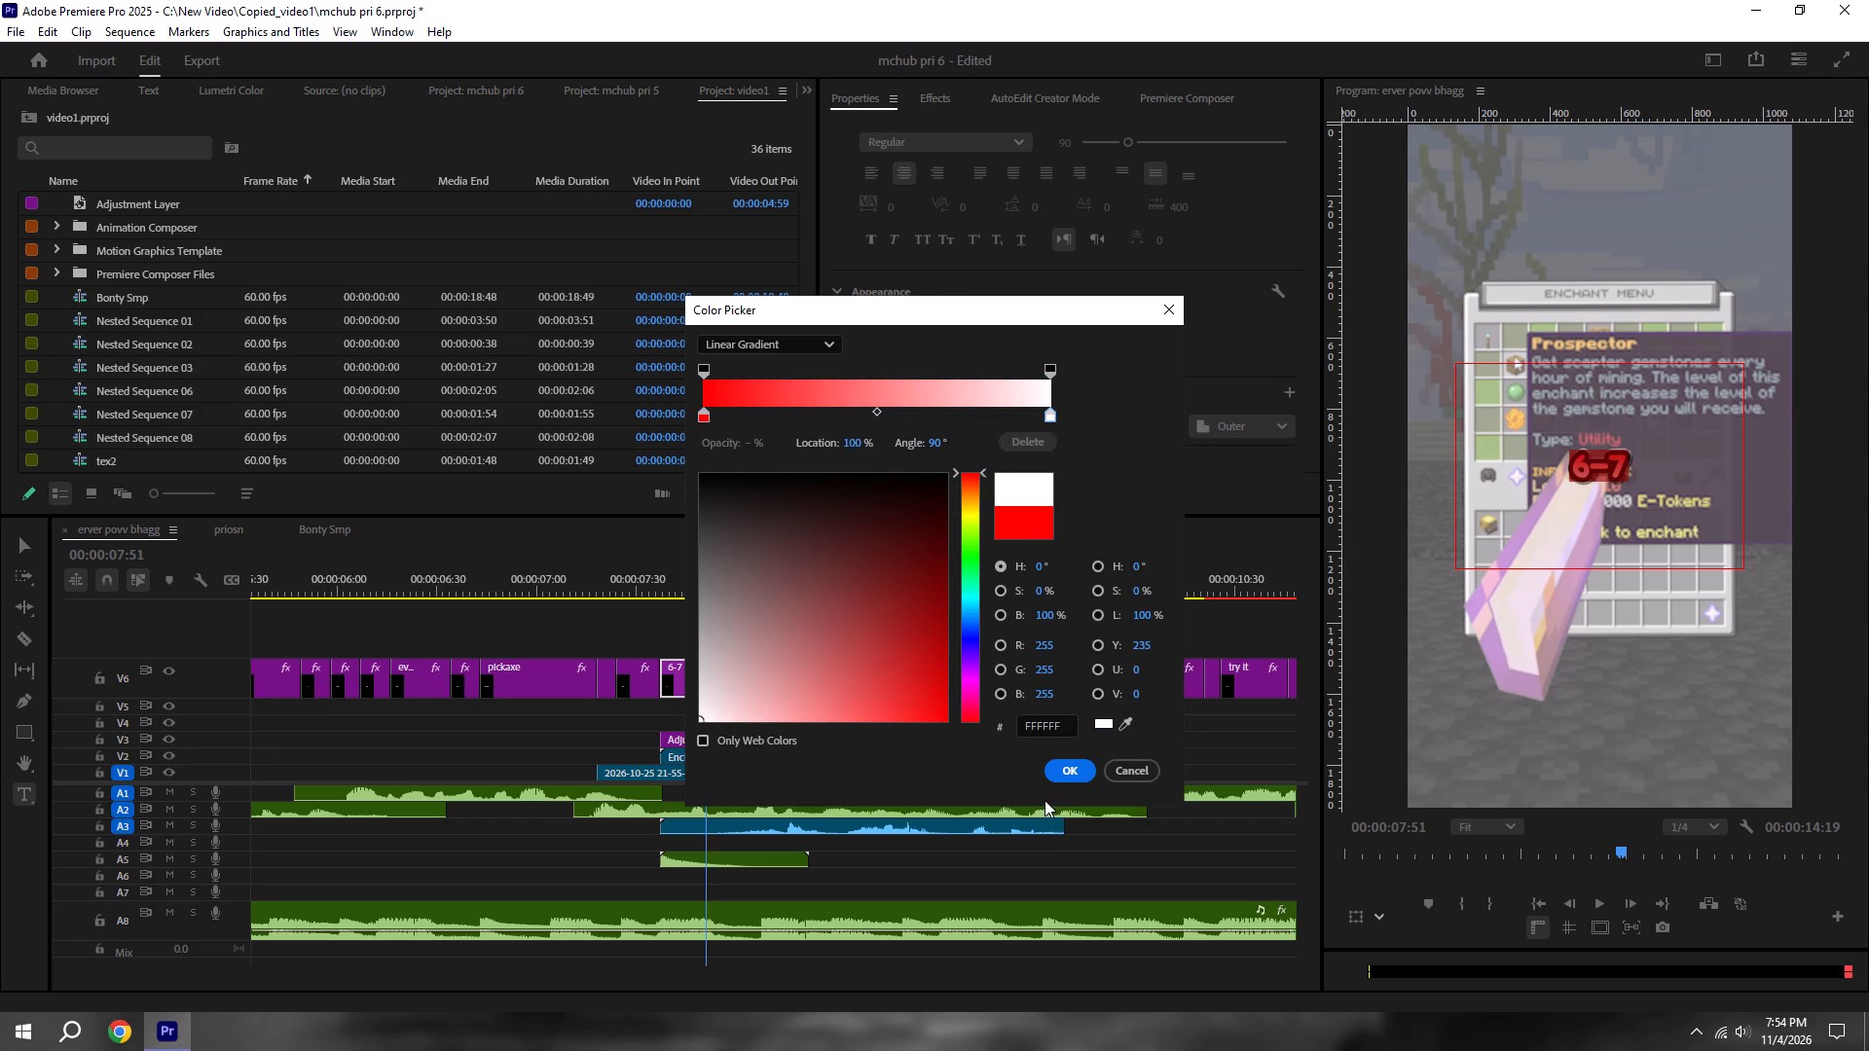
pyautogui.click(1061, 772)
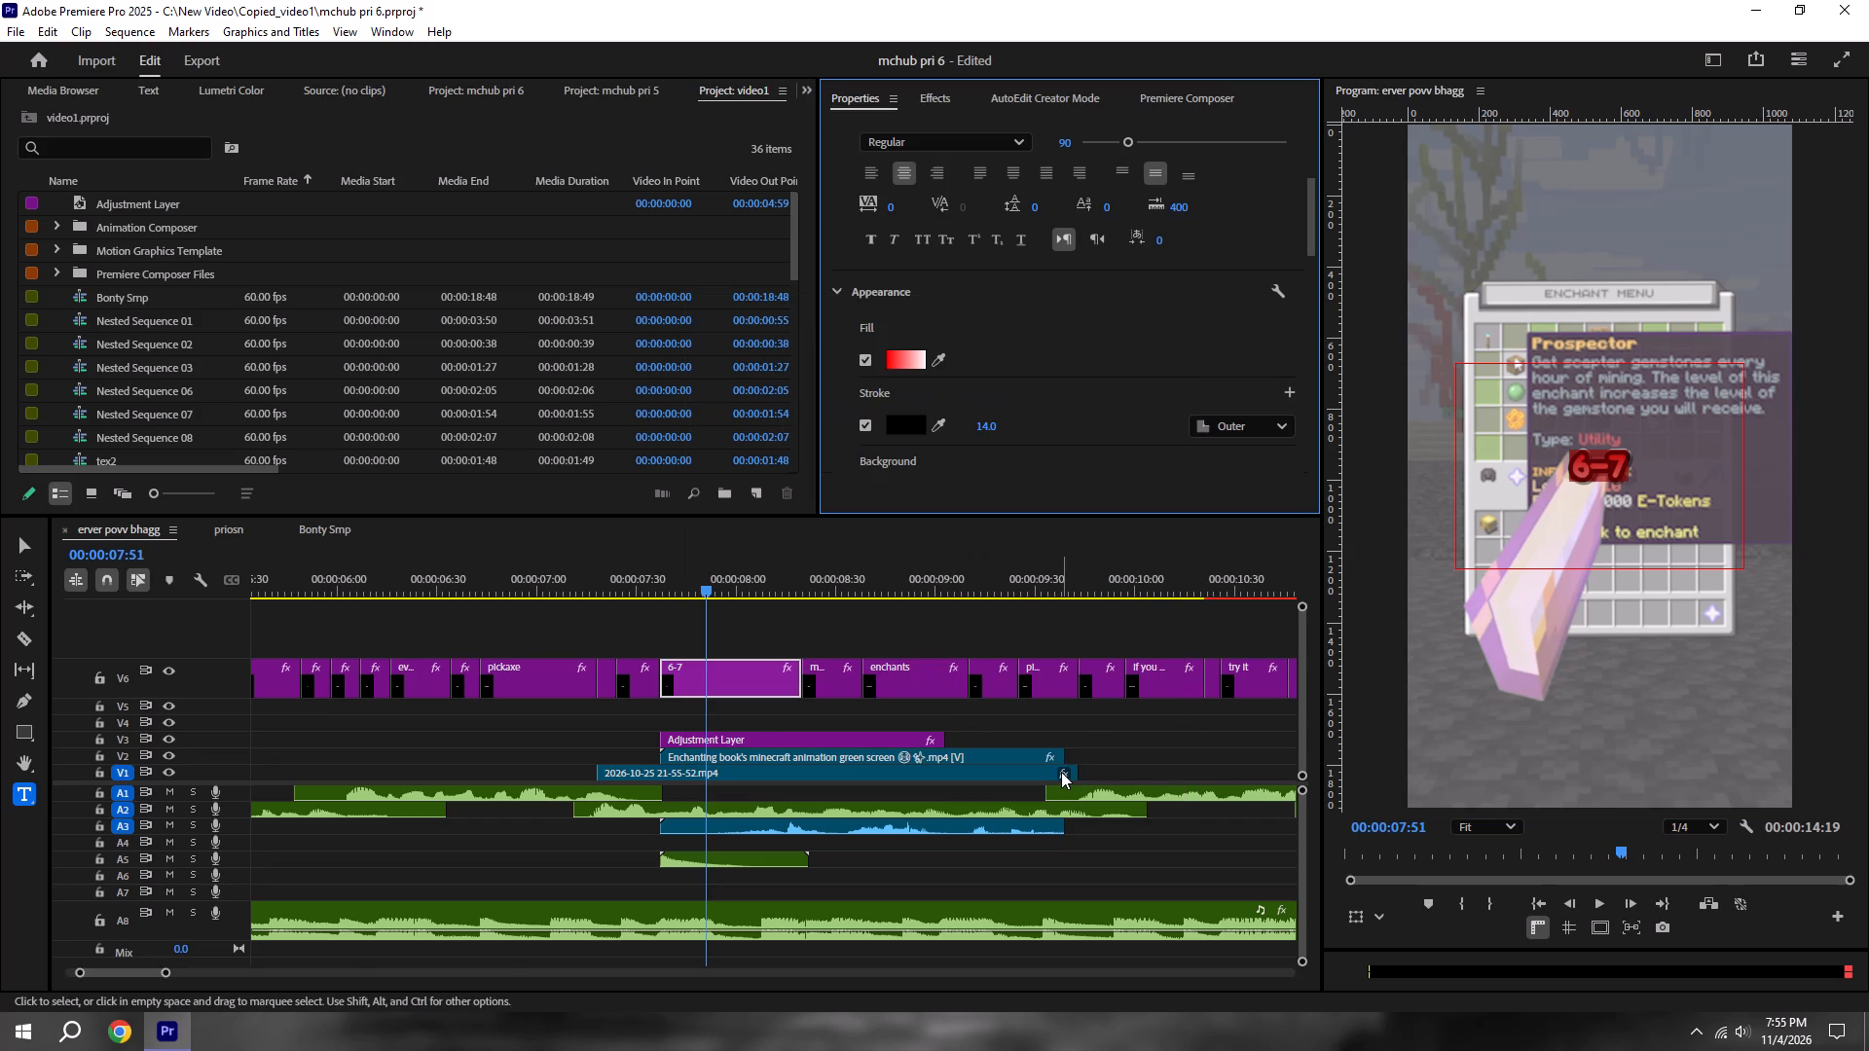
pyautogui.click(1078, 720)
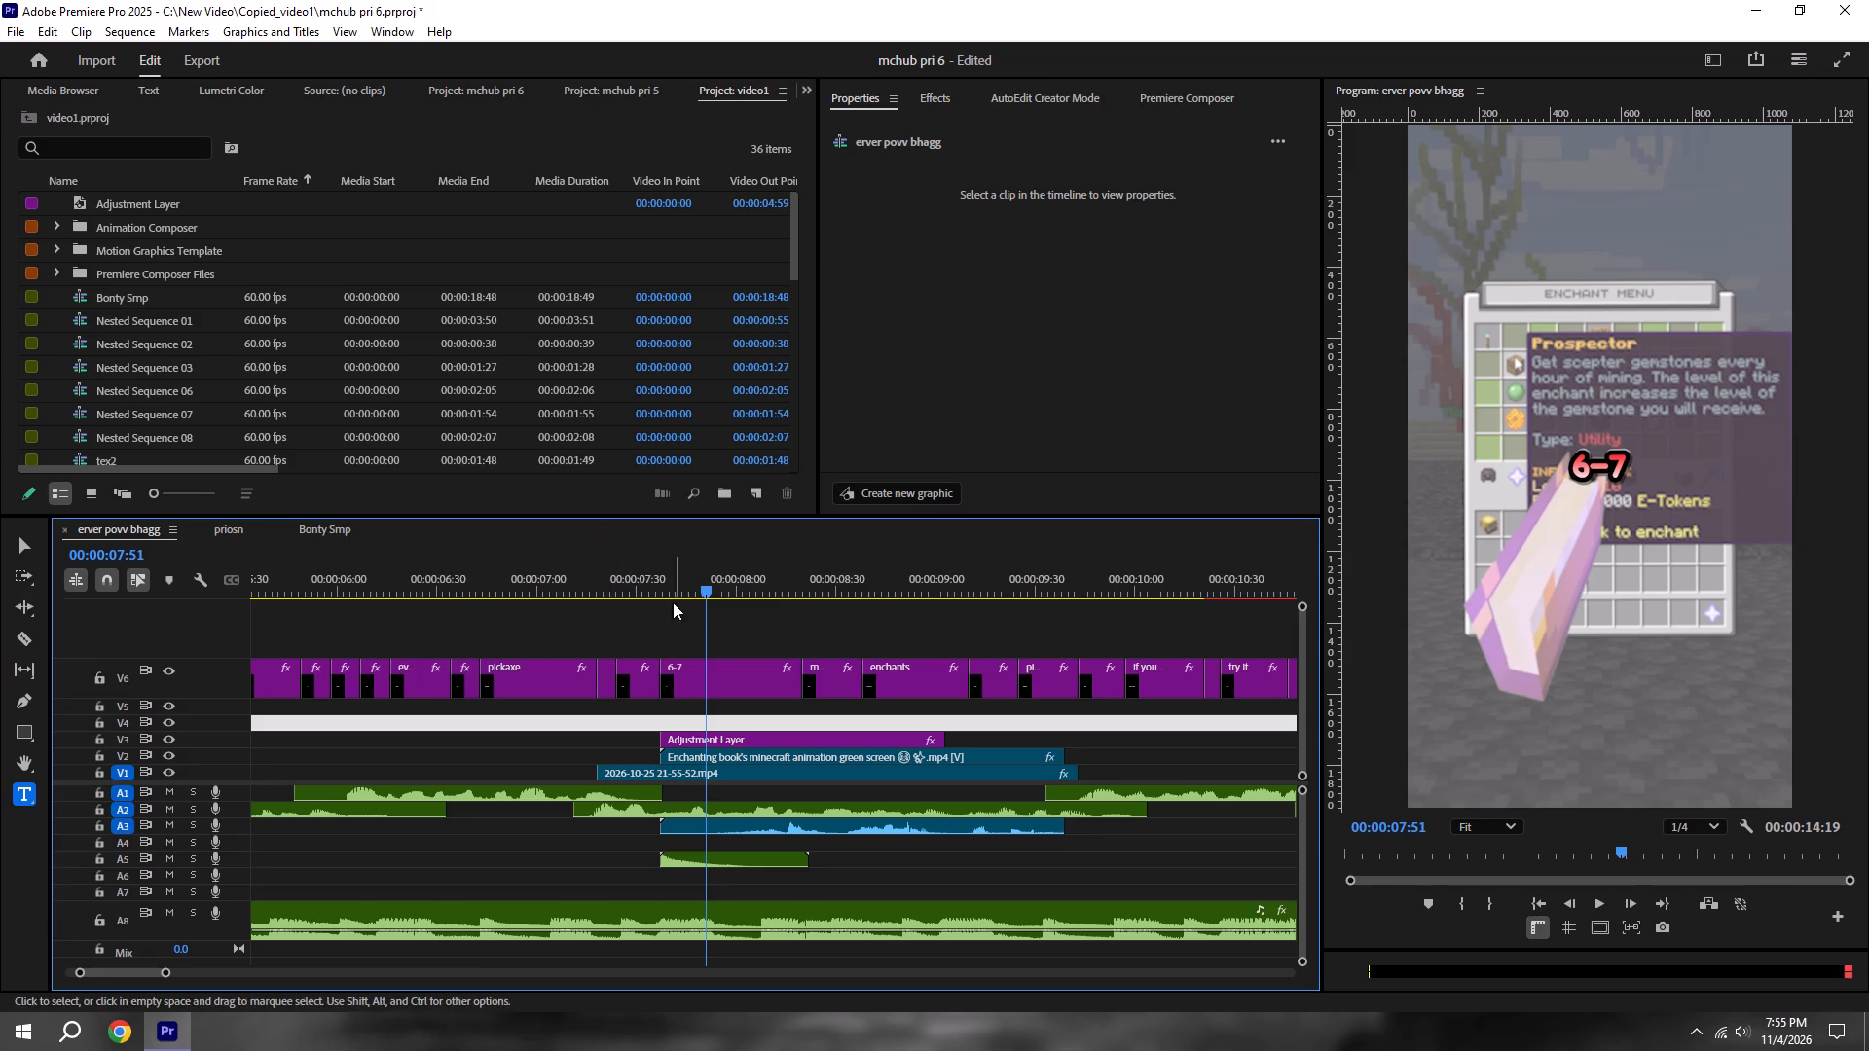
# Examine the properties and source of the adjustment layer above the enchanting book clip.
pyautogui.keyDown('shift'); pyautogui.click(656, 574); pyautogui.keyUp('shift')
pyautogui.click(729, 742)
pyautogui.scroll(-6, 1049, 343)
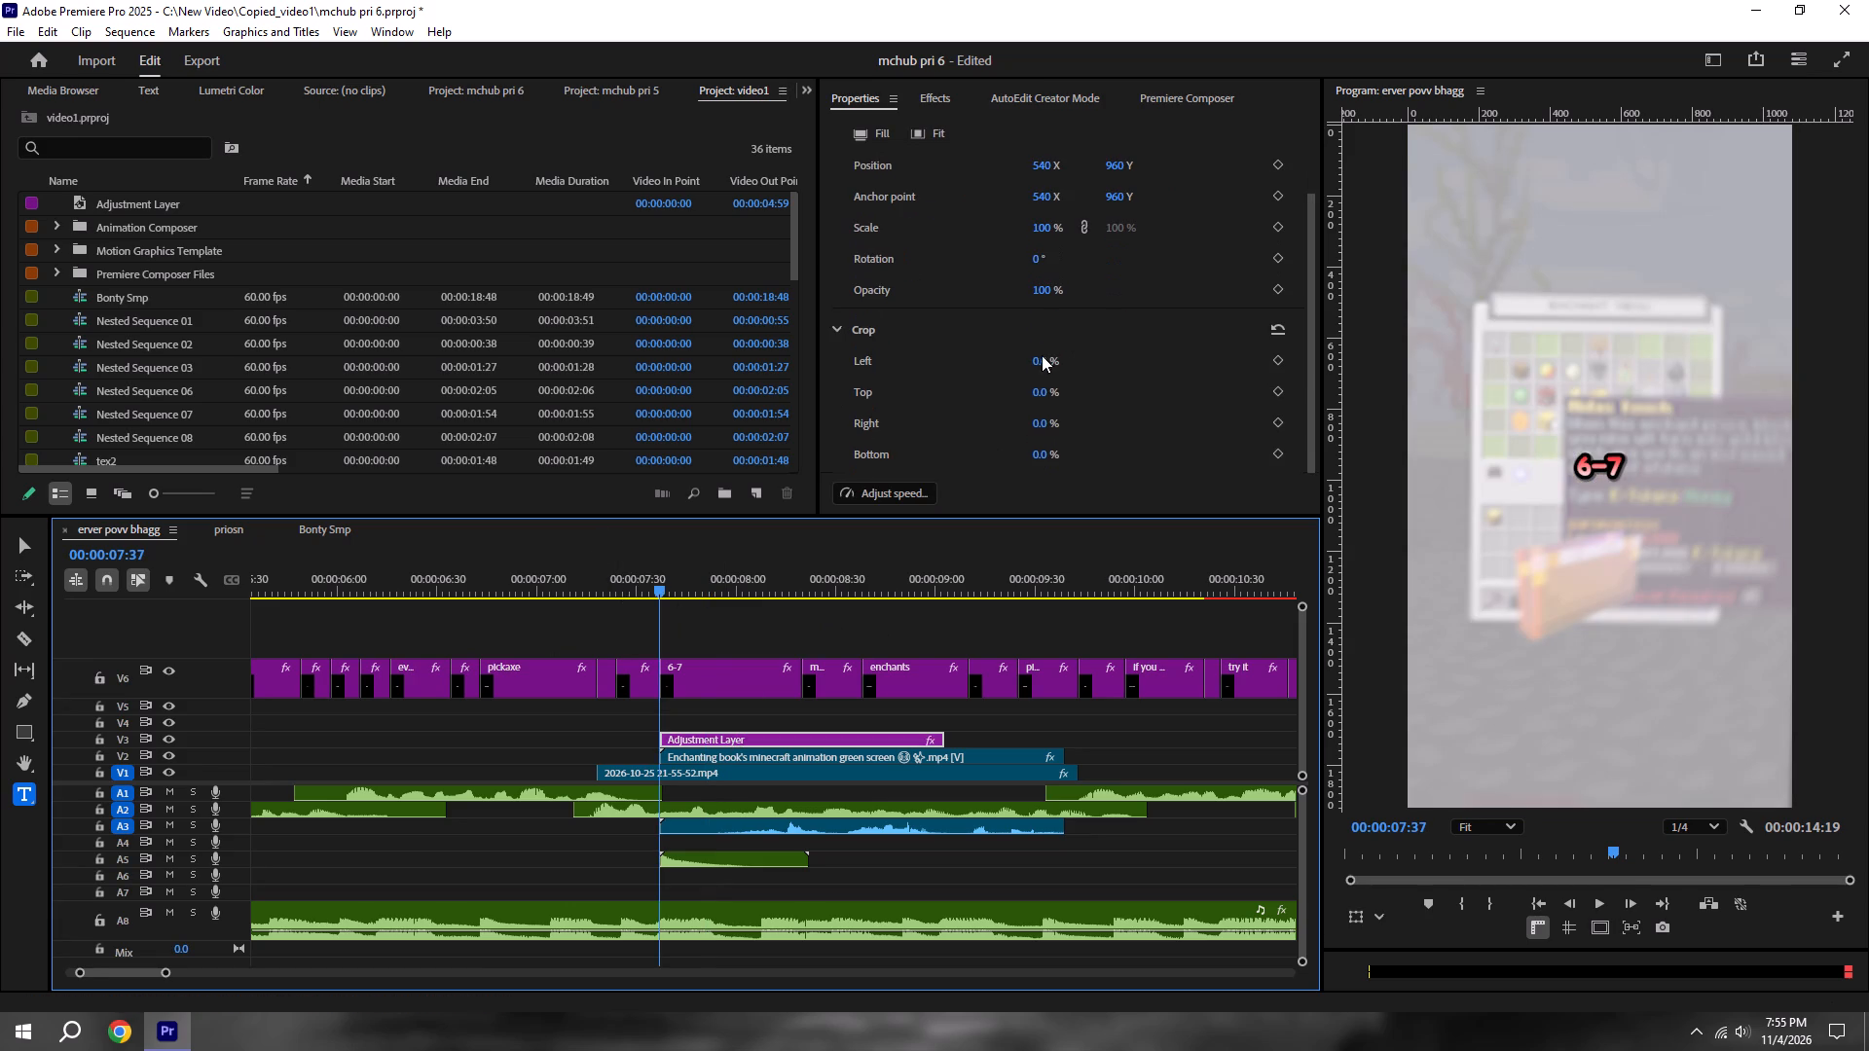
pyautogui.scroll(-11, 1042, 355)
pyautogui.scroll(11, 924, 422)
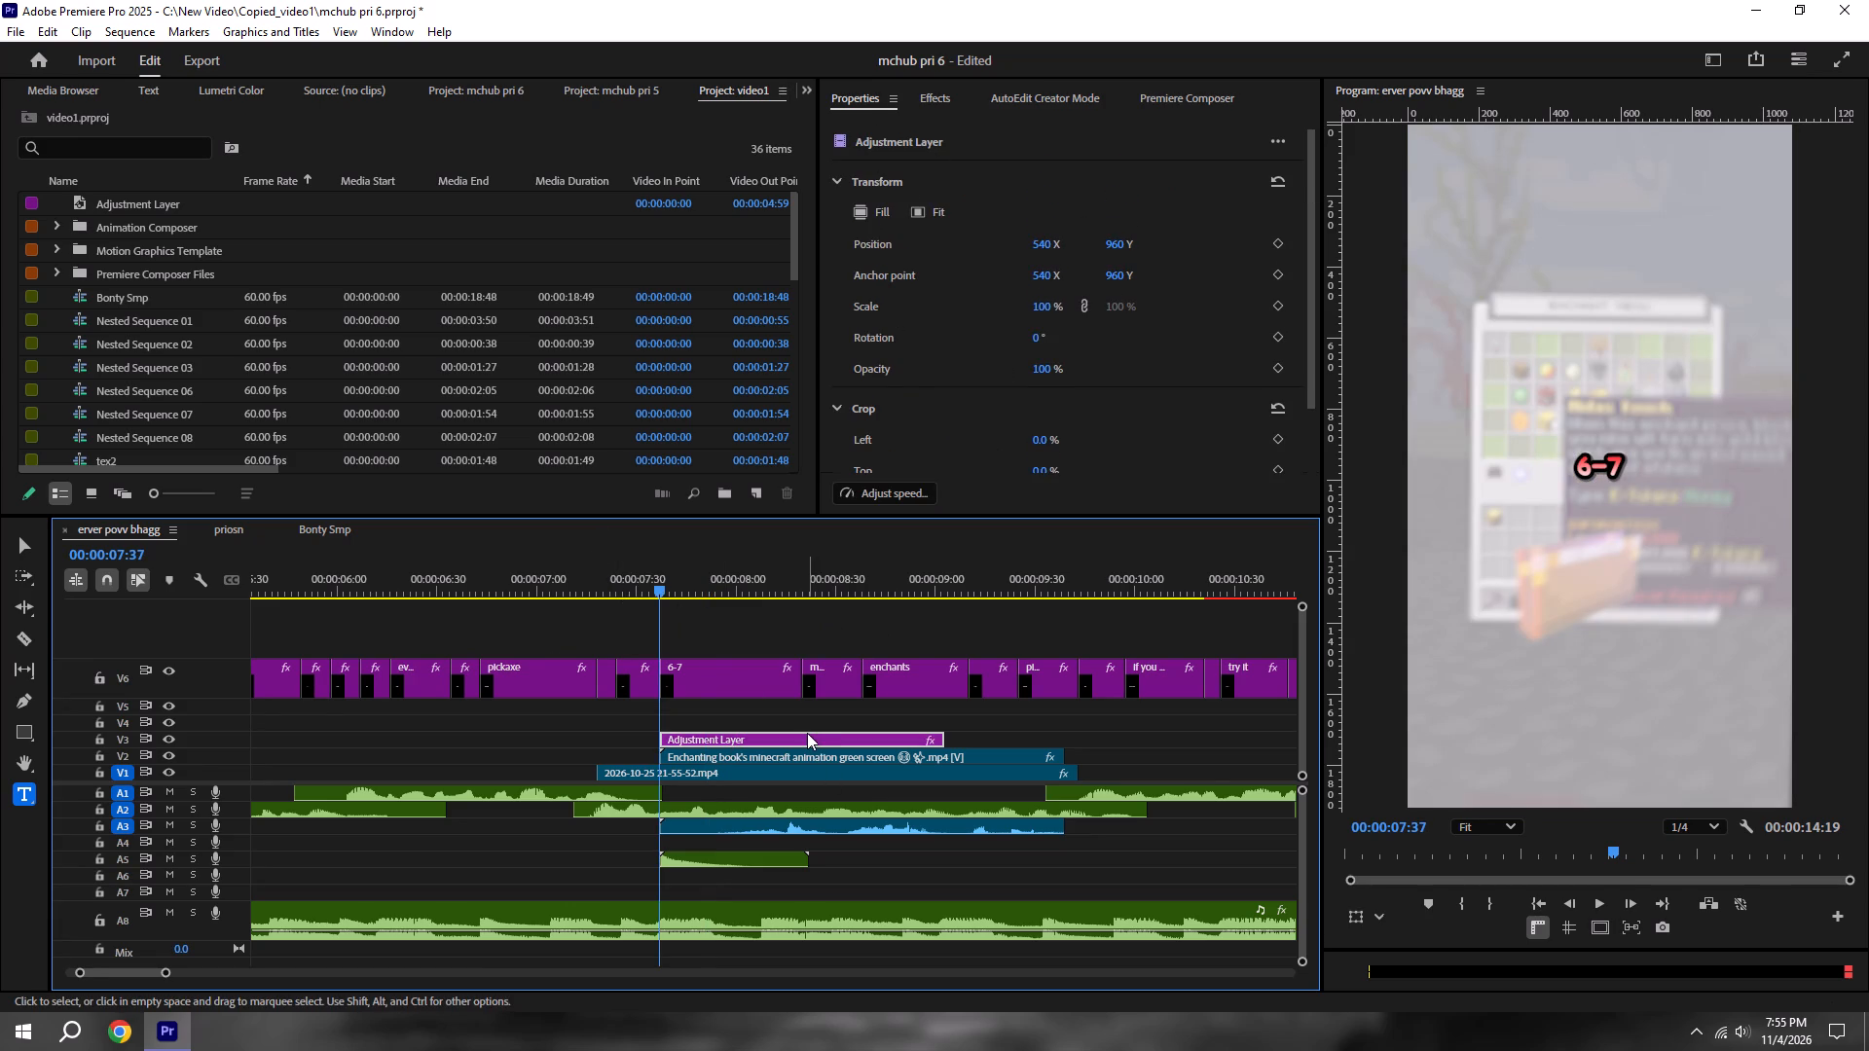
pyautogui.doubleClick(802, 734)
pyautogui.click(1063, 736)
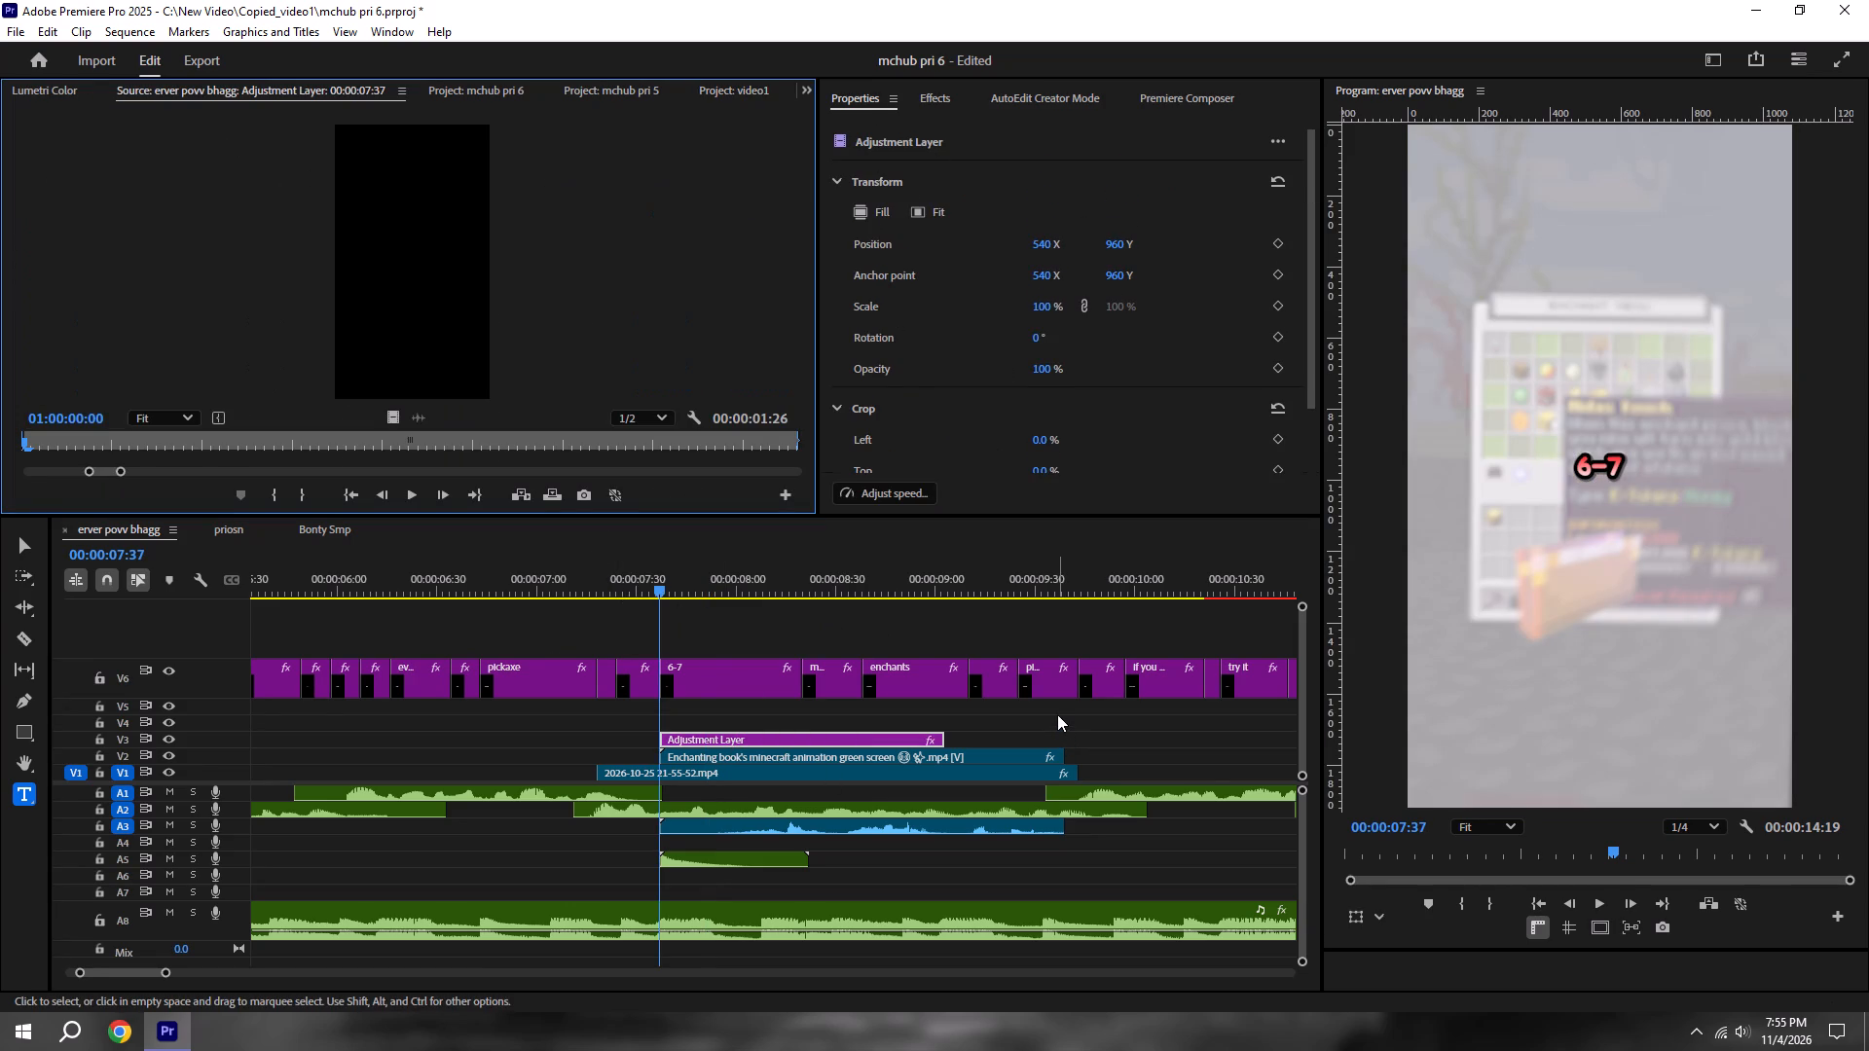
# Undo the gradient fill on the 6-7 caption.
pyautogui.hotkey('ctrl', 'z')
# Search the effects for "rainbow", apply S_GlintRainbow to the adjustment layer above the enchanting book clip, and preview it.
pyautogui.click(749, 740)
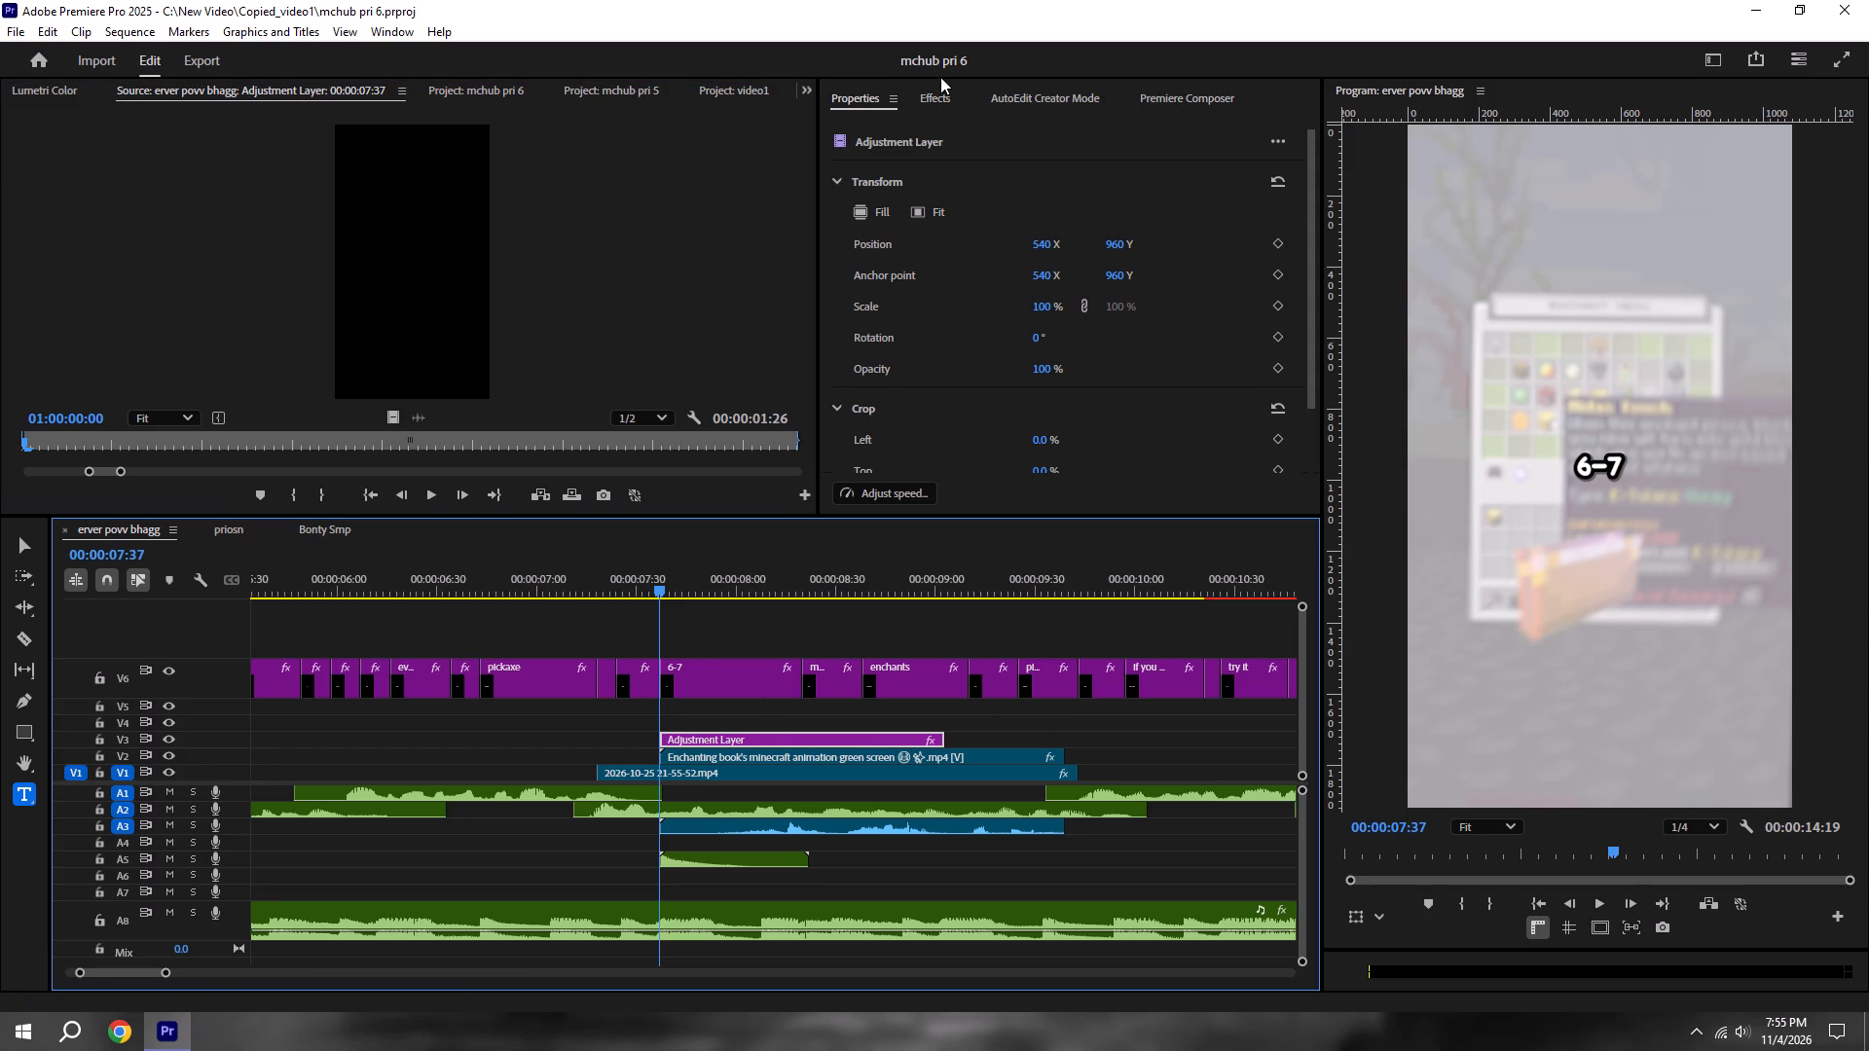
pyautogui.click(930, 87)
pyautogui.moveTo(904, 136); pyautogui.dragTo(528, 136)
pyautogui.press('BackSpace')
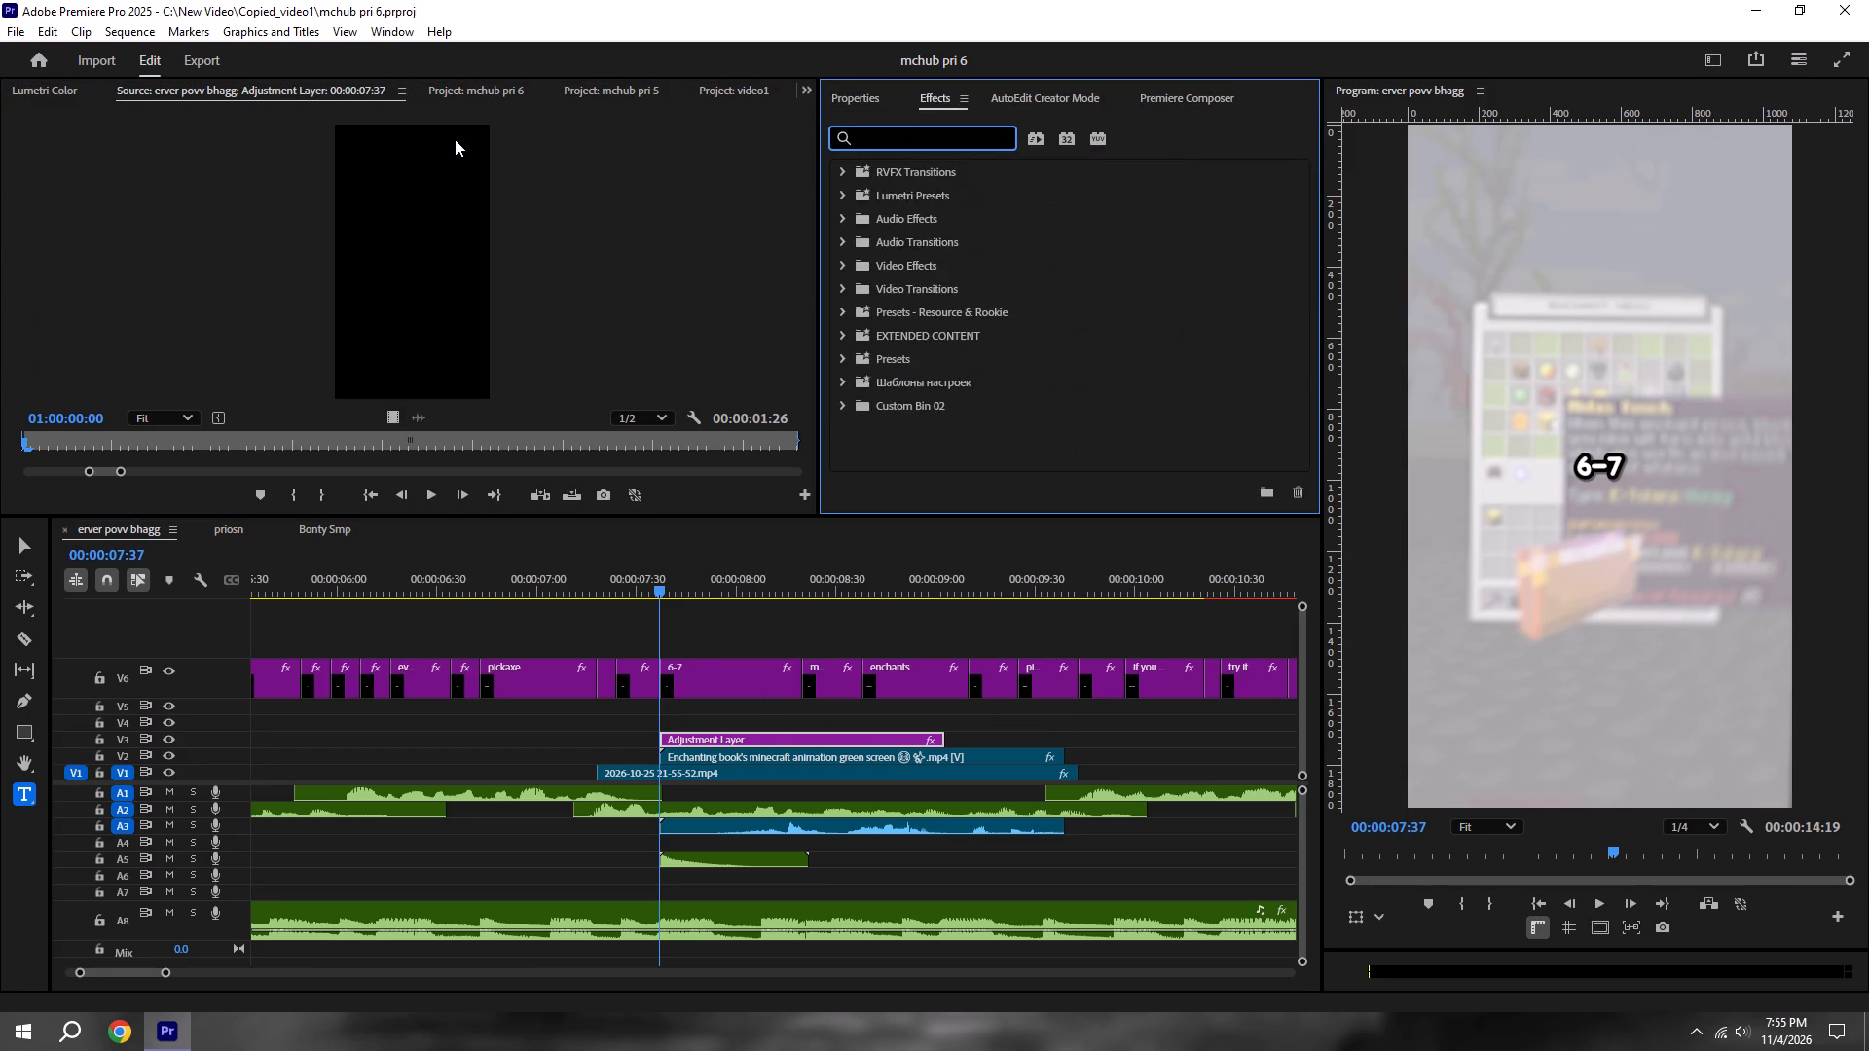
pyautogui.write('rainbow')
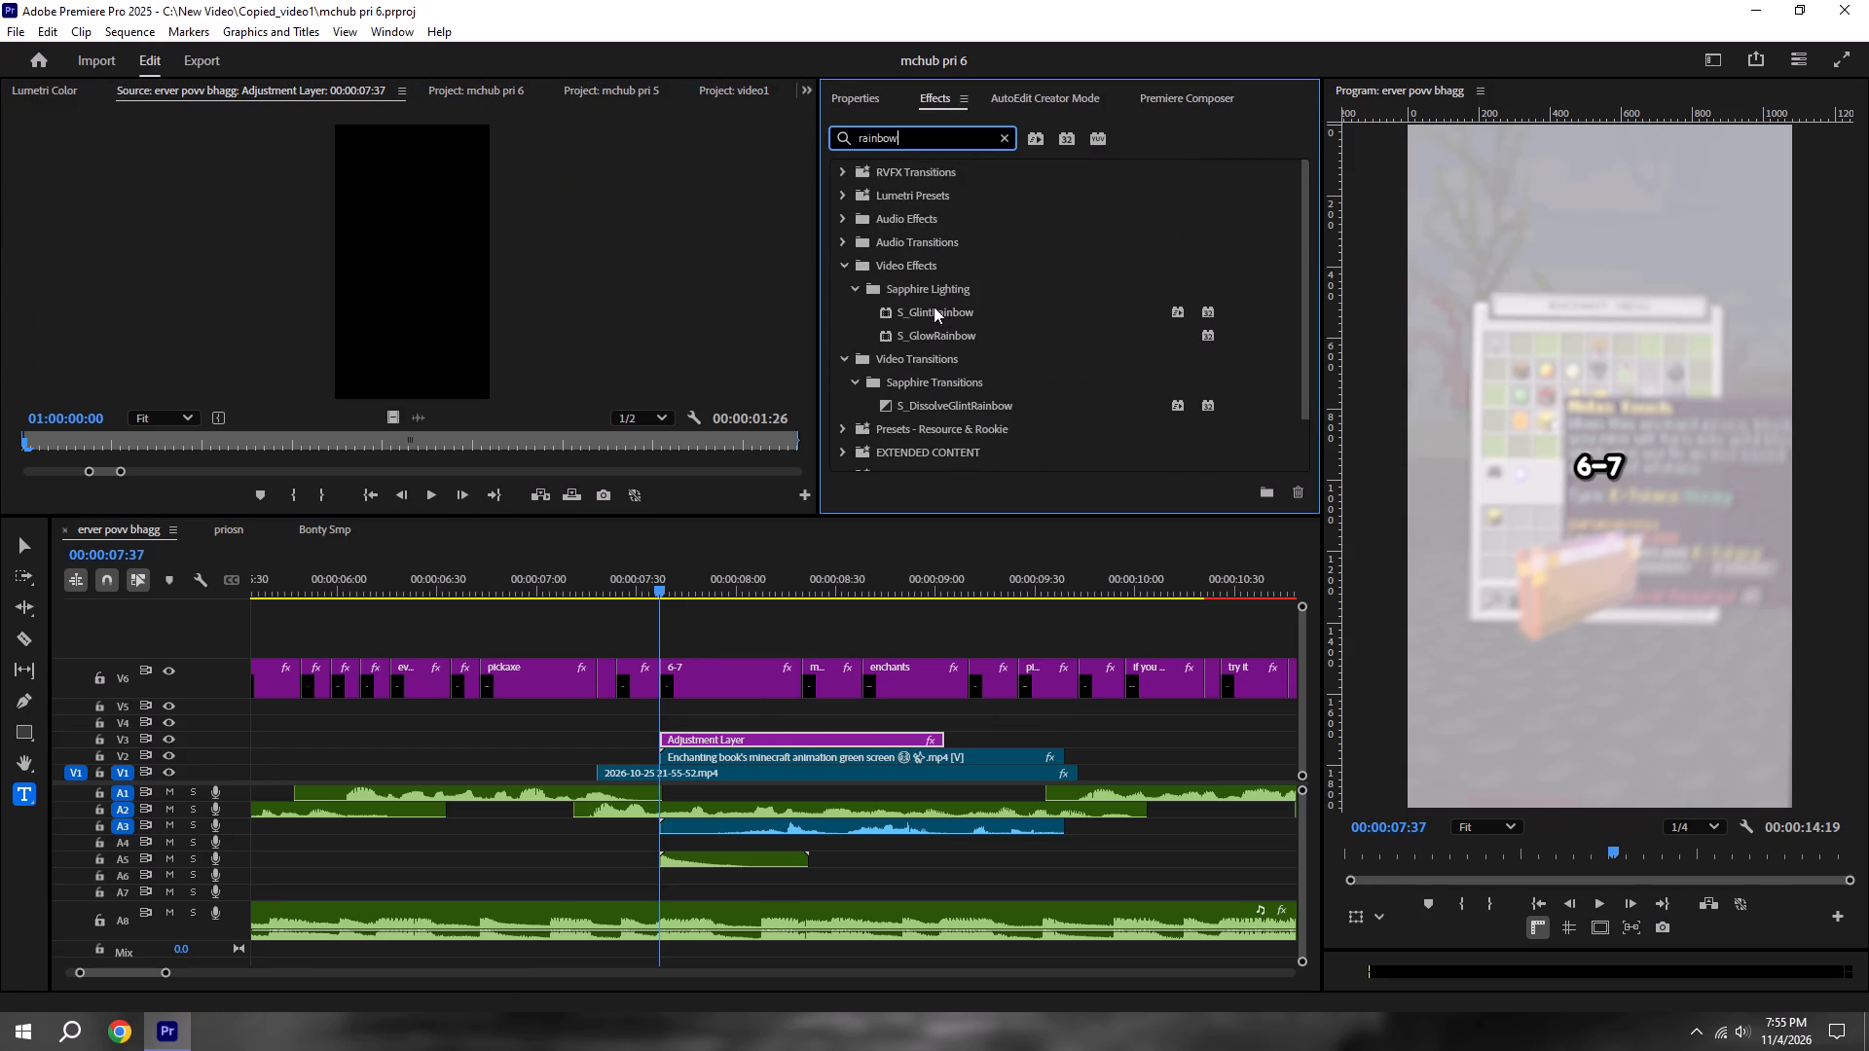
pyautogui.moveTo(934, 307); pyautogui.dragTo(792, 738)
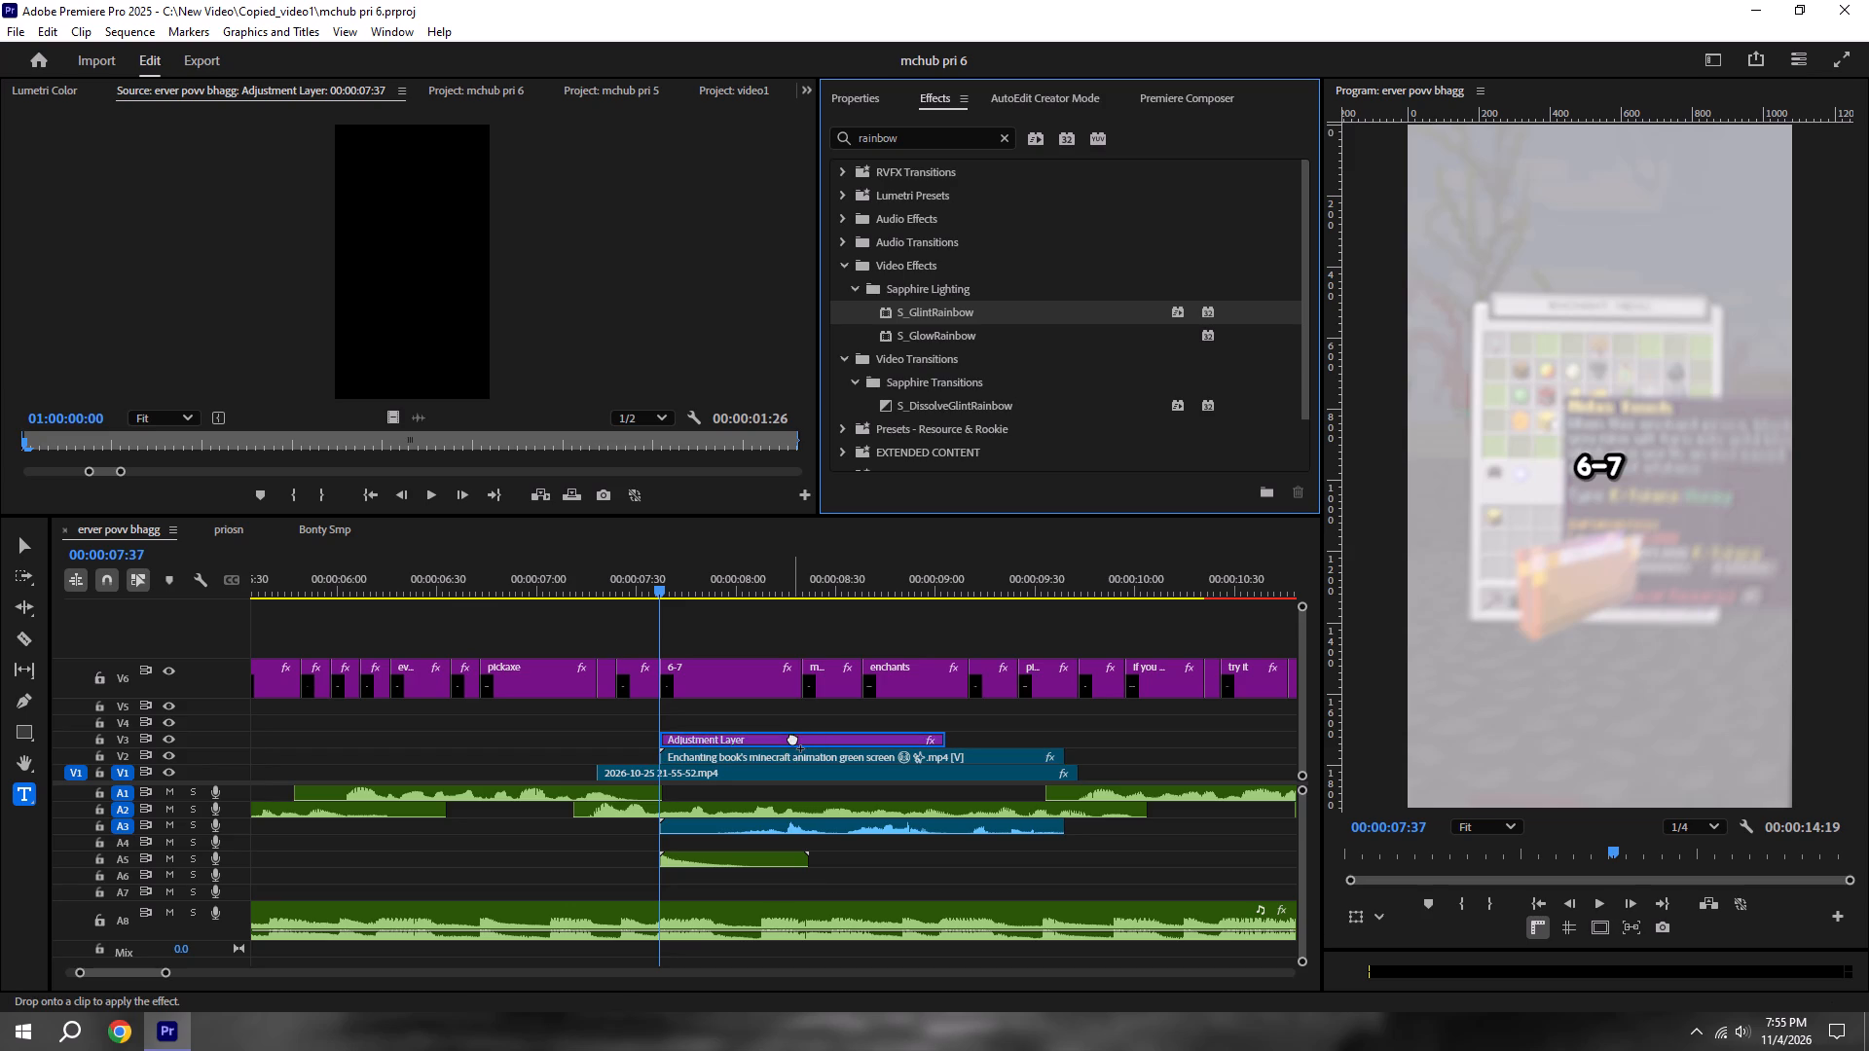
pyautogui.press('space')
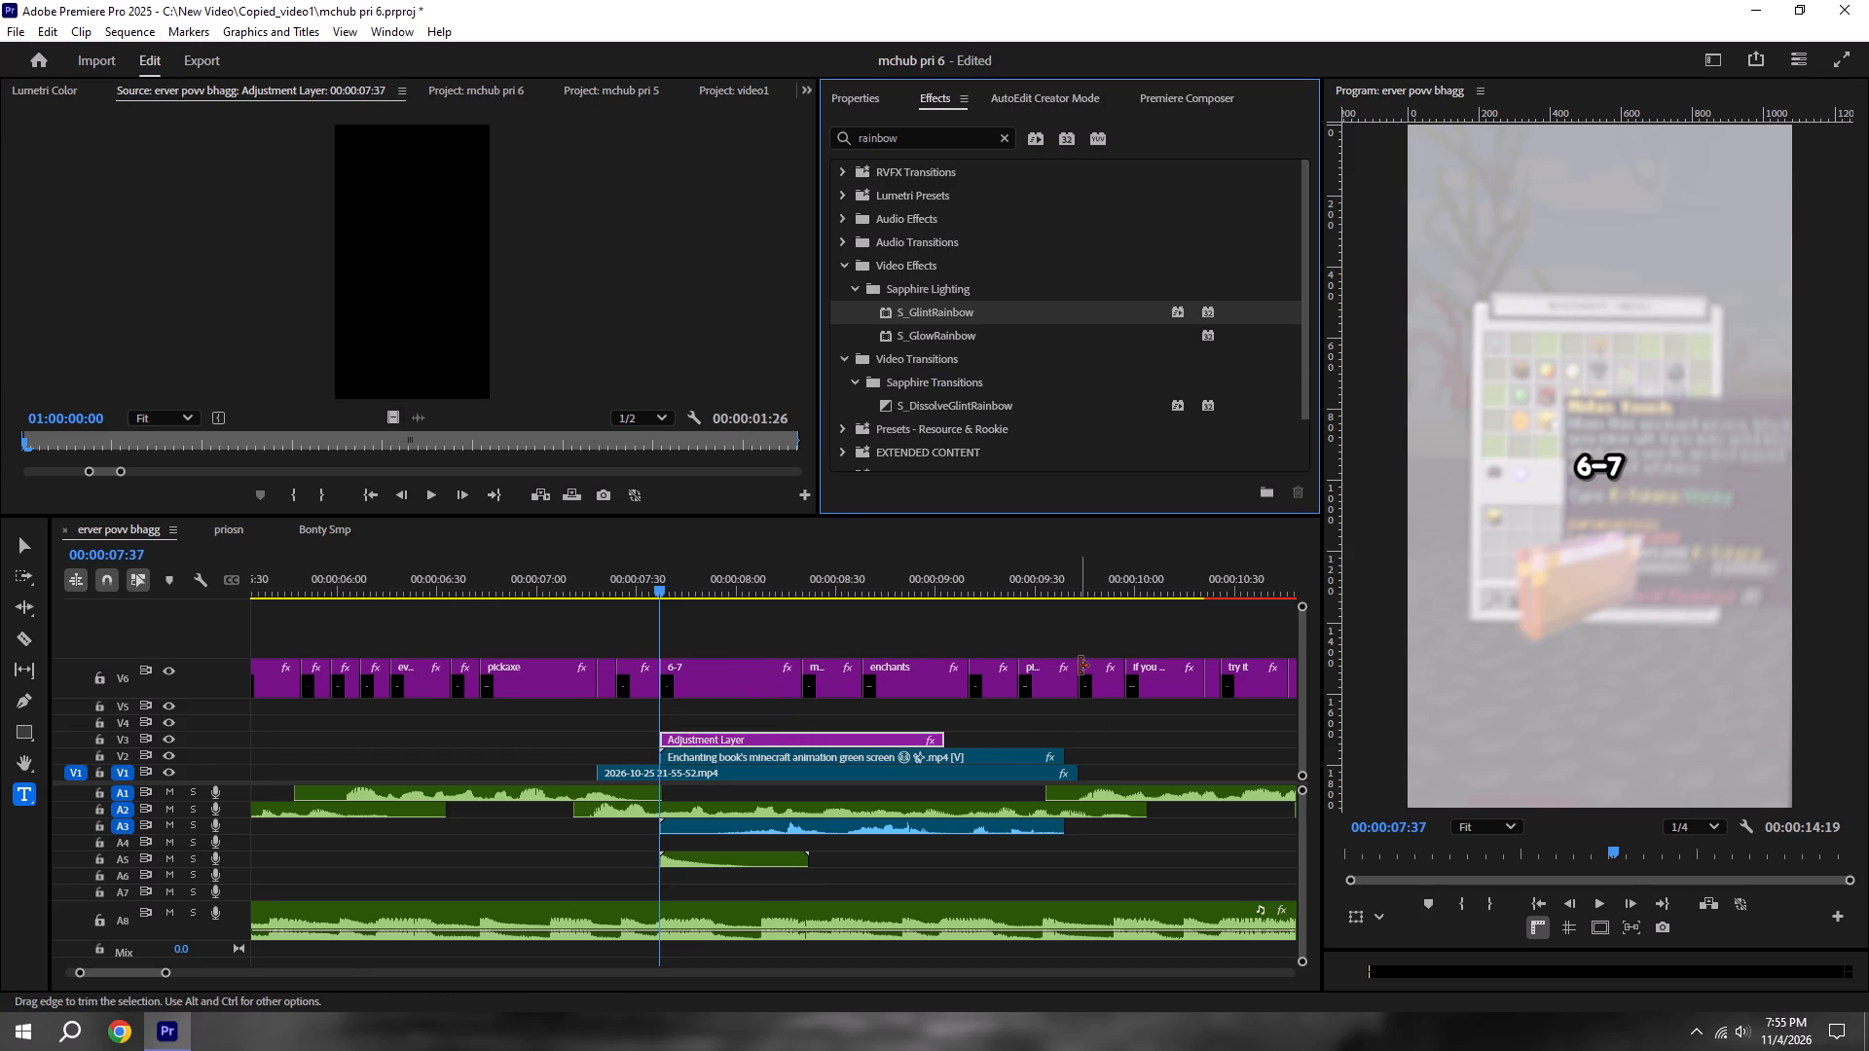
pyautogui.press('space')
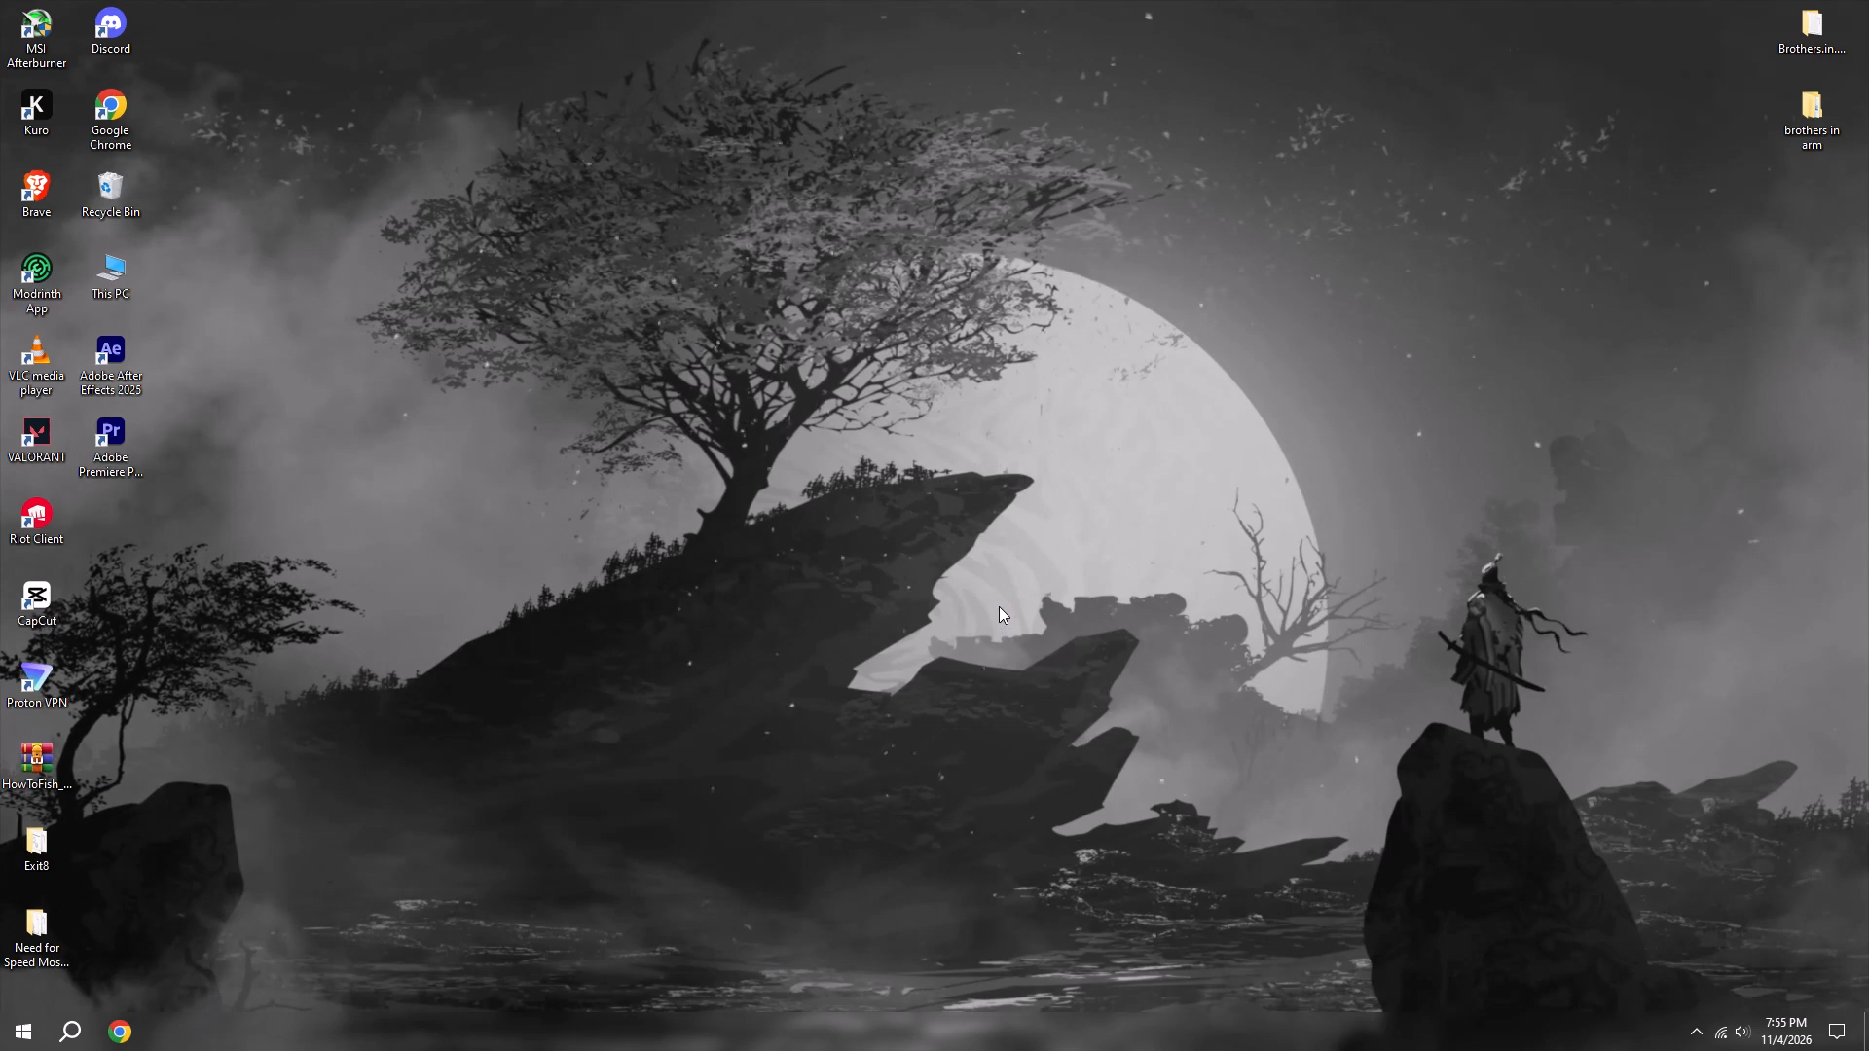
# Relaunch Adobe Premiere Pro from the desktop and reopen the previously open projects.
pyautogui.doubleClick(117, 426)
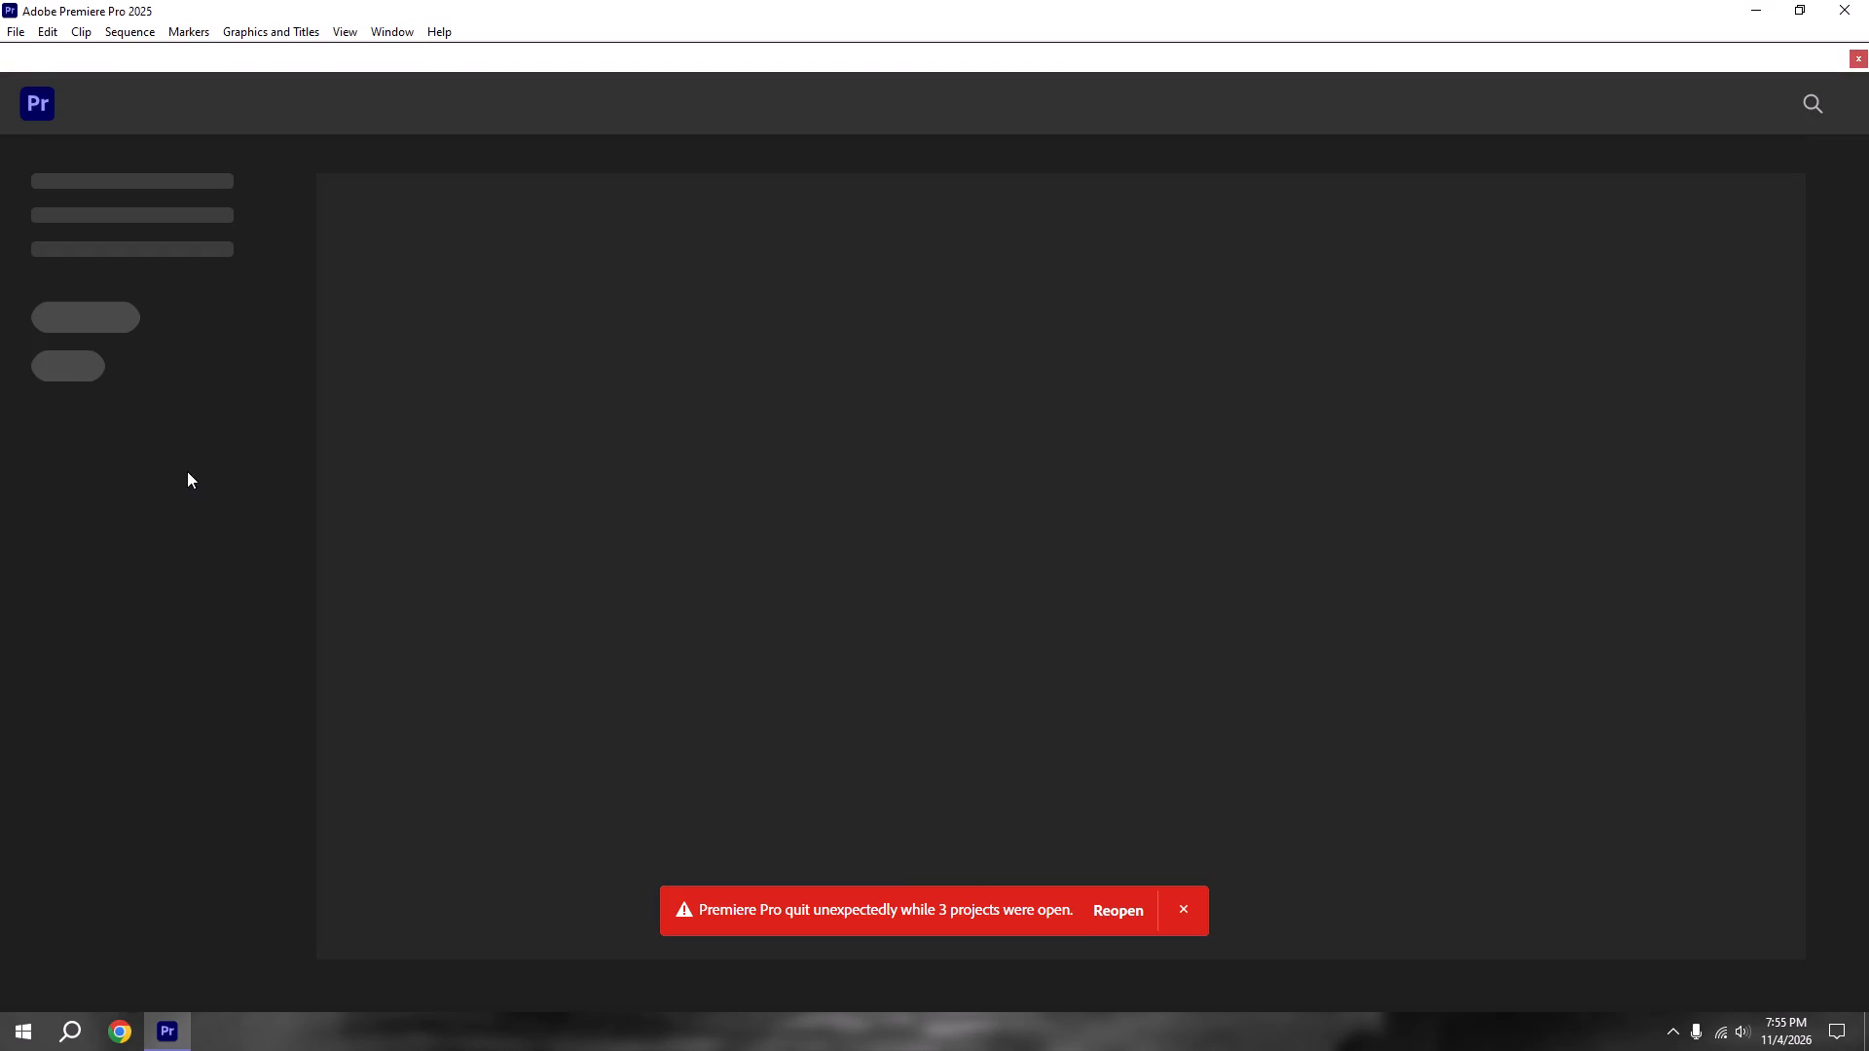
pyautogui.click(1116, 916)
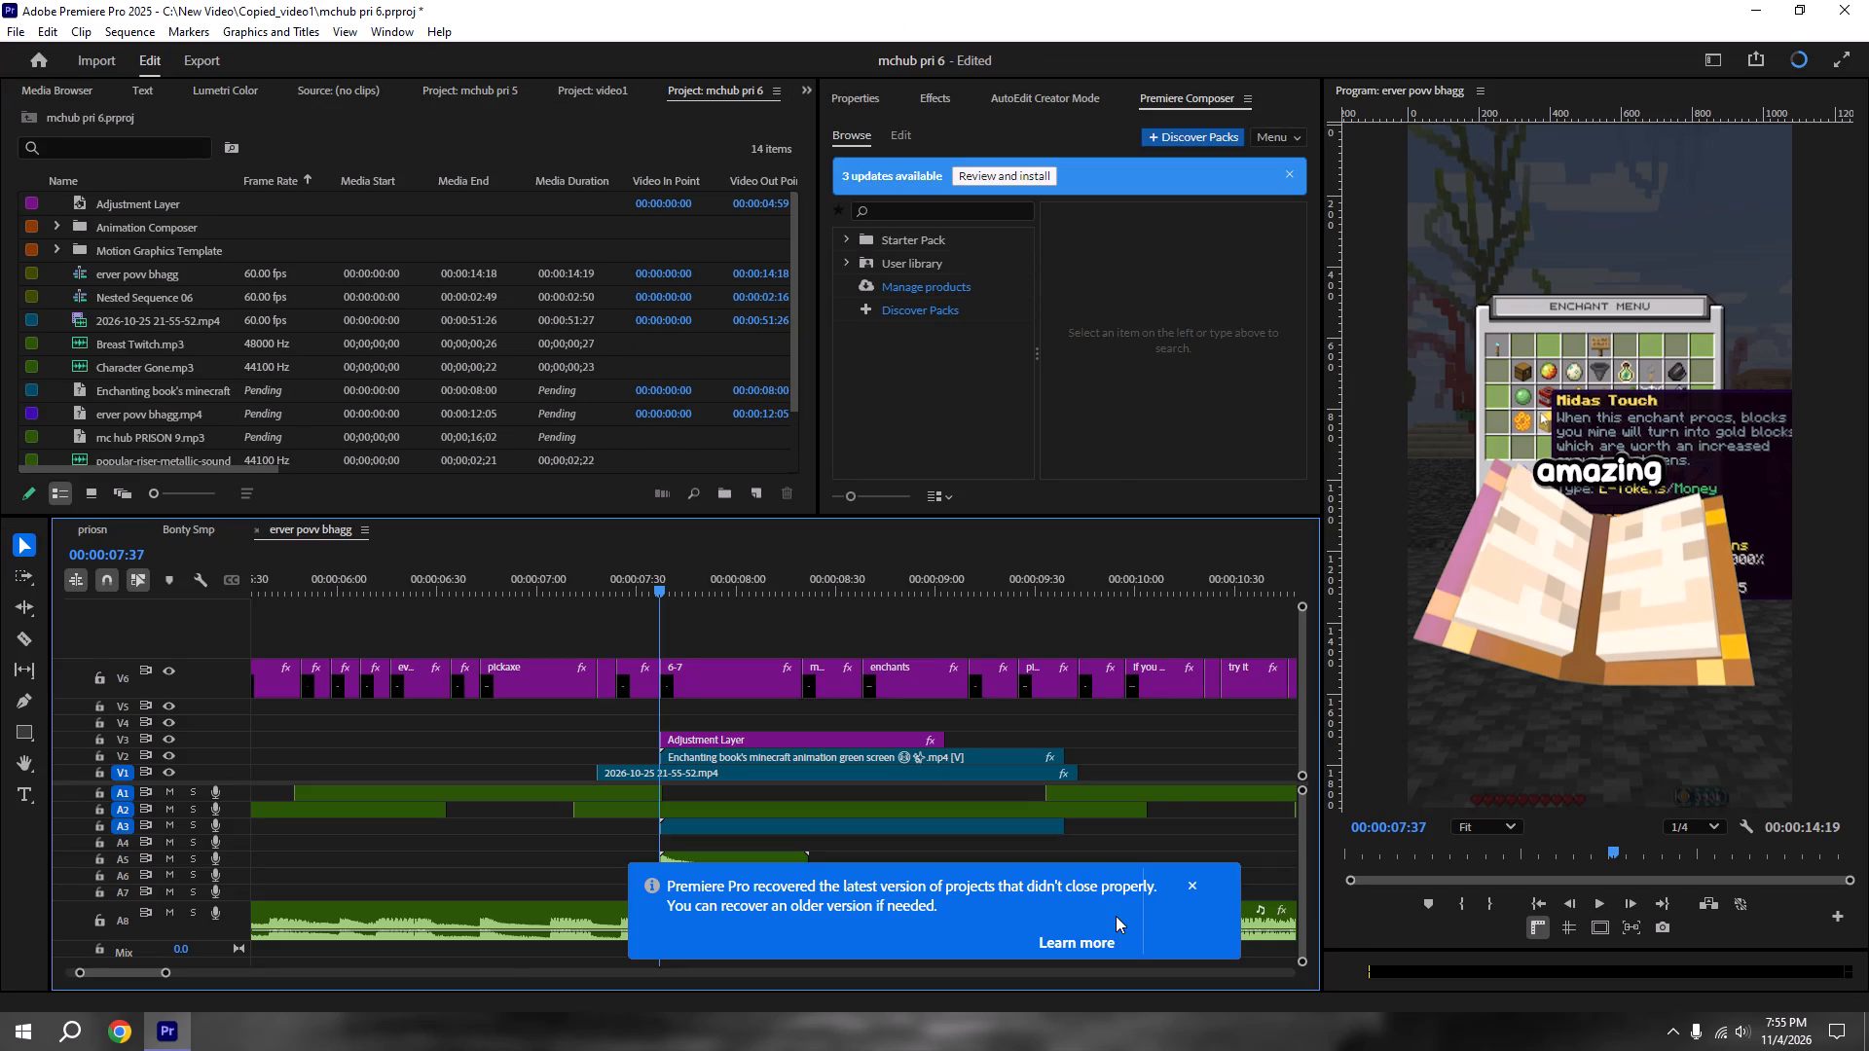
# Preview the frames around the start of the 6-7 caption and its adjustment layer to check the current effect.
pyautogui.moveTo(620, 585); pyautogui.dragTo(606, 583)
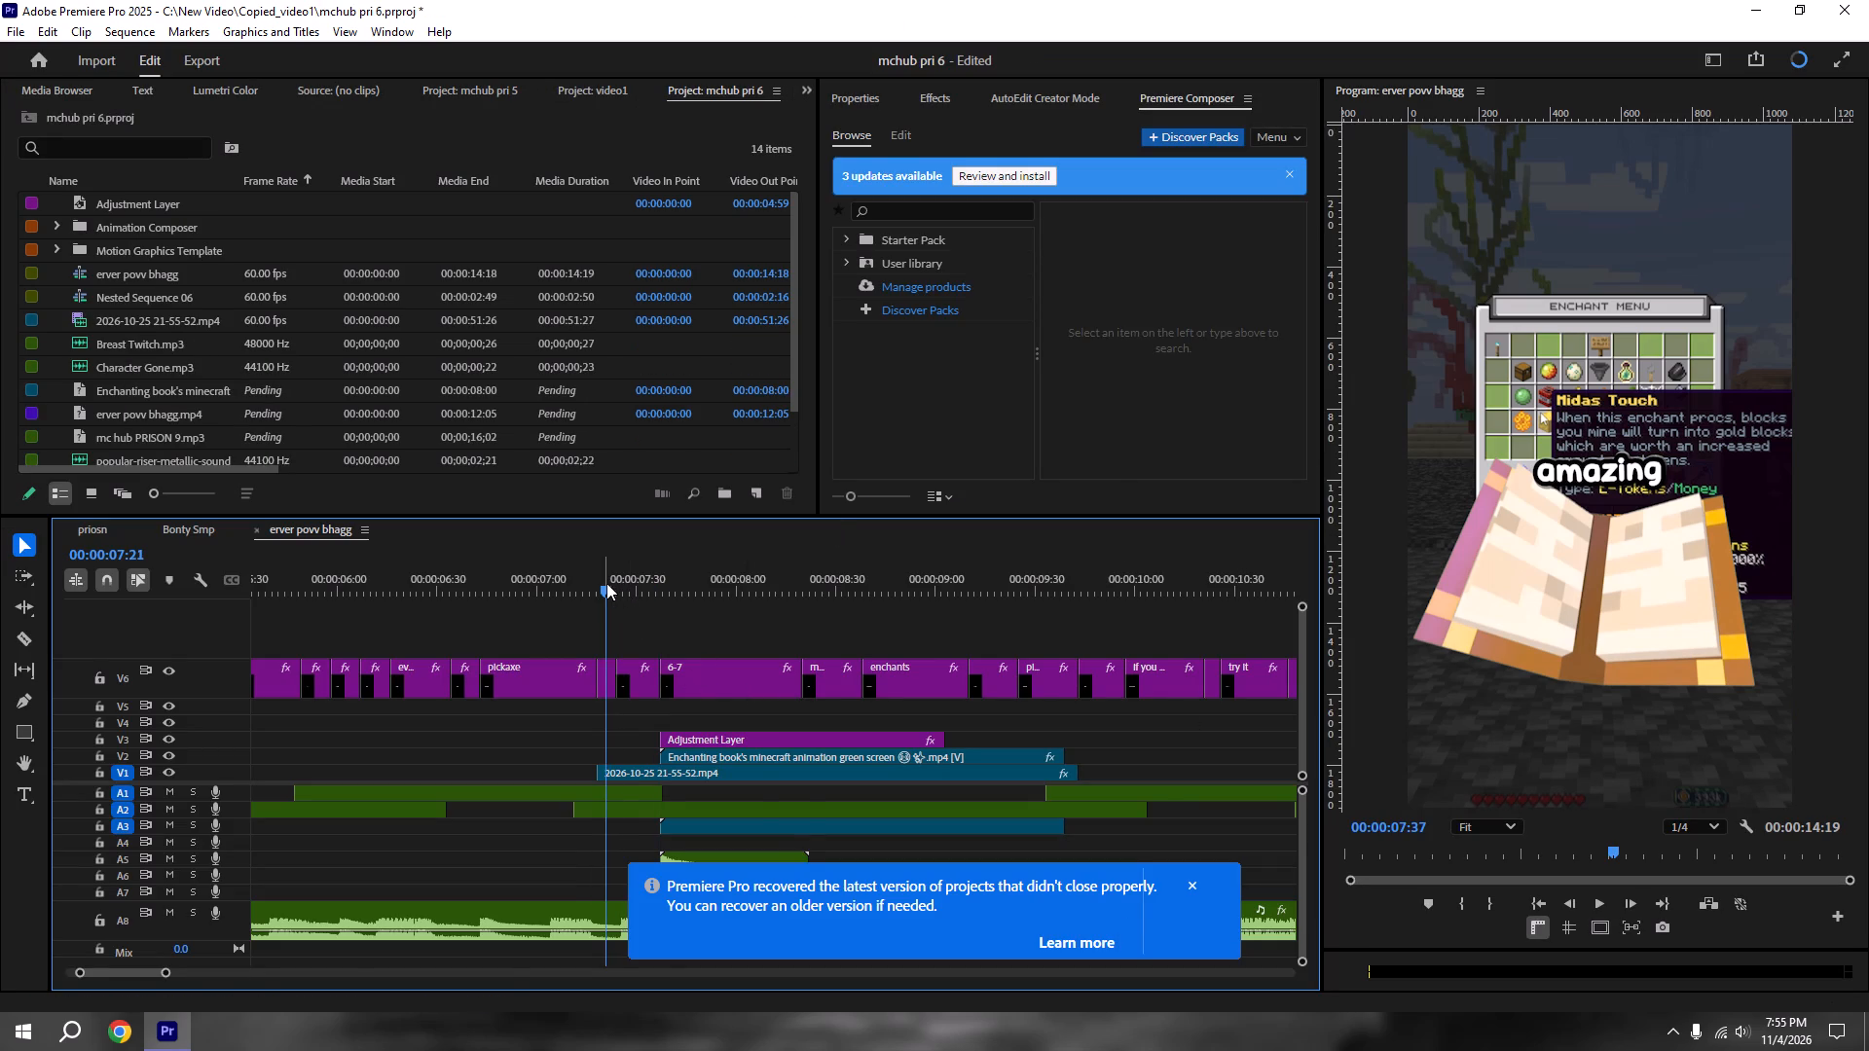
pyautogui.click(750, 754)
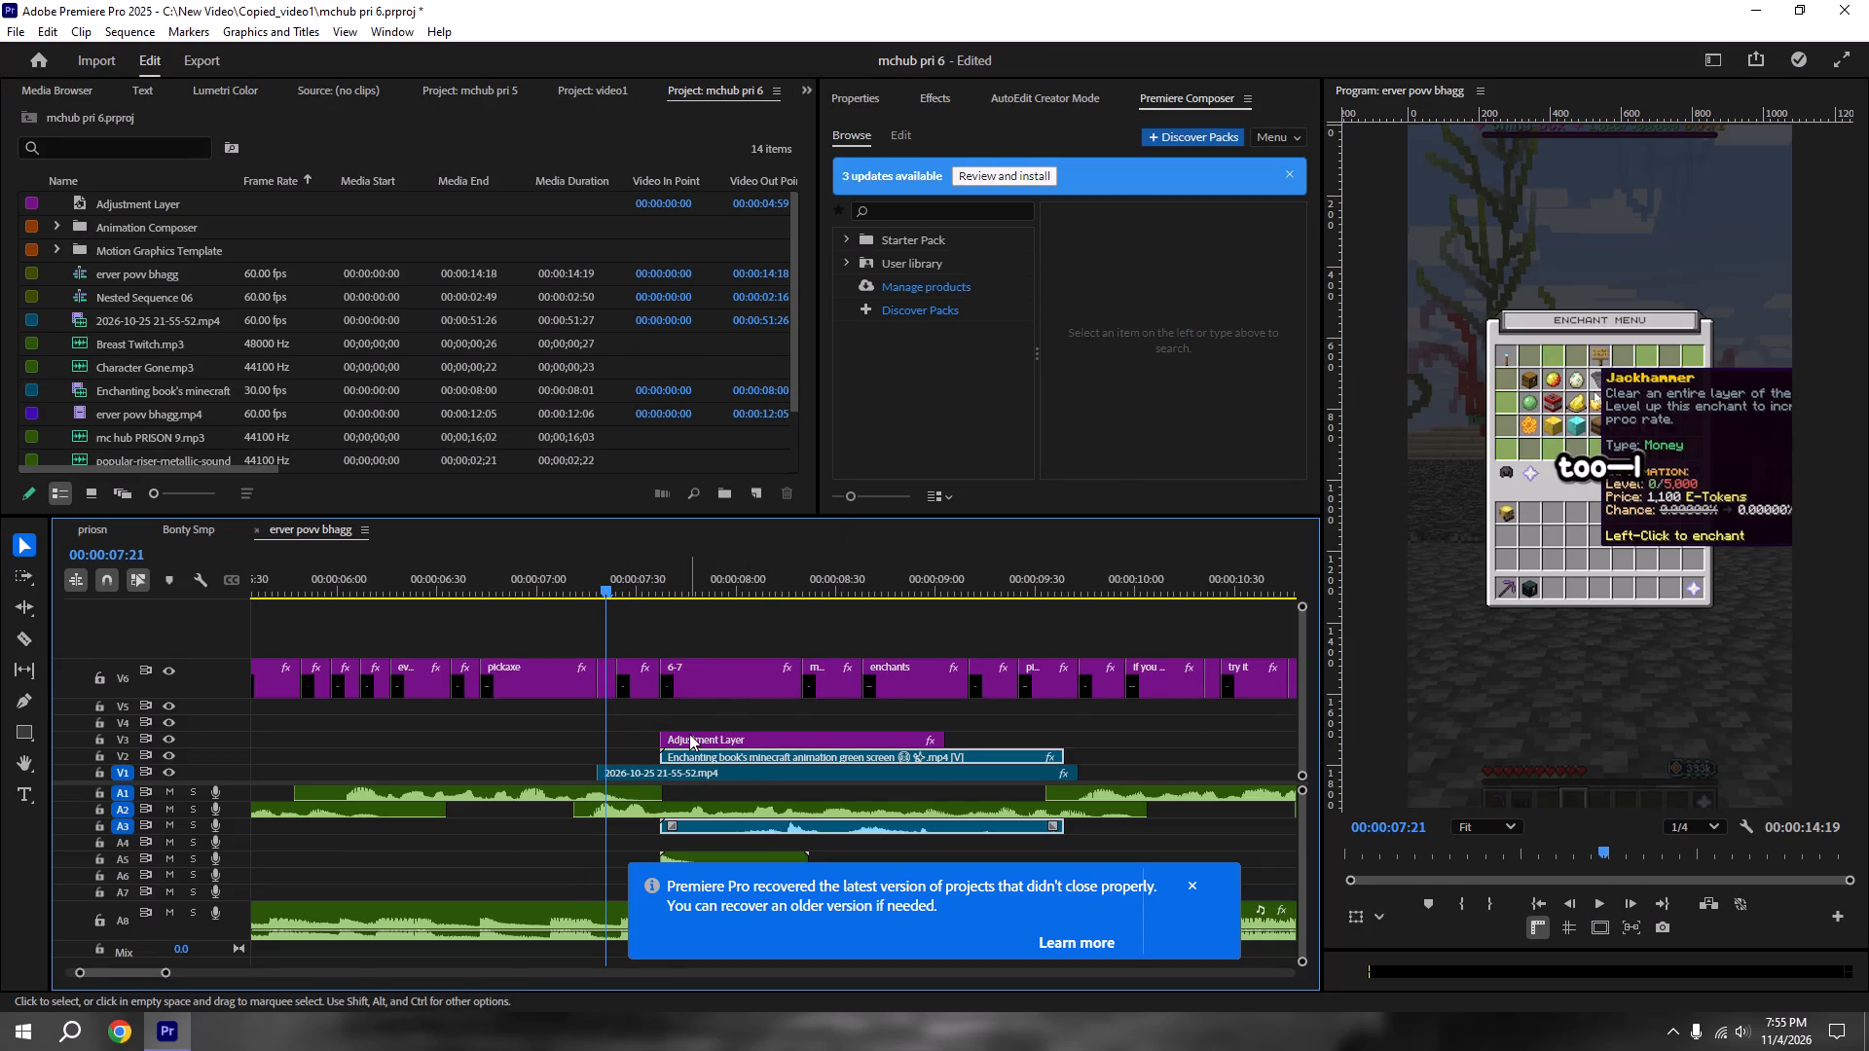
pyautogui.click(746, 735)
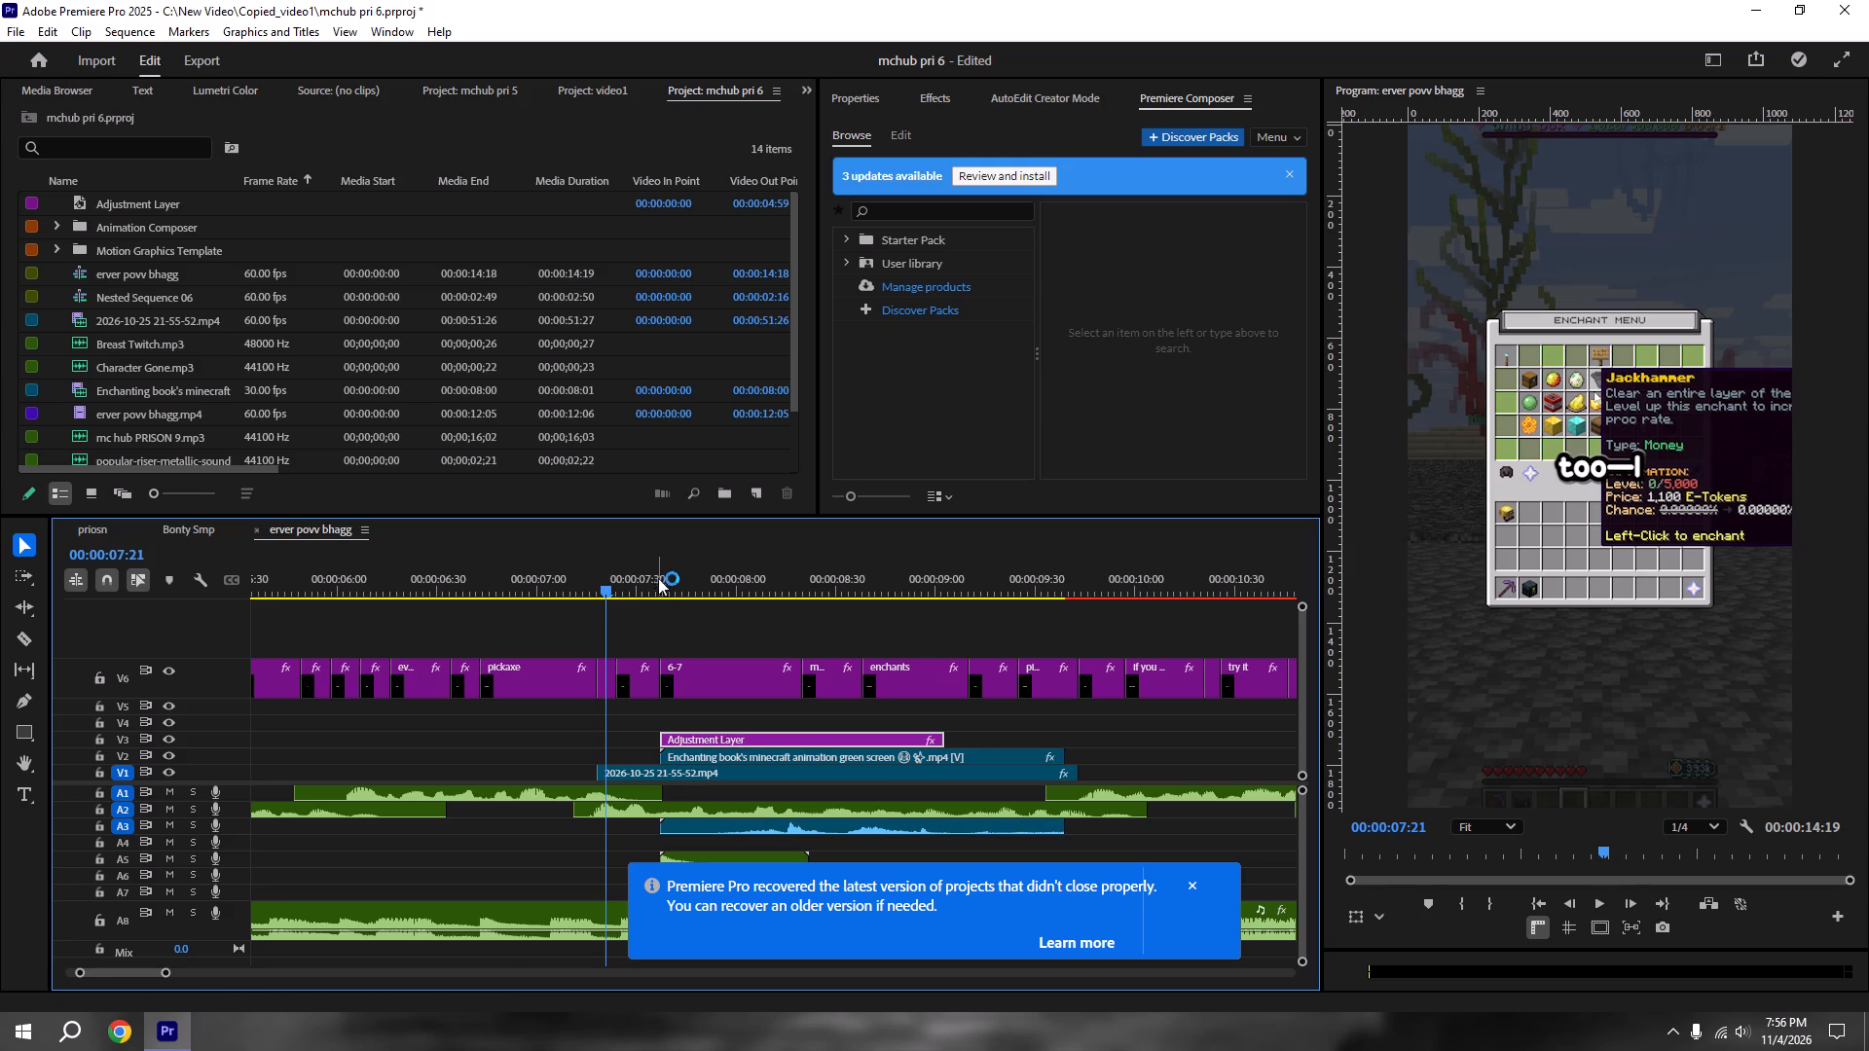
pyautogui.click(674, 564)
pyautogui.click(693, 664)
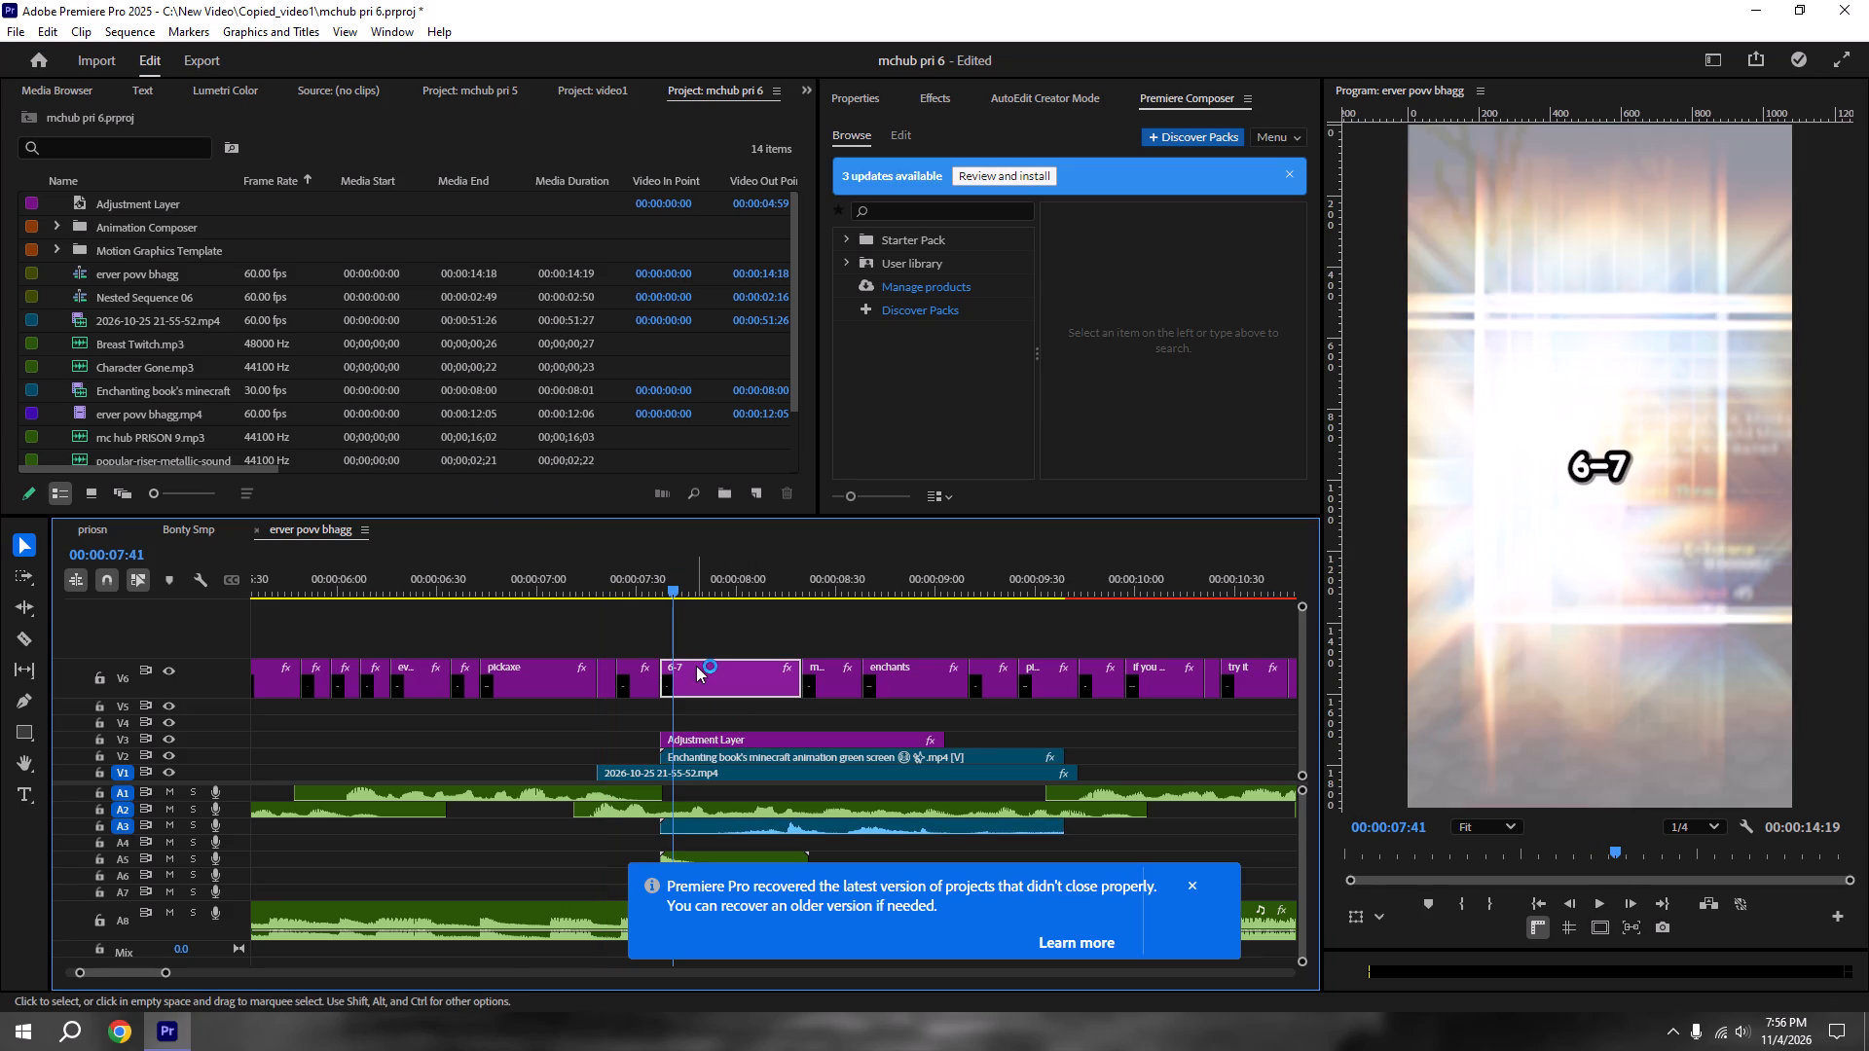
pyautogui.moveTo(660, 588); pyautogui.dragTo(573, 581)
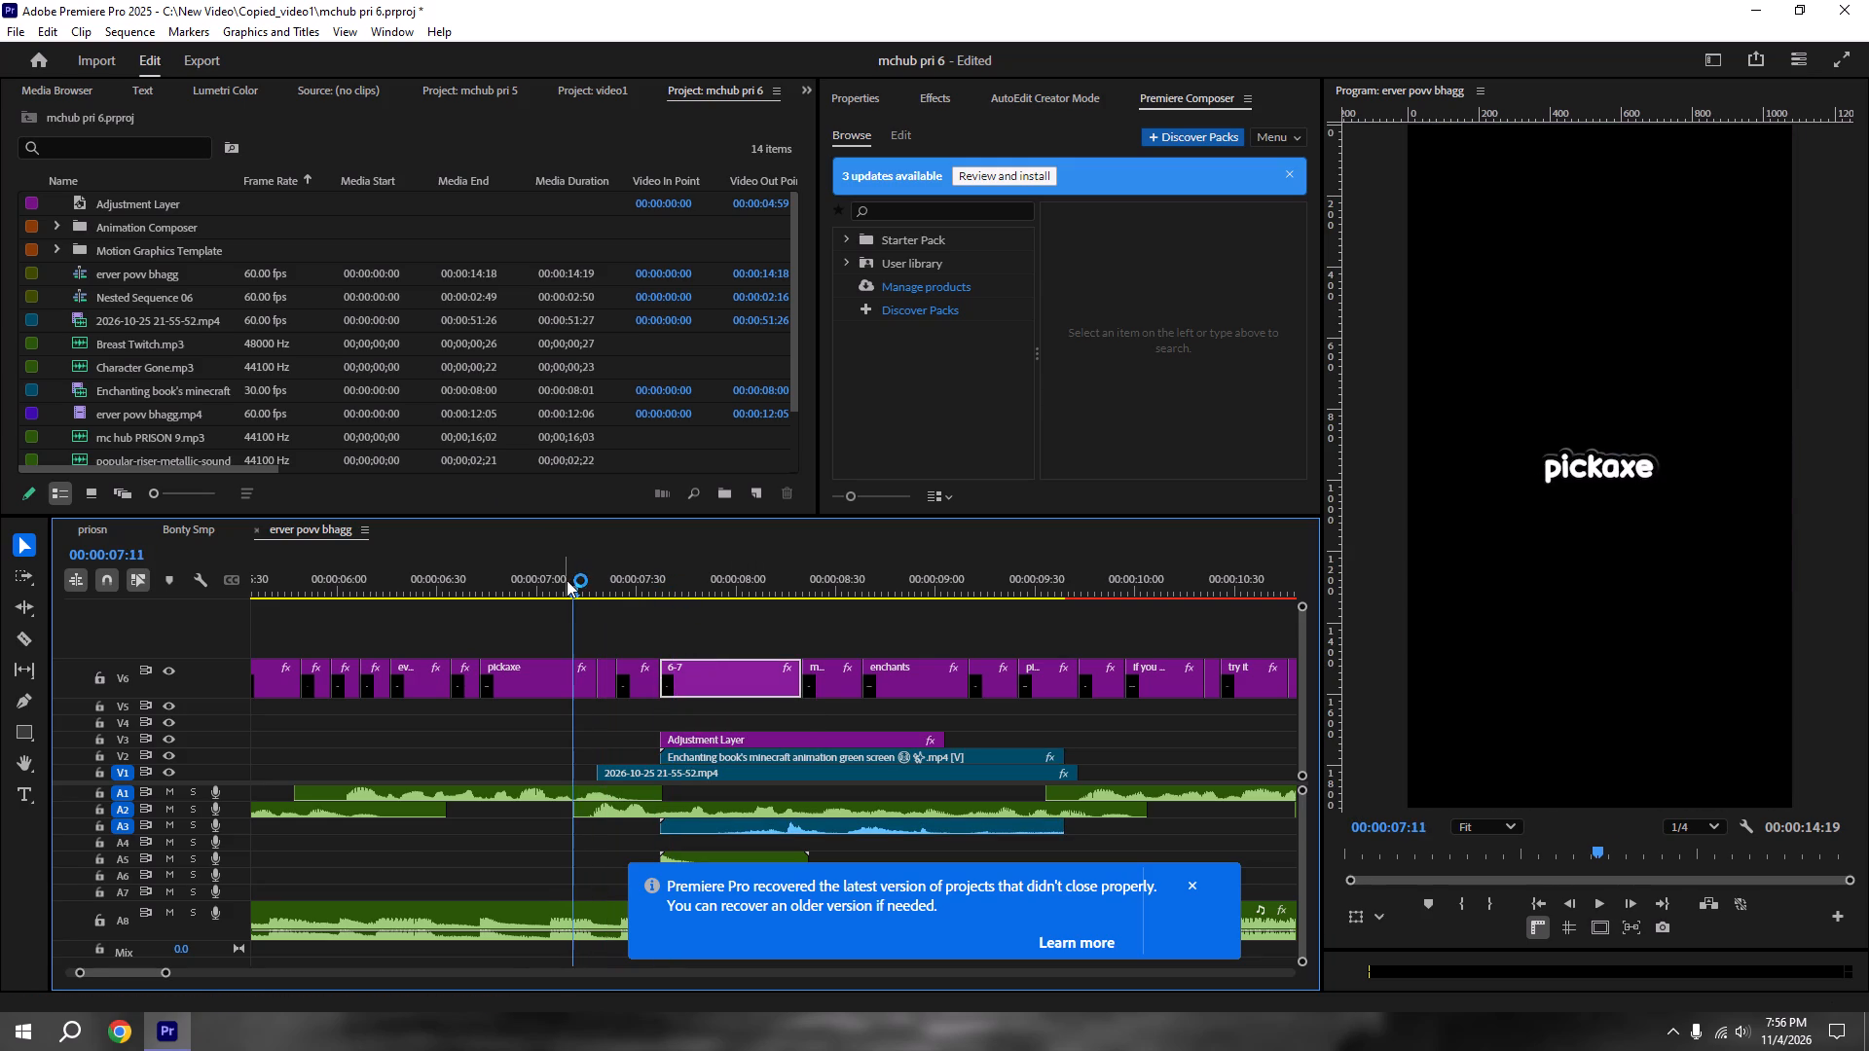
pyautogui.click(1172, 668)
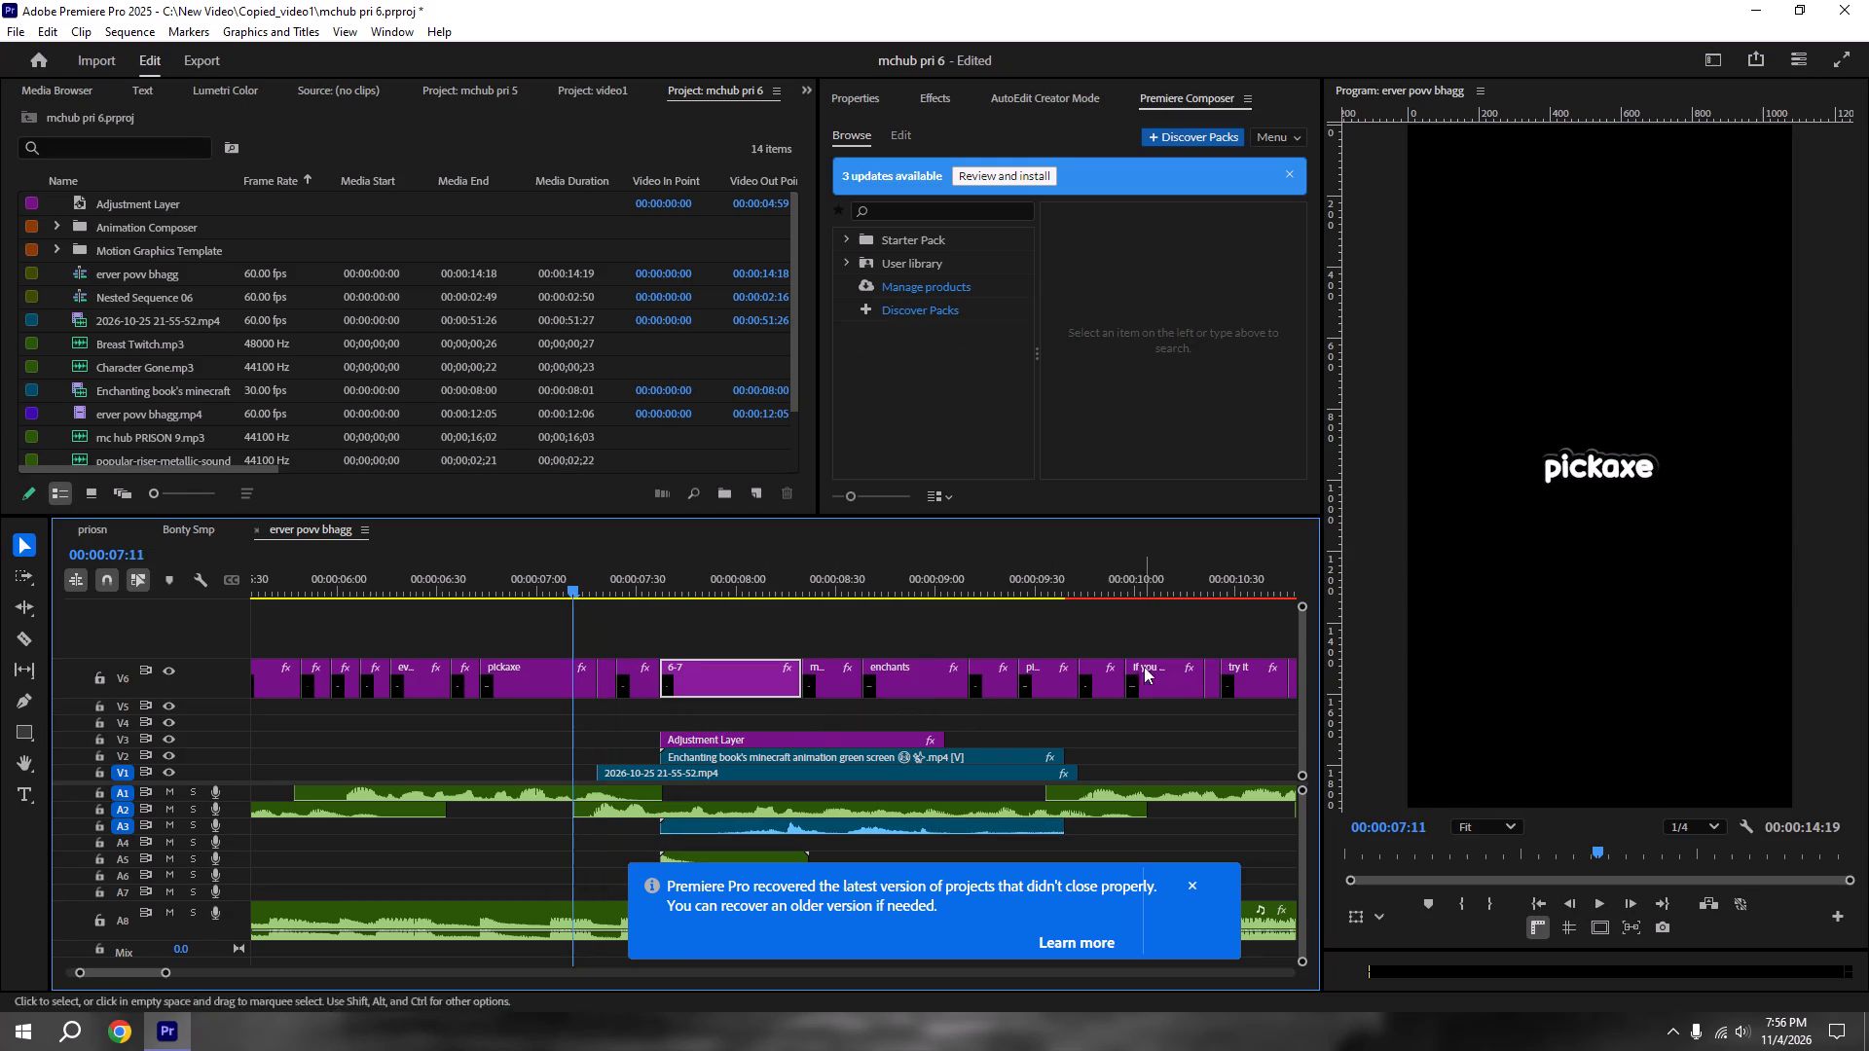
# Remove the S_GlintRainbow effect from the adjustment layer above the enchanting book clip and save the project.
pyautogui.click(726, 743)
pyautogui.scroll(-5, 207, 393)
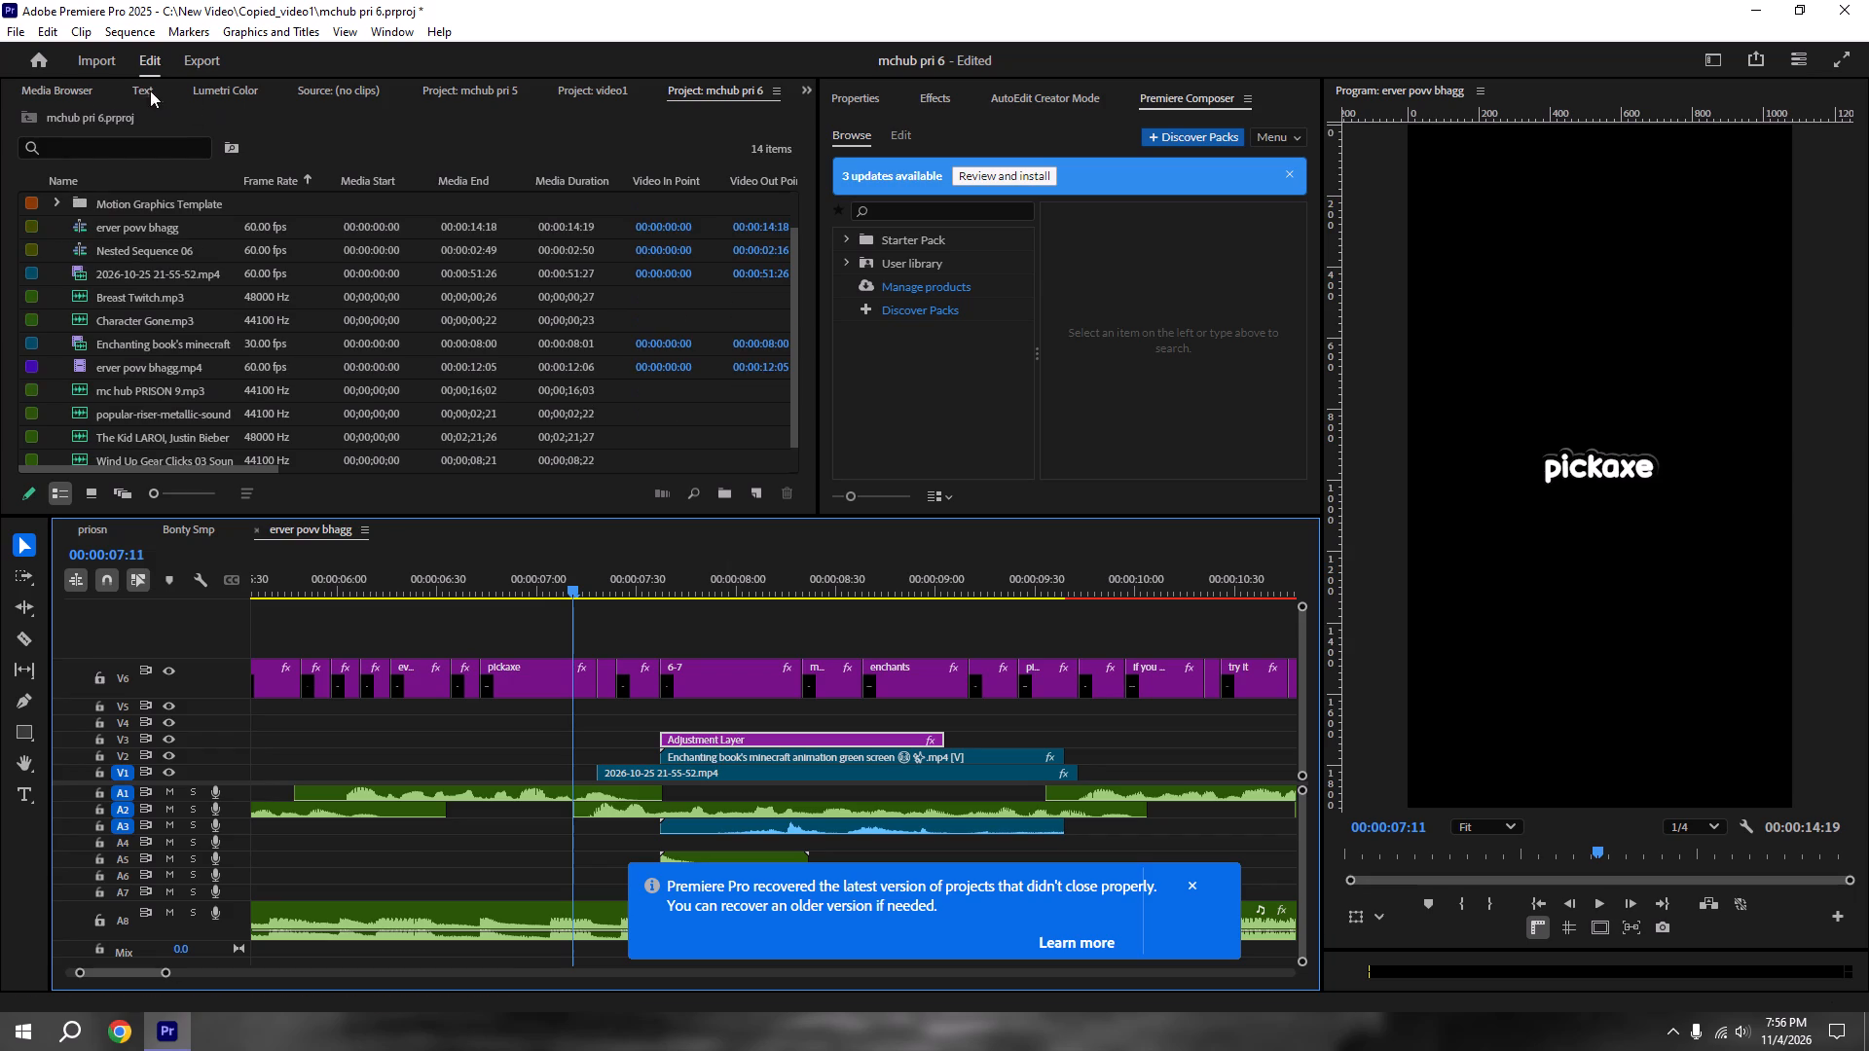
pyautogui.click(48, 92)
pyautogui.scroll(5, 48, 94)
pyautogui.scroll(1, 159, 313)
pyautogui.scroll(-7, 163, 337)
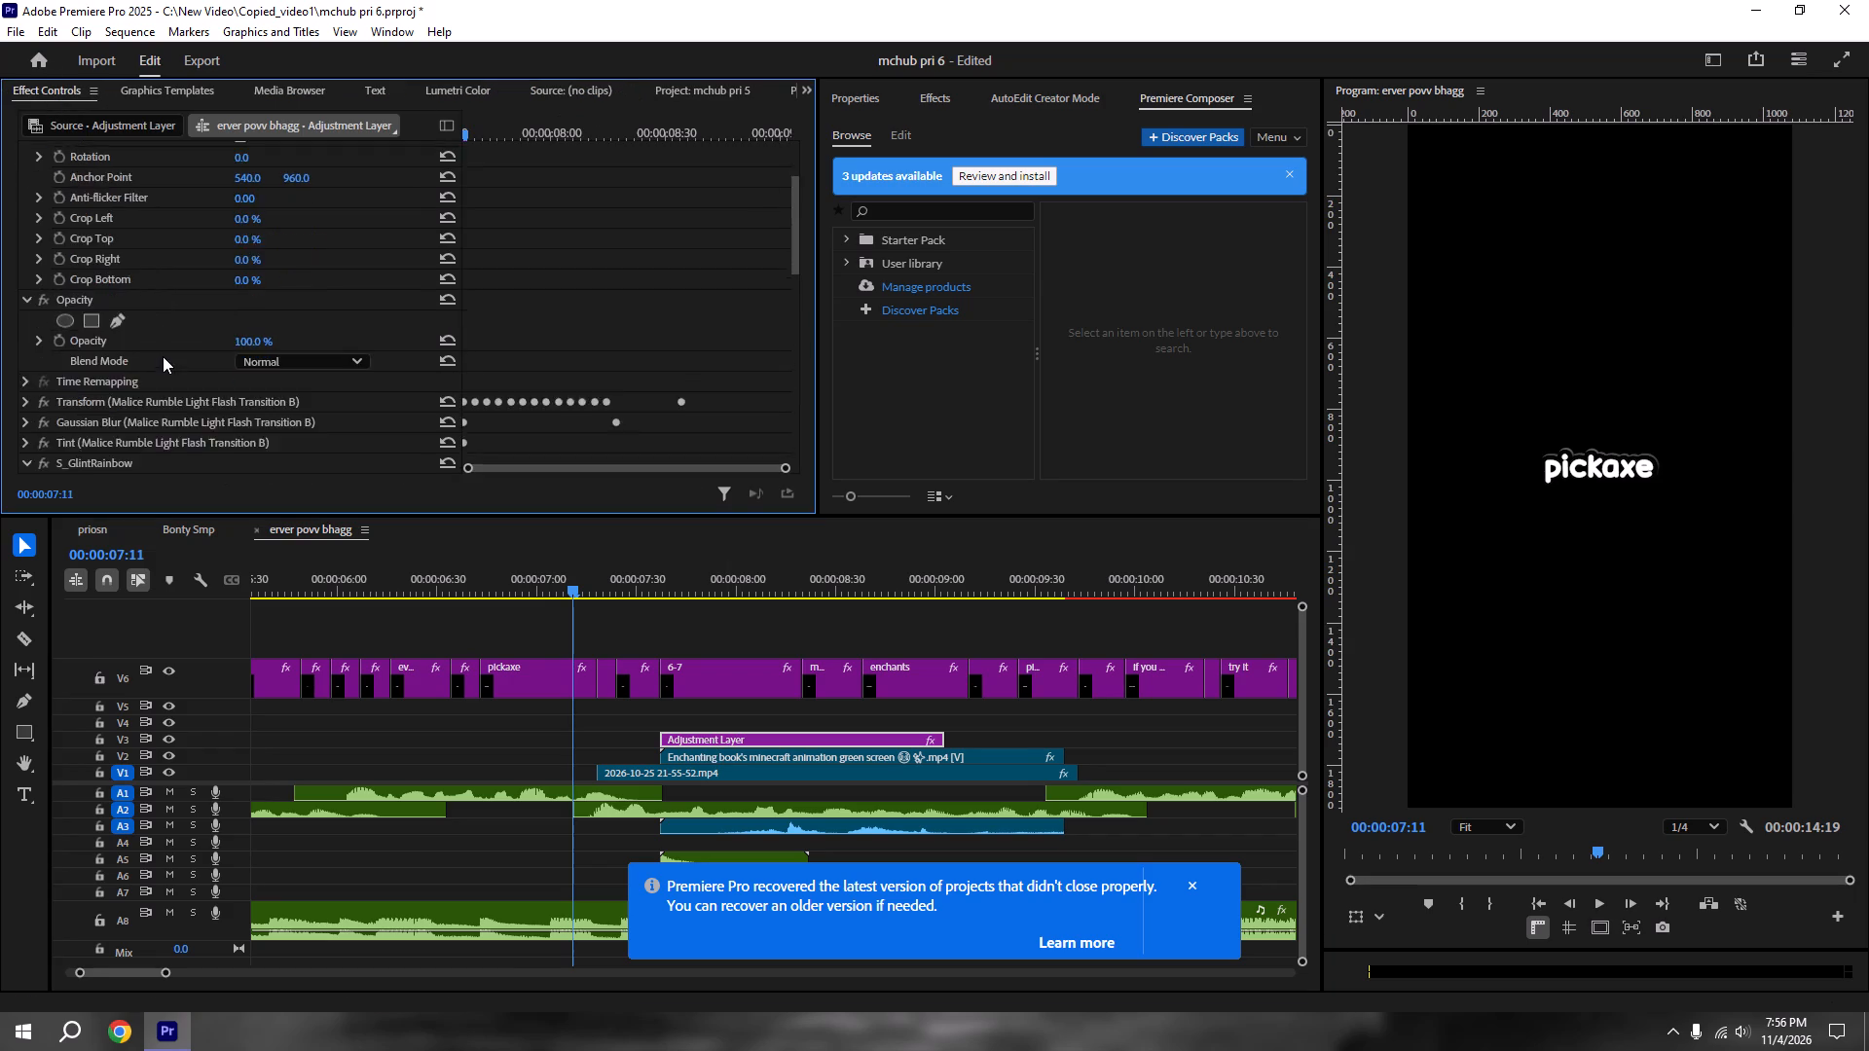
pyautogui.scroll(-6, 163, 356)
pyautogui.click(137, 318)
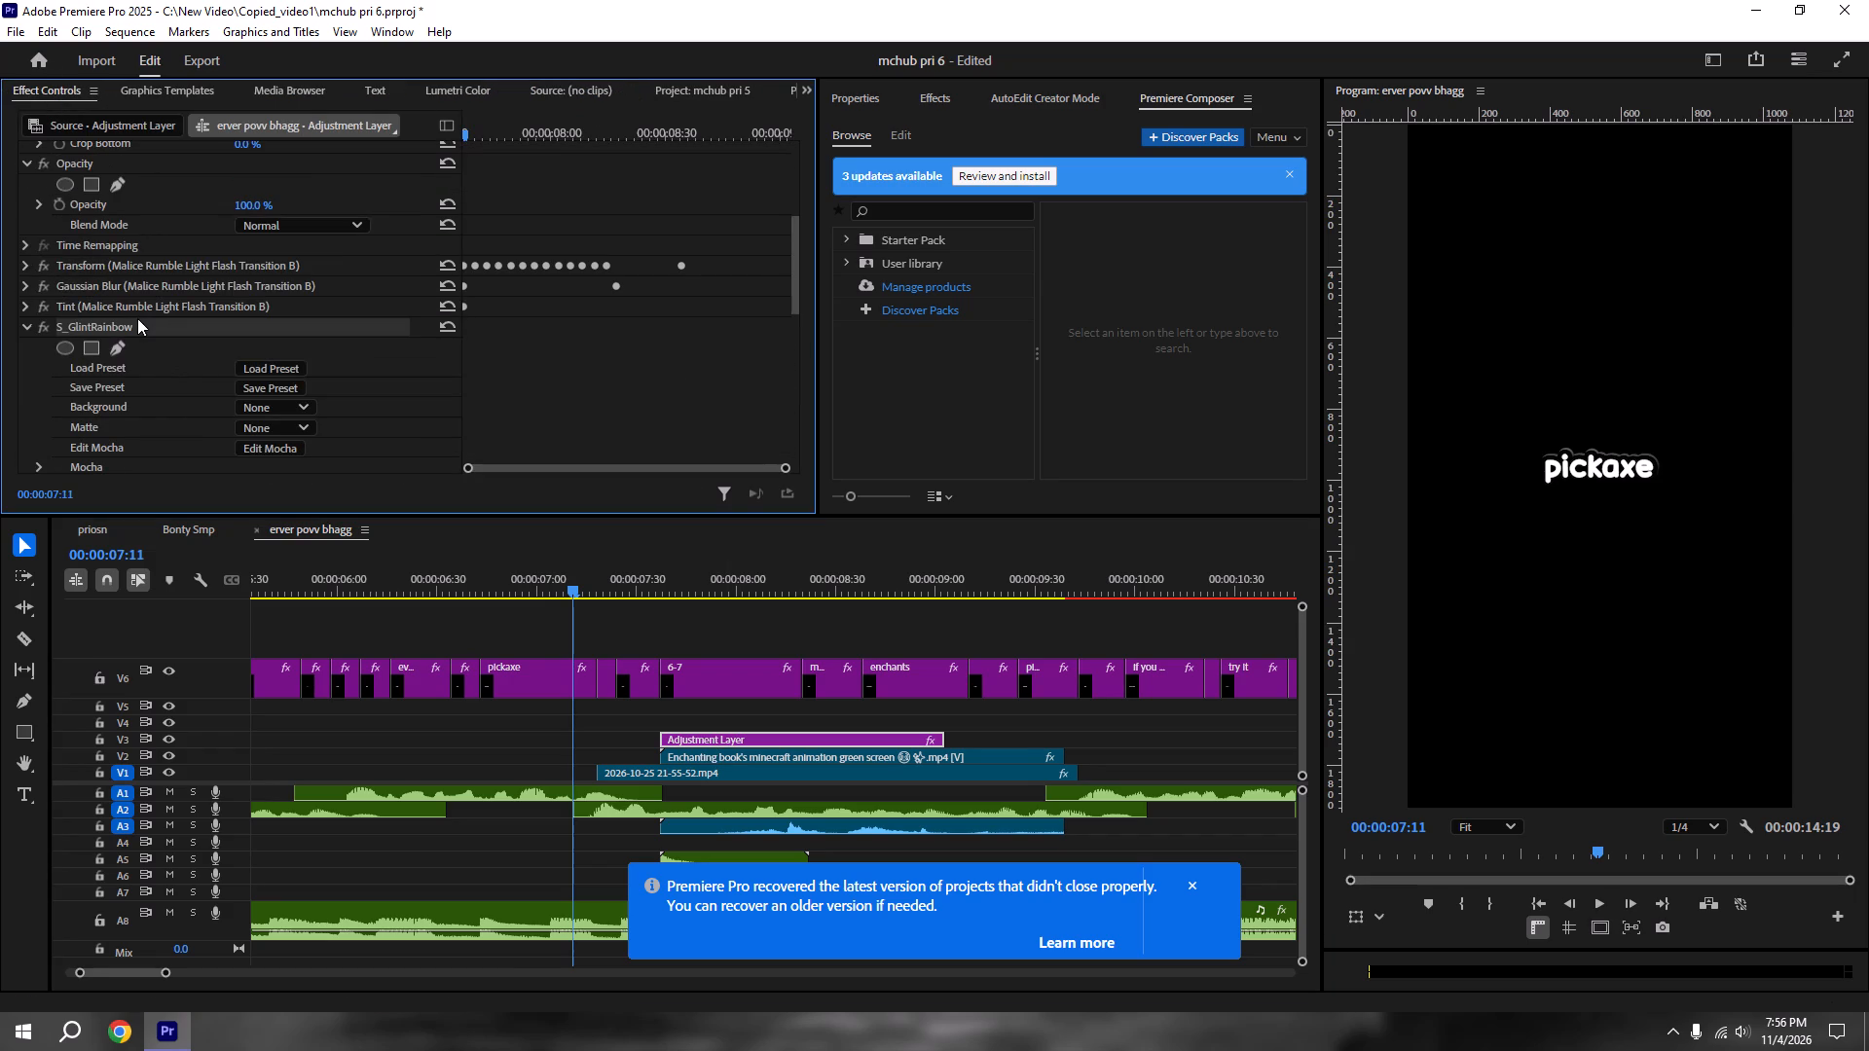
pyautogui.press('BackSpace')
pyautogui.hotkey('ctrl', 's')
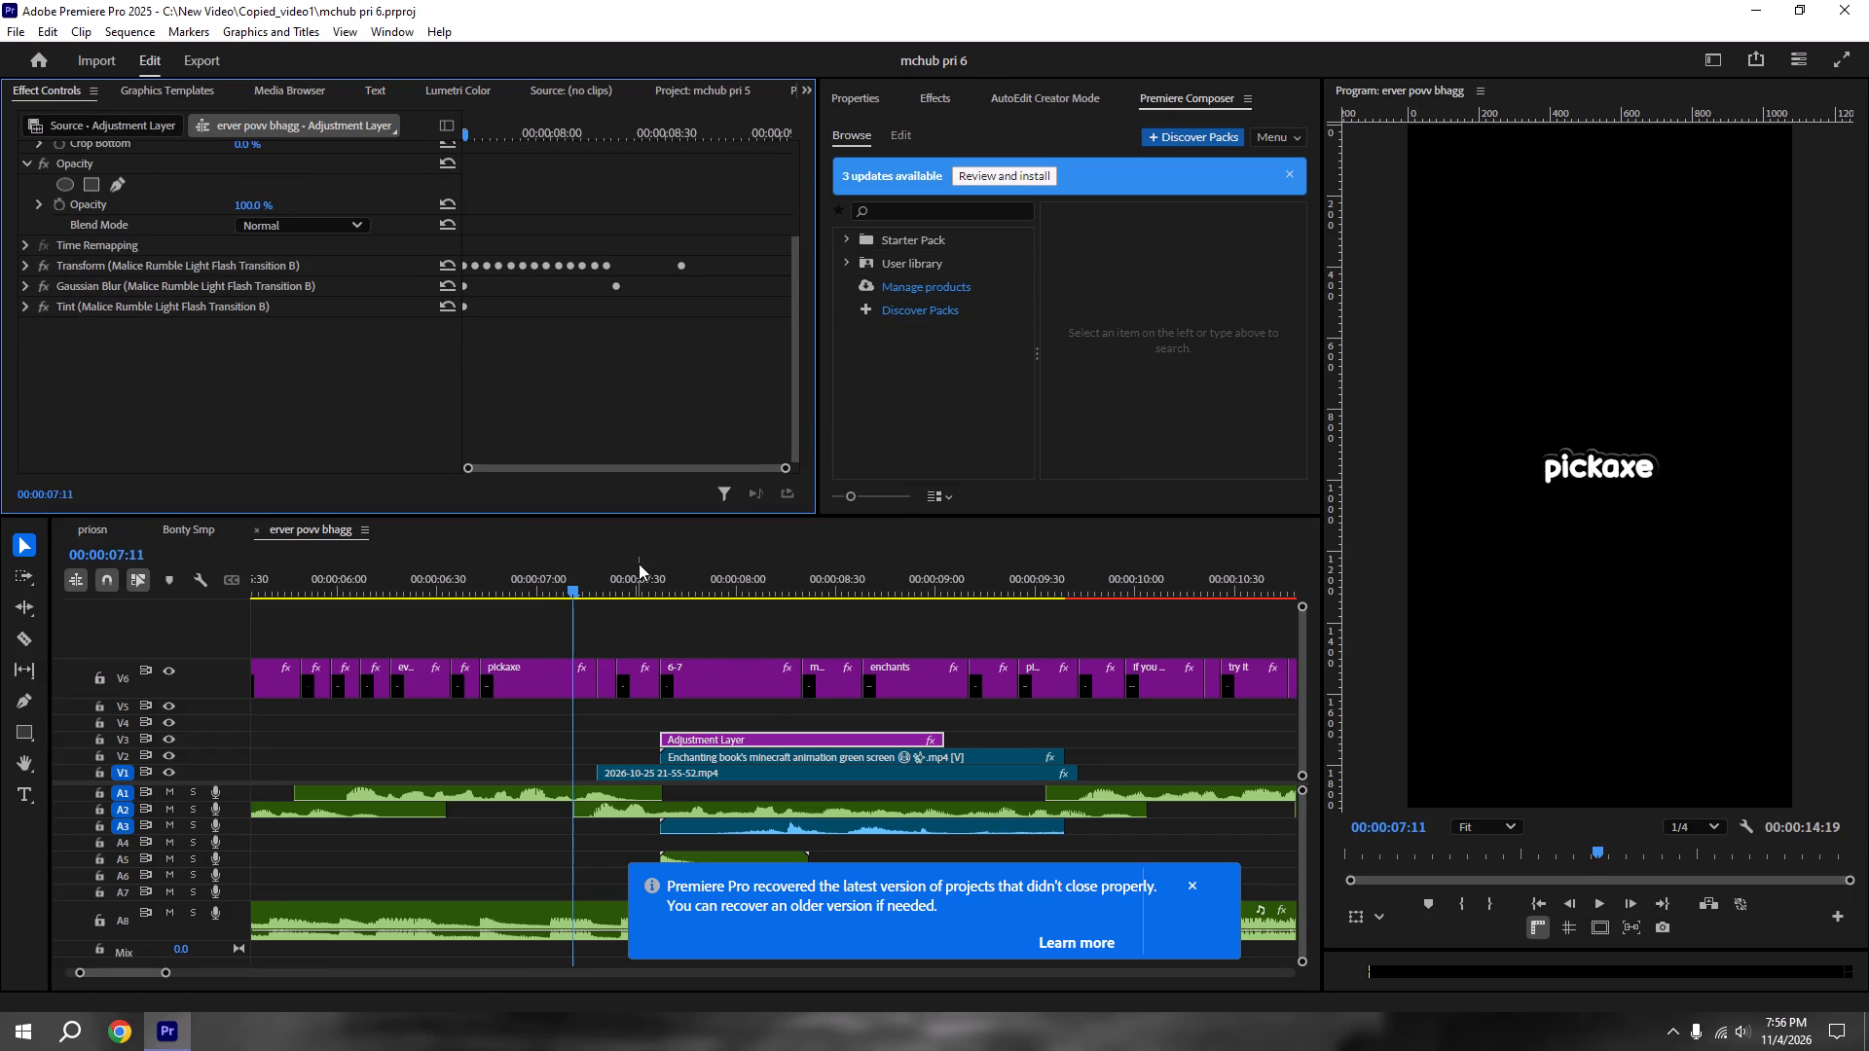
# Select the 6-7 caption and search the effects for "rainbow", looking through the matching effects and transitions.
pyautogui.click(695, 597)
pyautogui.click(749, 705)
pyautogui.click(733, 681)
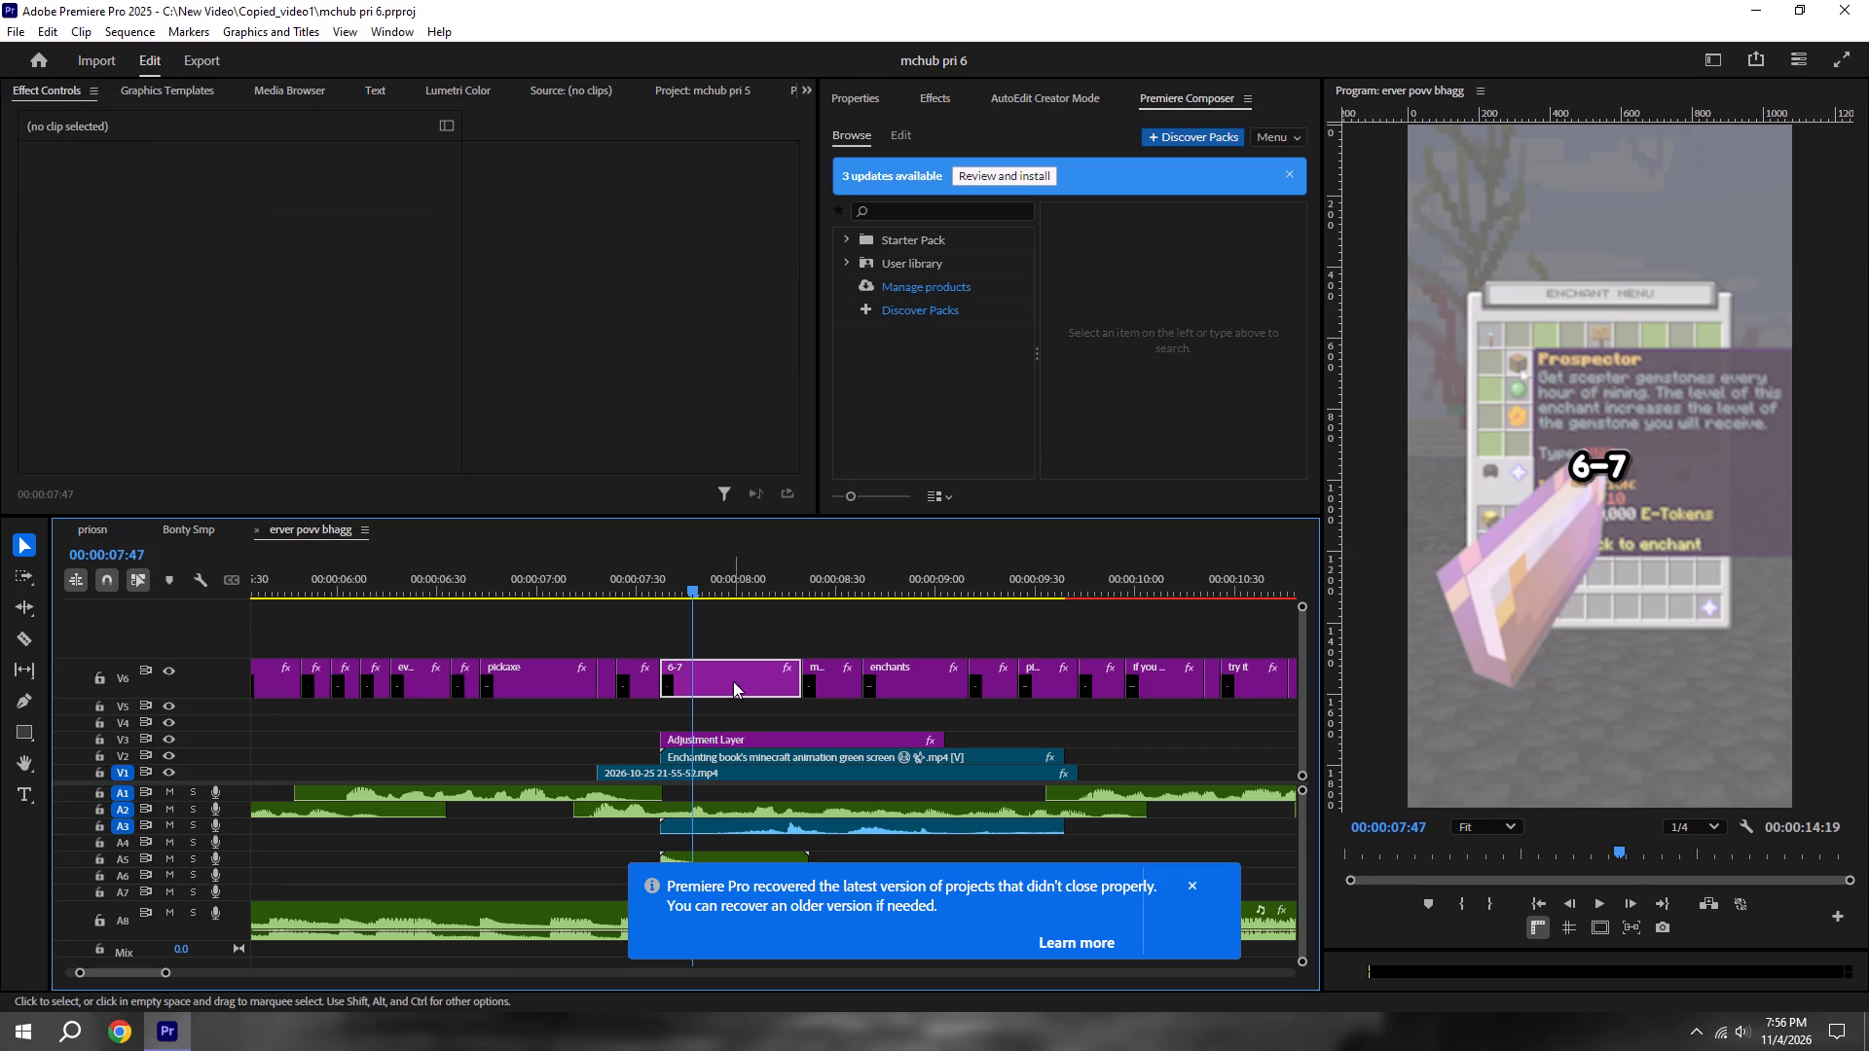
pyautogui.click(957, 114)
pyautogui.click(922, 142)
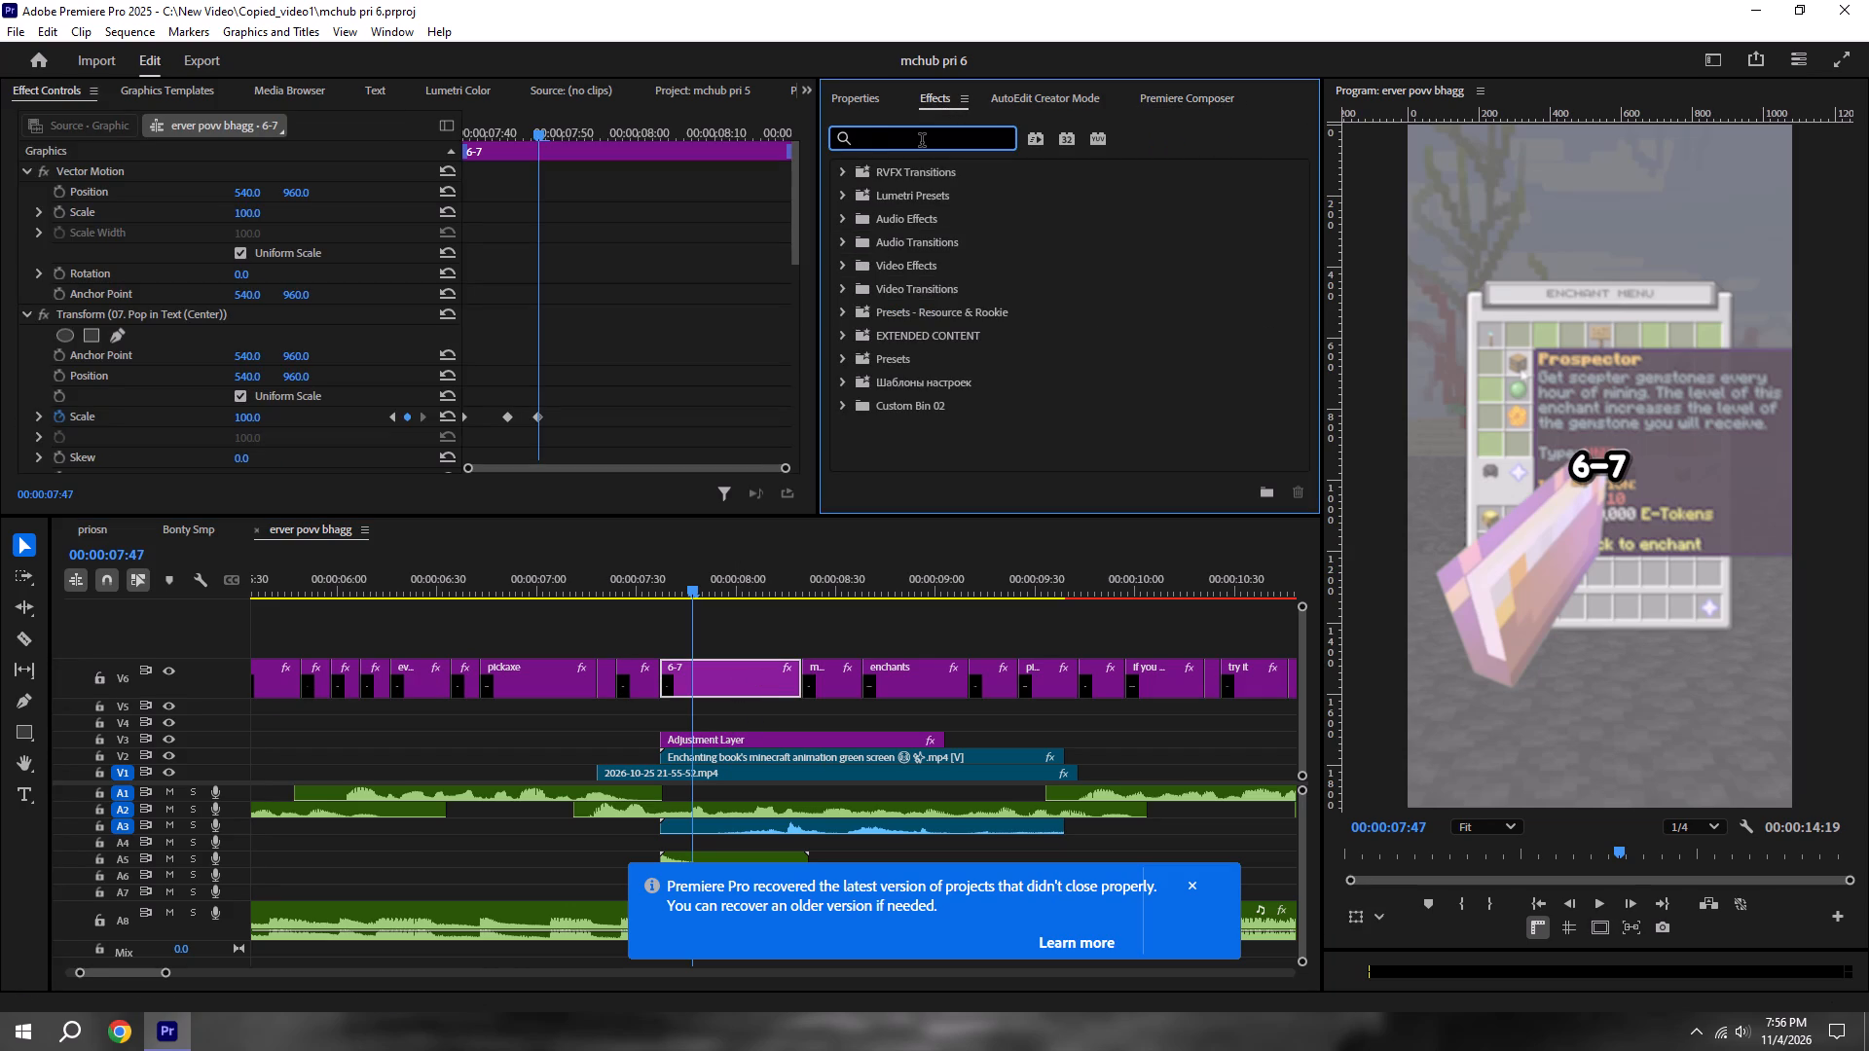
pyautogui.write('rainbow')
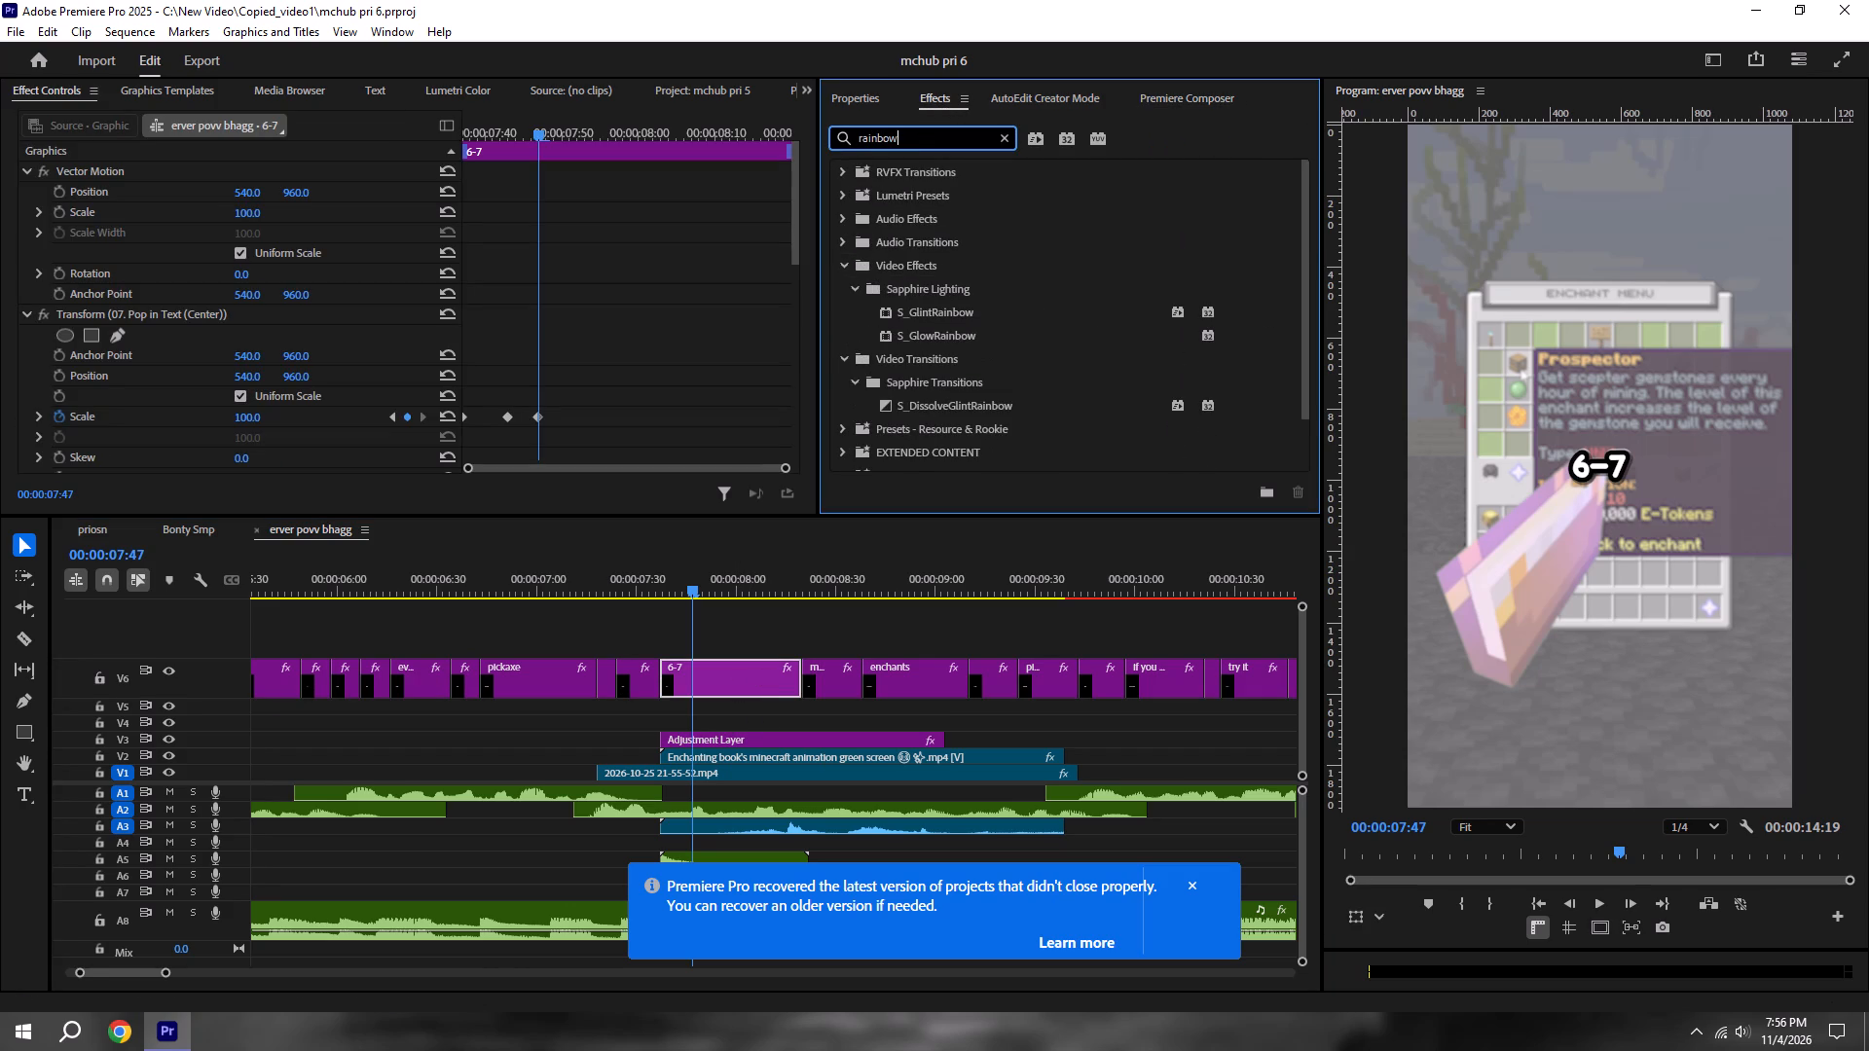
pyautogui.scroll(-10, 1046, 340)
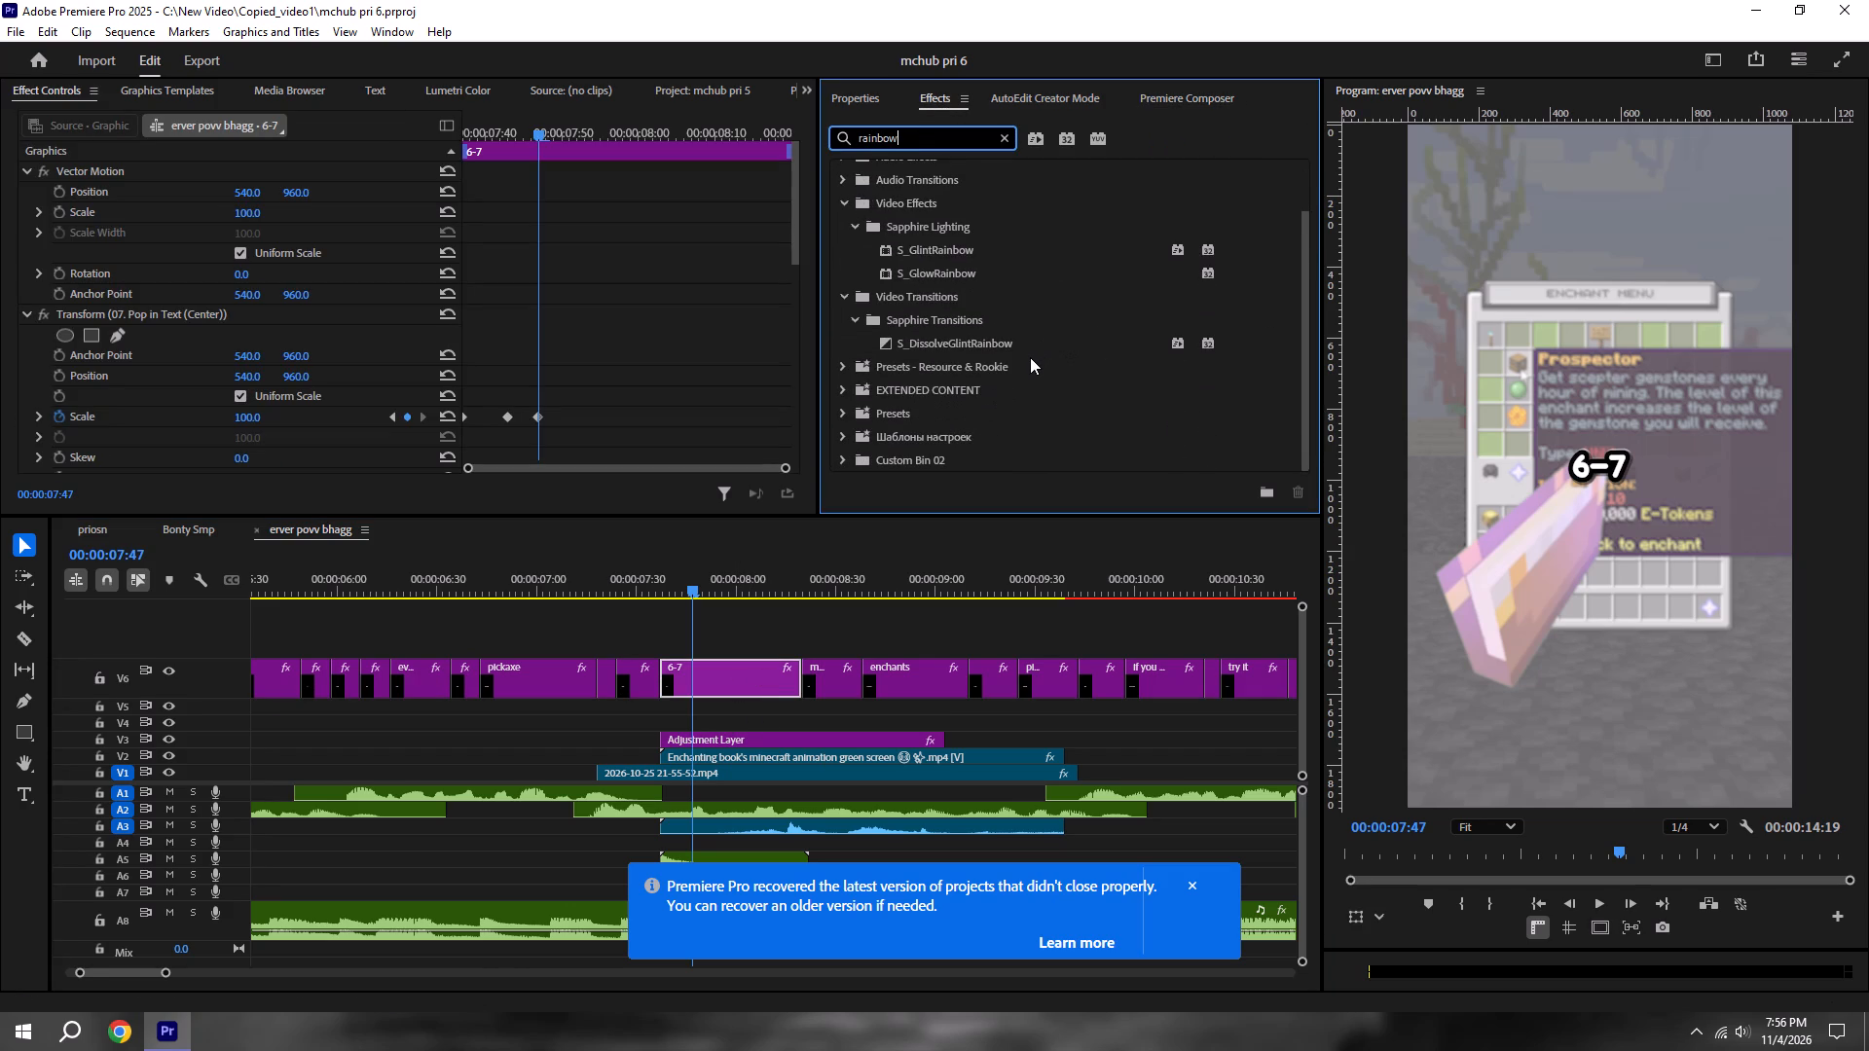
pyautogui.scroll(5, 1030, 357)
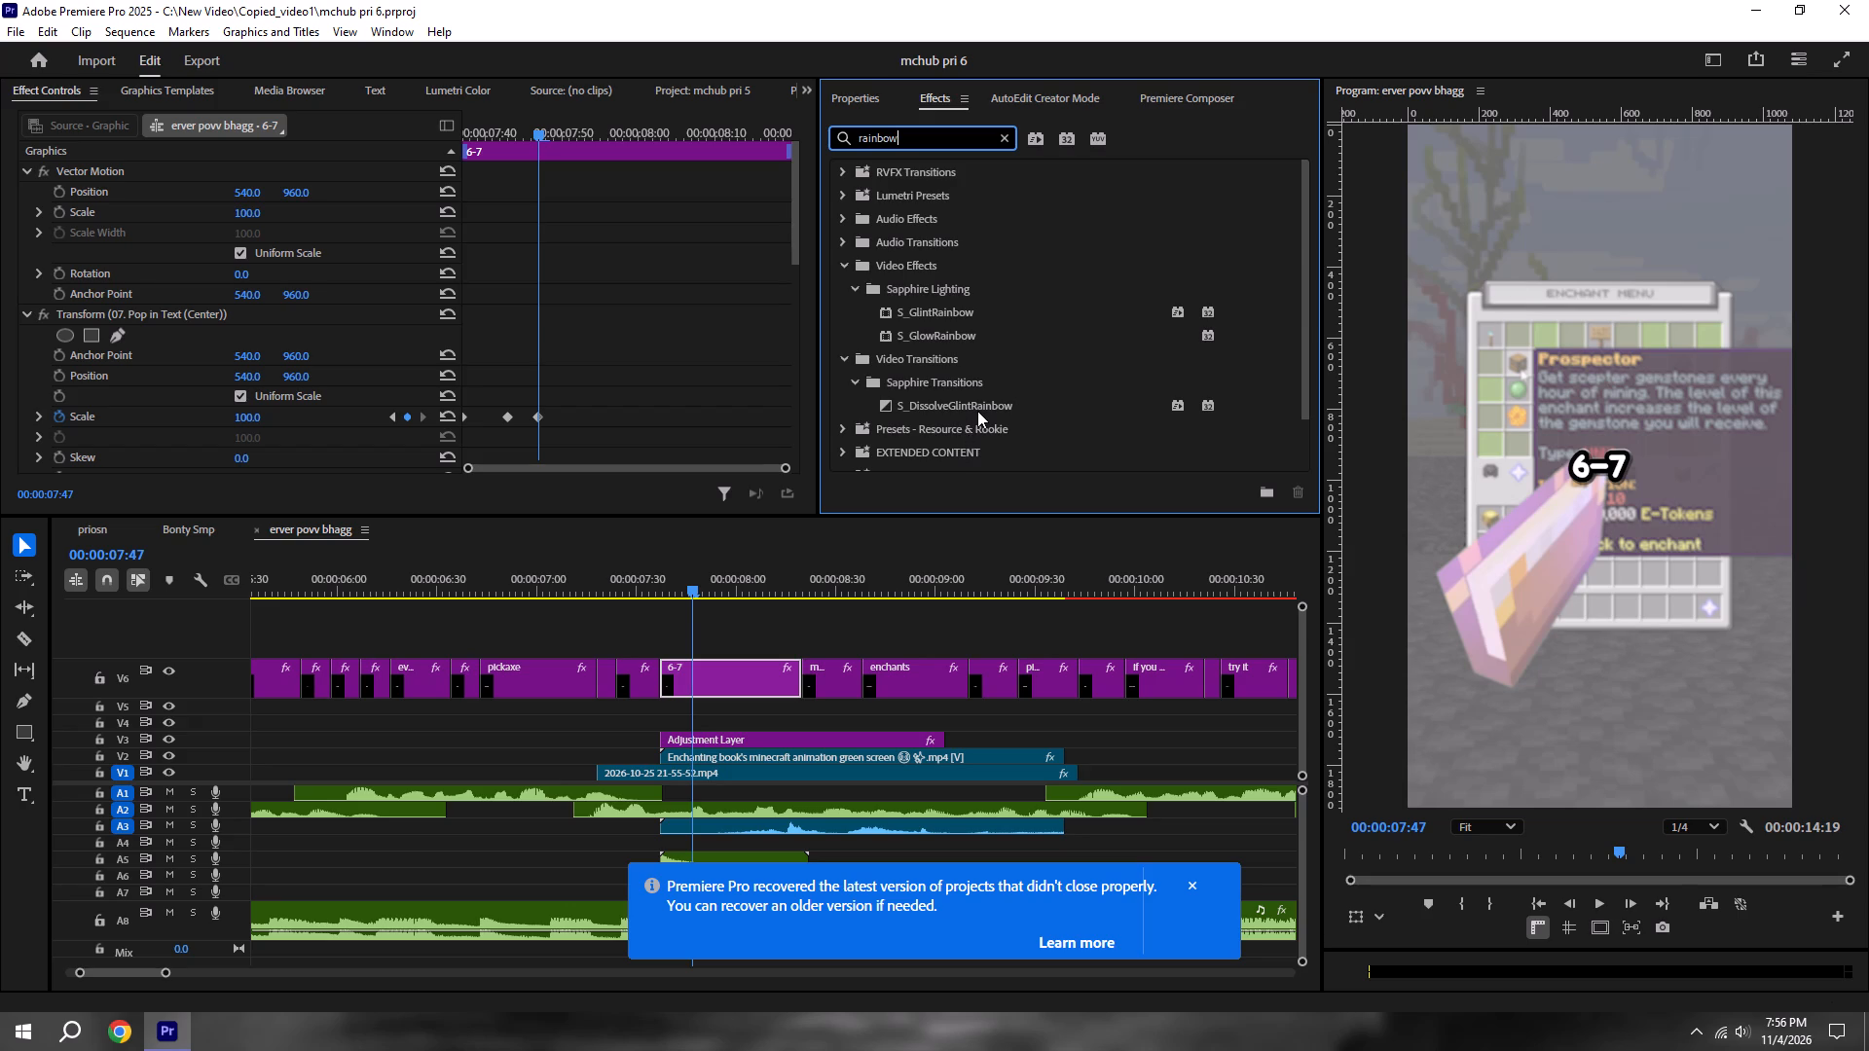
pyautogui.moveTo(932, 133); pyautogui.dragTo(654, 147)
# Switch to Google Chrome and search the web for "how to make rainbow effect in text".
pyautogui.click(100, 1050)
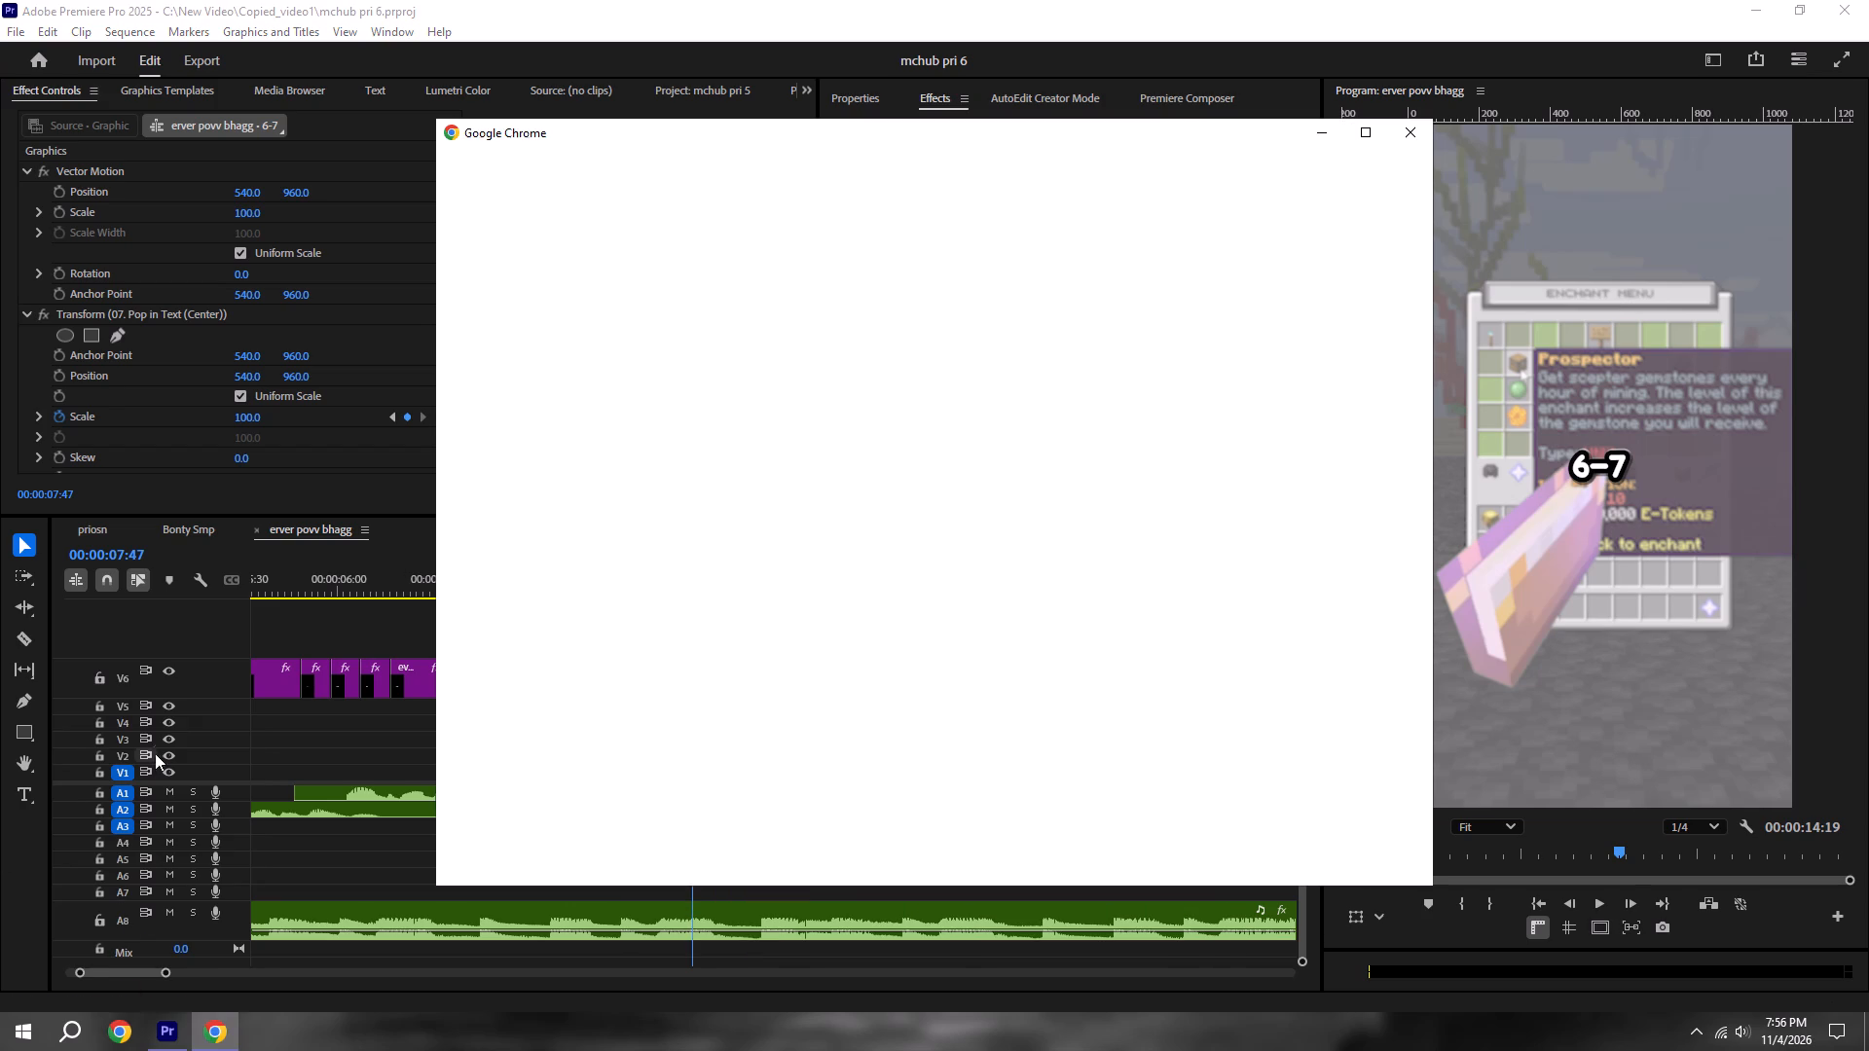
pyautogui.click(855, 743)
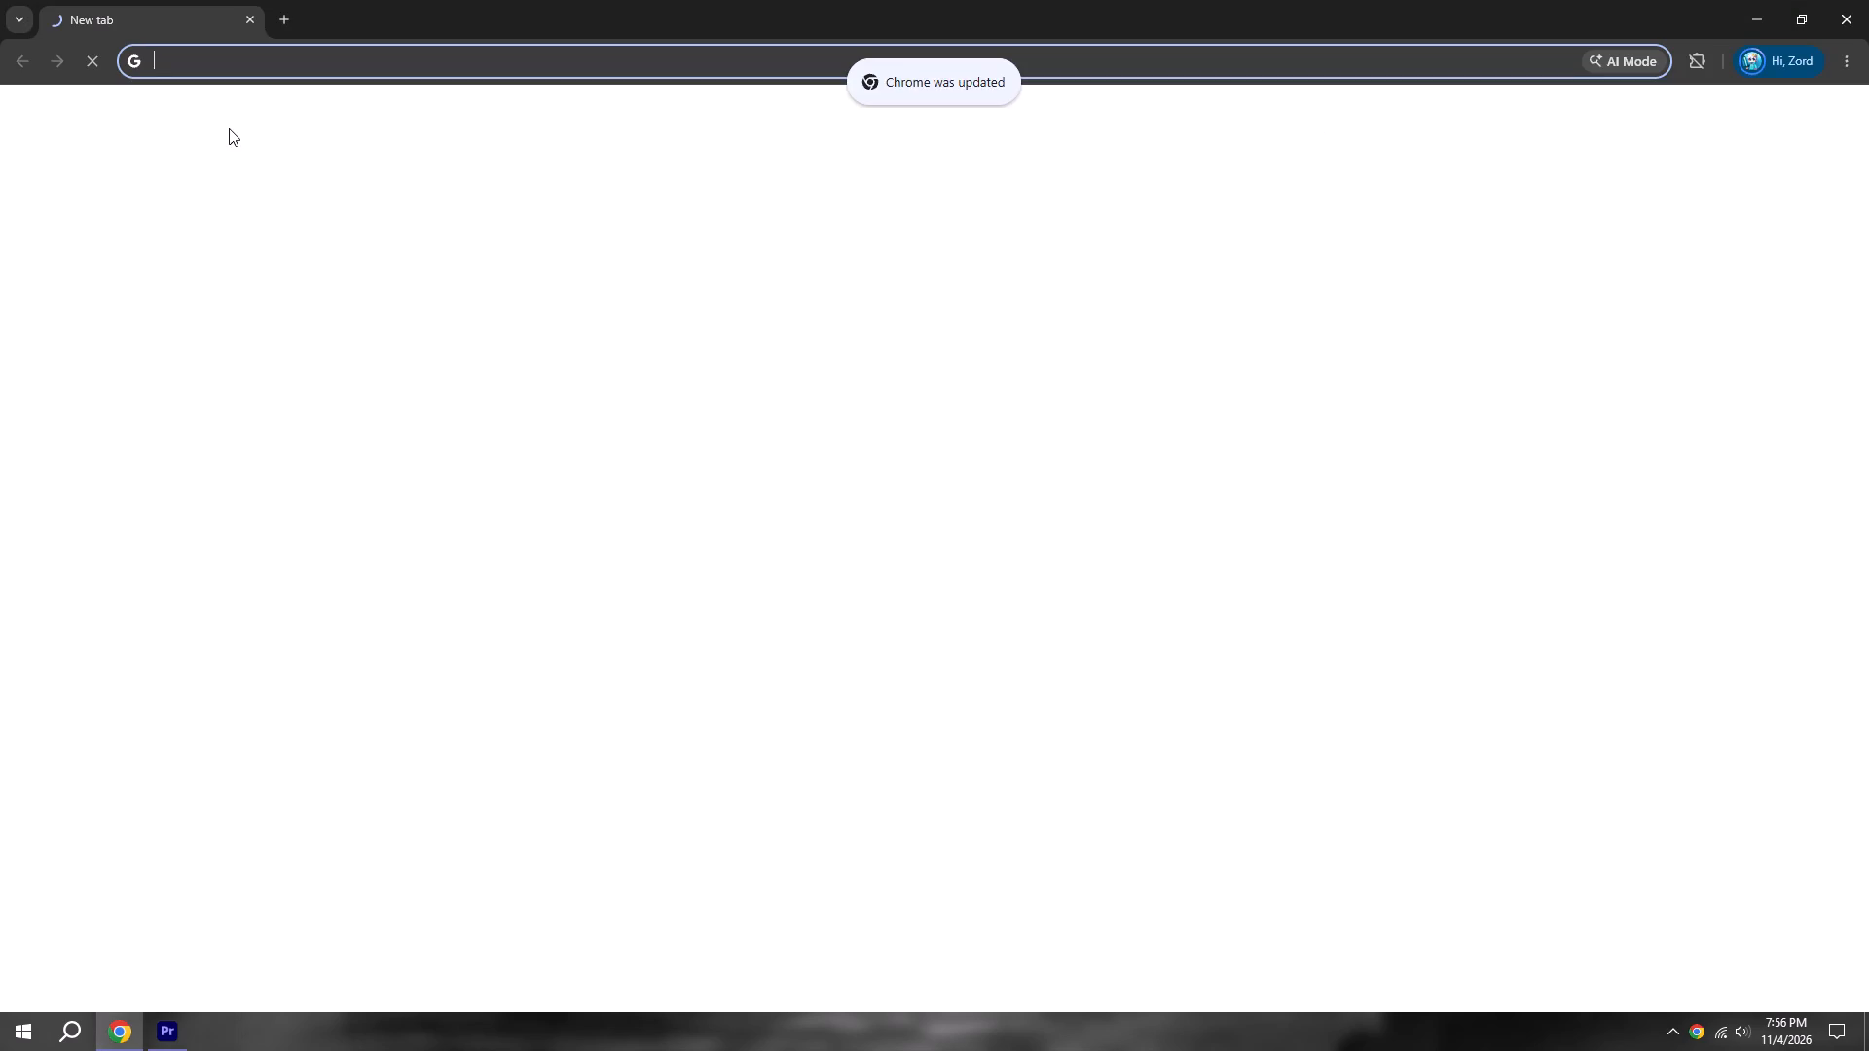
pyautogui.click(265, 64)
pyautogui.write('ow')
pyautogui.press('space')
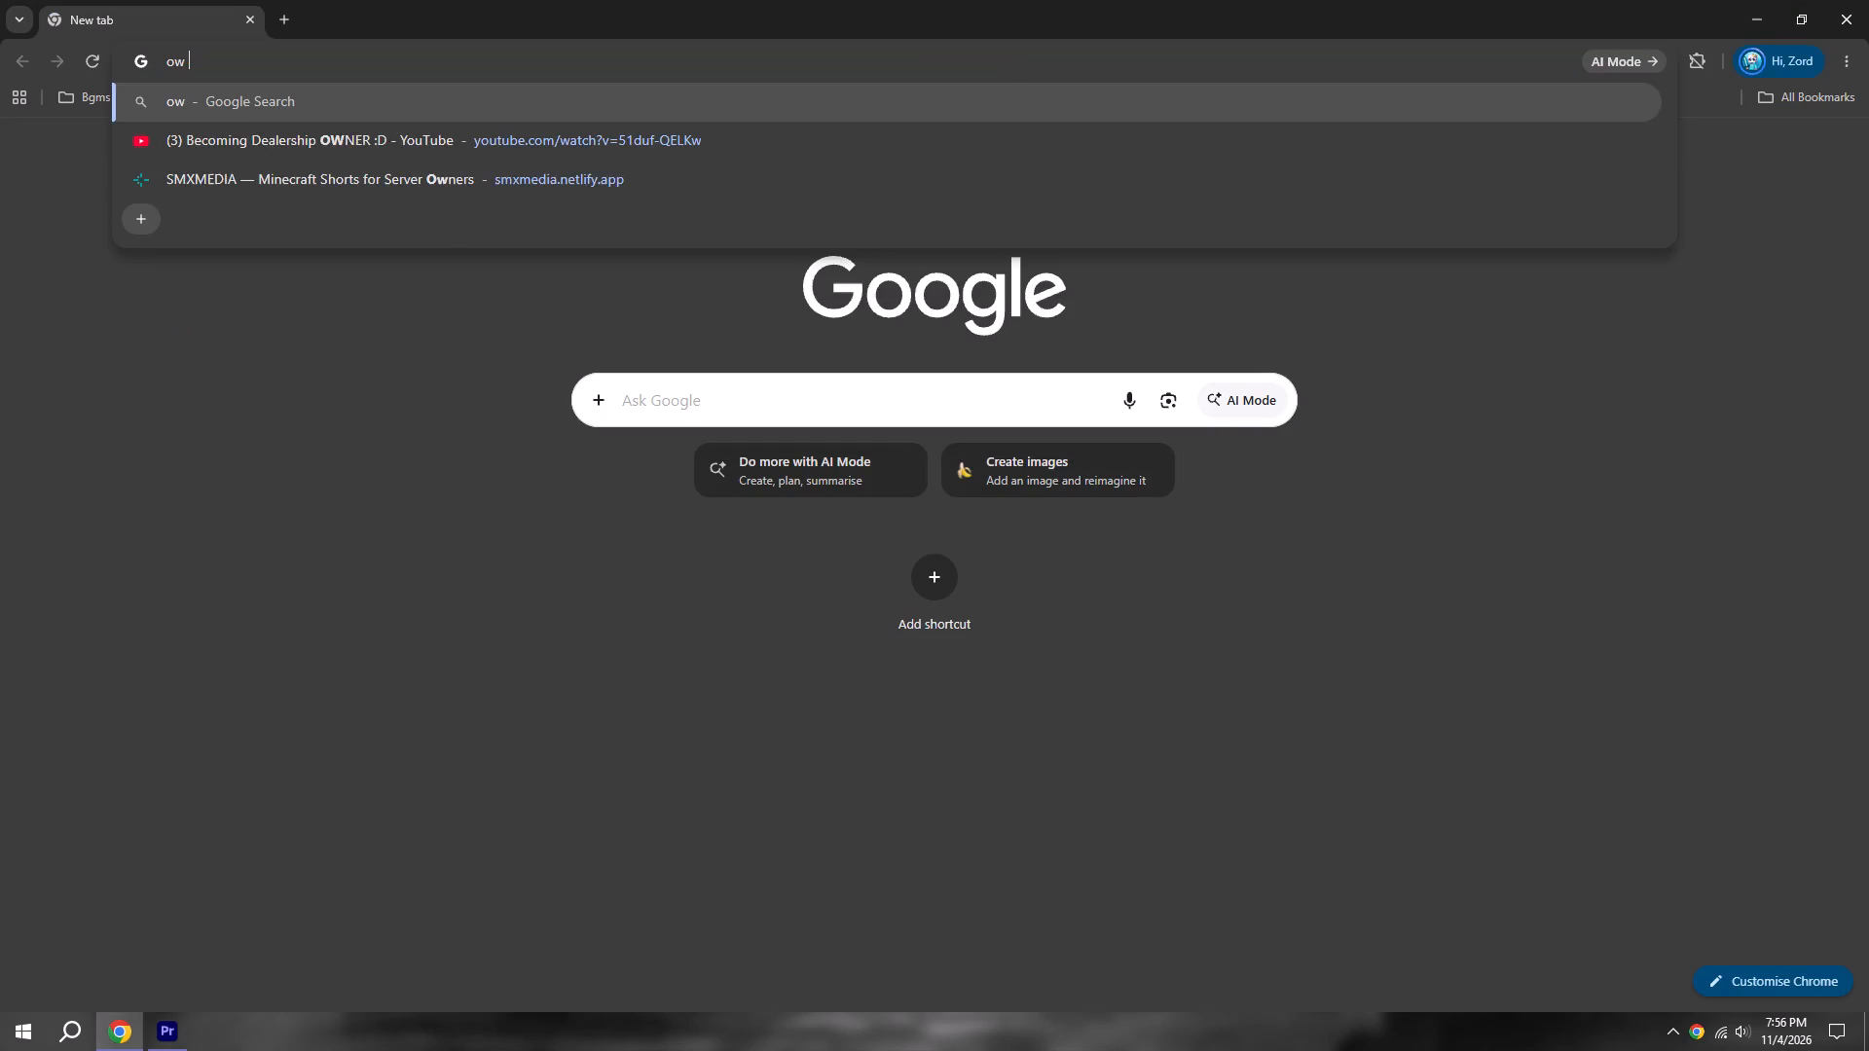
pyautogui.press('BackSpace')
pyautogui.press('BackSpace')
pyautogui.press('BackSpace')
pyautogui.write('how to make rainbow effect in tex')
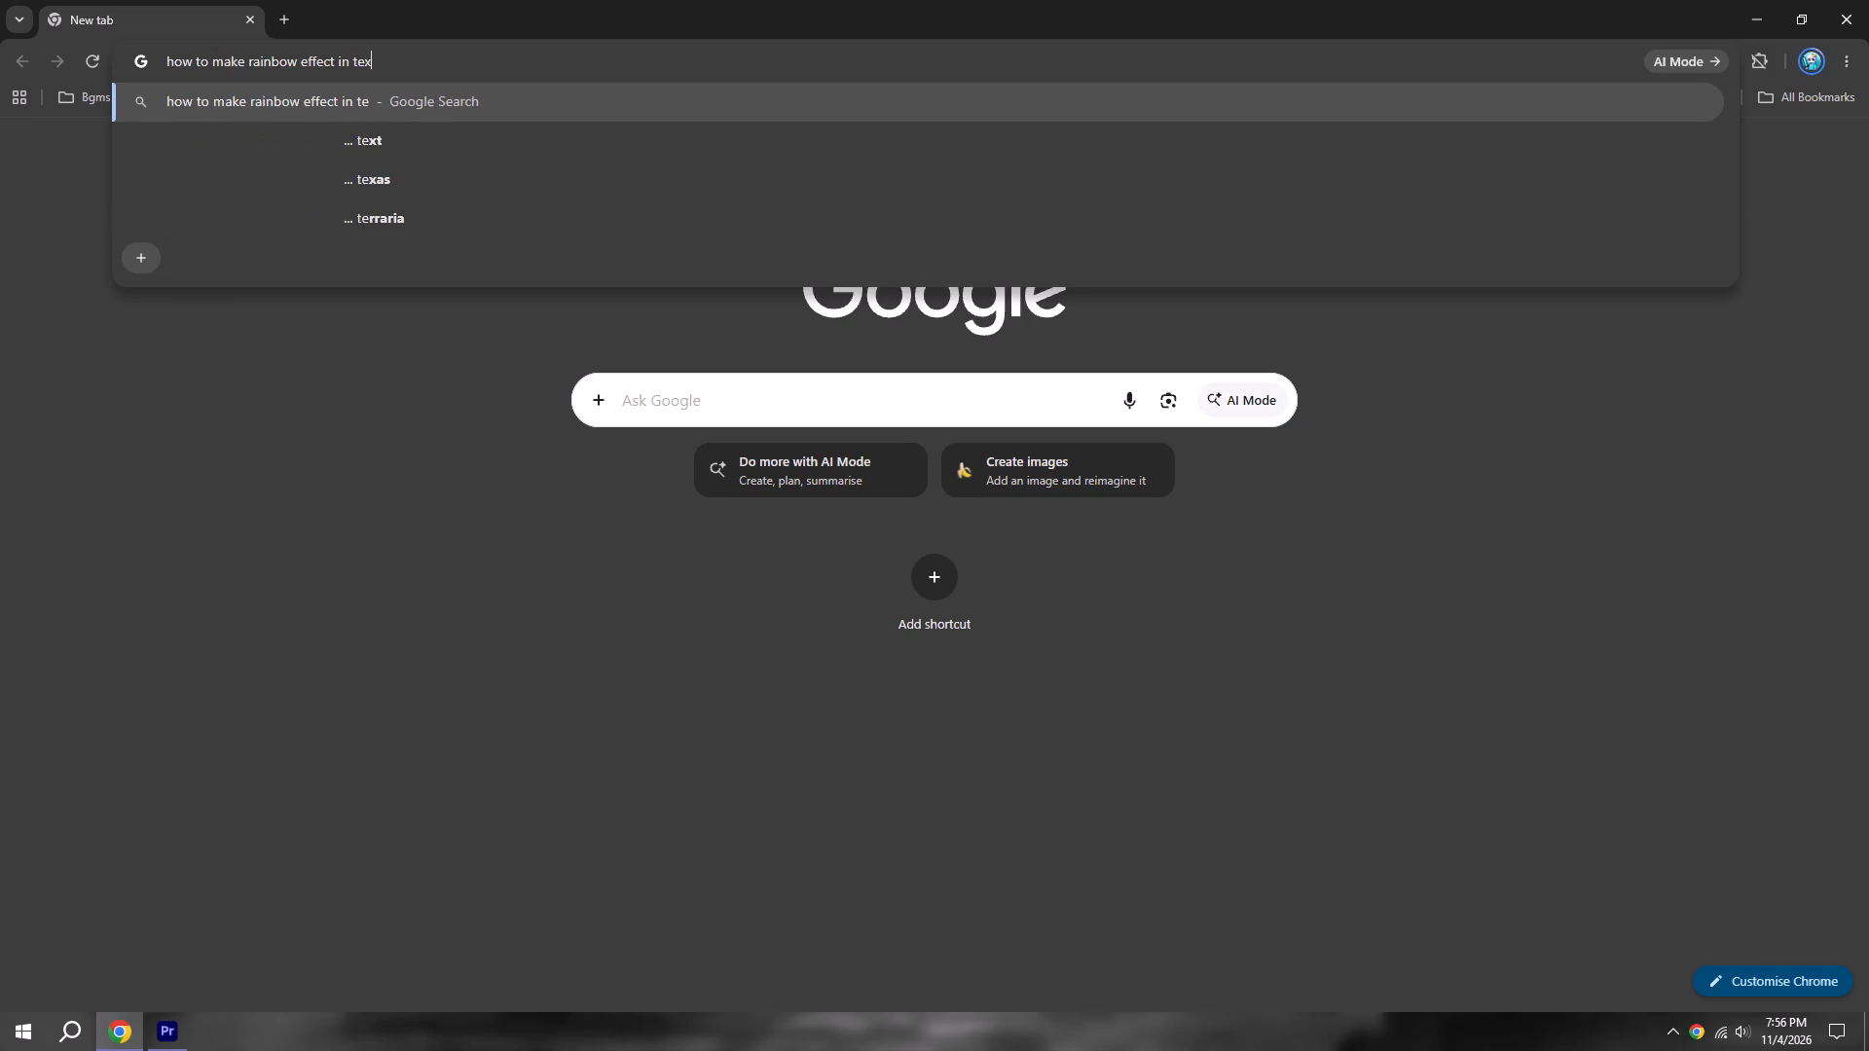
pyautogui.write('t')
pyautogui.press('Return')
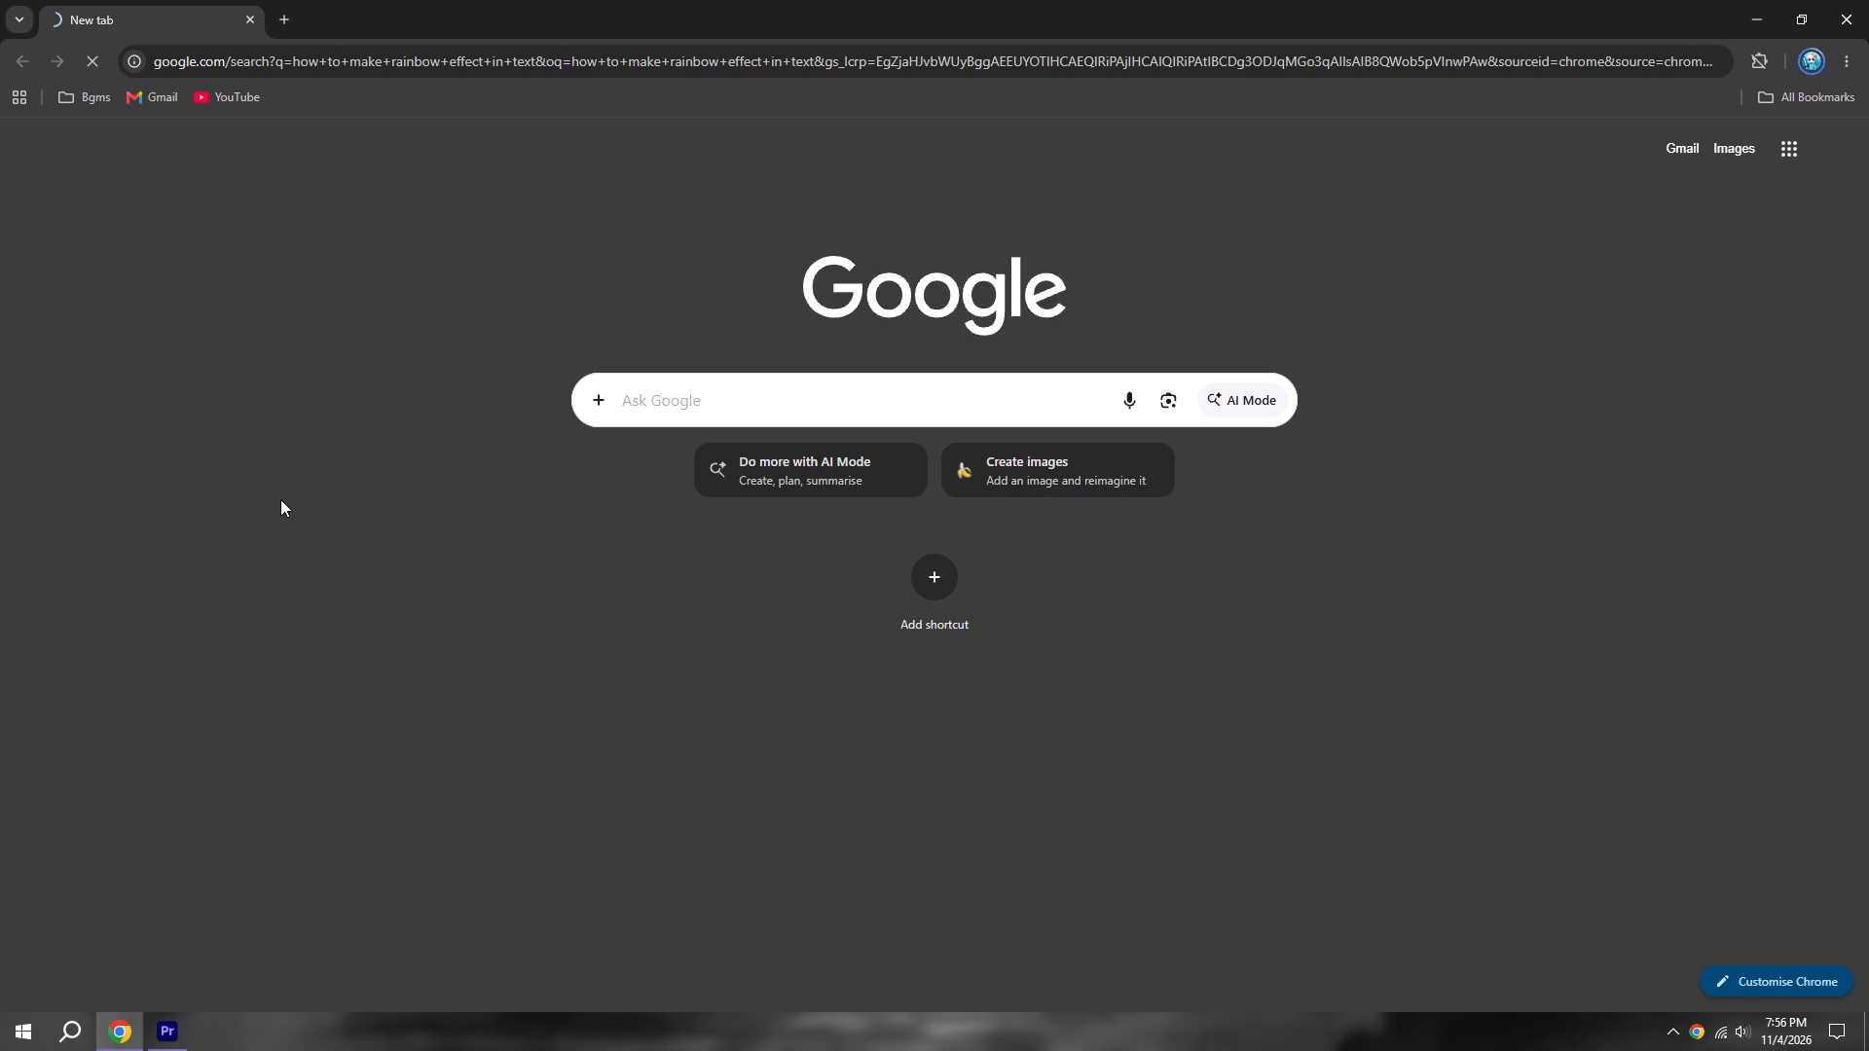
pyautogui.click(242, 510)
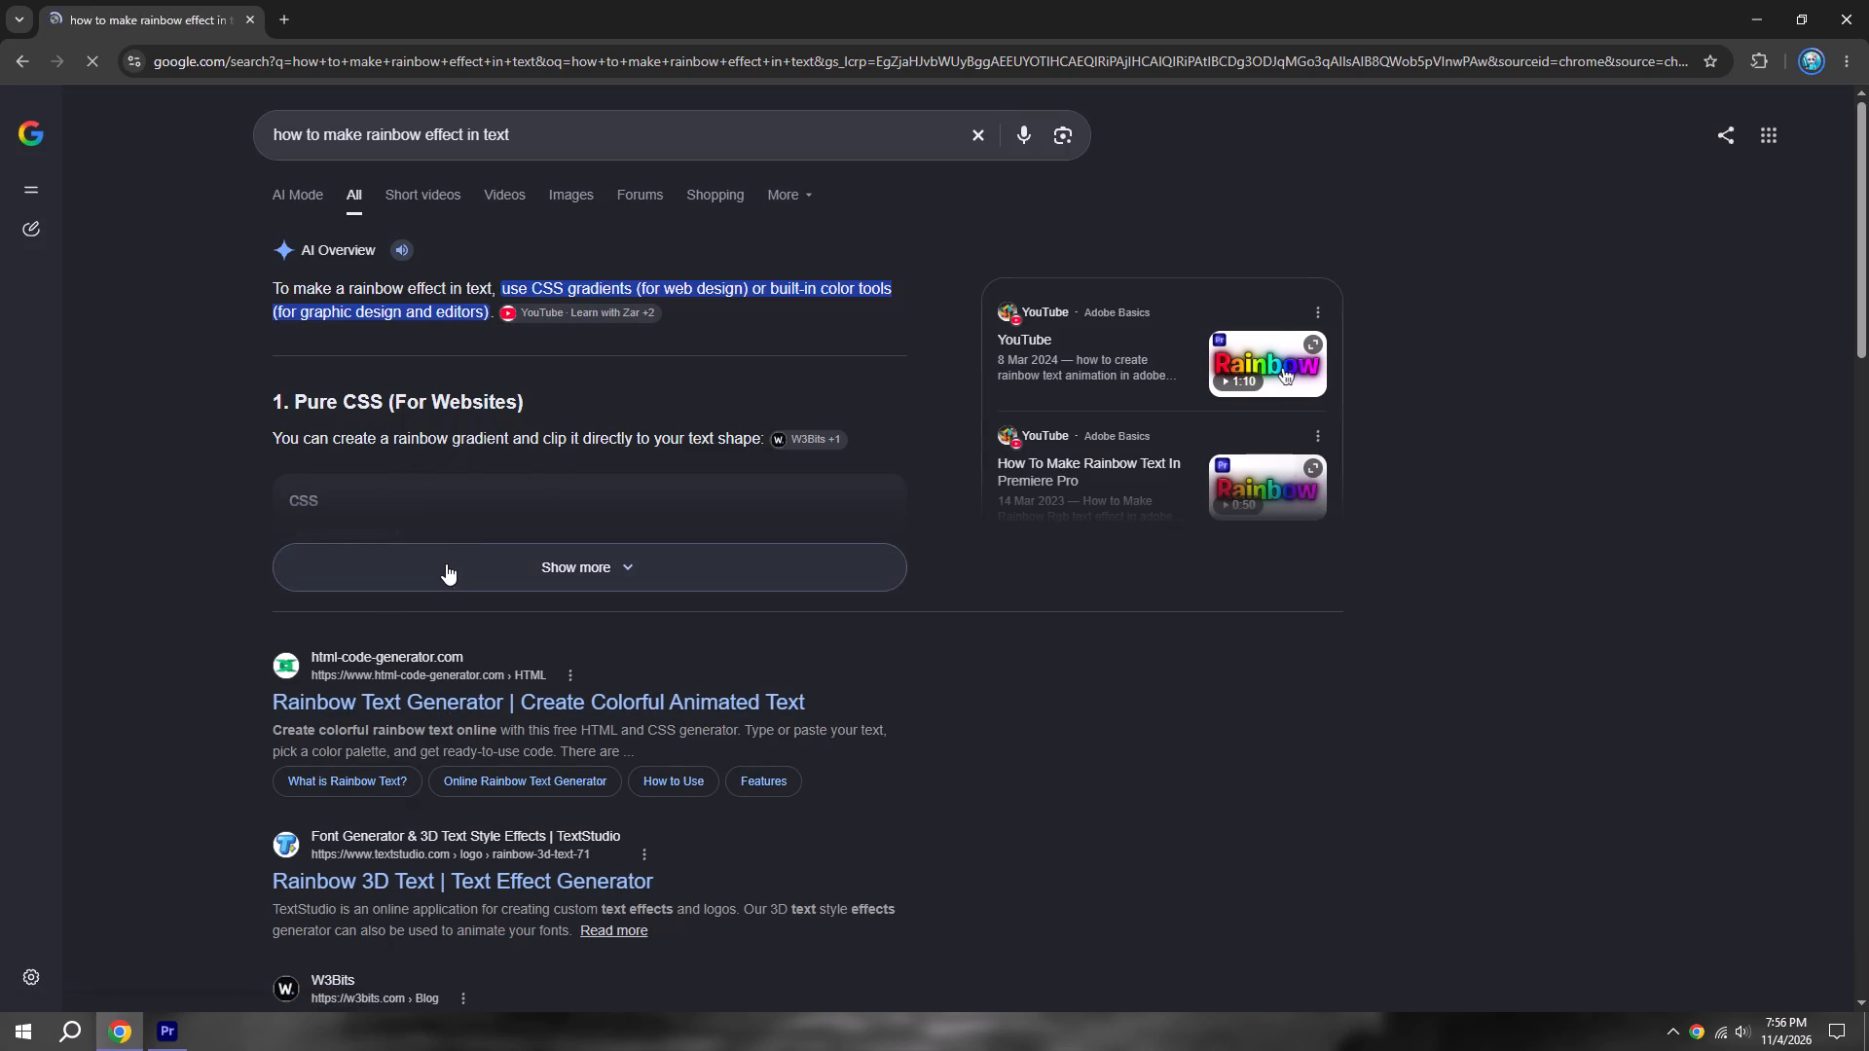
pyautogui.click(442, 565)
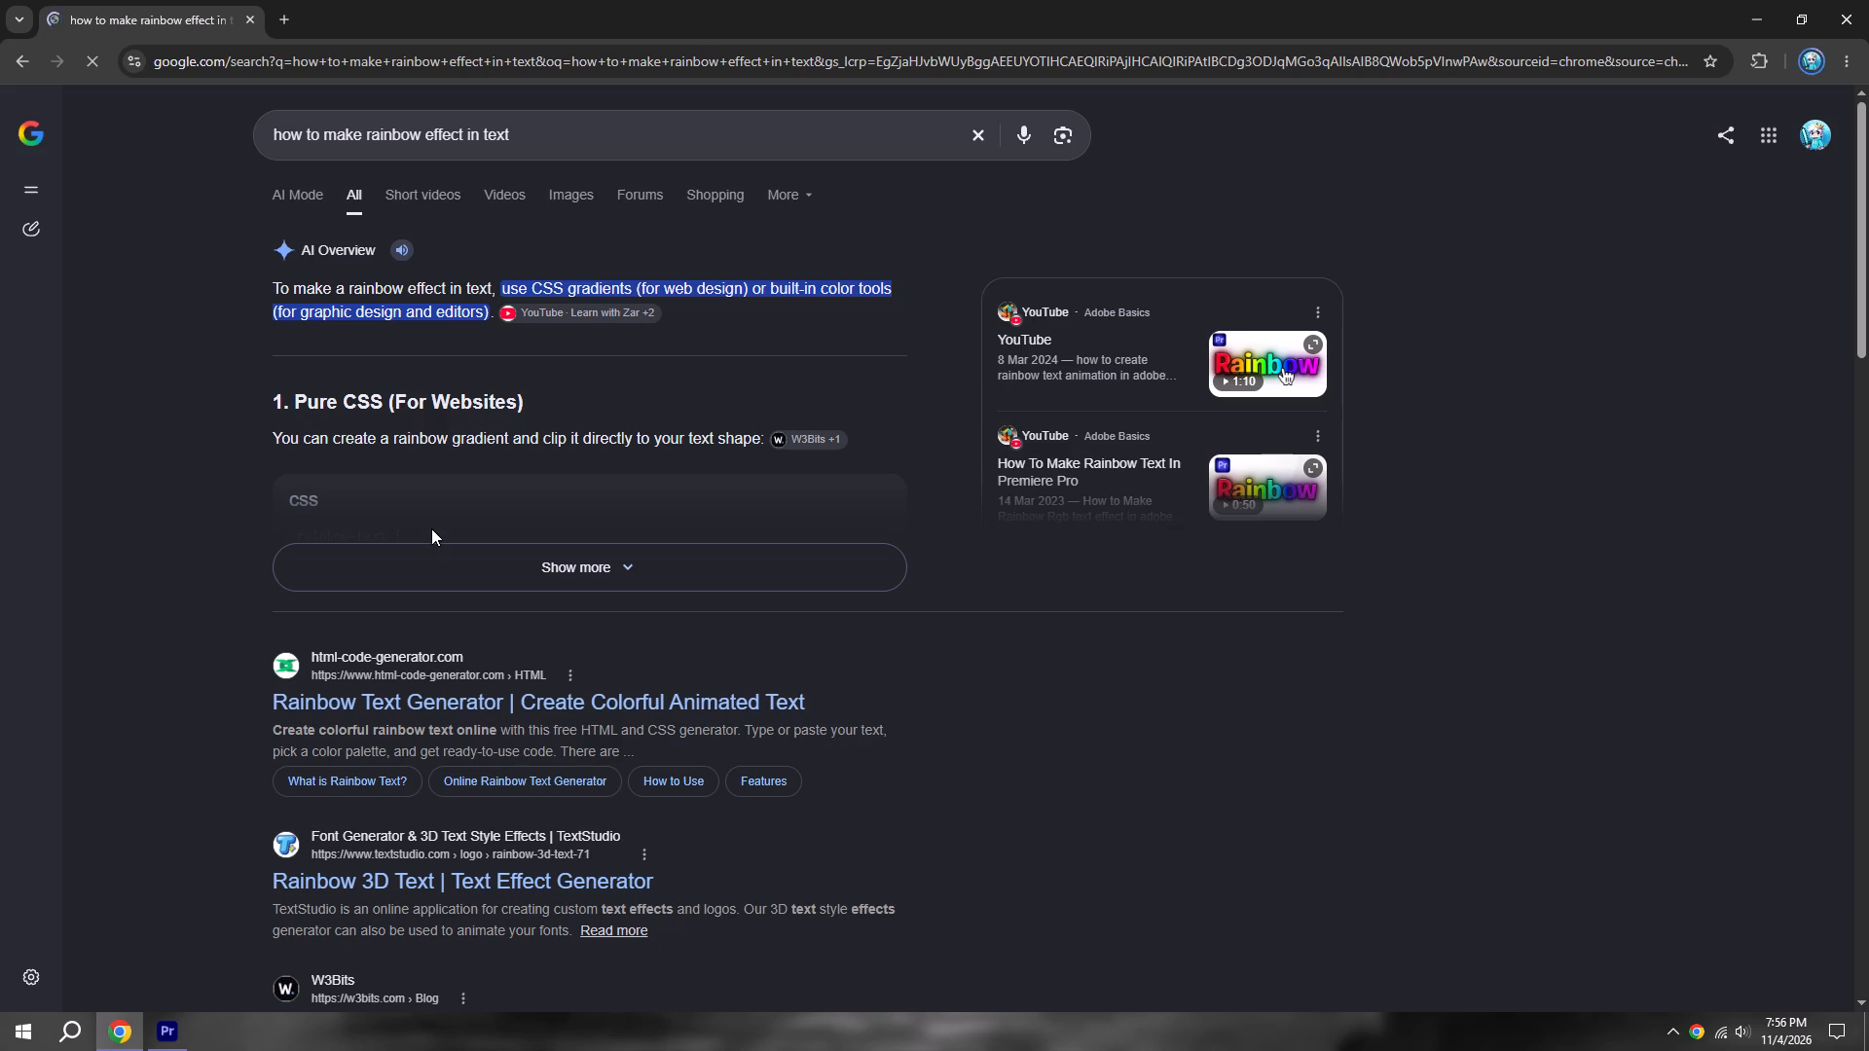
# Refine the web search to "how to make rainbow effect in text premiere pro".
pyautogui.click(553, 149)
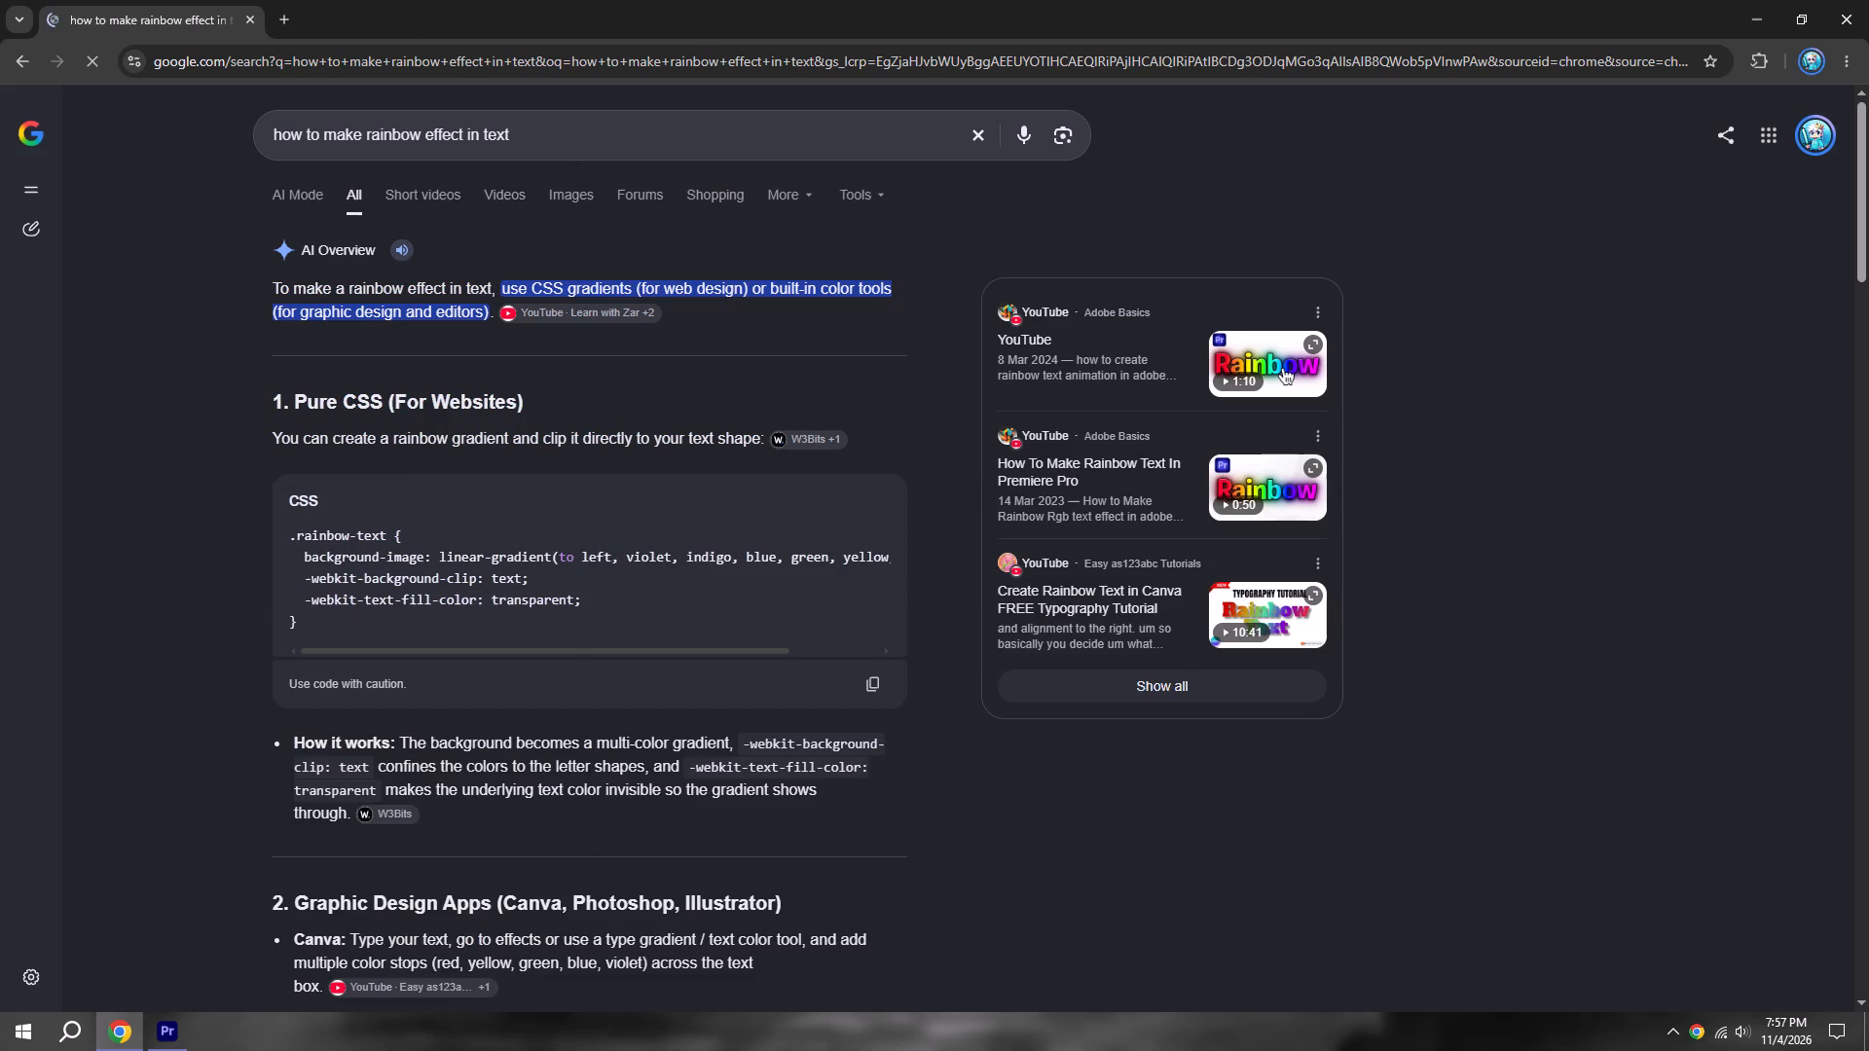
pyautogui.press('space')
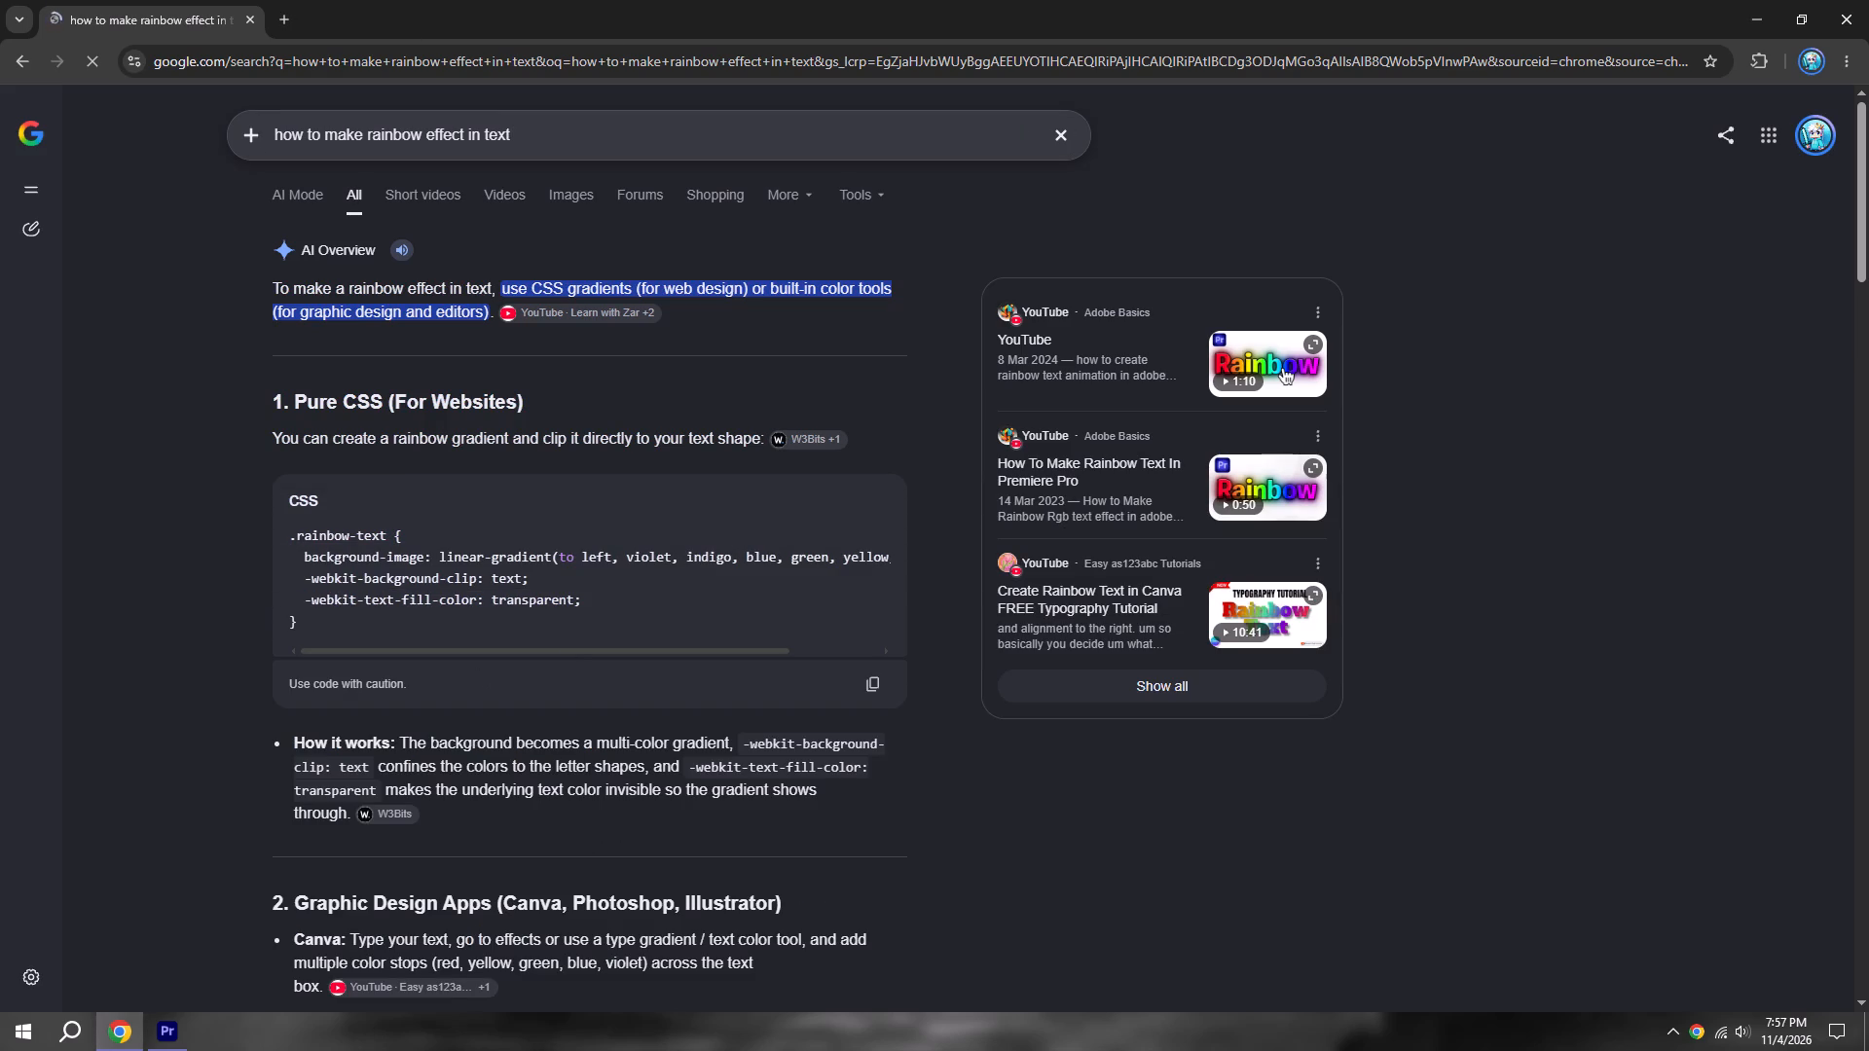
pyautogui.write('premiere pro\\')
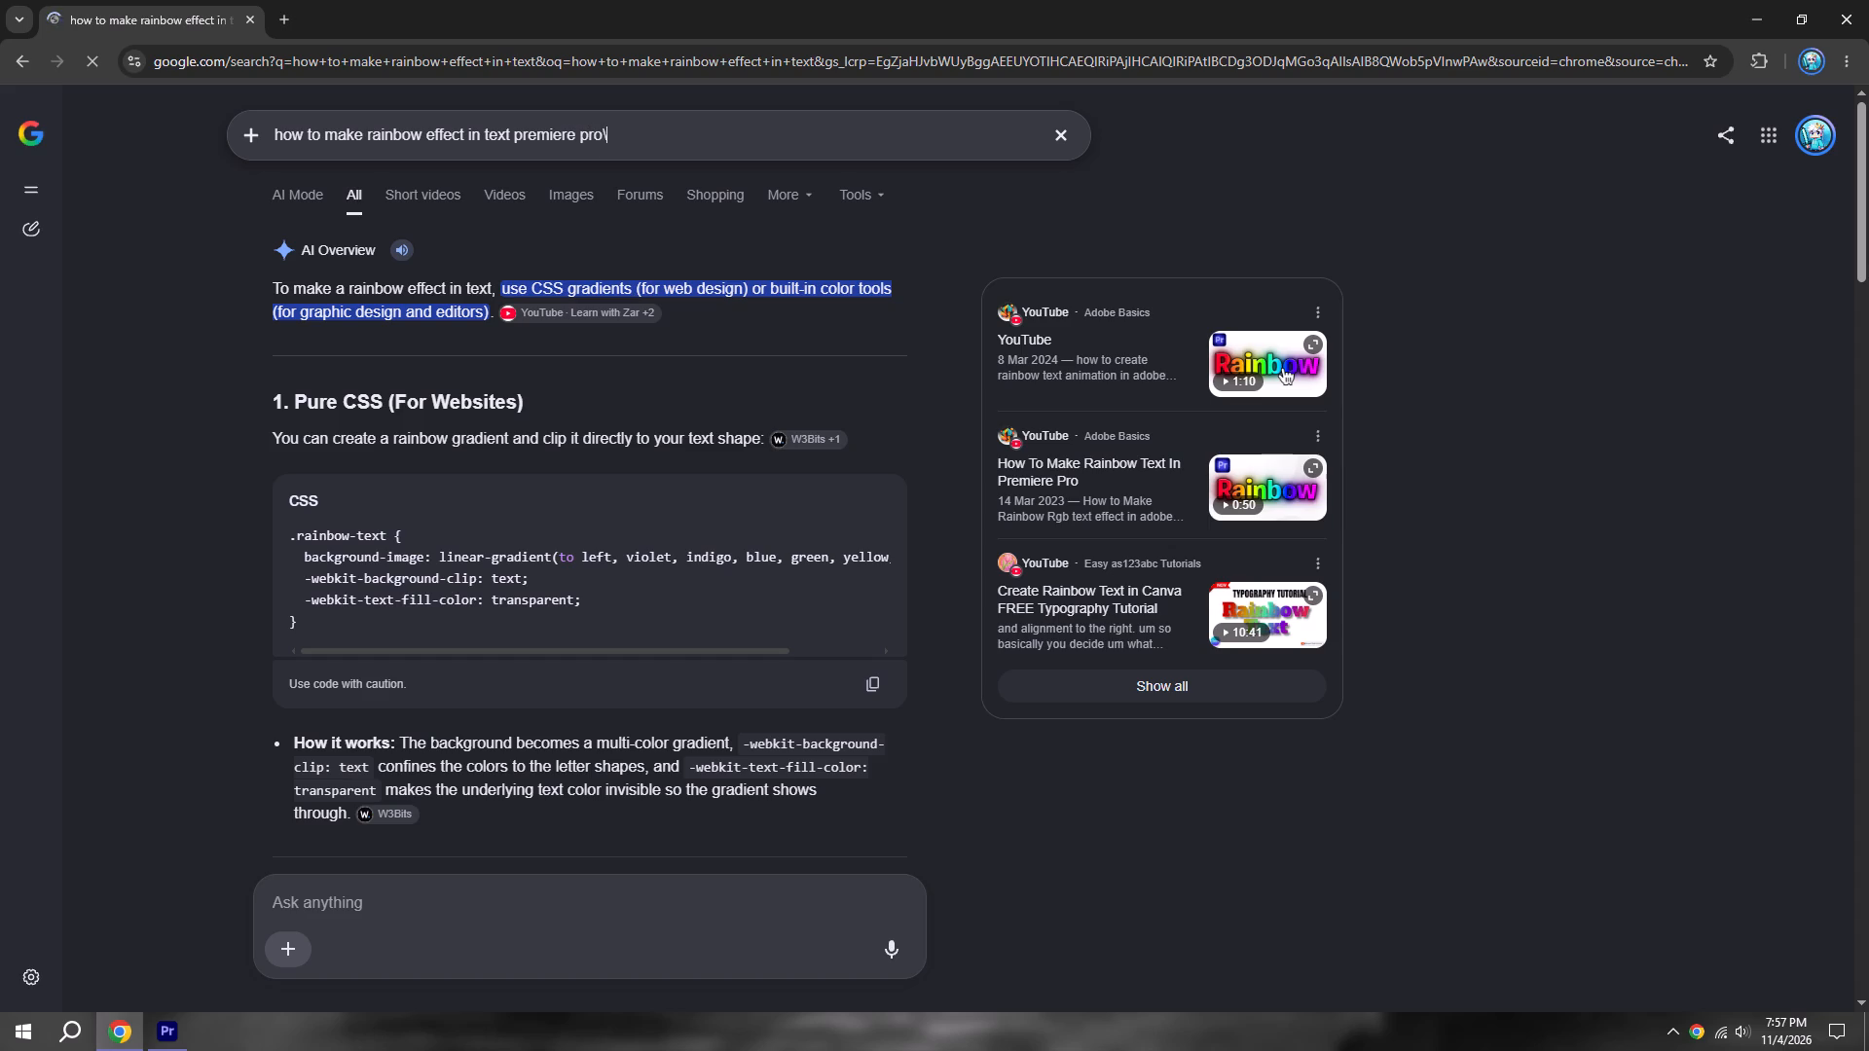
pyautogui.press('BackSpace')
pyautogui.press('Return')
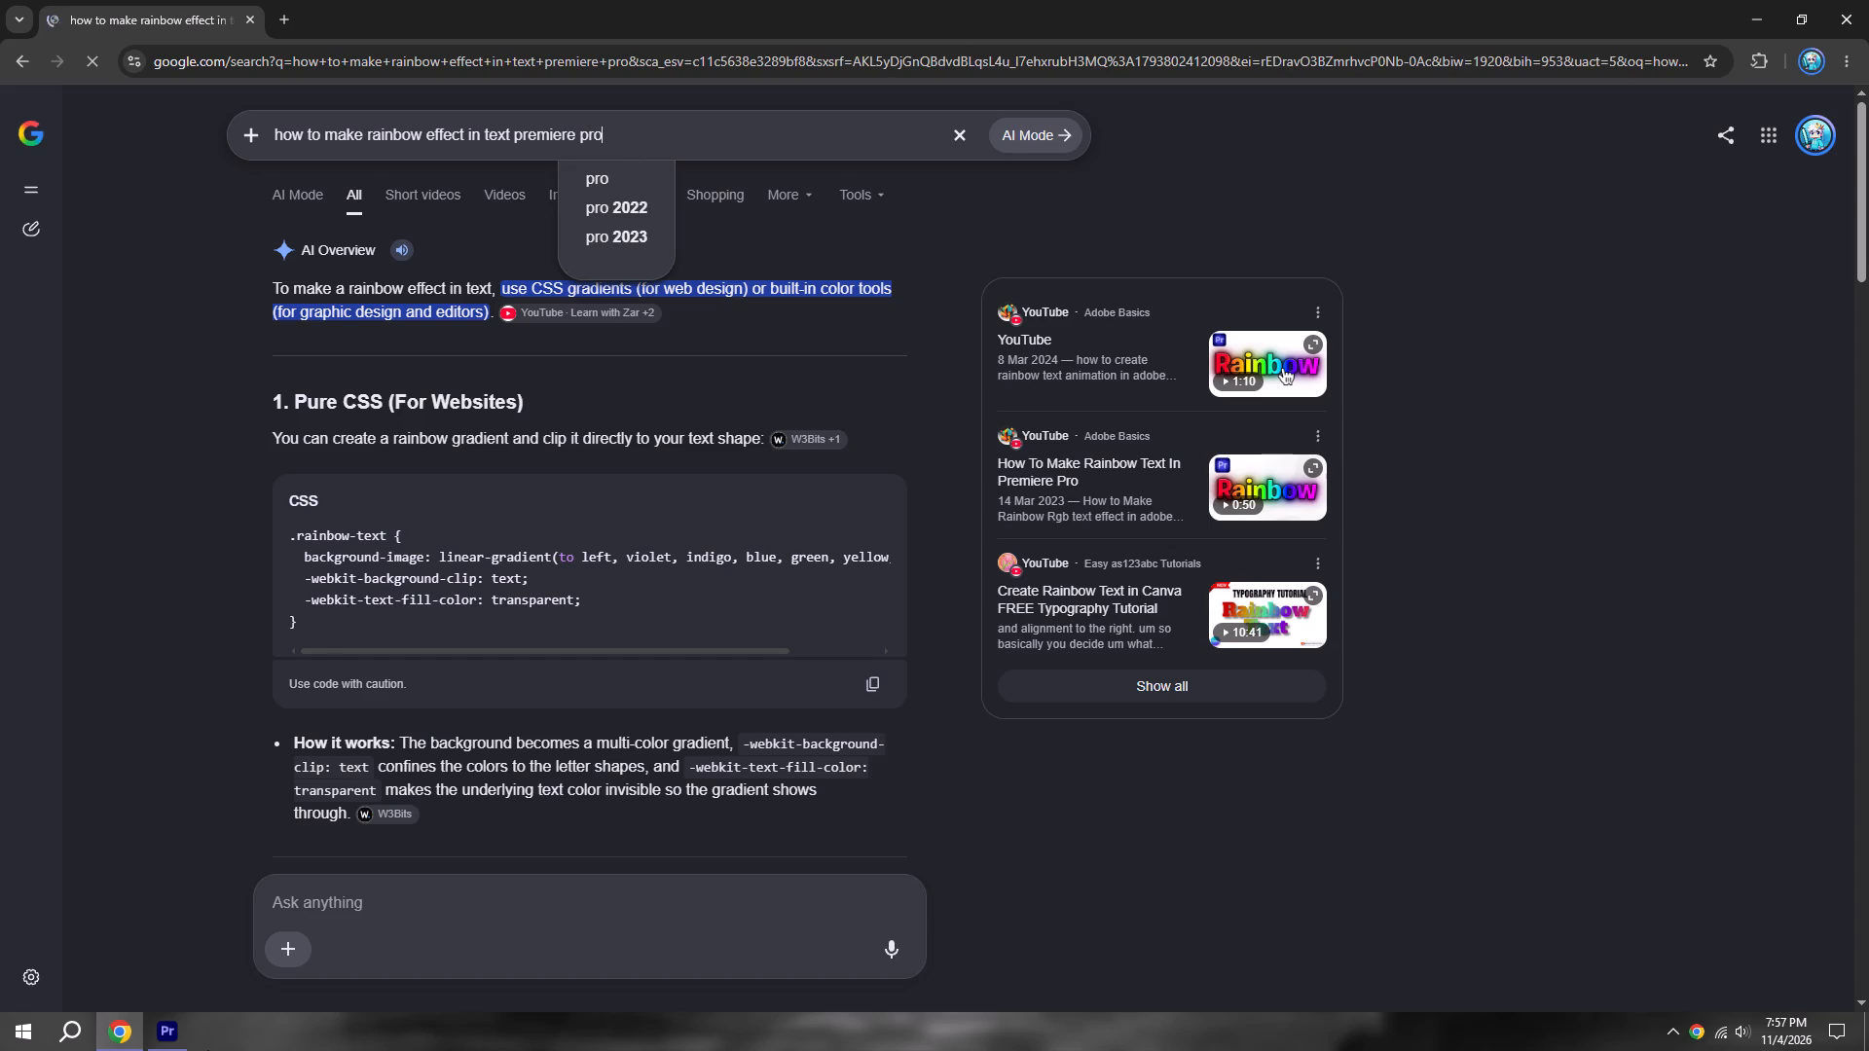
# Back in Premiere Pro, change the 6-7 caption's text fill to a Radial Gradient with its first colour stop set to FF0000.
pyautogui.click(172, 1040)
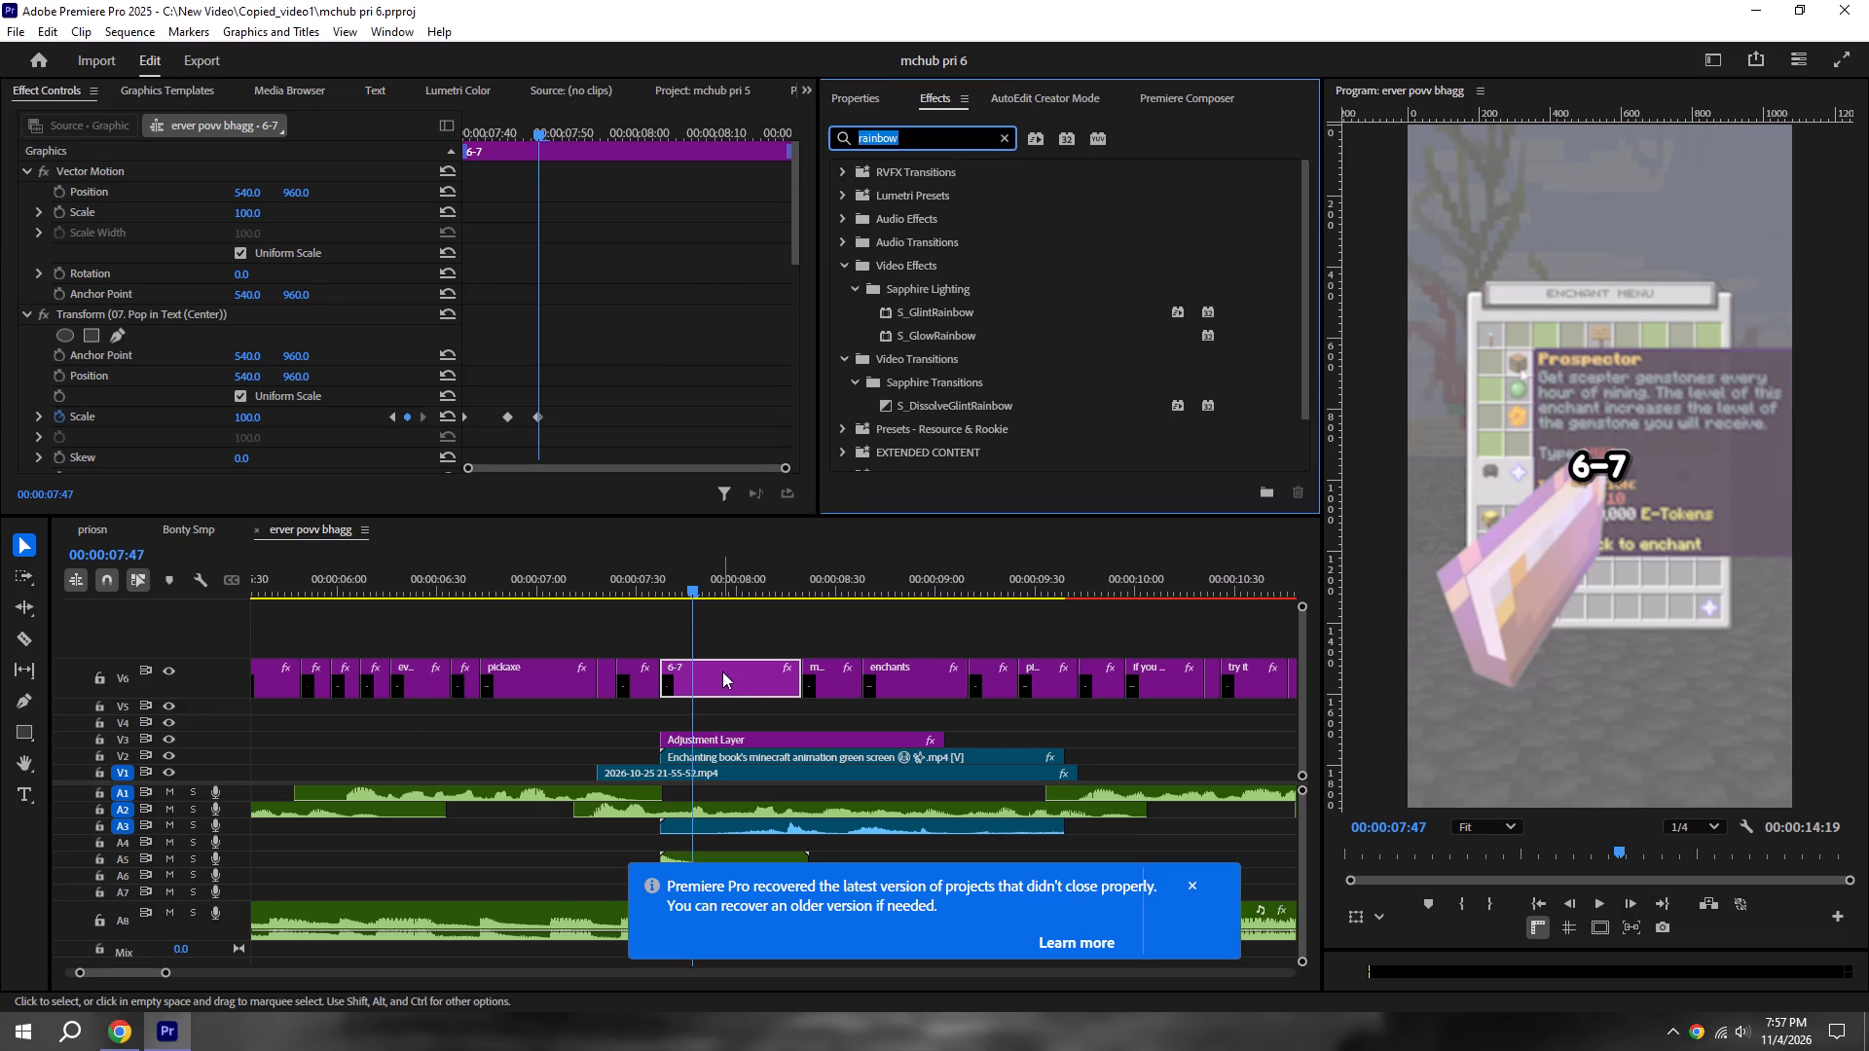
pyautogui.click(722, 671)
pyautogui.click(829, 92)
pyautogui.doubleClick(942, 199)
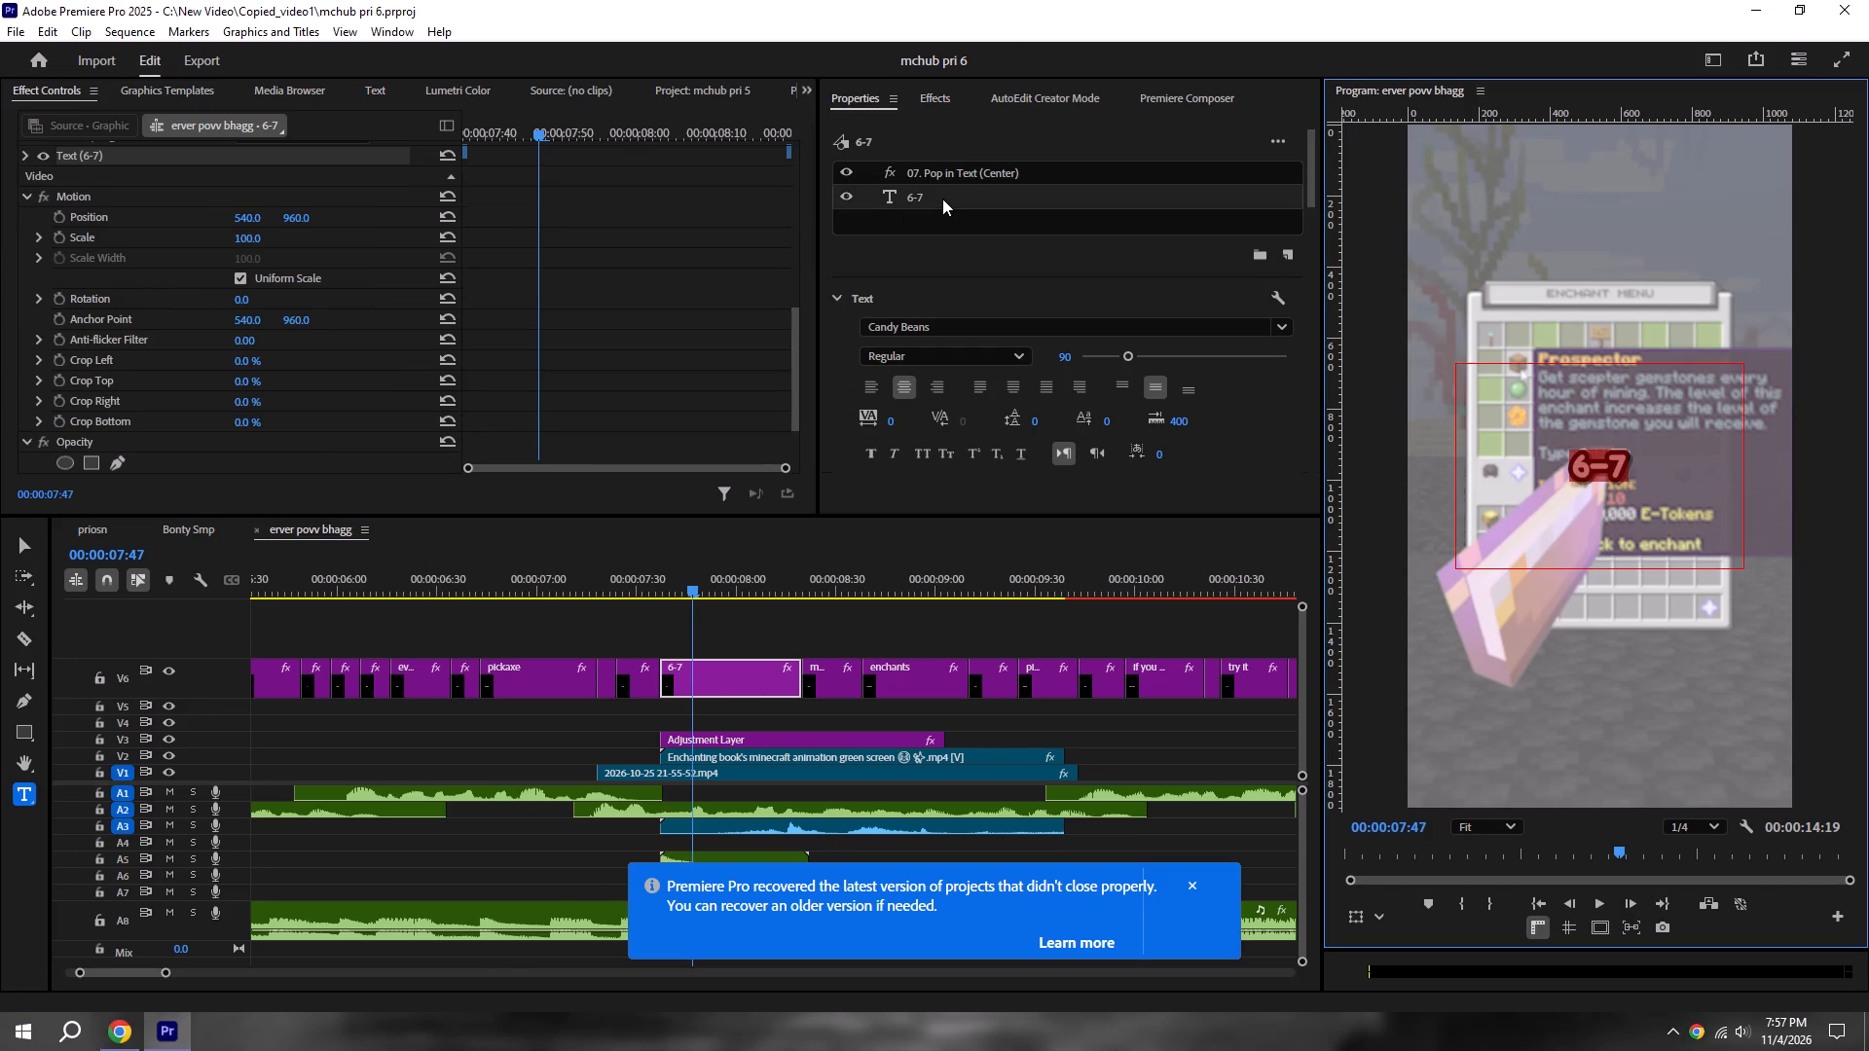
pyautogui.scroll(-5, 952, 250)
pyautogui.scroll(-6, 994, 489)
pyautogui.click(890, 335)
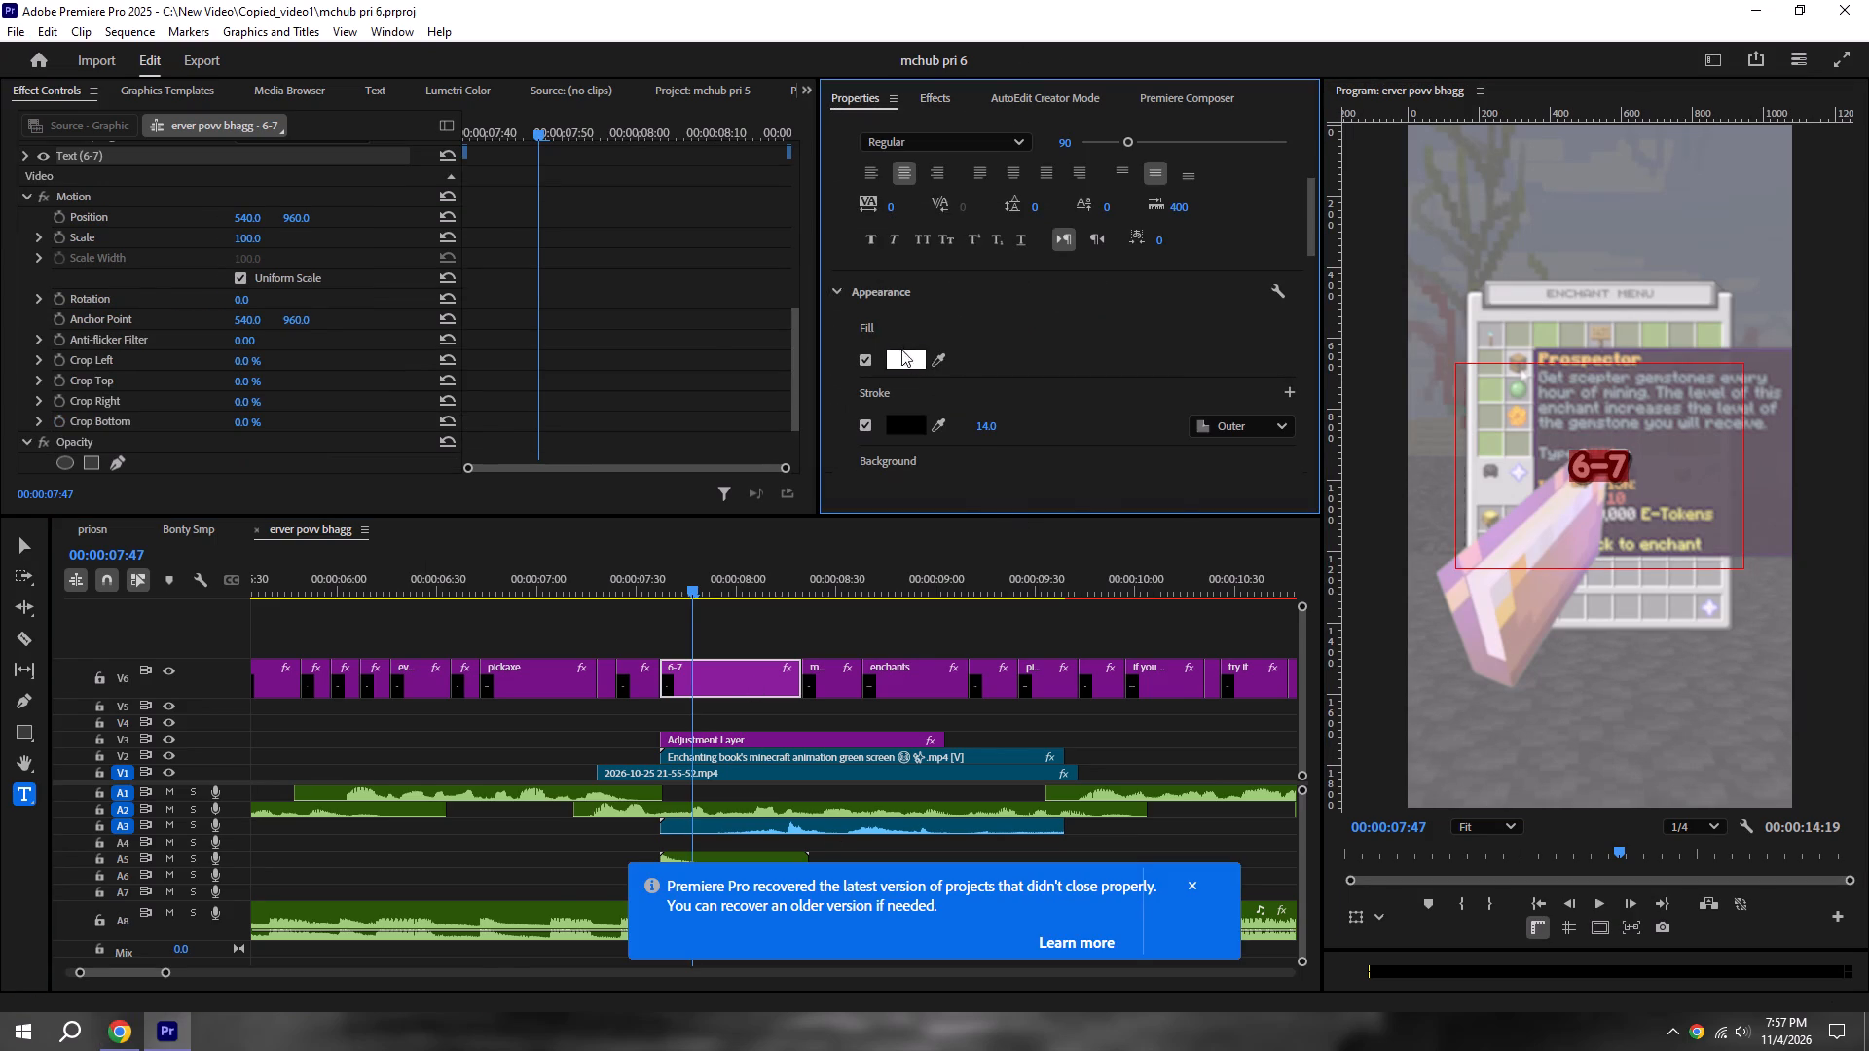
pyautogui.click(910, 368)
pyautogui.click(775, 342)
pyautogui.click(766, 417)
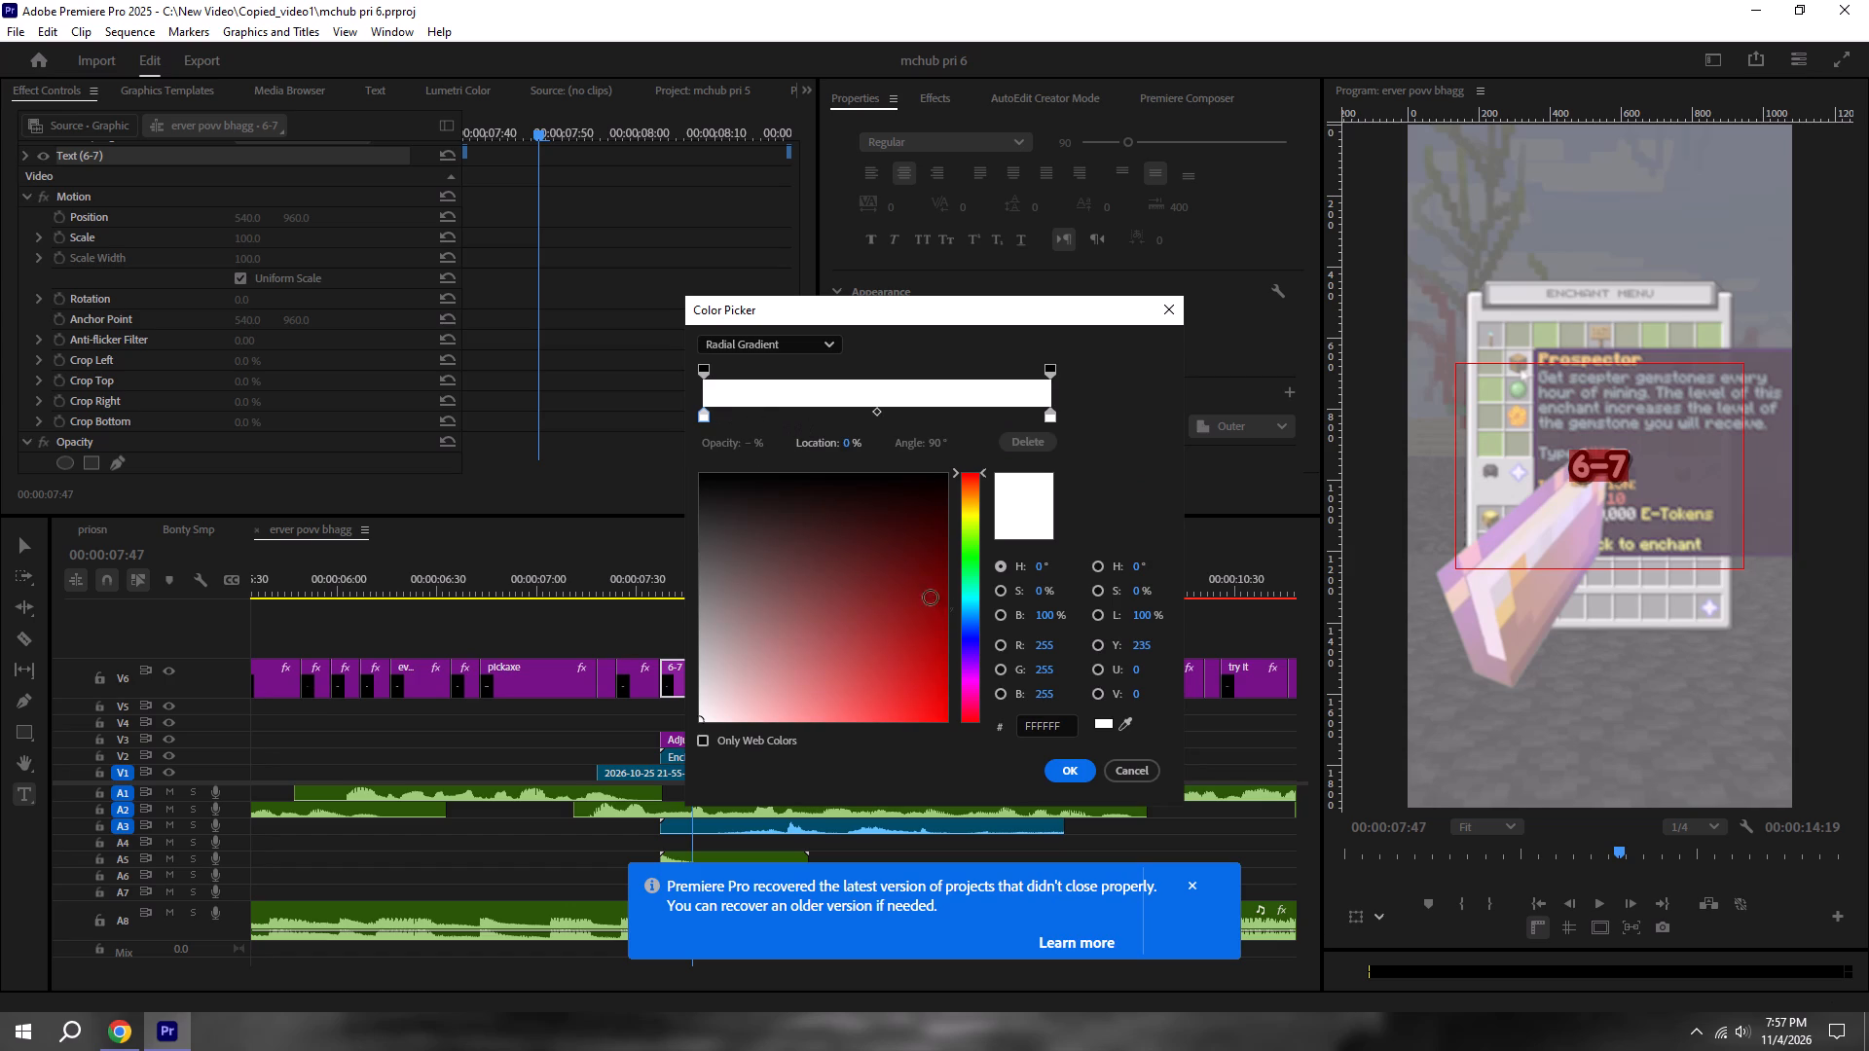
pyautogui.moveTo(886, 572); pyautogui.dragTo(1061, 826)
# Move the gradient's red colour stop inward to 14%.
pyautogui.doubleClick(804, 390)
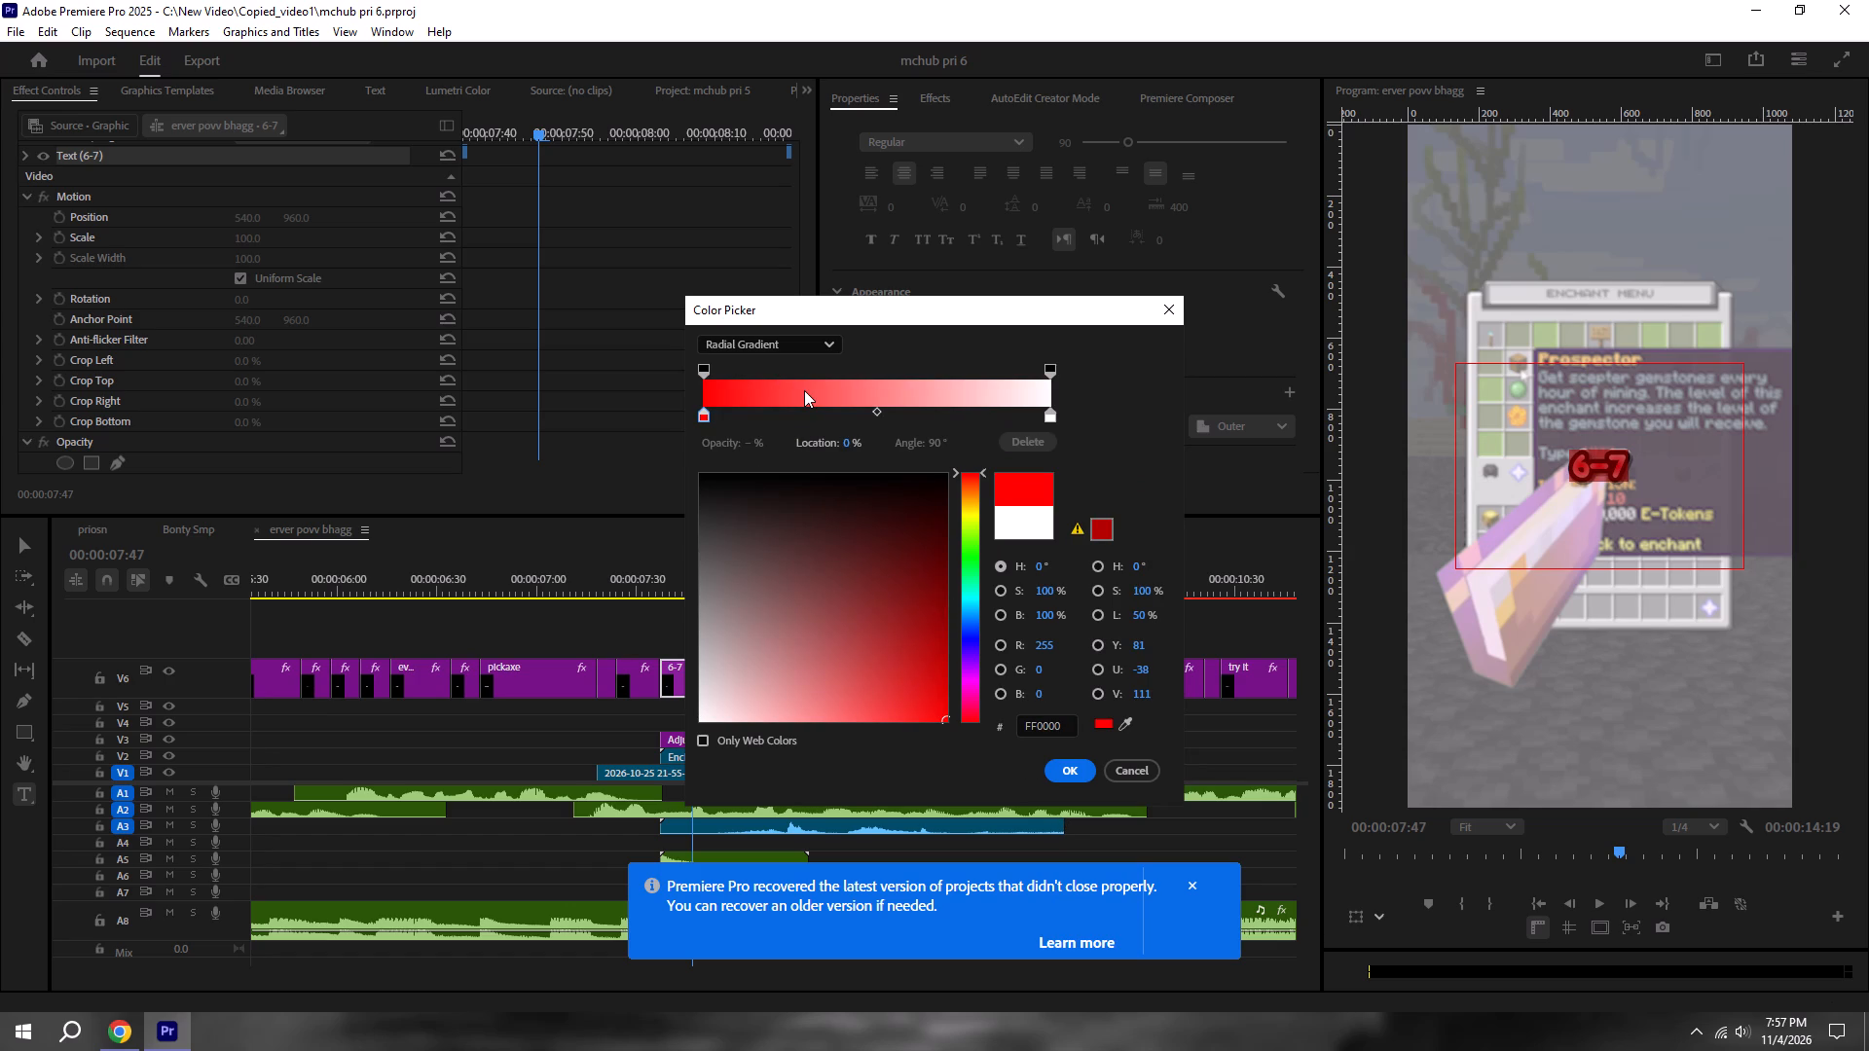
pyautogui.doubleClick(801, 390)
pyautogui.keyDown('alt'); pyautogui.moveTo(707, 416); pyautogui.dragTo(740, 417); pyautogui.keyUp('alt')
pyautogui.moveTo(740, 417); pyautogui.dragTo(736, 417)
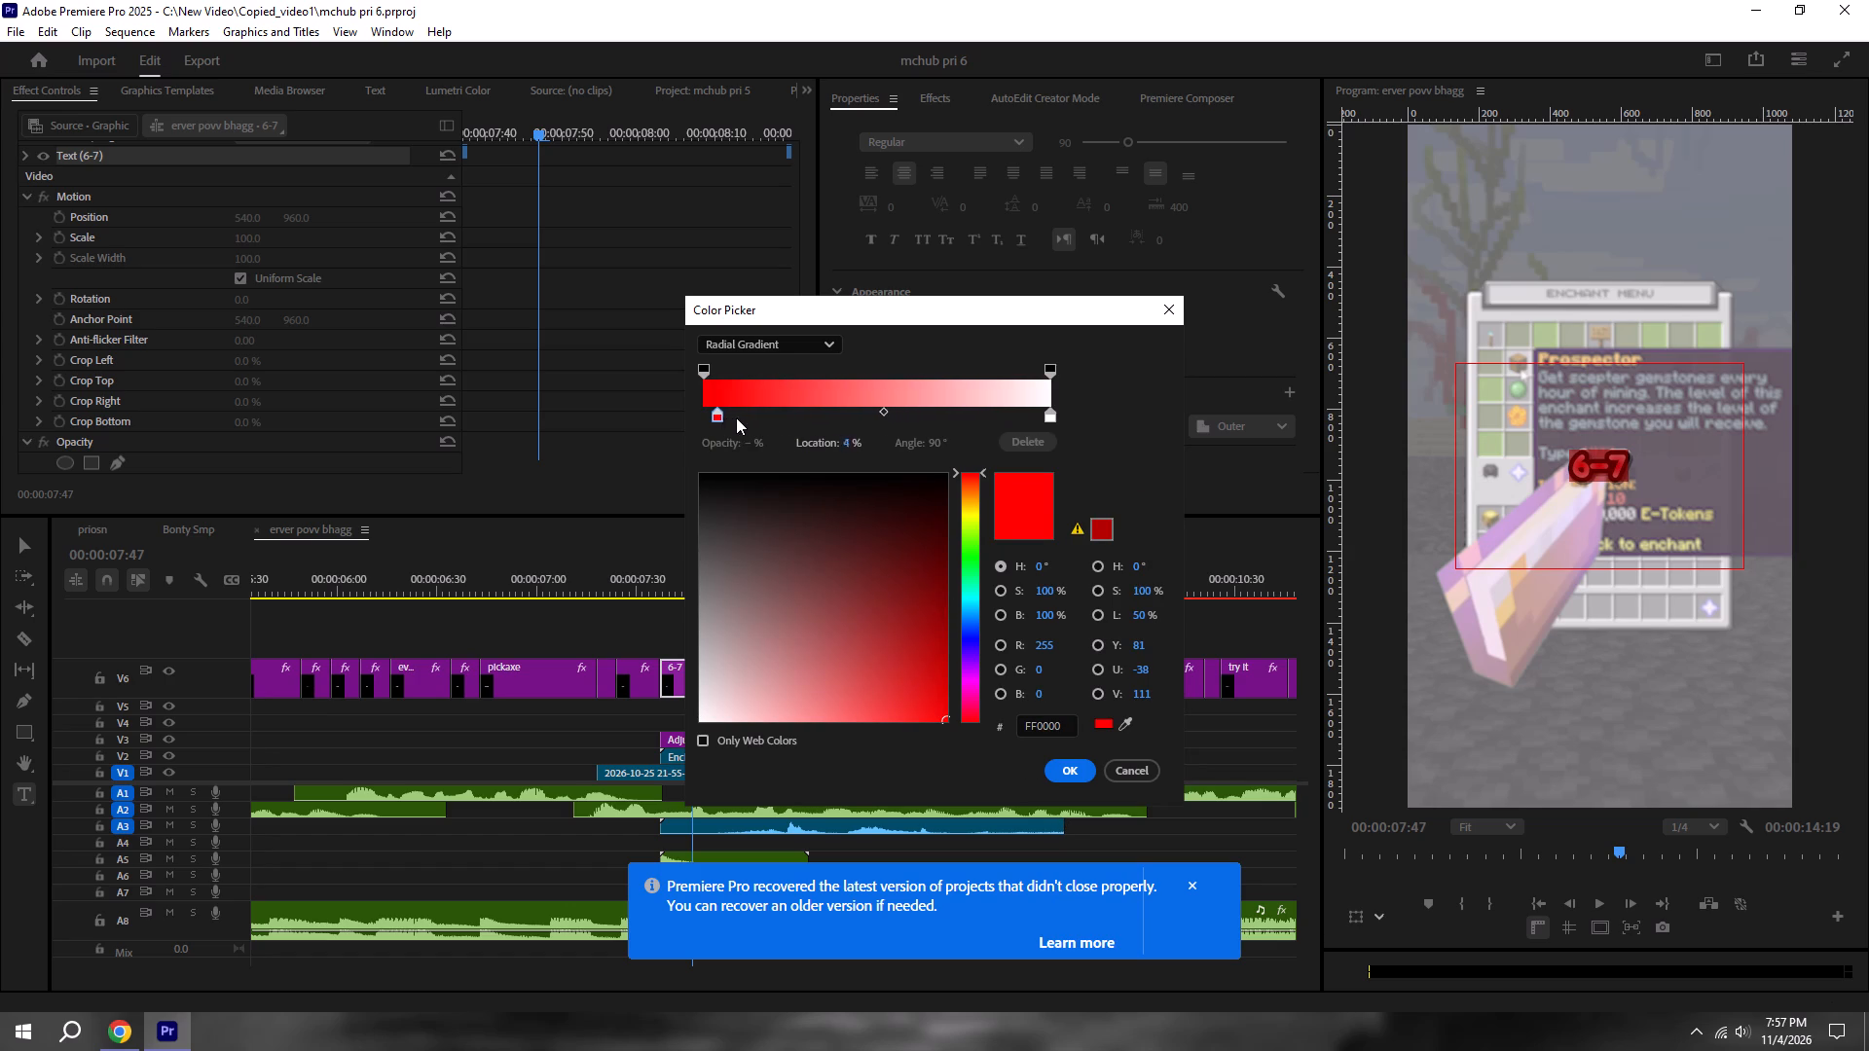
pyautogui.moveTo(736, 417); pyautogui.dragTo(755, 417)
pyautogui.moveTo(751, 417); pyautogui.dragTo(696, 417, button='right')
pyautogui.moveTo(755, 415); pyautogui.dragTo(828, 406, button='right')
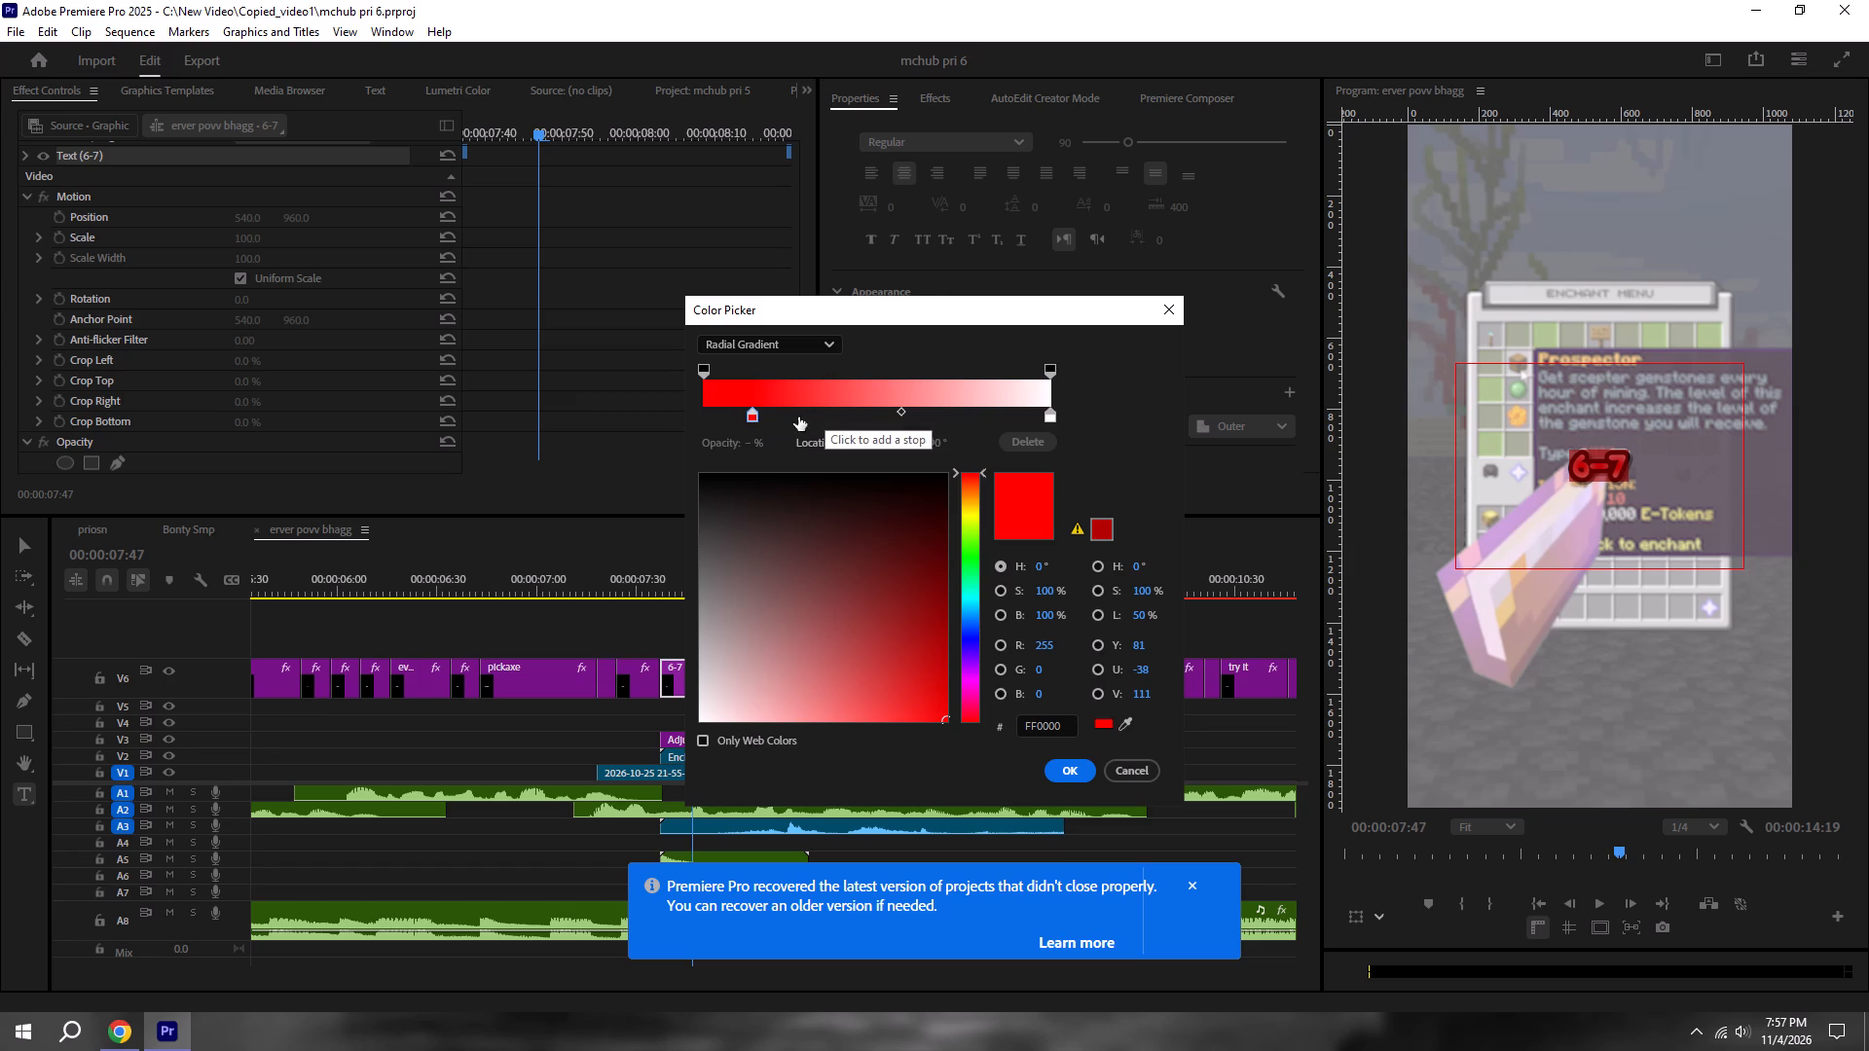
# Add a colour stop to the gradient, place it at 69% and set its colour to 4EFF00.
pyautogui.moveTo(1051, 419); pyautogui.dragTo(942, 416, button='right')
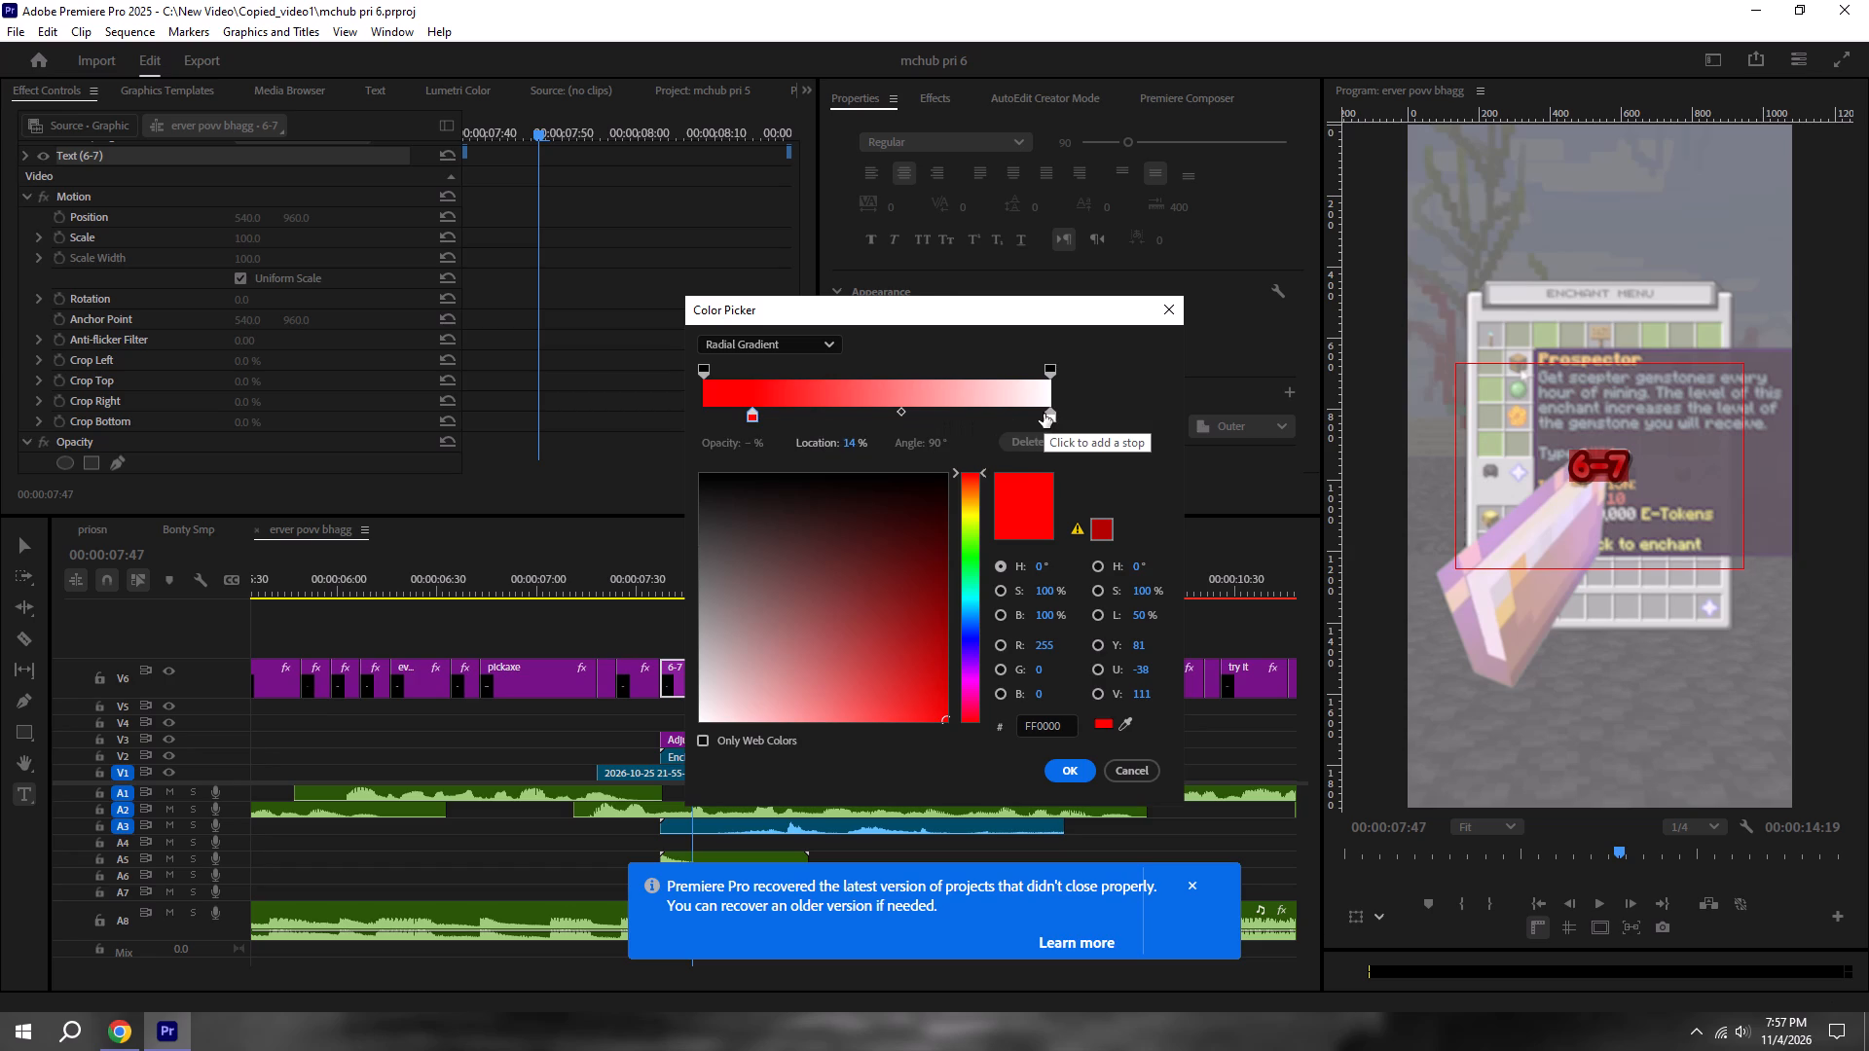
pyautogui.click(1044, 414)
pyautogui.tripleClick(1001, 403)
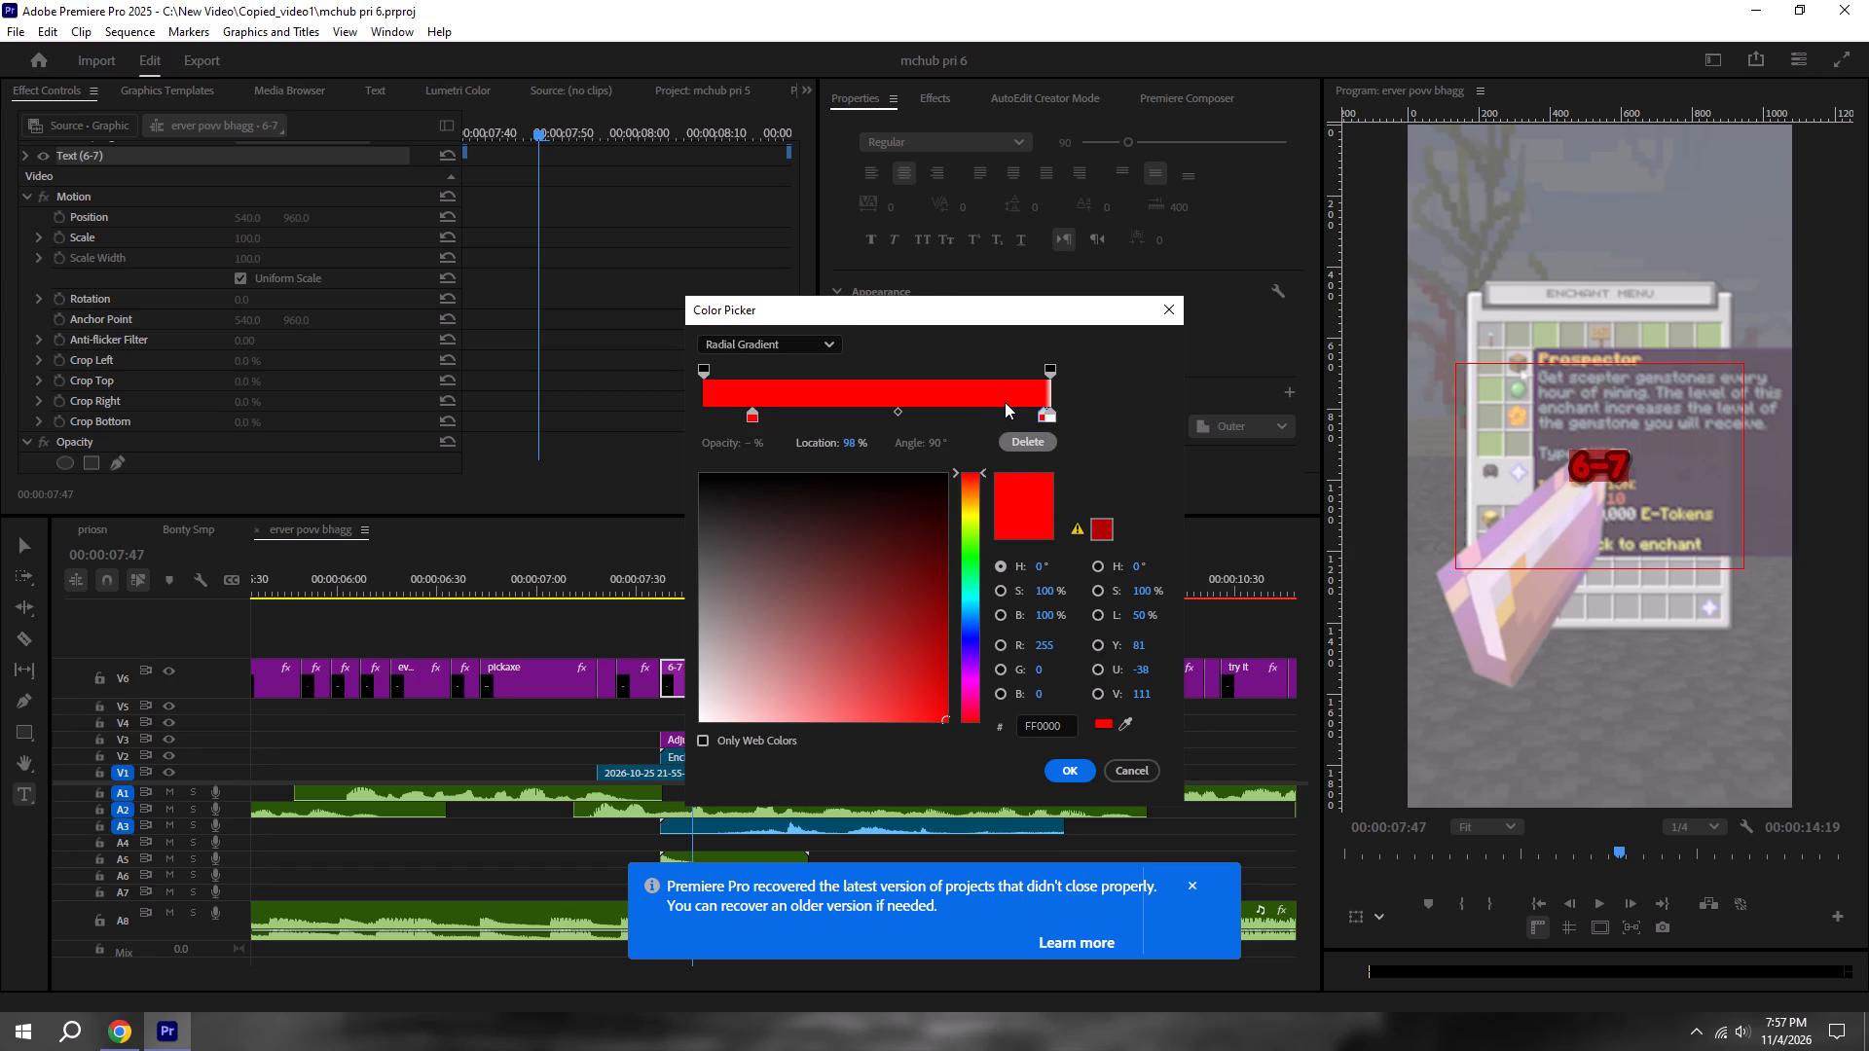
pyautogui.click(978, 403)
pyautogui.moveTo(1040, 421); pyautogui.dragTo(995, 420)
pyautogui.moveTo(995, 420); pyautogui.dragTo(937, 411)
pyautogui.click(944, 411)
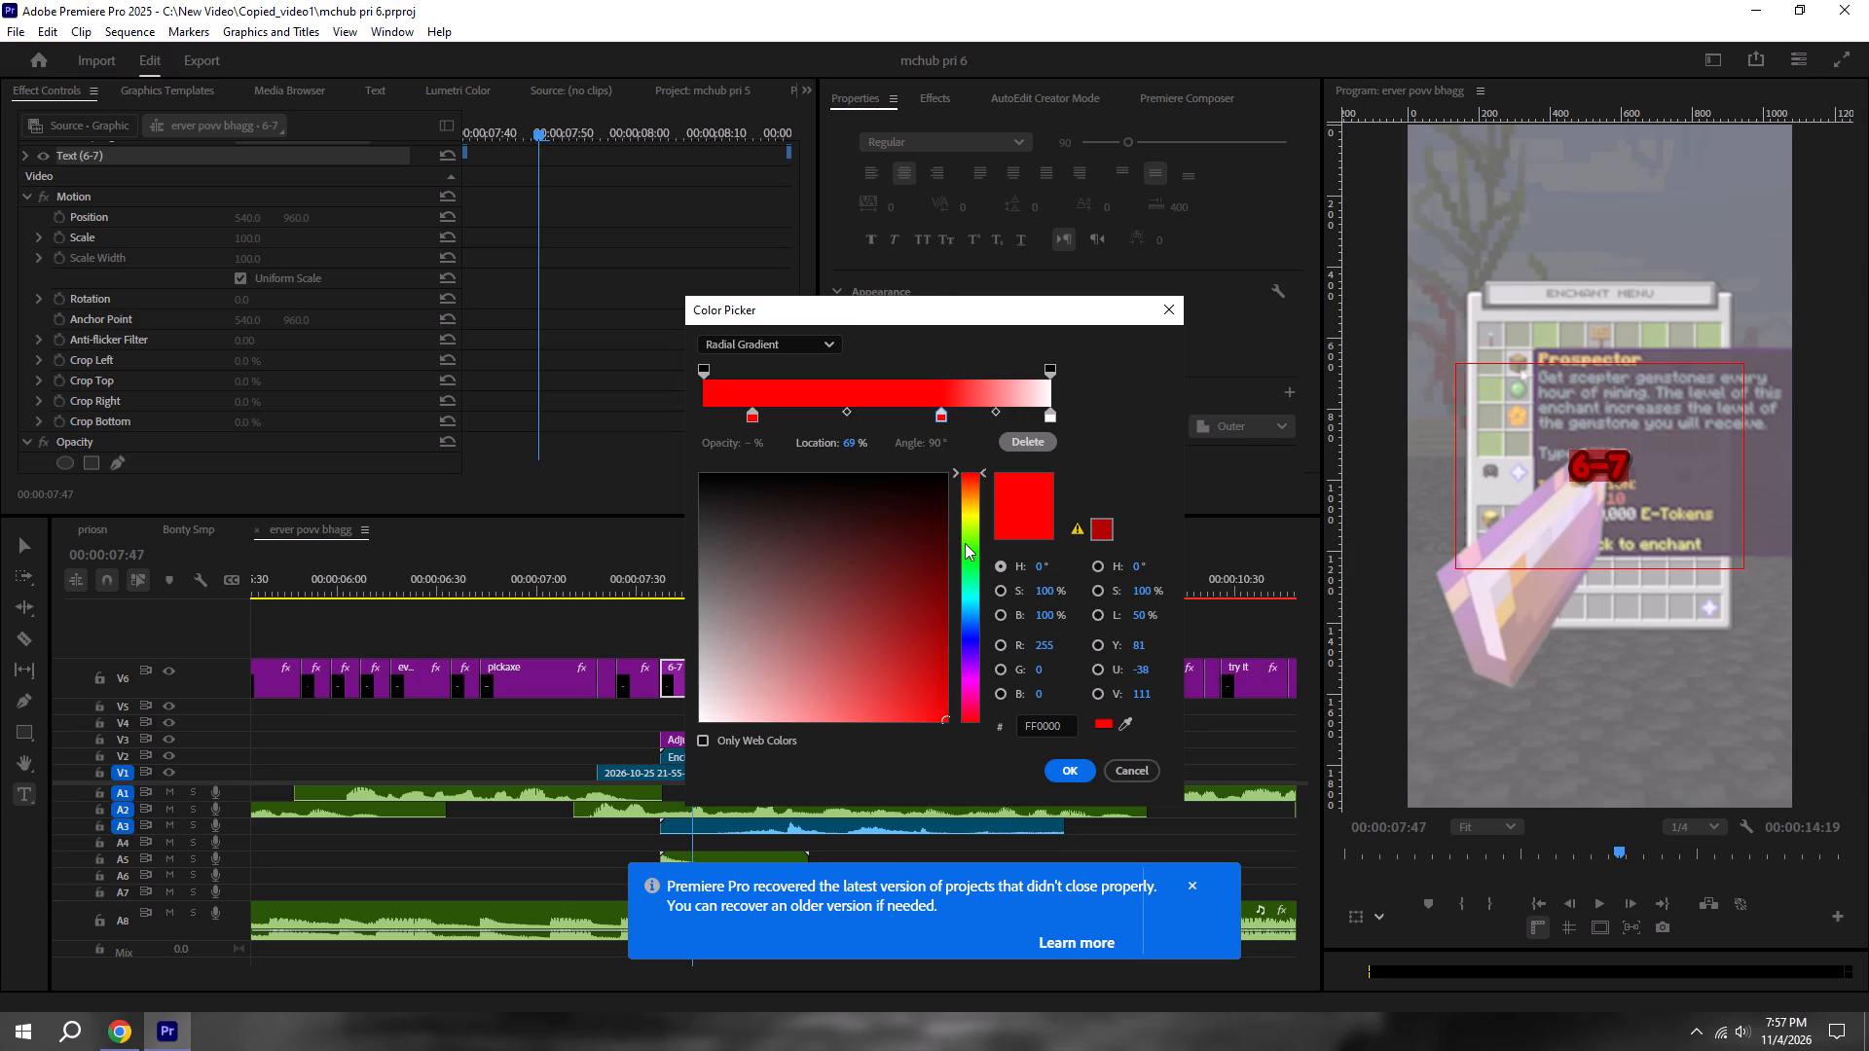
pyautogui.moveTo(968, 525); pyautogui.dragTo(972, 543)
pyautogui.moveTo(942, 707); pyautogui.dragTo(980, 766)
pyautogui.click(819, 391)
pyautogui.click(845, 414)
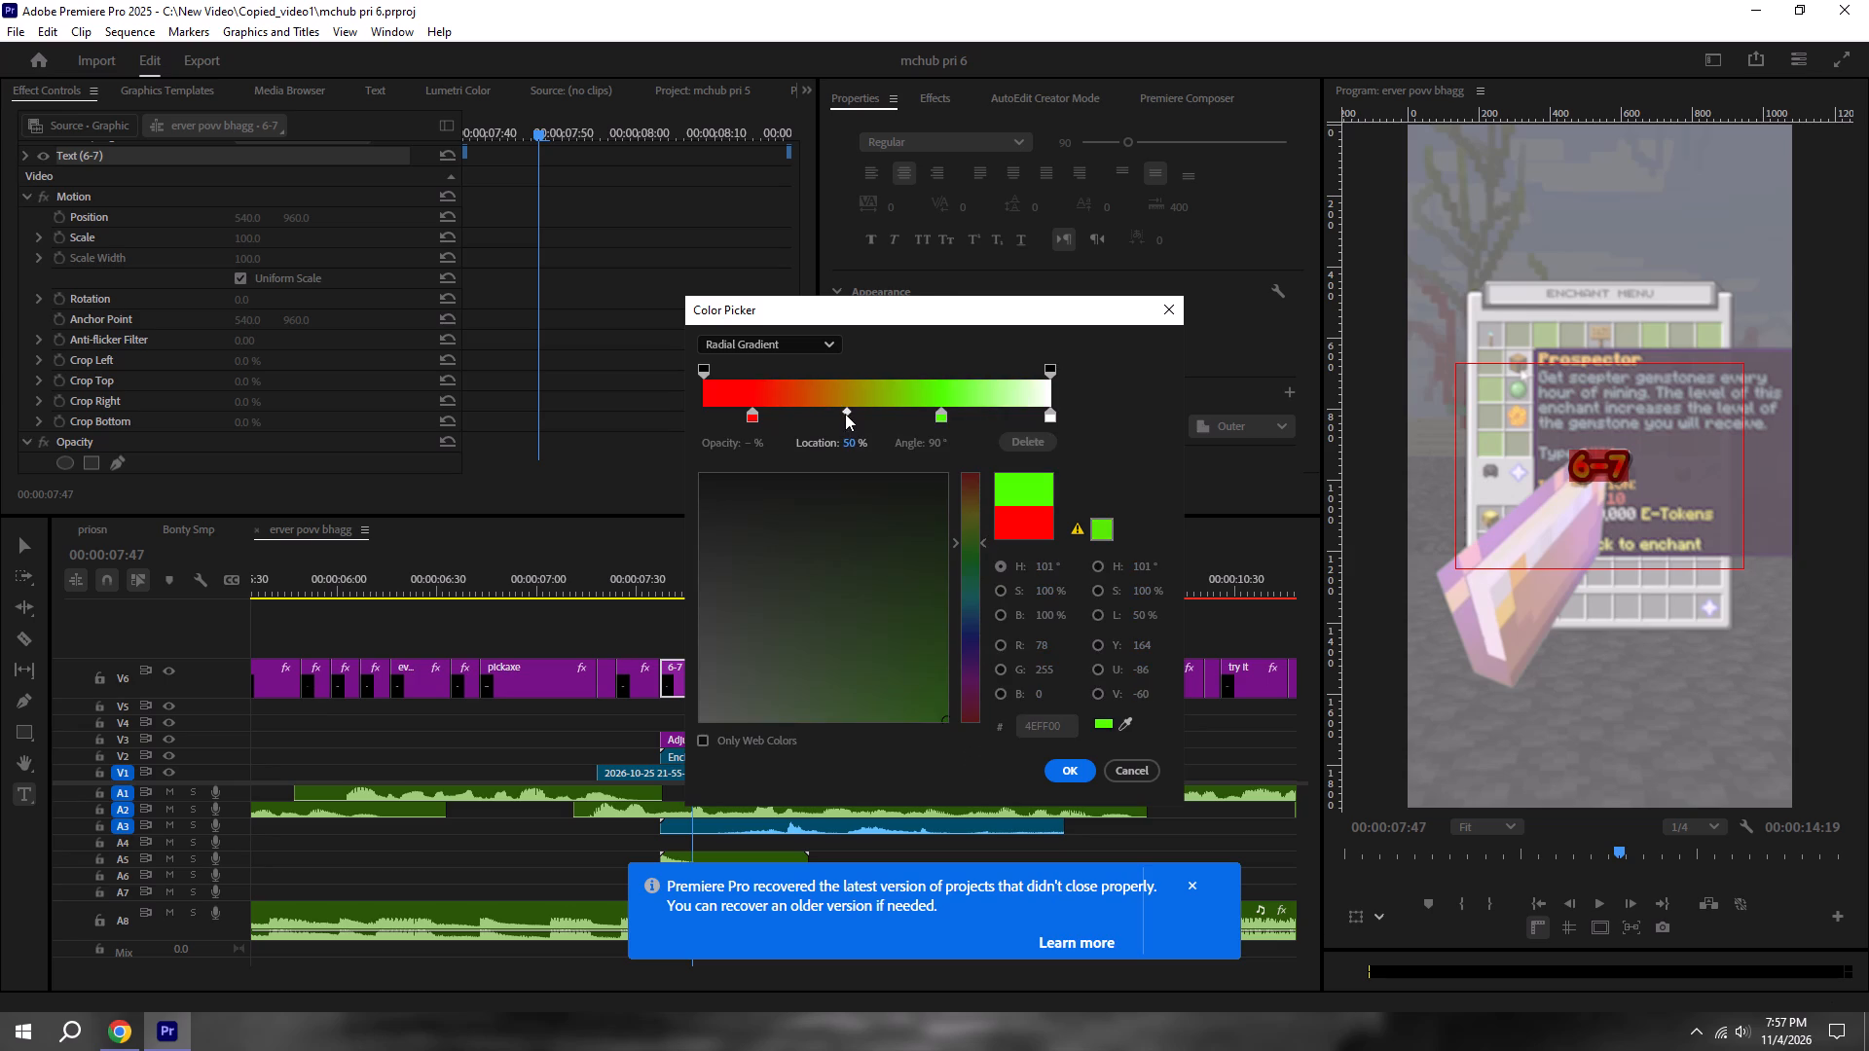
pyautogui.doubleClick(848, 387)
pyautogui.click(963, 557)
# Remove the white colour stop from the end of the gradient.
pyautogui.click(1047, 420)
pyautogui.rightClick(1047, 420)
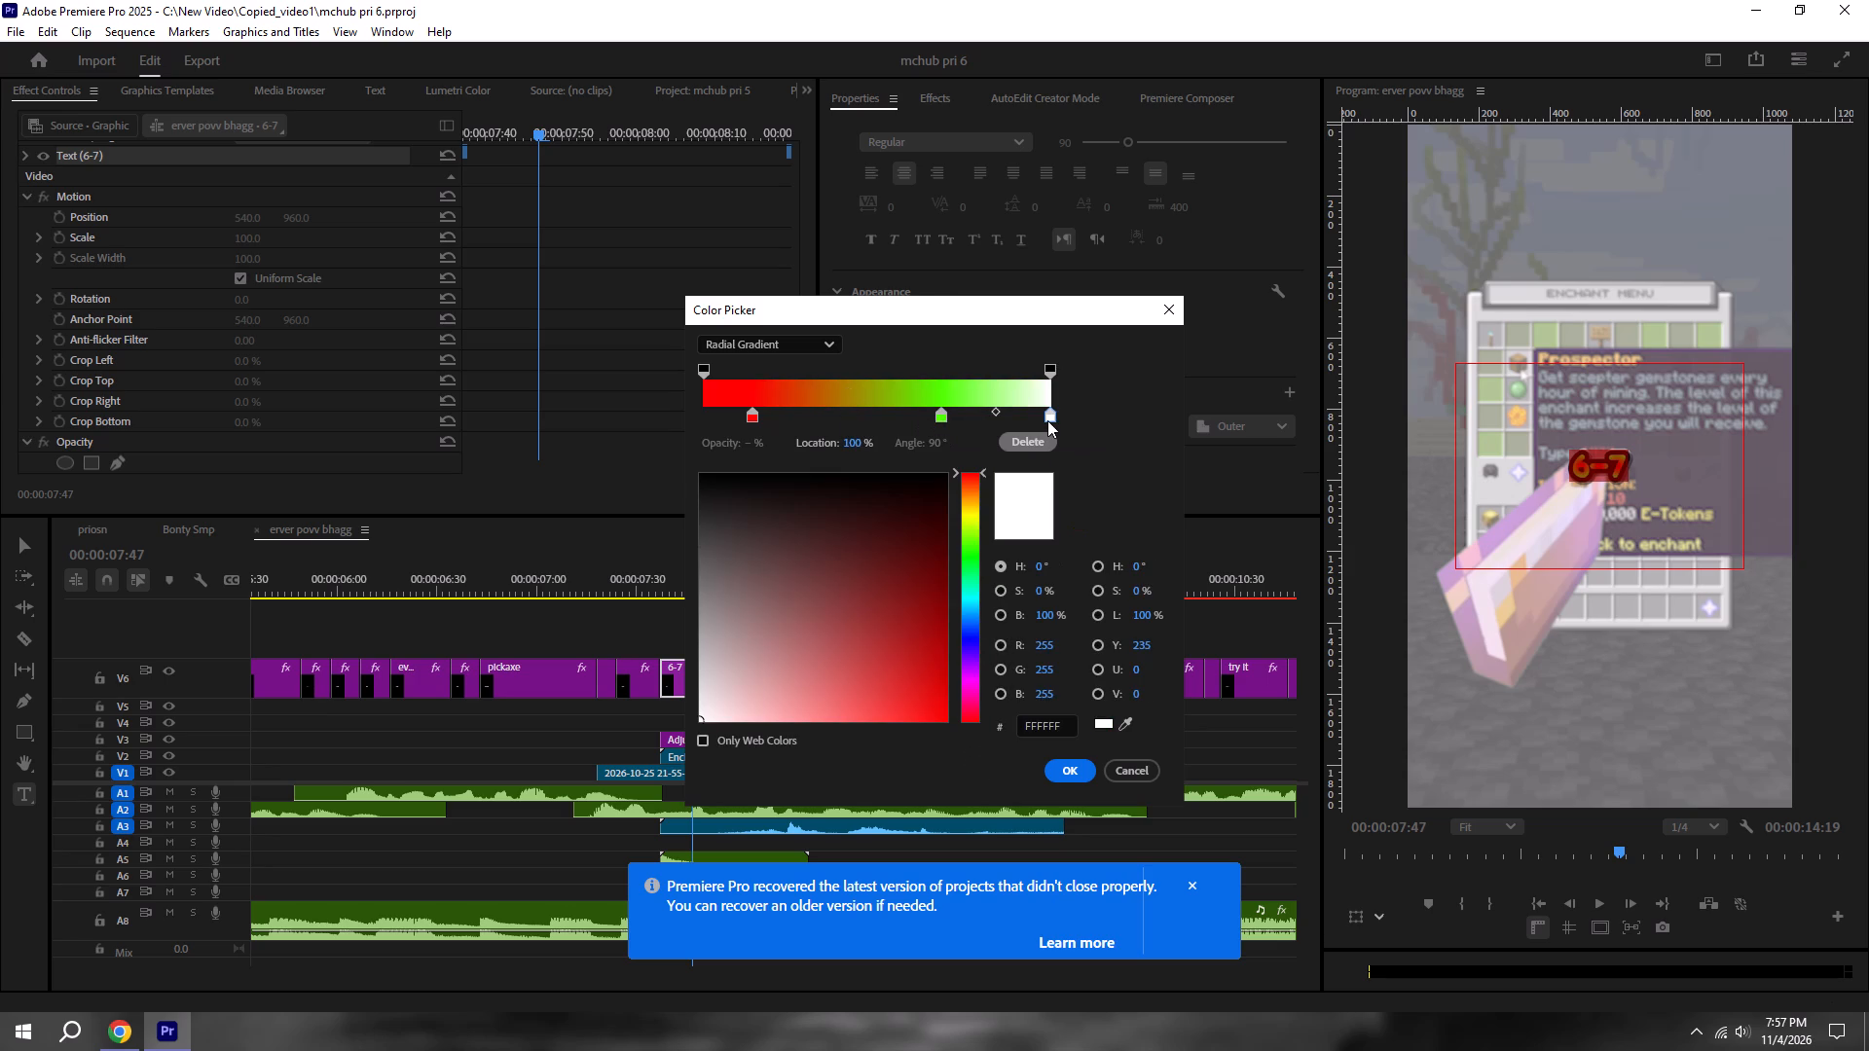
pyautogui.click(1002, 391)
pyautogui.doubleClick(1013, 401)
pyautogui.tripleClick(1042, 401)
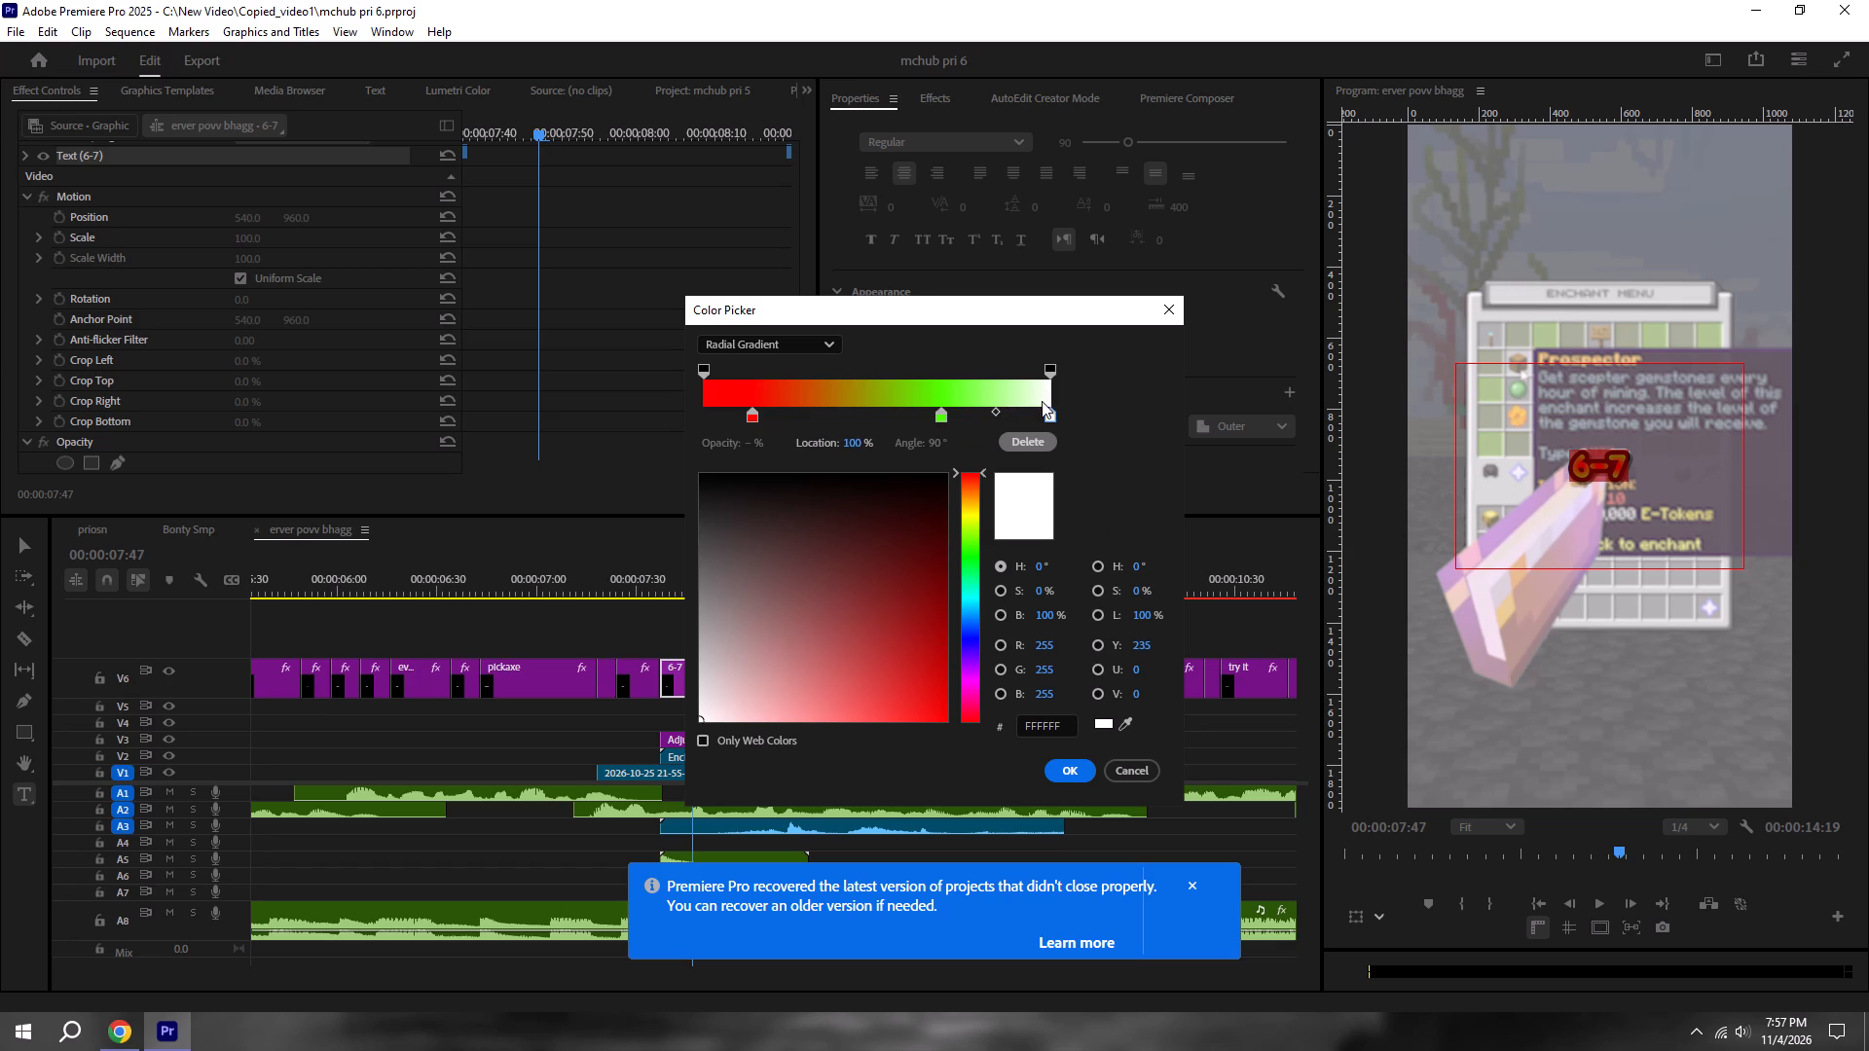
pyautogui.moveTo(1047, 417); pyautogui.dragTo(1034, 415)
pyautogui.doubleClick(1038, 415)
pyautogui.moveTo(1038, 415); pyautogui.dragTo(1061, 415)
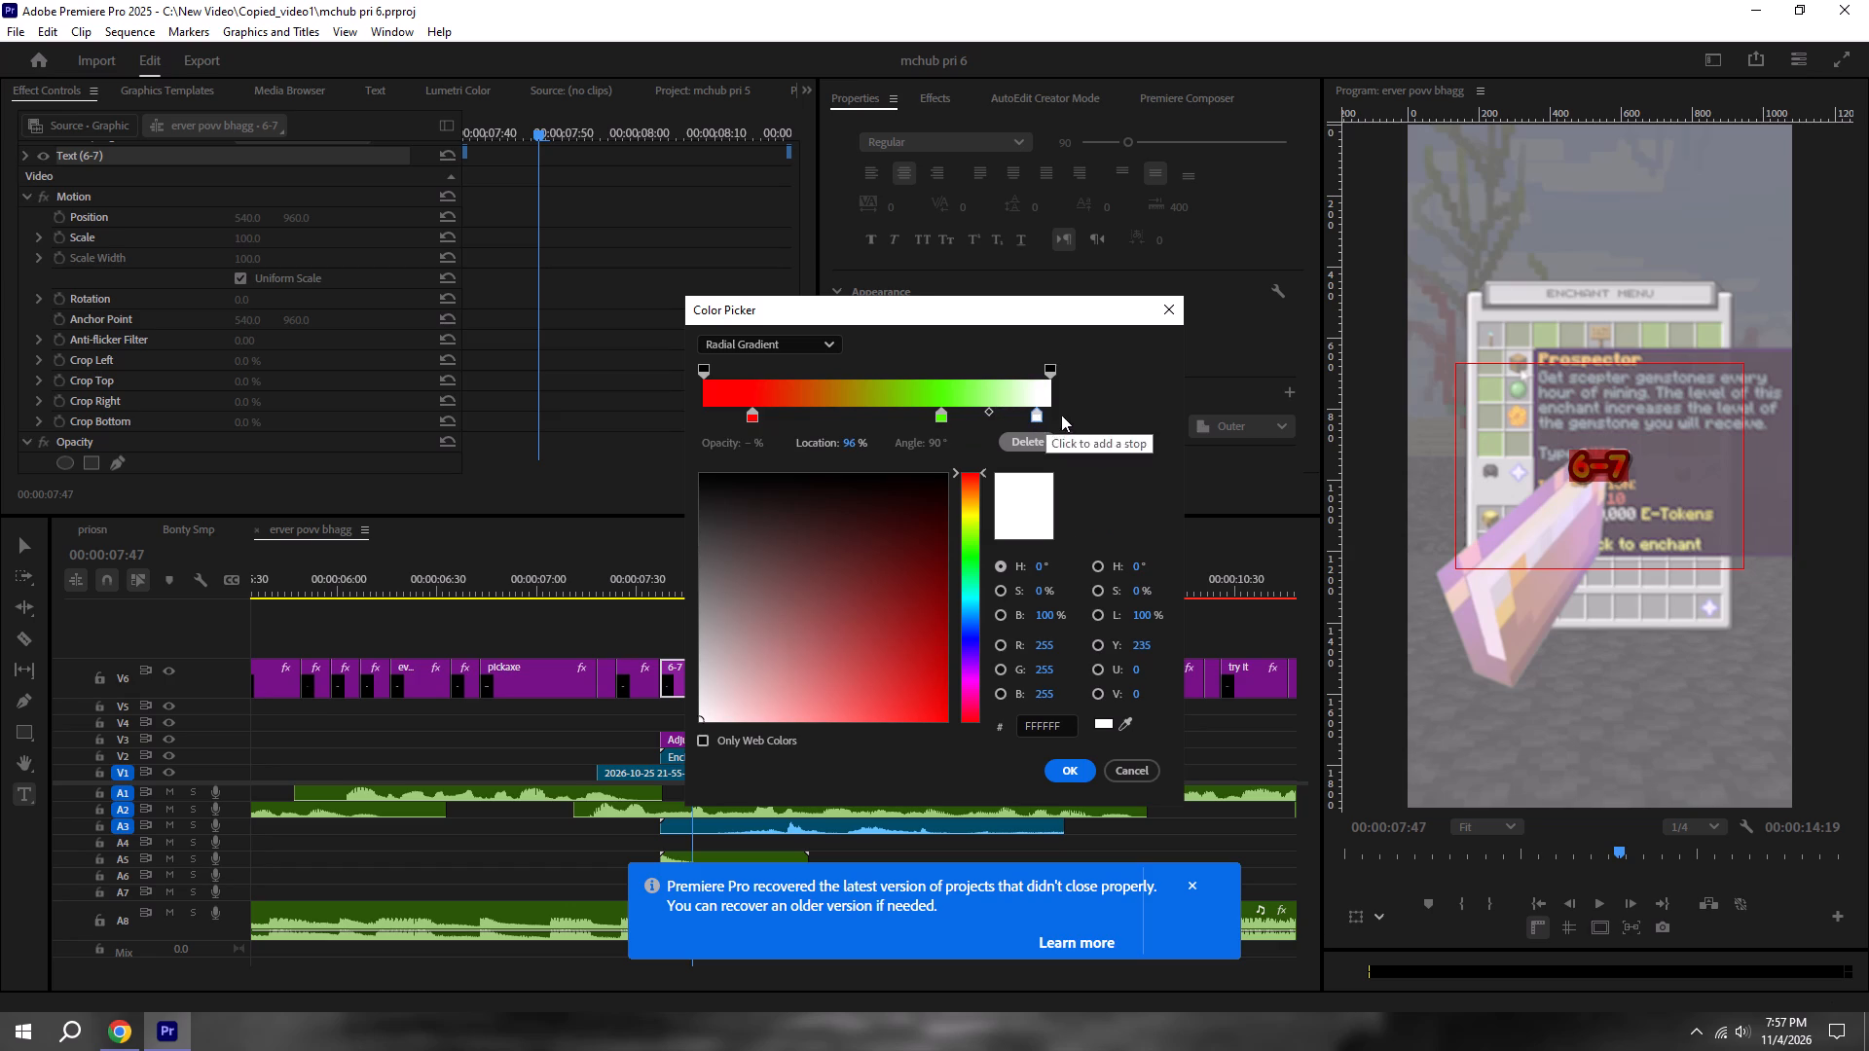
pyautogui.moveTo(1061, 415); pyautogui.dragTo(1091, 416)
pyautogui.moveTo(1038, 419); pyautogui.dragTo(1104, 423)
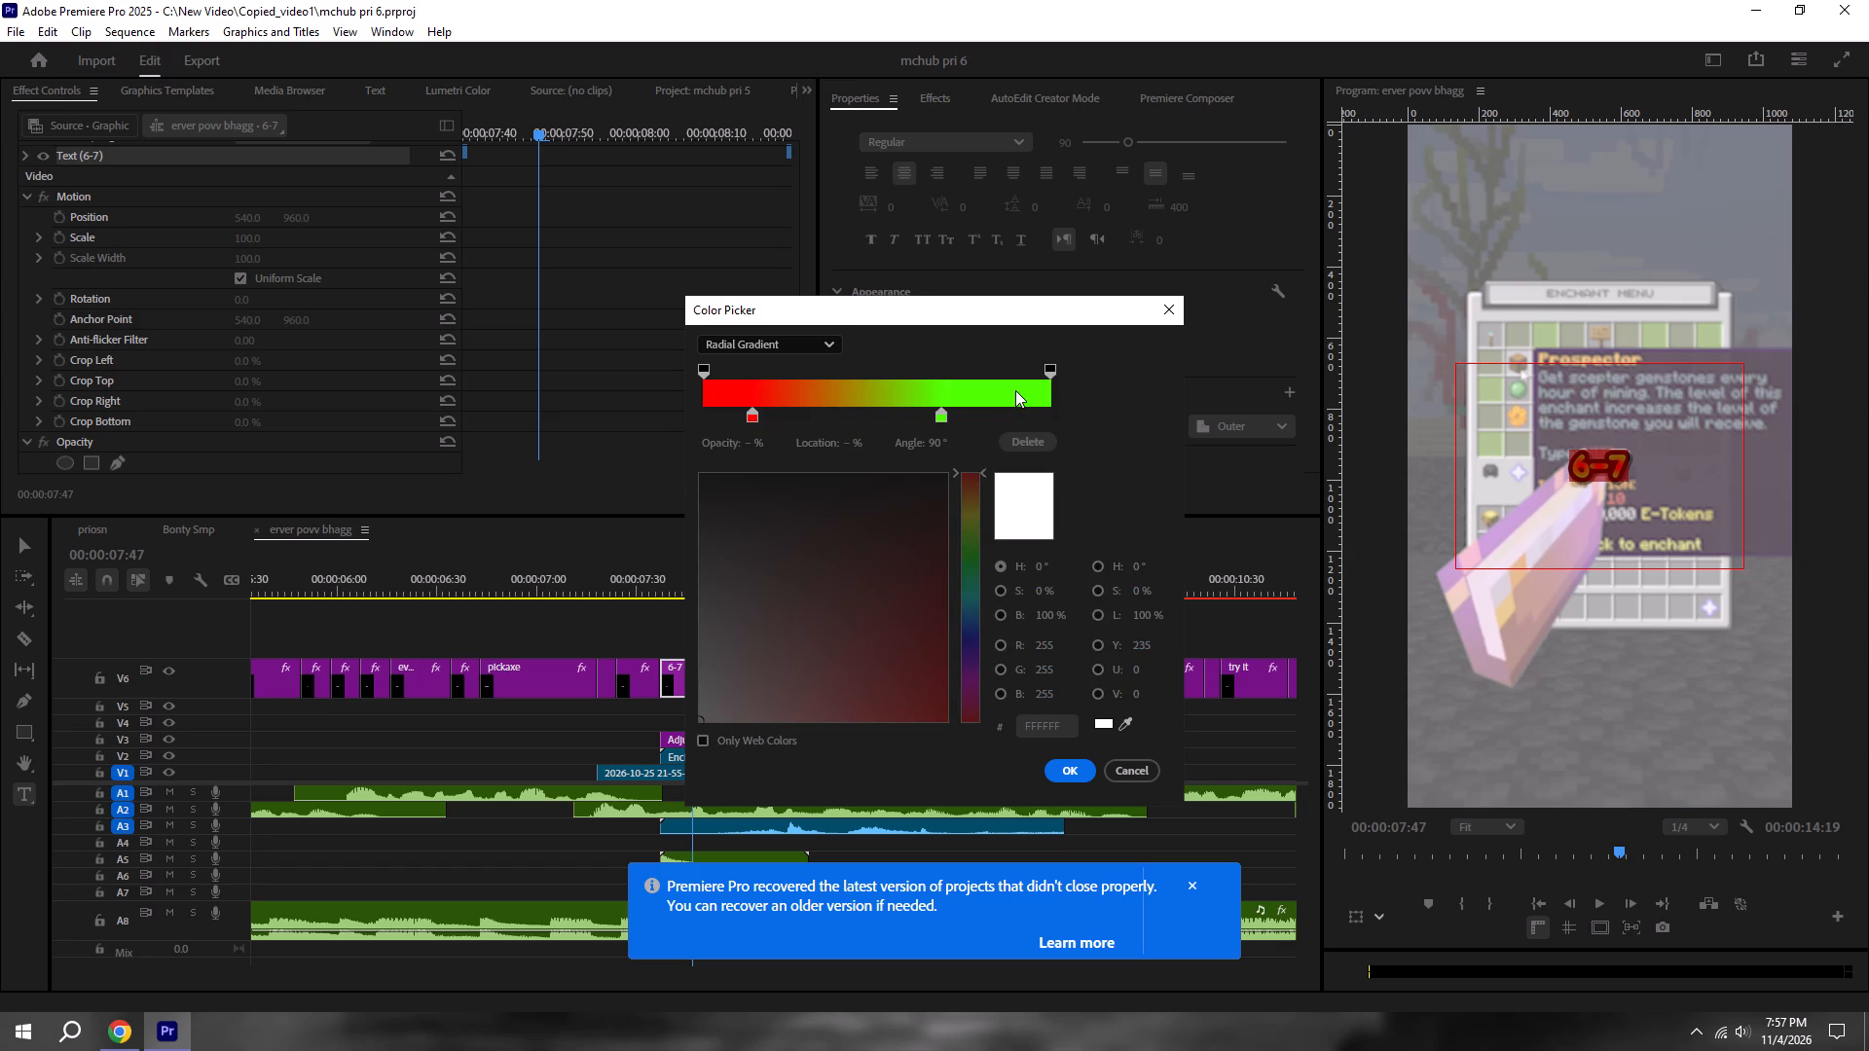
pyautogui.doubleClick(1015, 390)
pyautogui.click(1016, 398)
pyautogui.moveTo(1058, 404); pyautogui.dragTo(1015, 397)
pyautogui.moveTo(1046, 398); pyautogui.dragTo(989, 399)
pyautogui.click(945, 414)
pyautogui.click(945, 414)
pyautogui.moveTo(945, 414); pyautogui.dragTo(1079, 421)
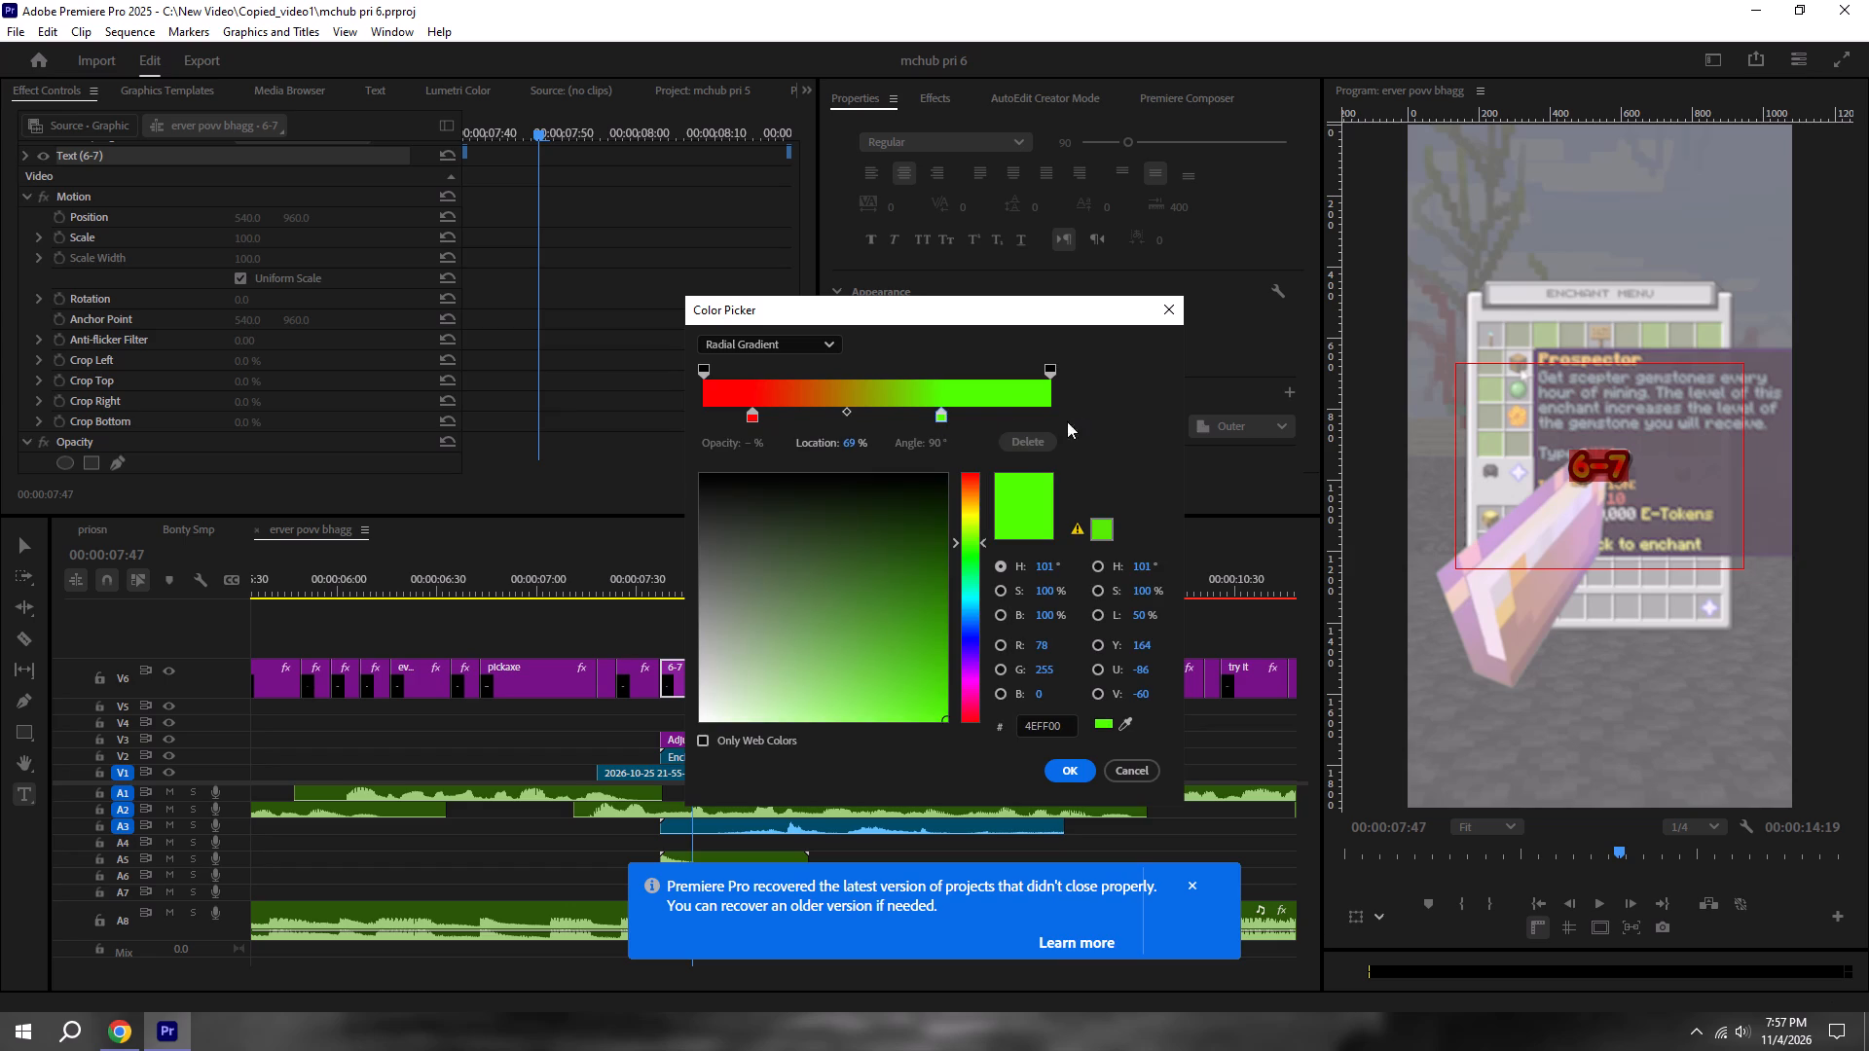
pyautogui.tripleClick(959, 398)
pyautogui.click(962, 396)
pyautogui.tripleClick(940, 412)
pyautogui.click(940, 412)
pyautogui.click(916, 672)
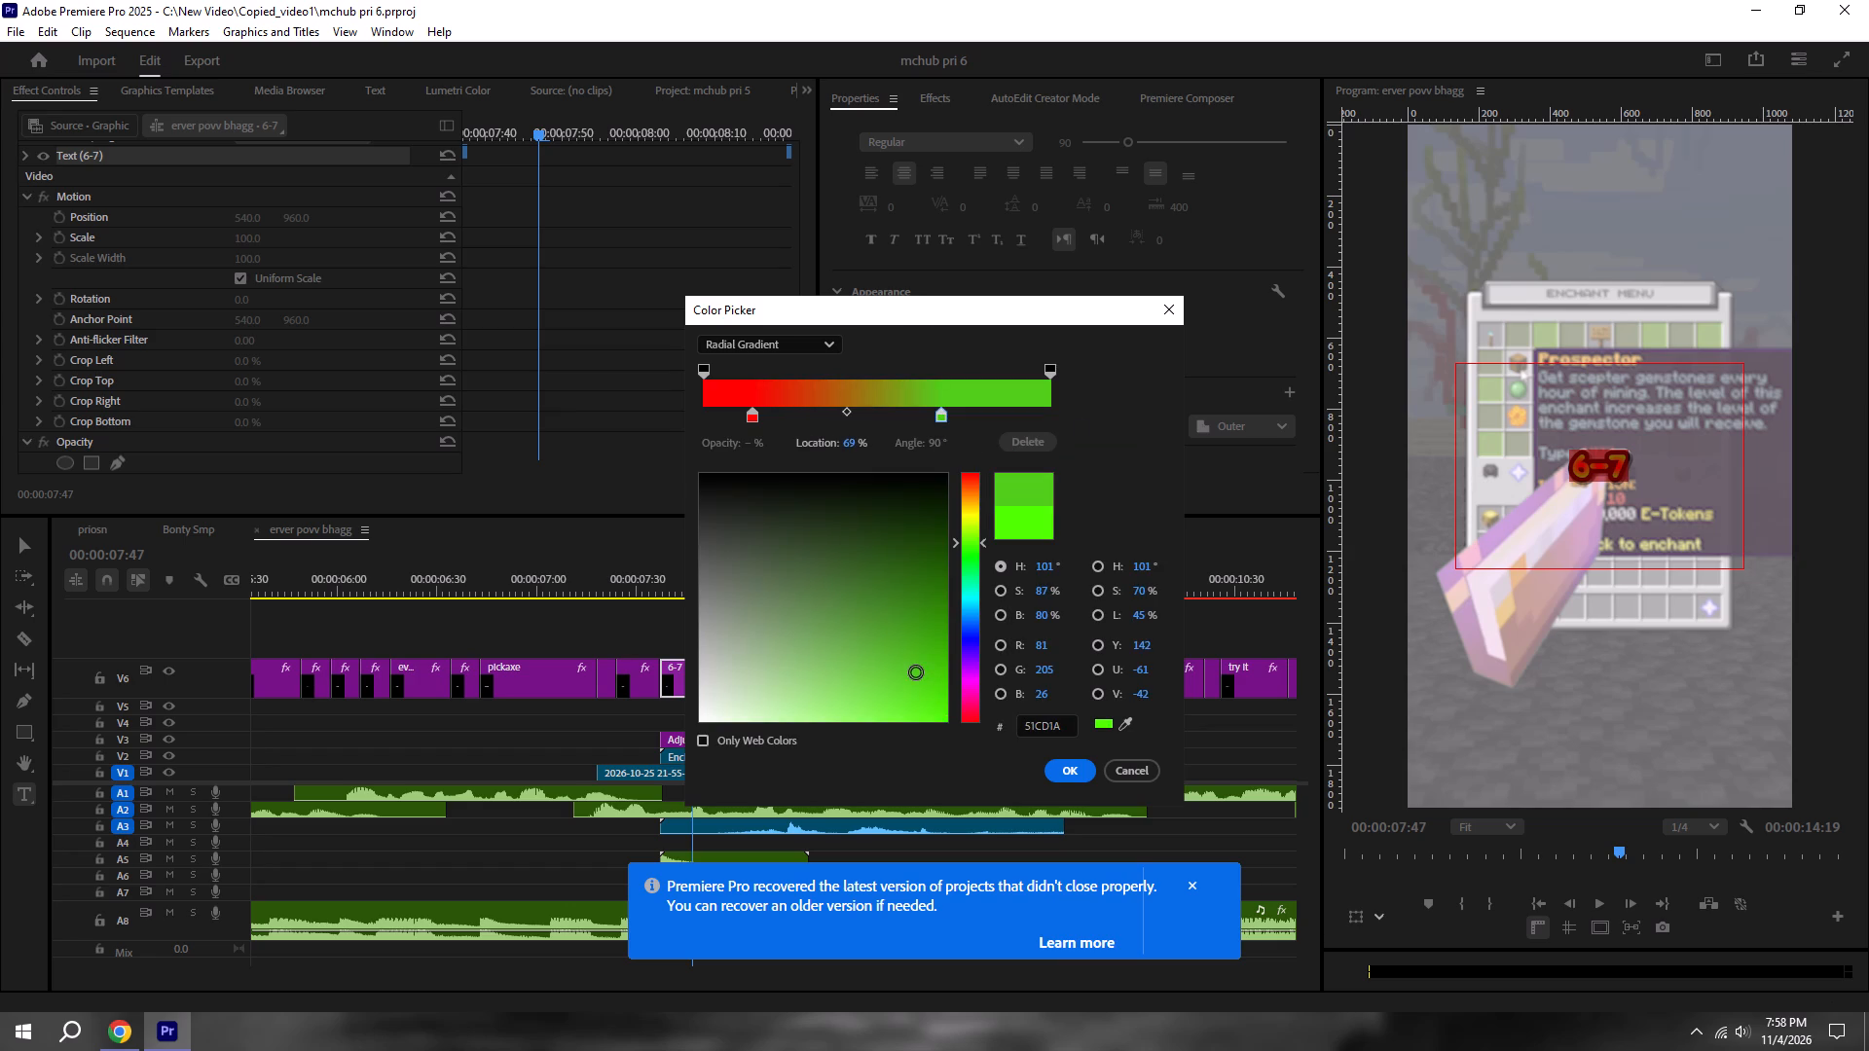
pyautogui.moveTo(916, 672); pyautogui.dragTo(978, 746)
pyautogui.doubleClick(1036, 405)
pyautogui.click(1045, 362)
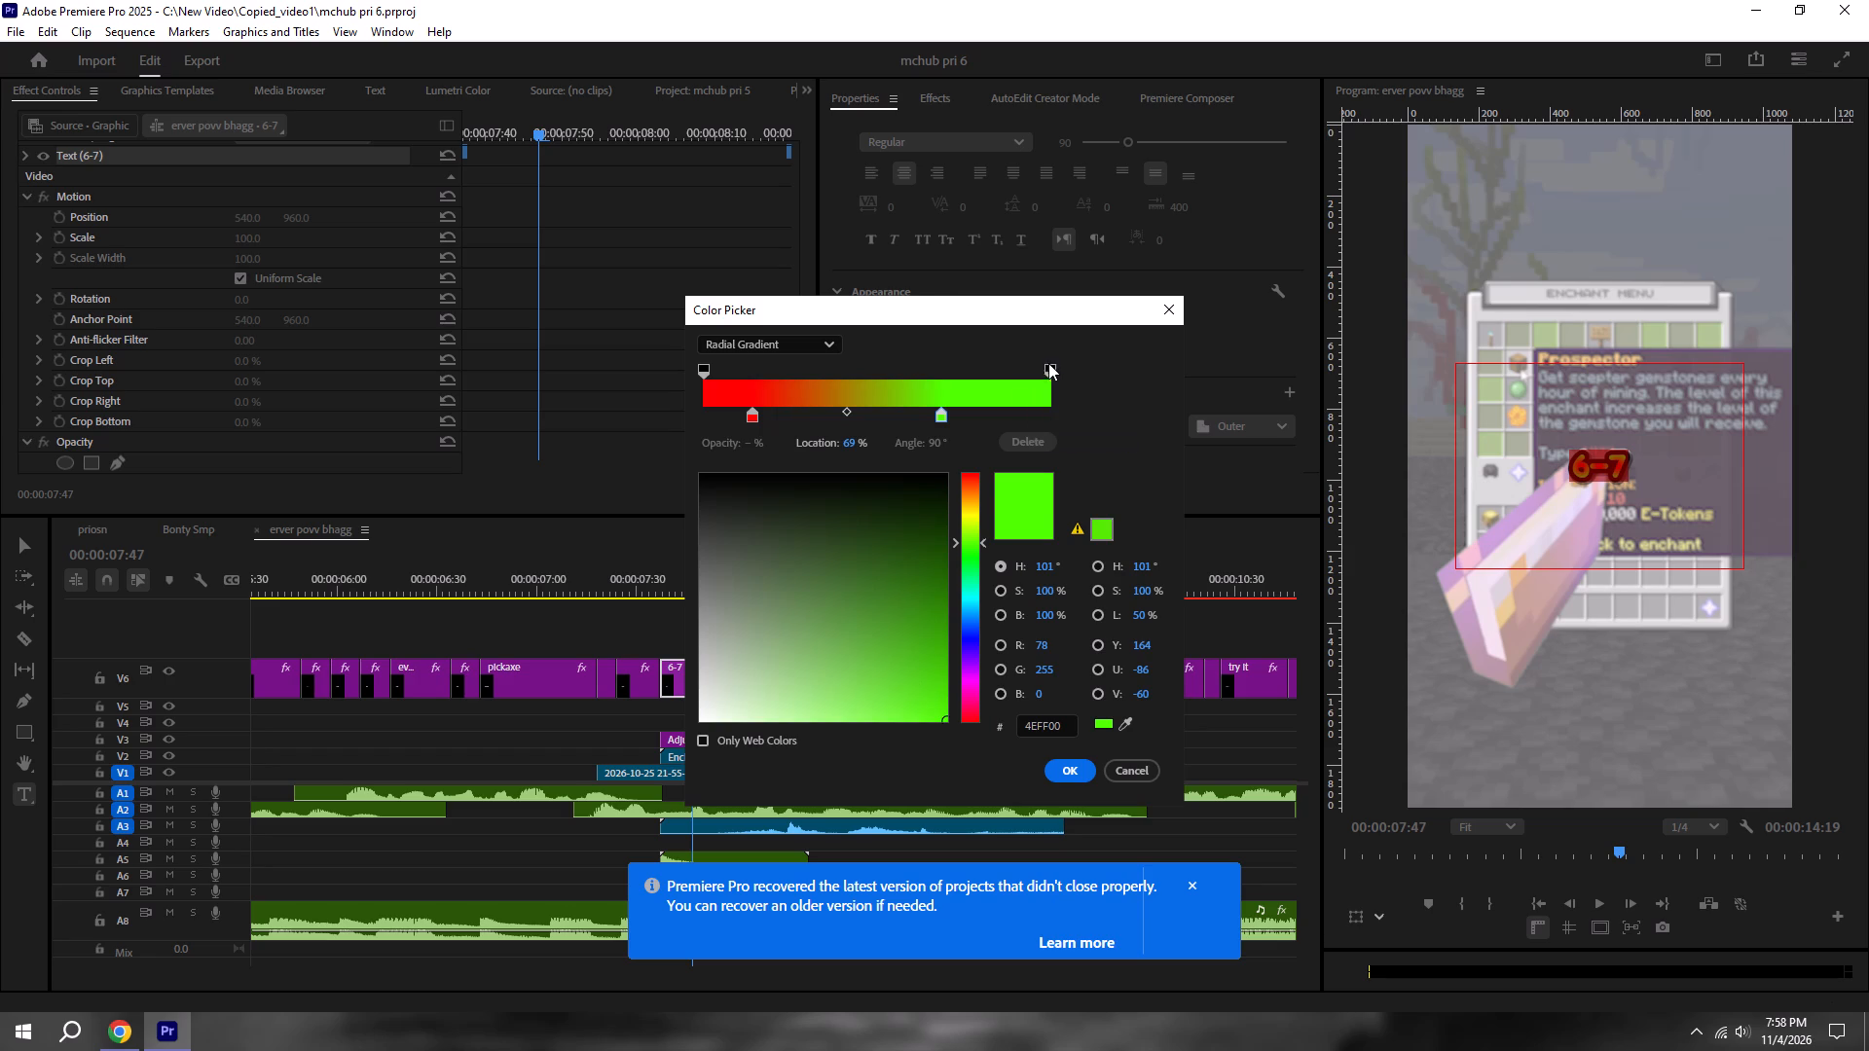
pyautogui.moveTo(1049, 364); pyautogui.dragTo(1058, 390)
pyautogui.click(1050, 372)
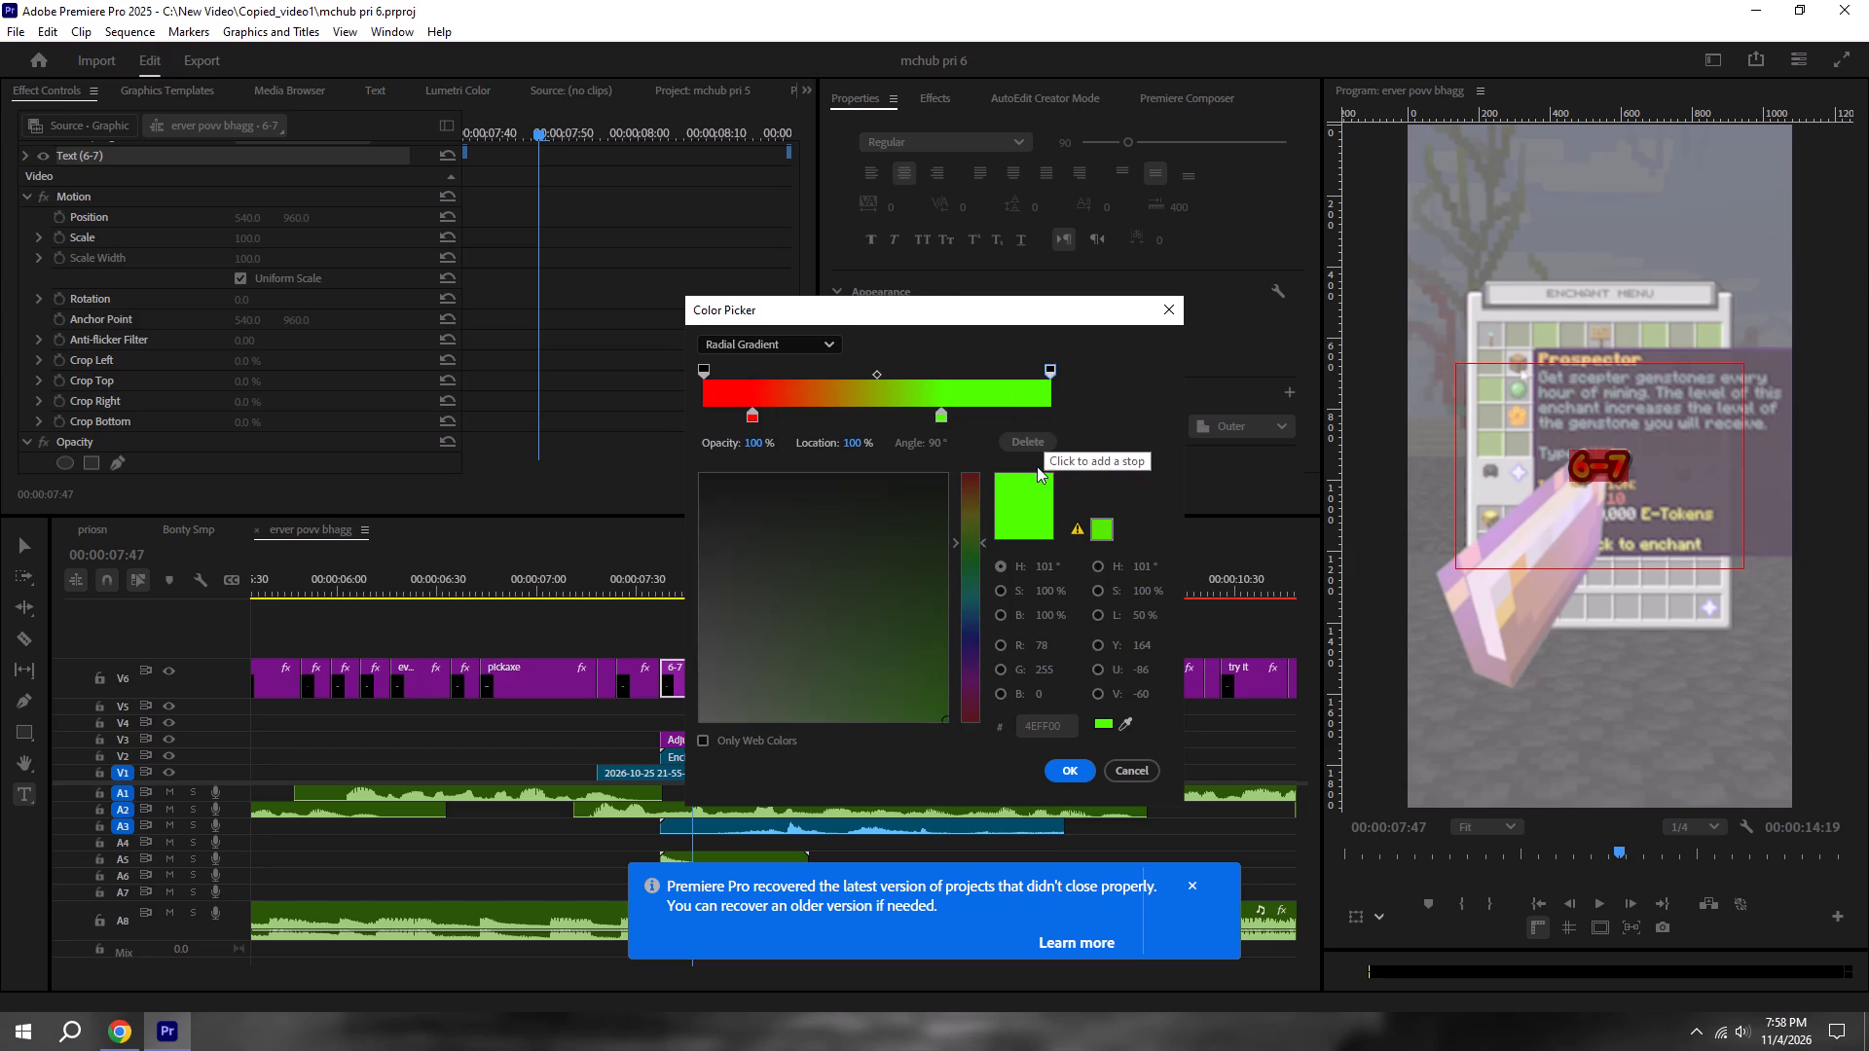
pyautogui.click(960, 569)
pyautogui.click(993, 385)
# Move the green colour stop to the gradient's end at 100%.
pyautogui.moveTo(945, 417); pyautogui.dragTo(1075, 421)
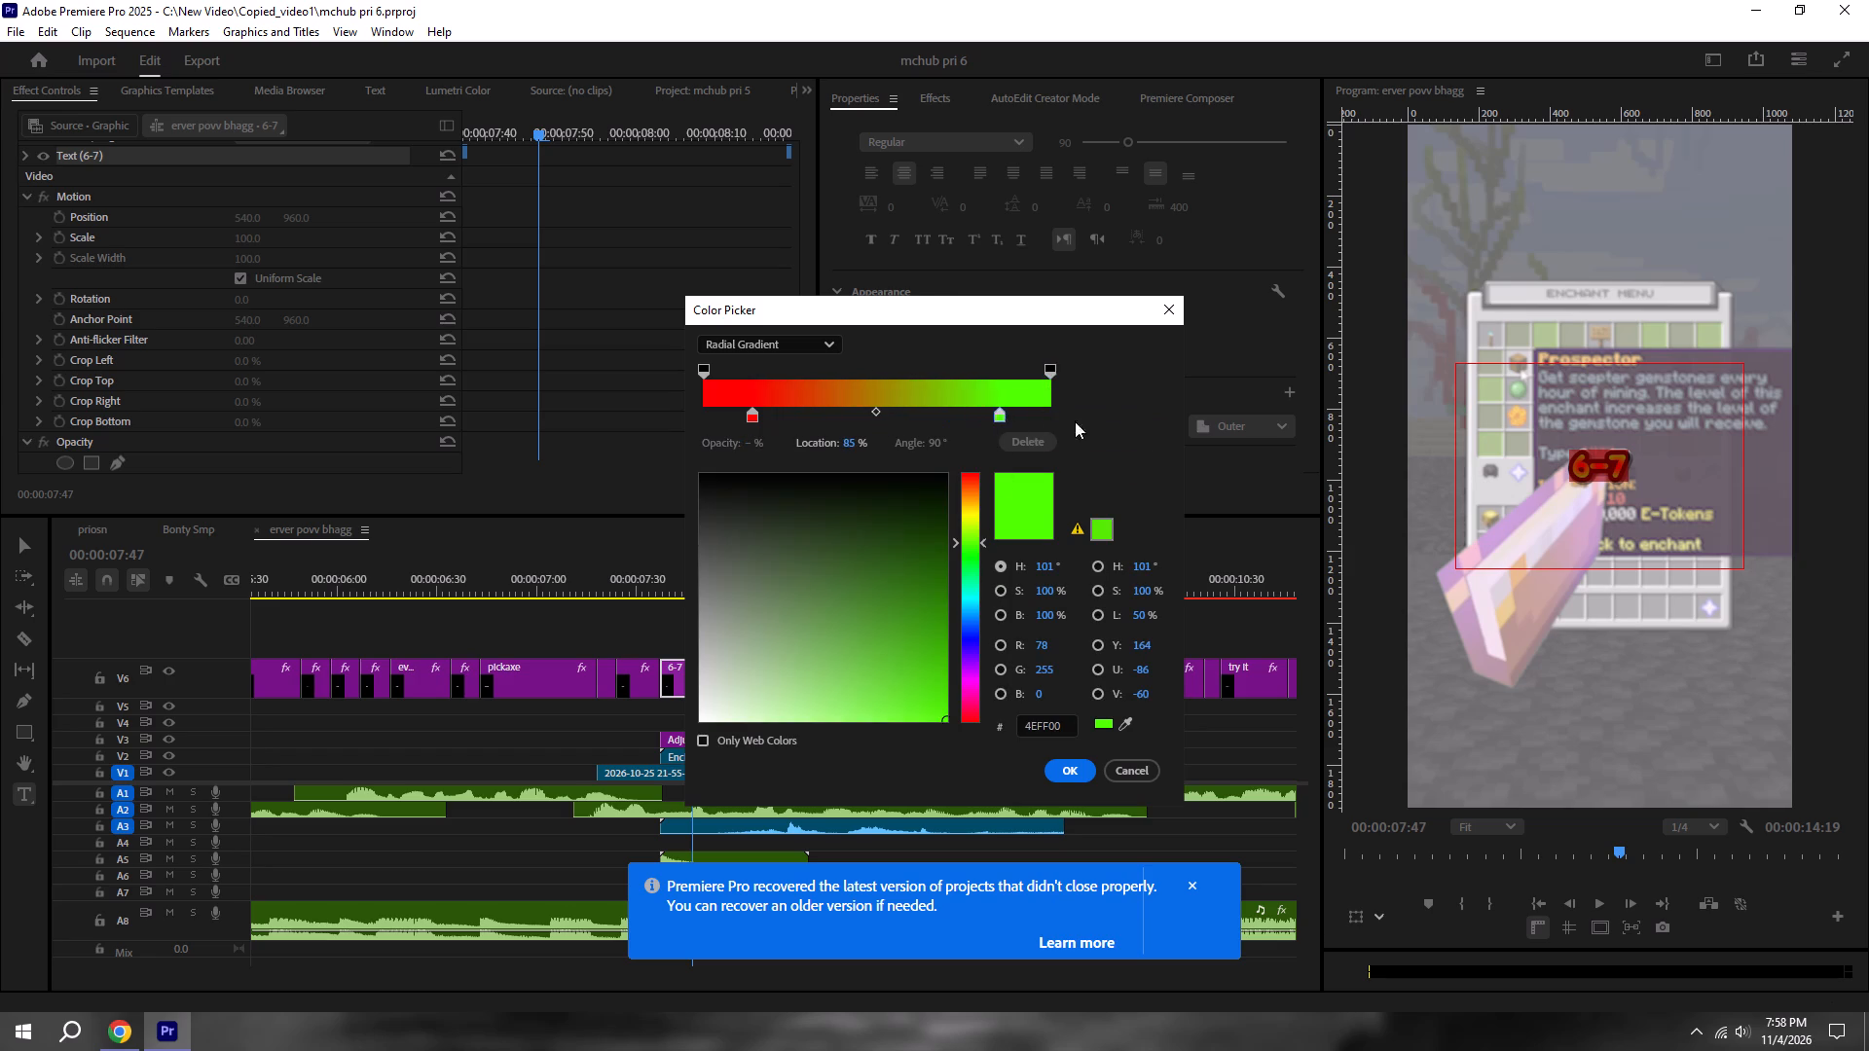
pyautogui.moveTo(1075, 421); pyautogui.dragTo(1115, 421)
pyautogui.click(1054, 415)
pyautogui.moveTo(1048, 415); pyautogui.dragTo(1170, 422)
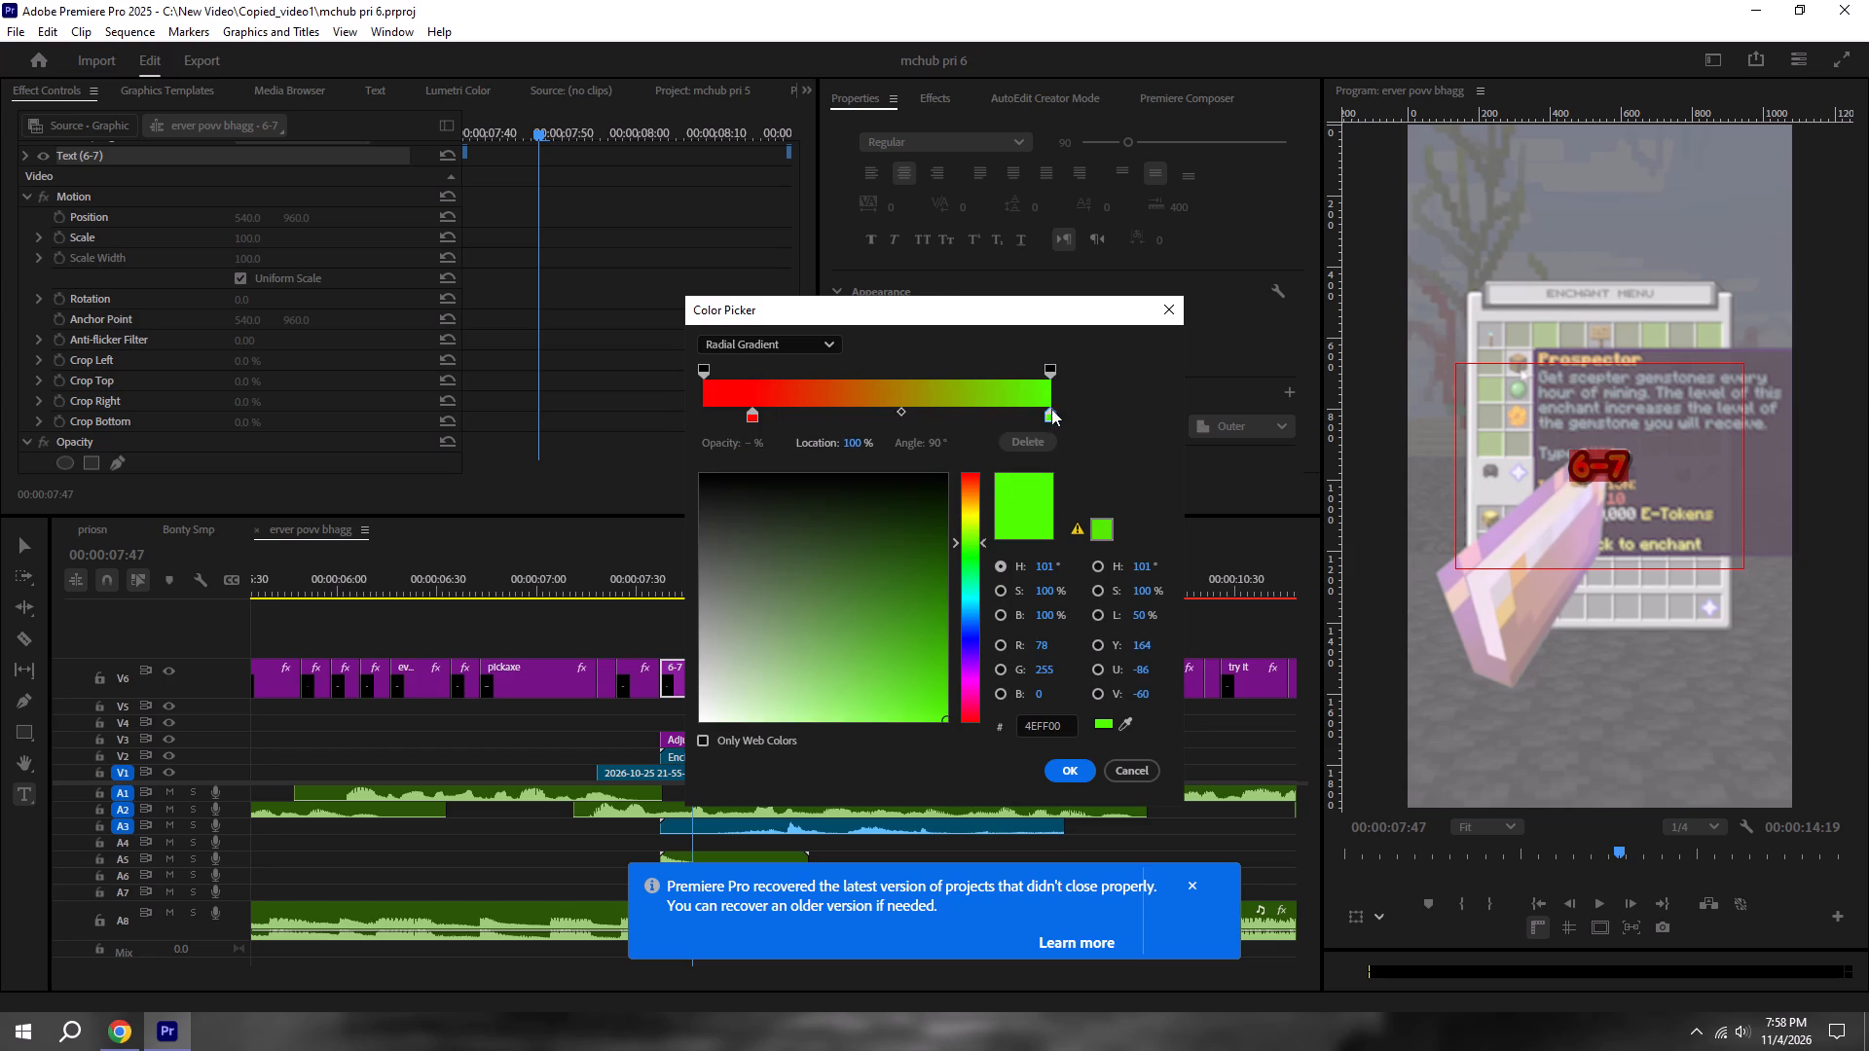
# Add two colour stops between the red and green ones, positioned at about 43% and 71%.
pyautogui.moveTo(1051, 409); pyautogui.dragTo(970, 414, button='right')
pyautogui.click(939, 404)
pyautogui.click(1044, 405)
pyautogui.click(1051, 422)
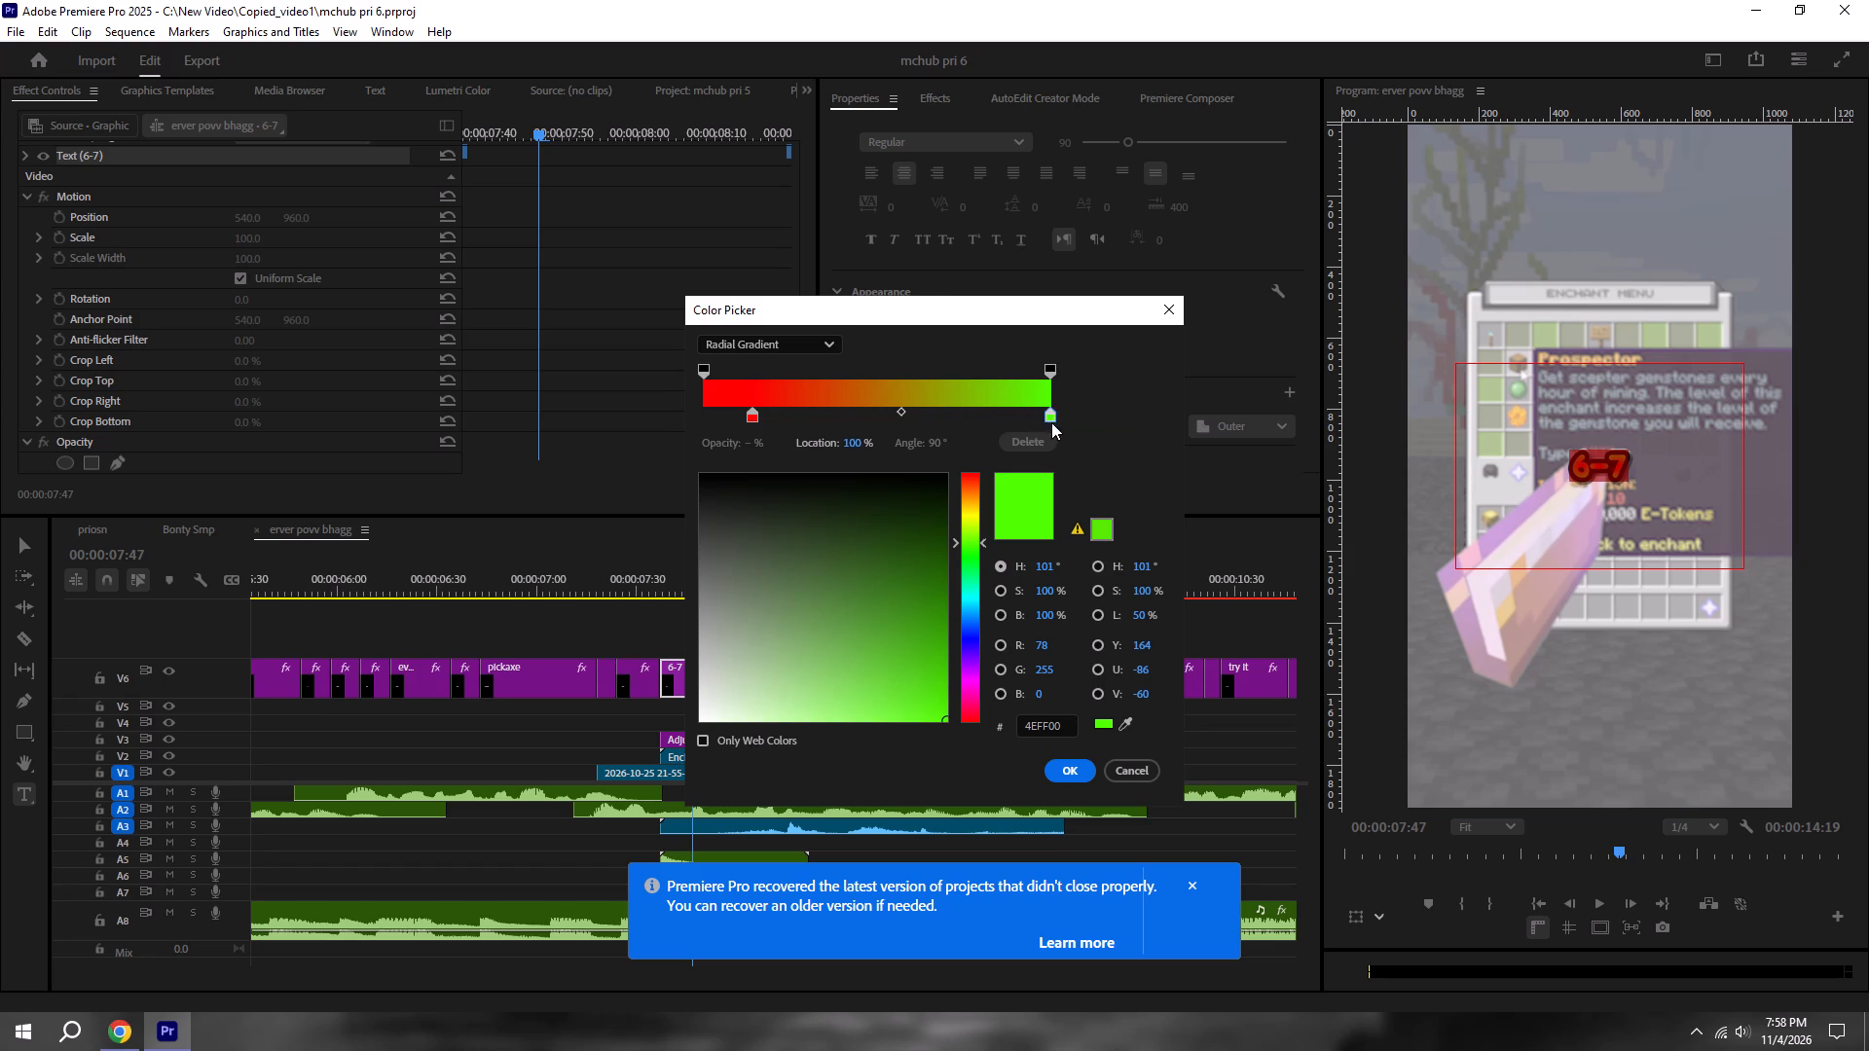
pyautogui.click(1042, 407)
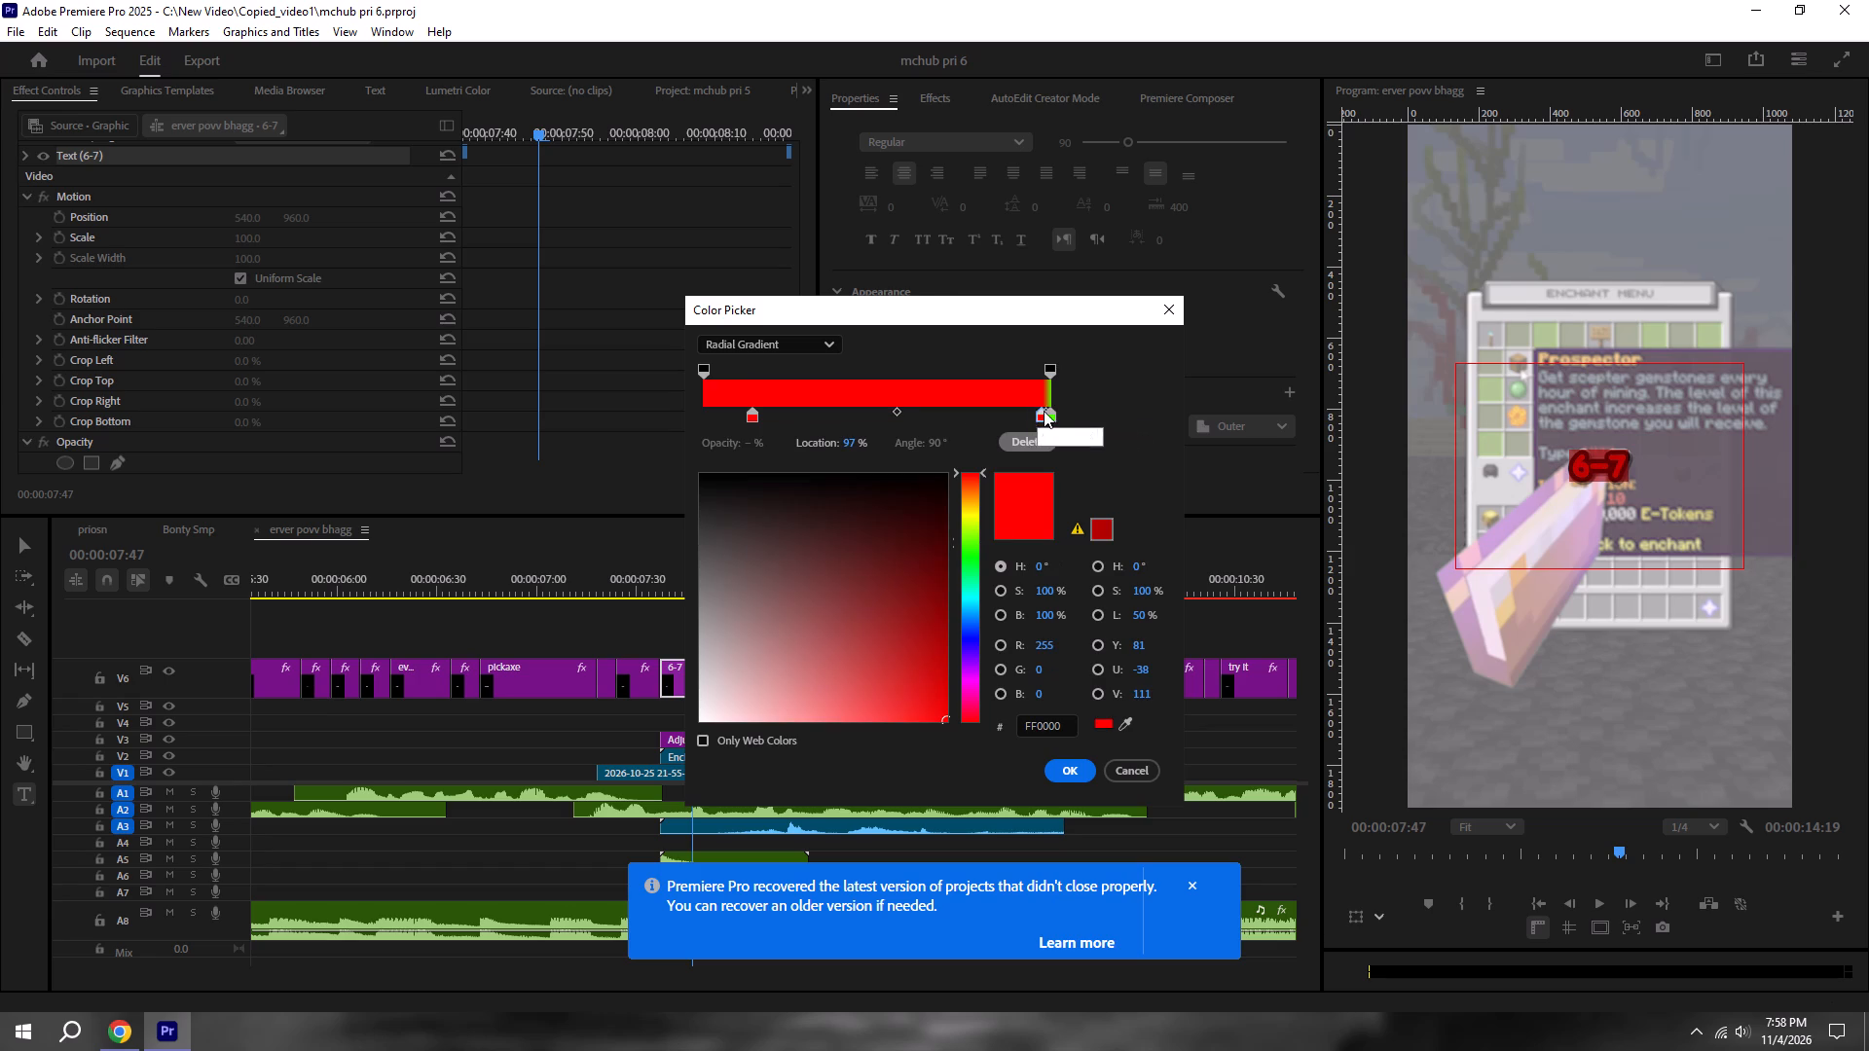
pyautogui.click(1024, 408)
pyautogui.moveTo(1025, 414); pyautogui.dragTo(906, 417)
pyautogui.moveTo(1039, 417); pyautogui.dragTo(991, 407)
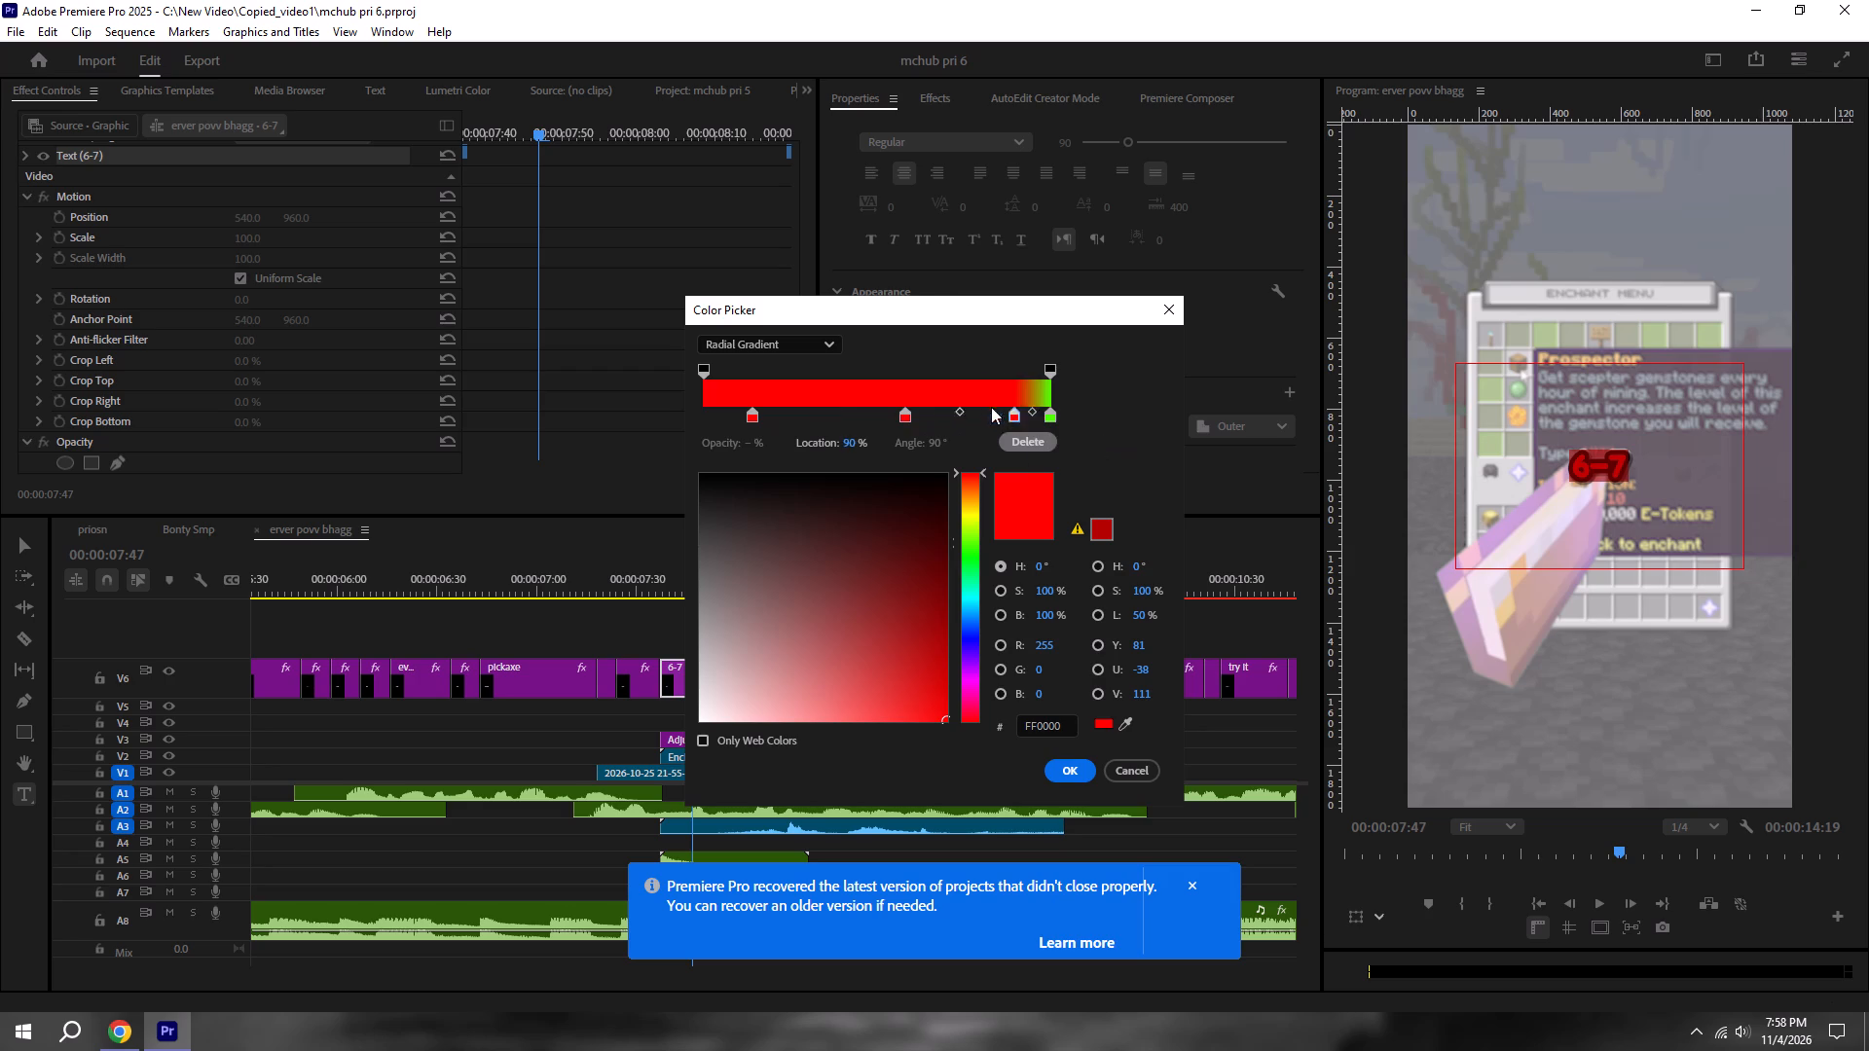
pyautogui.moveTo(991, 407); pyautogui.dragTo(944, 404)
pyautogui.moveTo(909, 415); pyautogui.dragTo(857, 416)
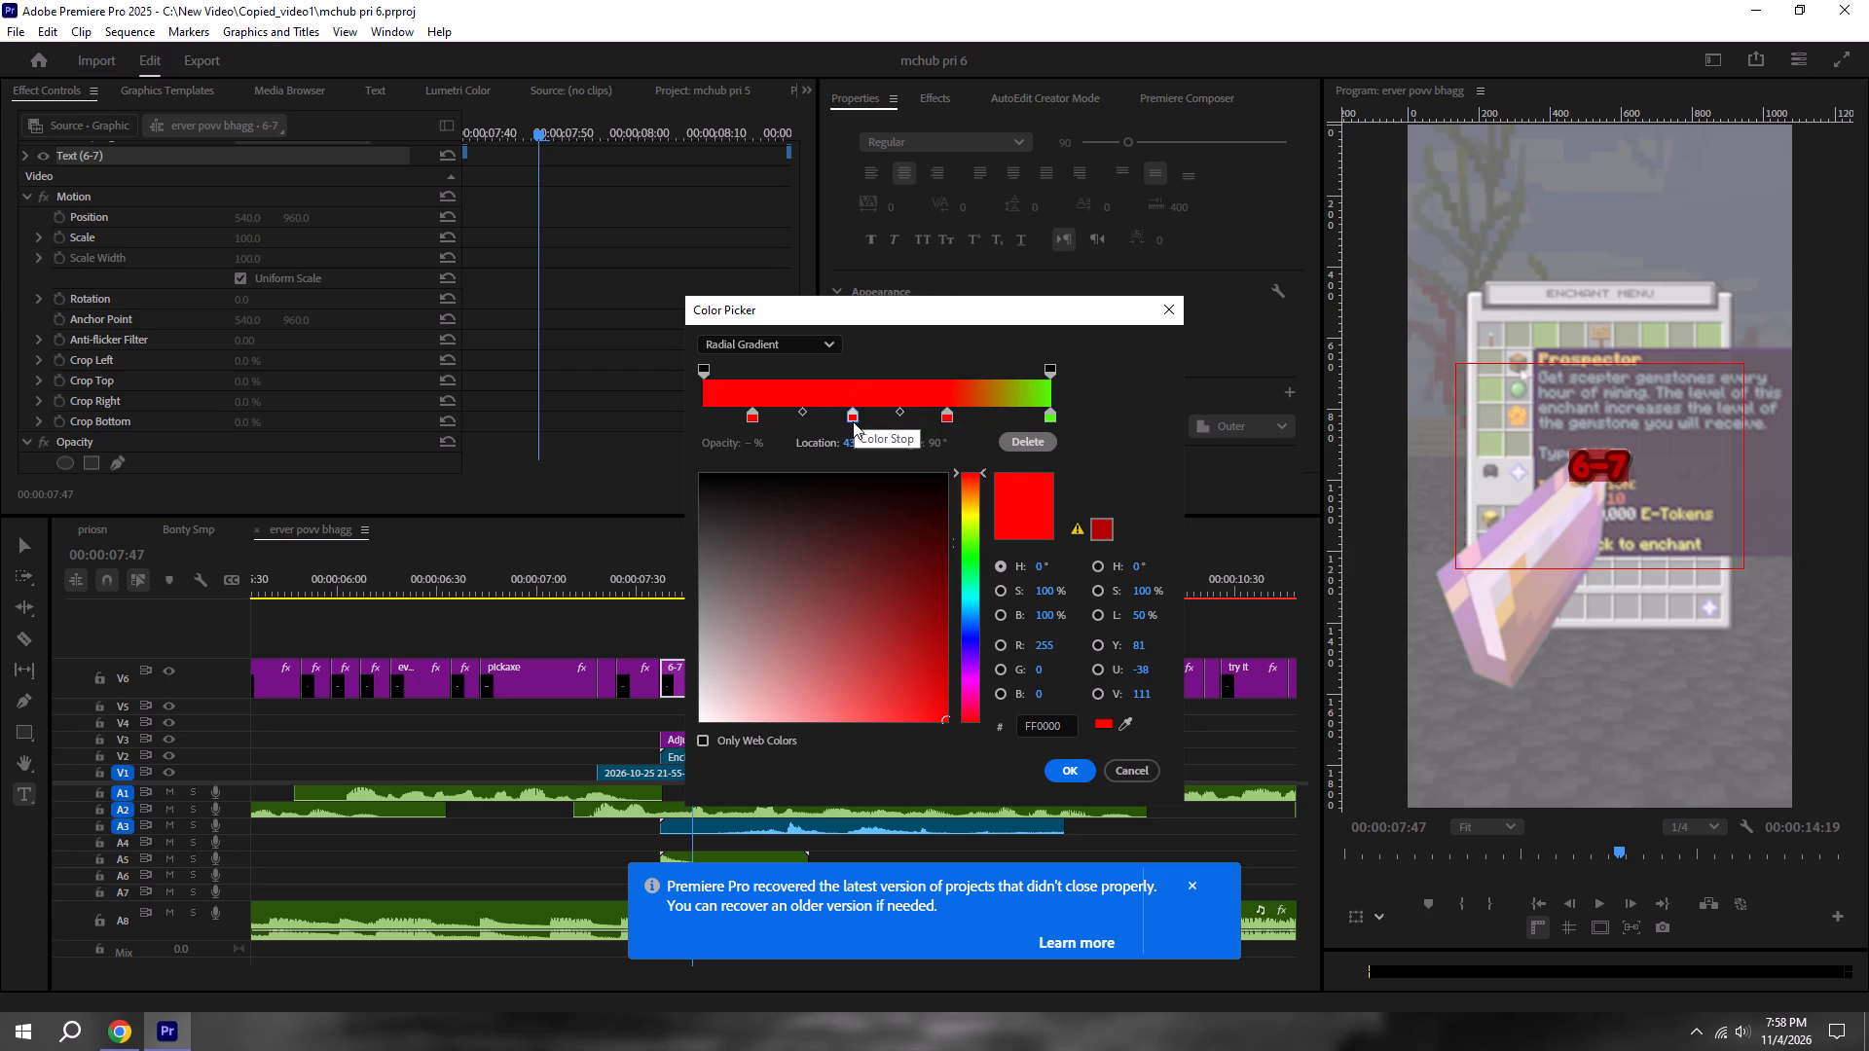
# Set the colour stop at 43% to magenta FF00E4.
pyautogui.click(853, 421)
pyautogui.moveTo(967, 652); pyautogui.dragTo(967, 684)
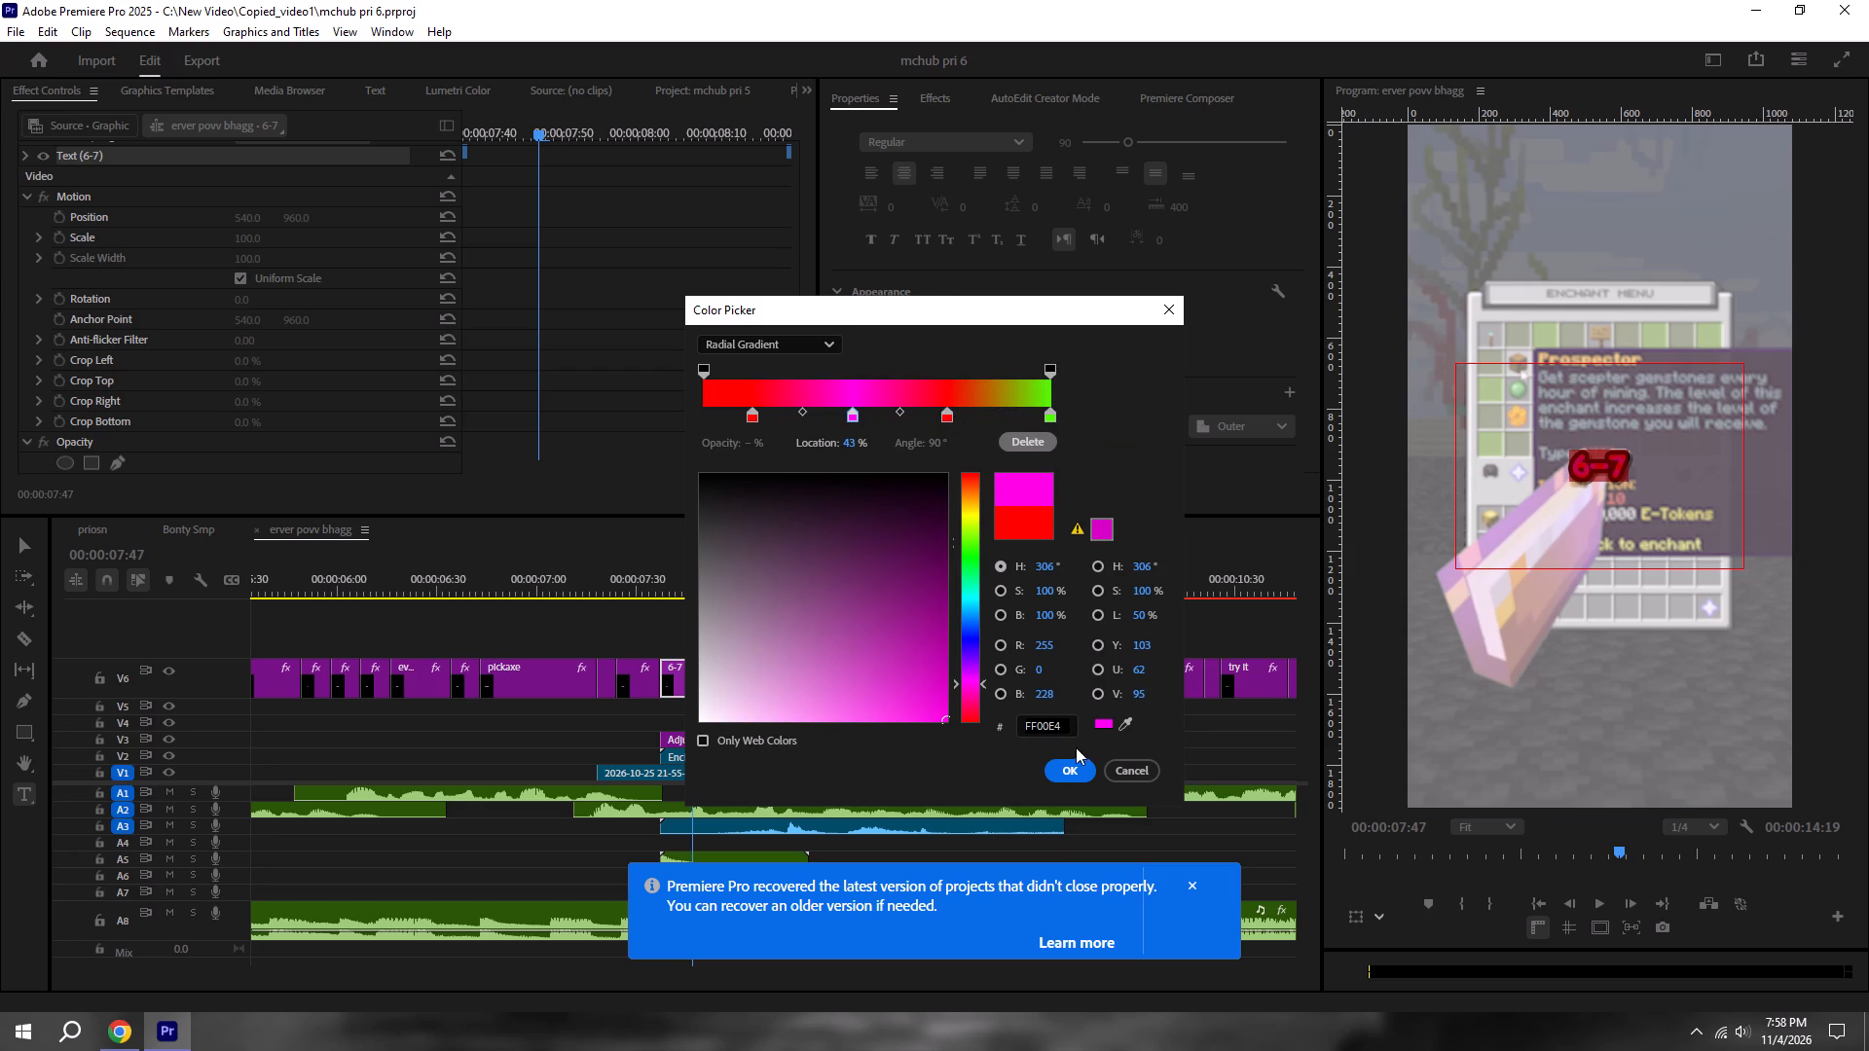
# Recolour the first colour stop, at 14%, to yellow DEFF00.
pyautogui.click(755, 419)
pyautogui.moveTo(896, 593); pyautogui.dragTo(701, 718)
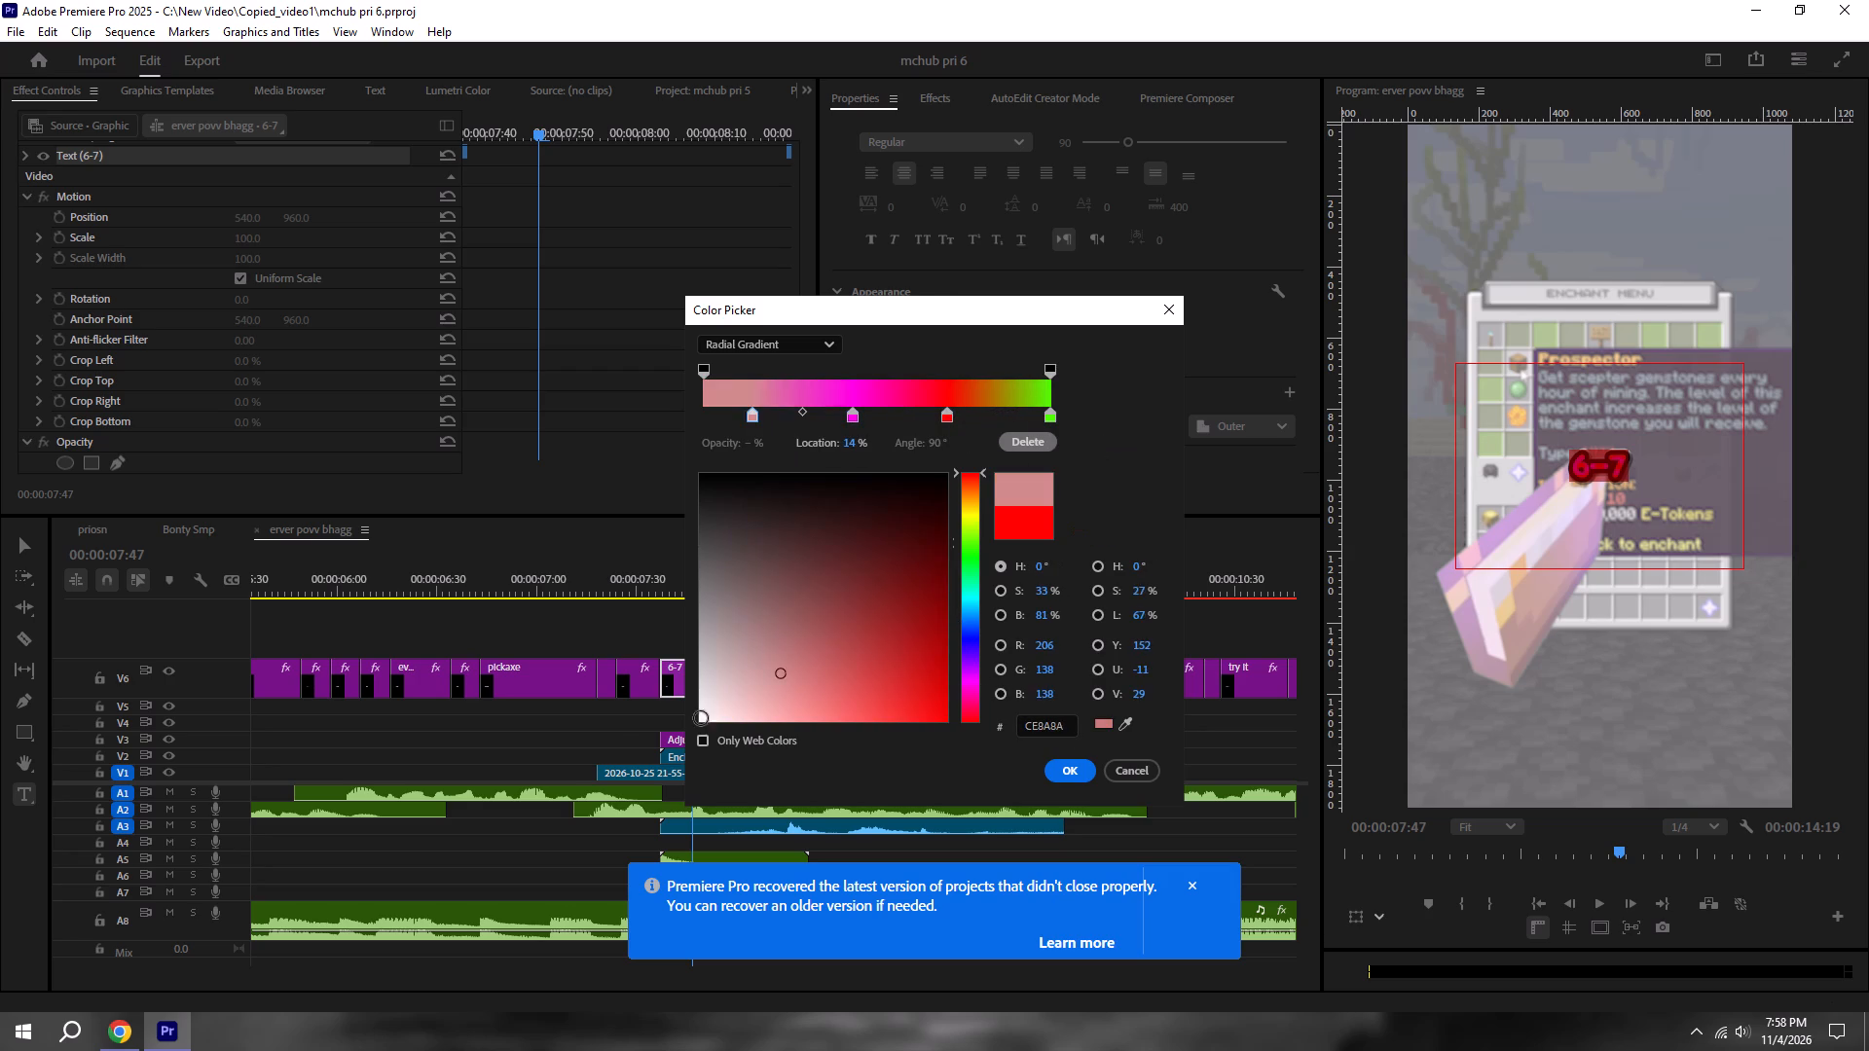
pyautogui.moveTo(701, 718); pyautogui.dragTo(547, 757)
pyautogui.moveTo(964, 504); pyautogui.dragTo(966, 517)
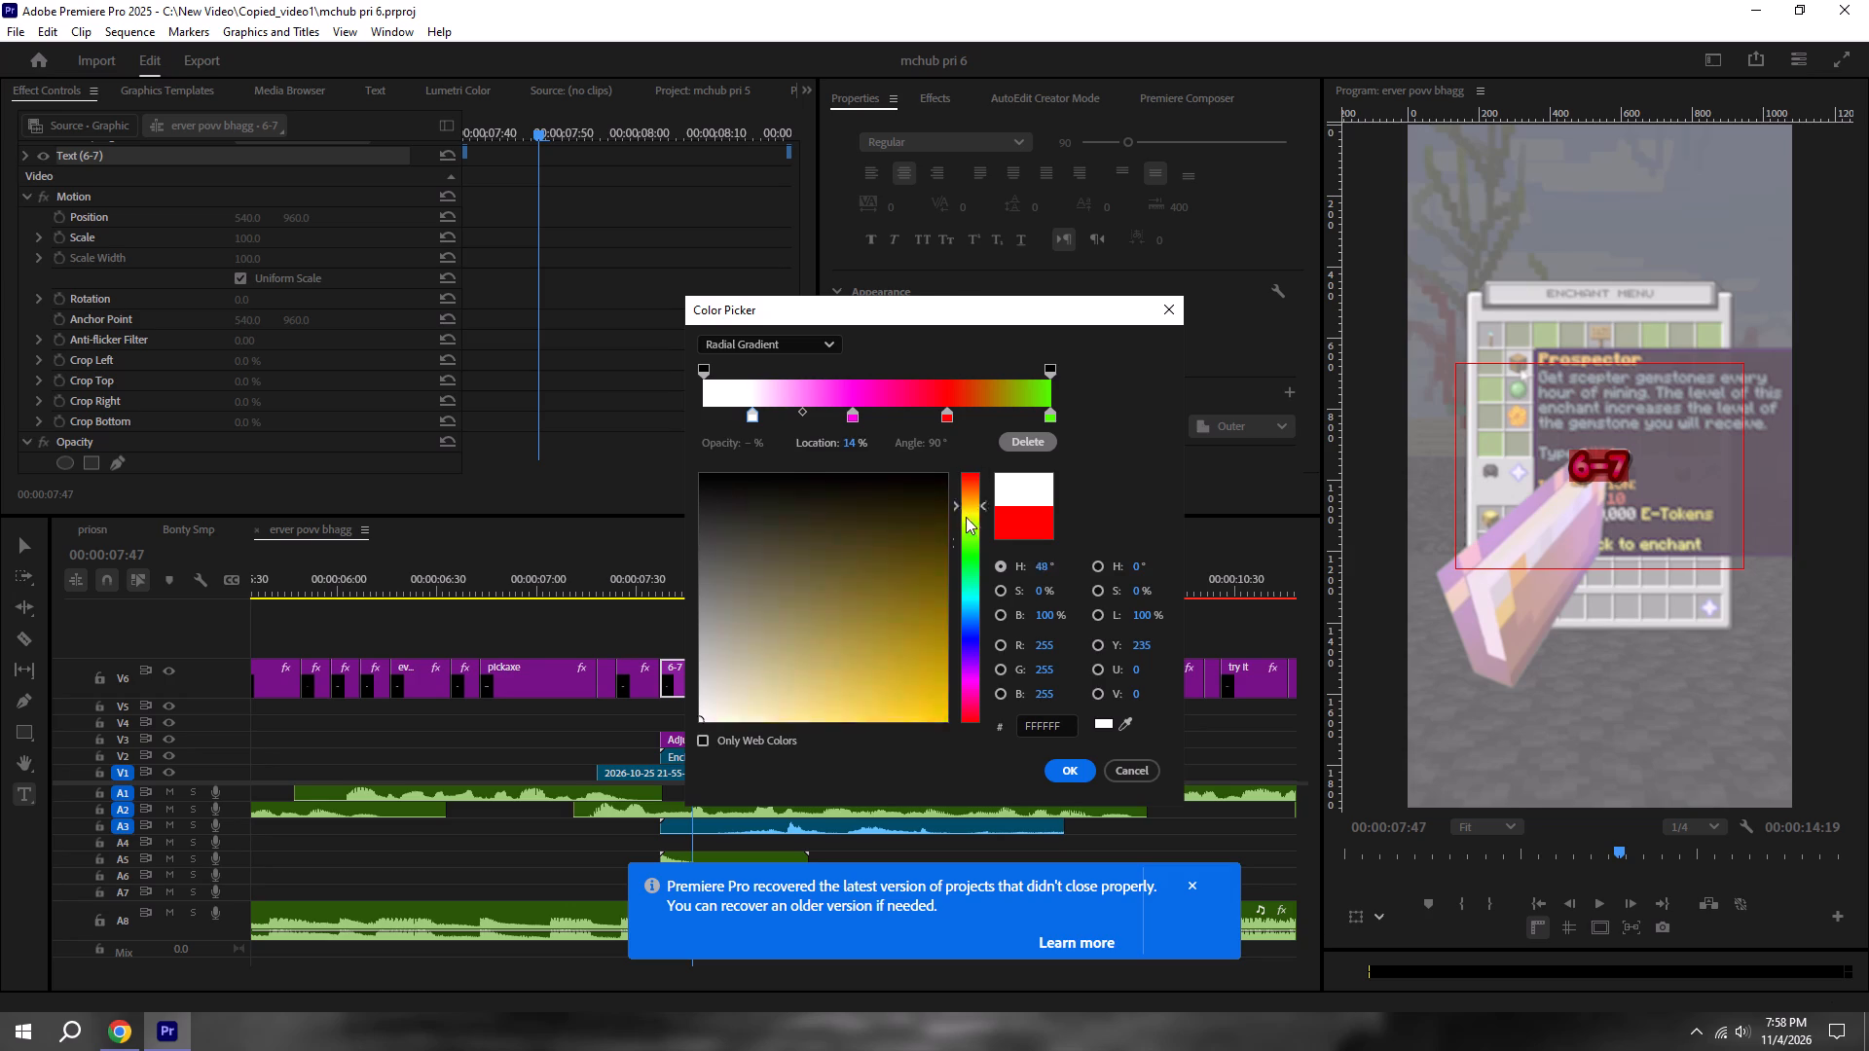
pyautogui.moveTo(966, 517); pyautogui.dragTo(971, 528)
pyautogui.moveTo(913, 642); pyautogui.dragTo(1027, 798)
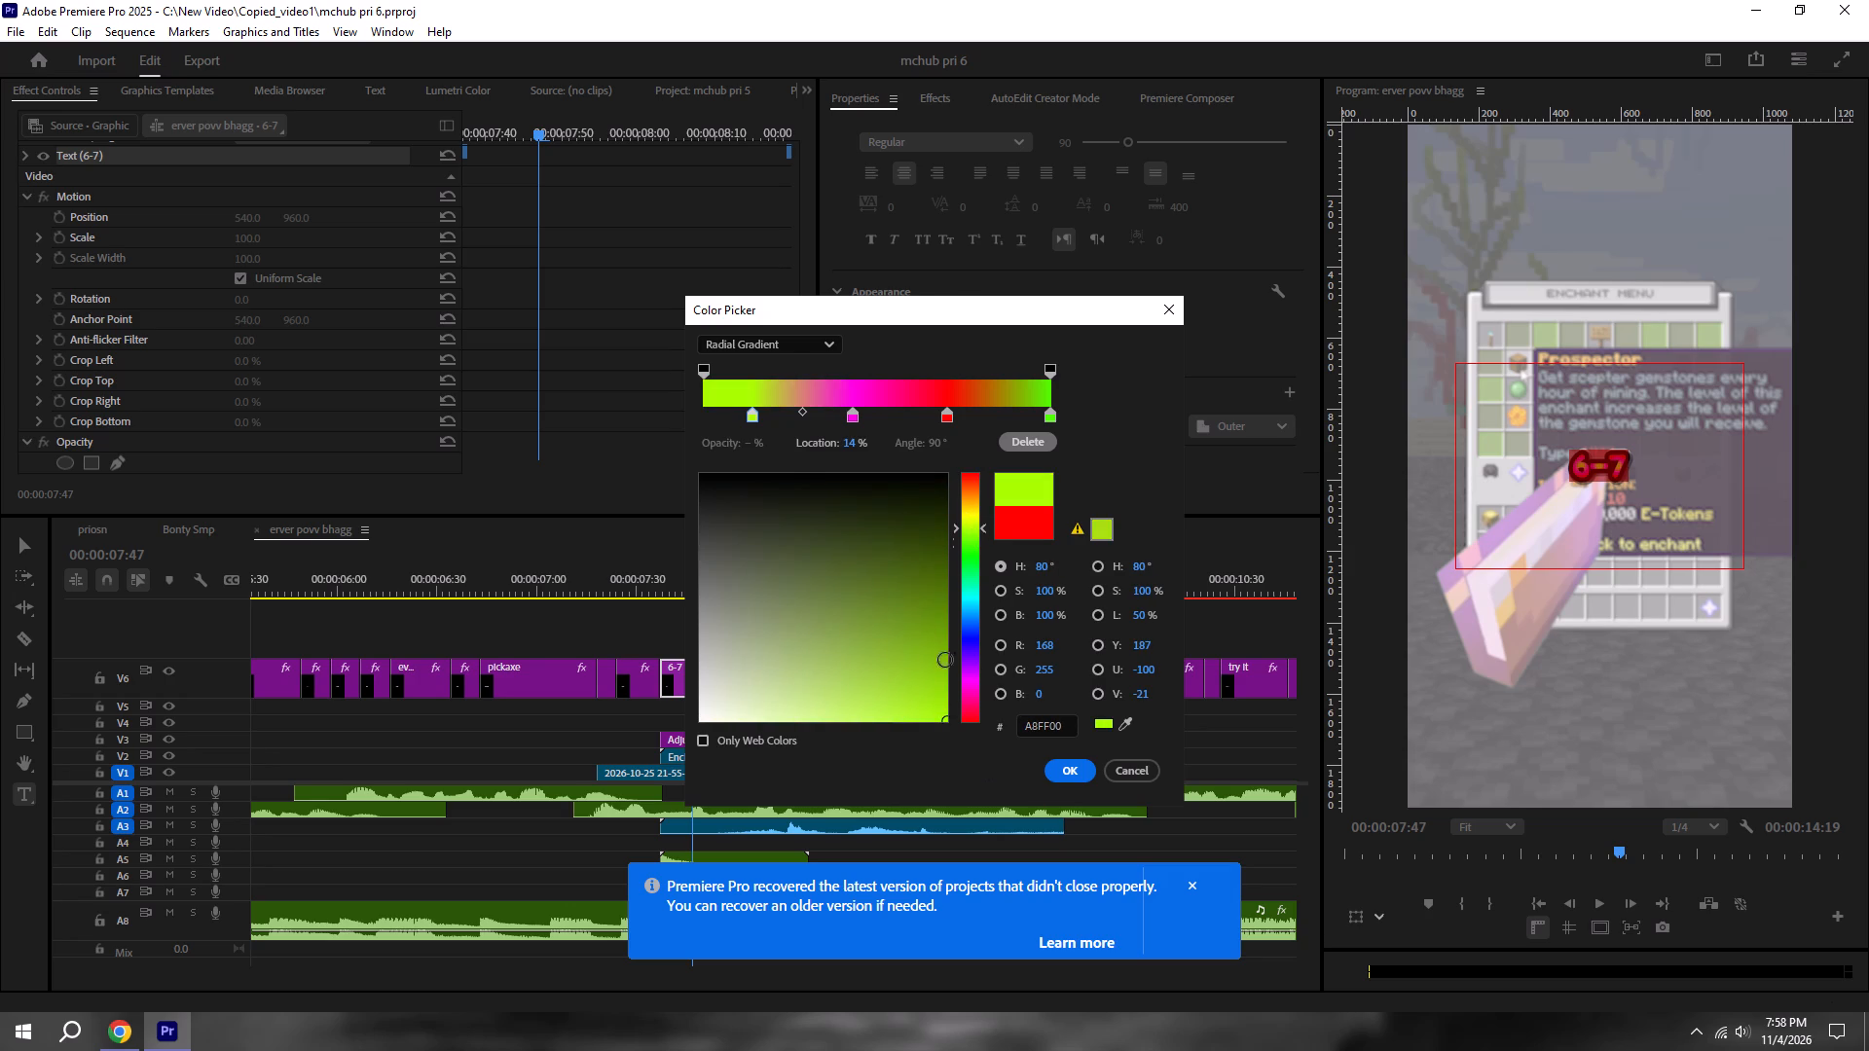
pyautogui.click(968, 524)
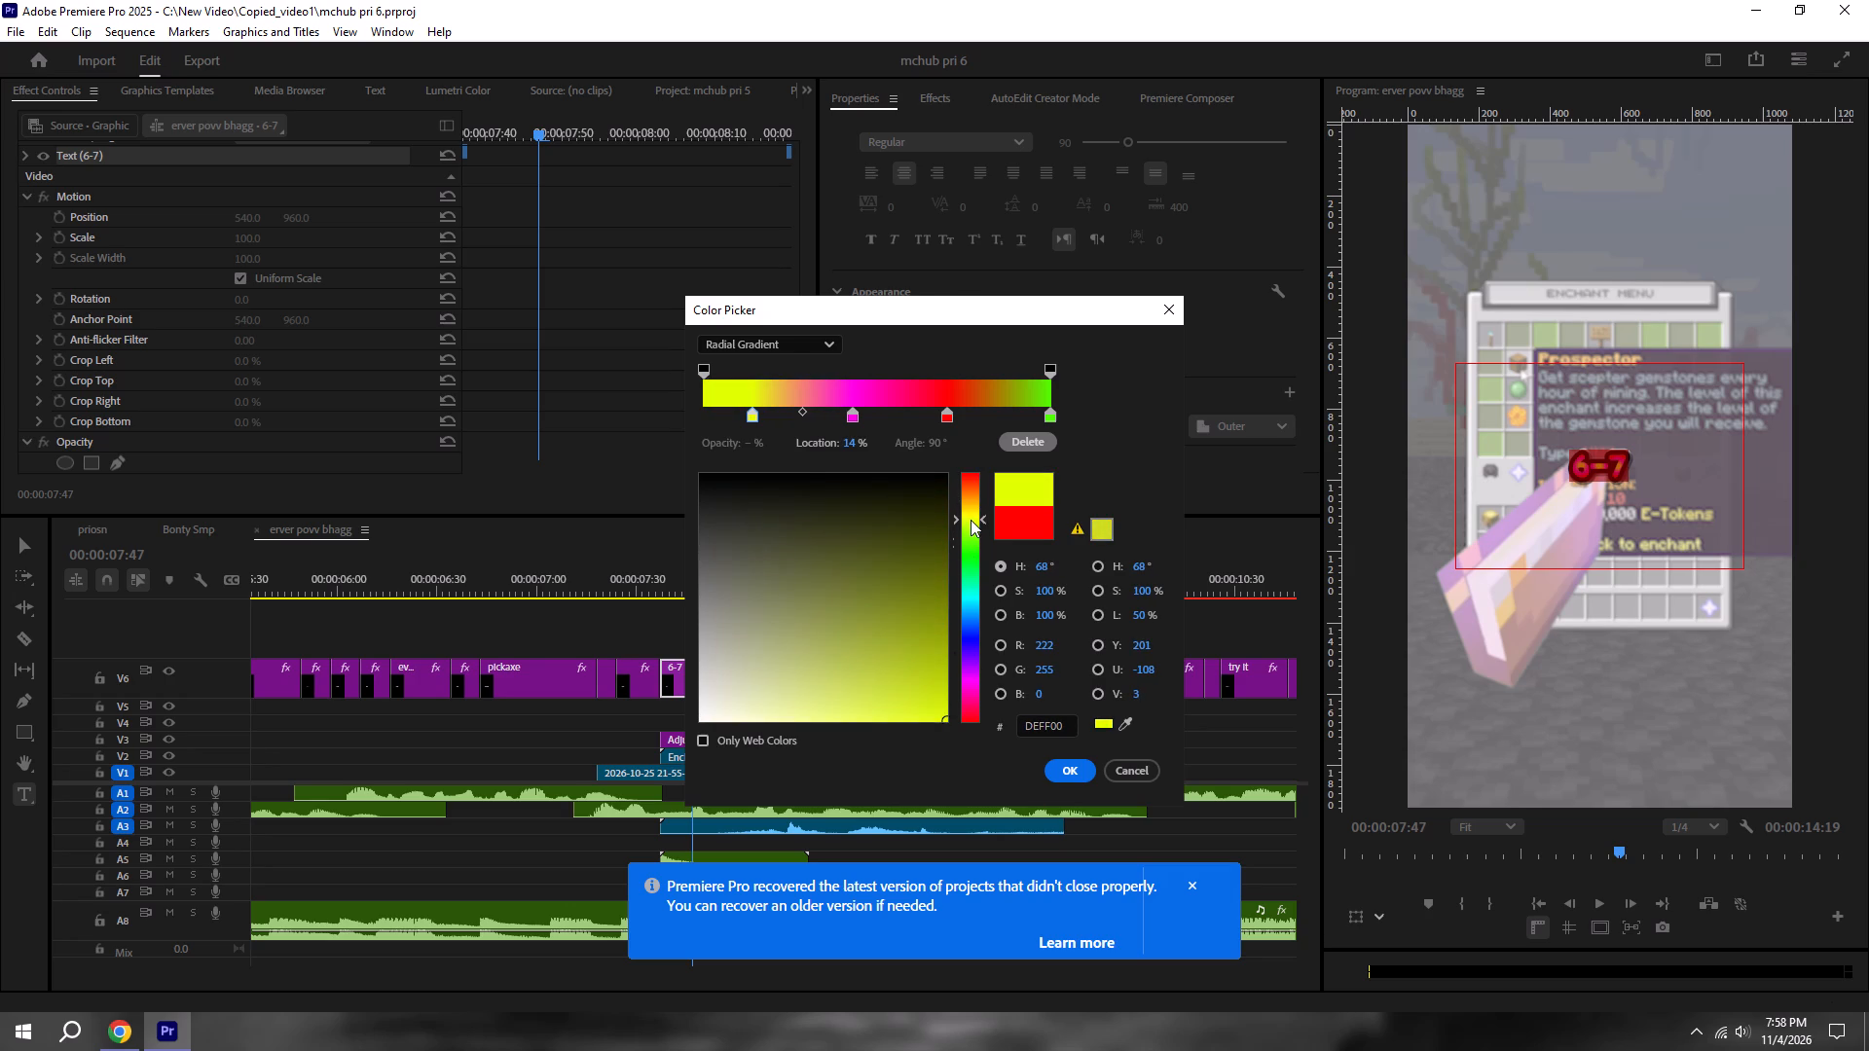
# Set the colour stop at 71% to light blue 00C6FF.
pyautogui.click(949, 413)
pyautogui.moveTo(961, 549); pyautogui.dragTo(984, 627)
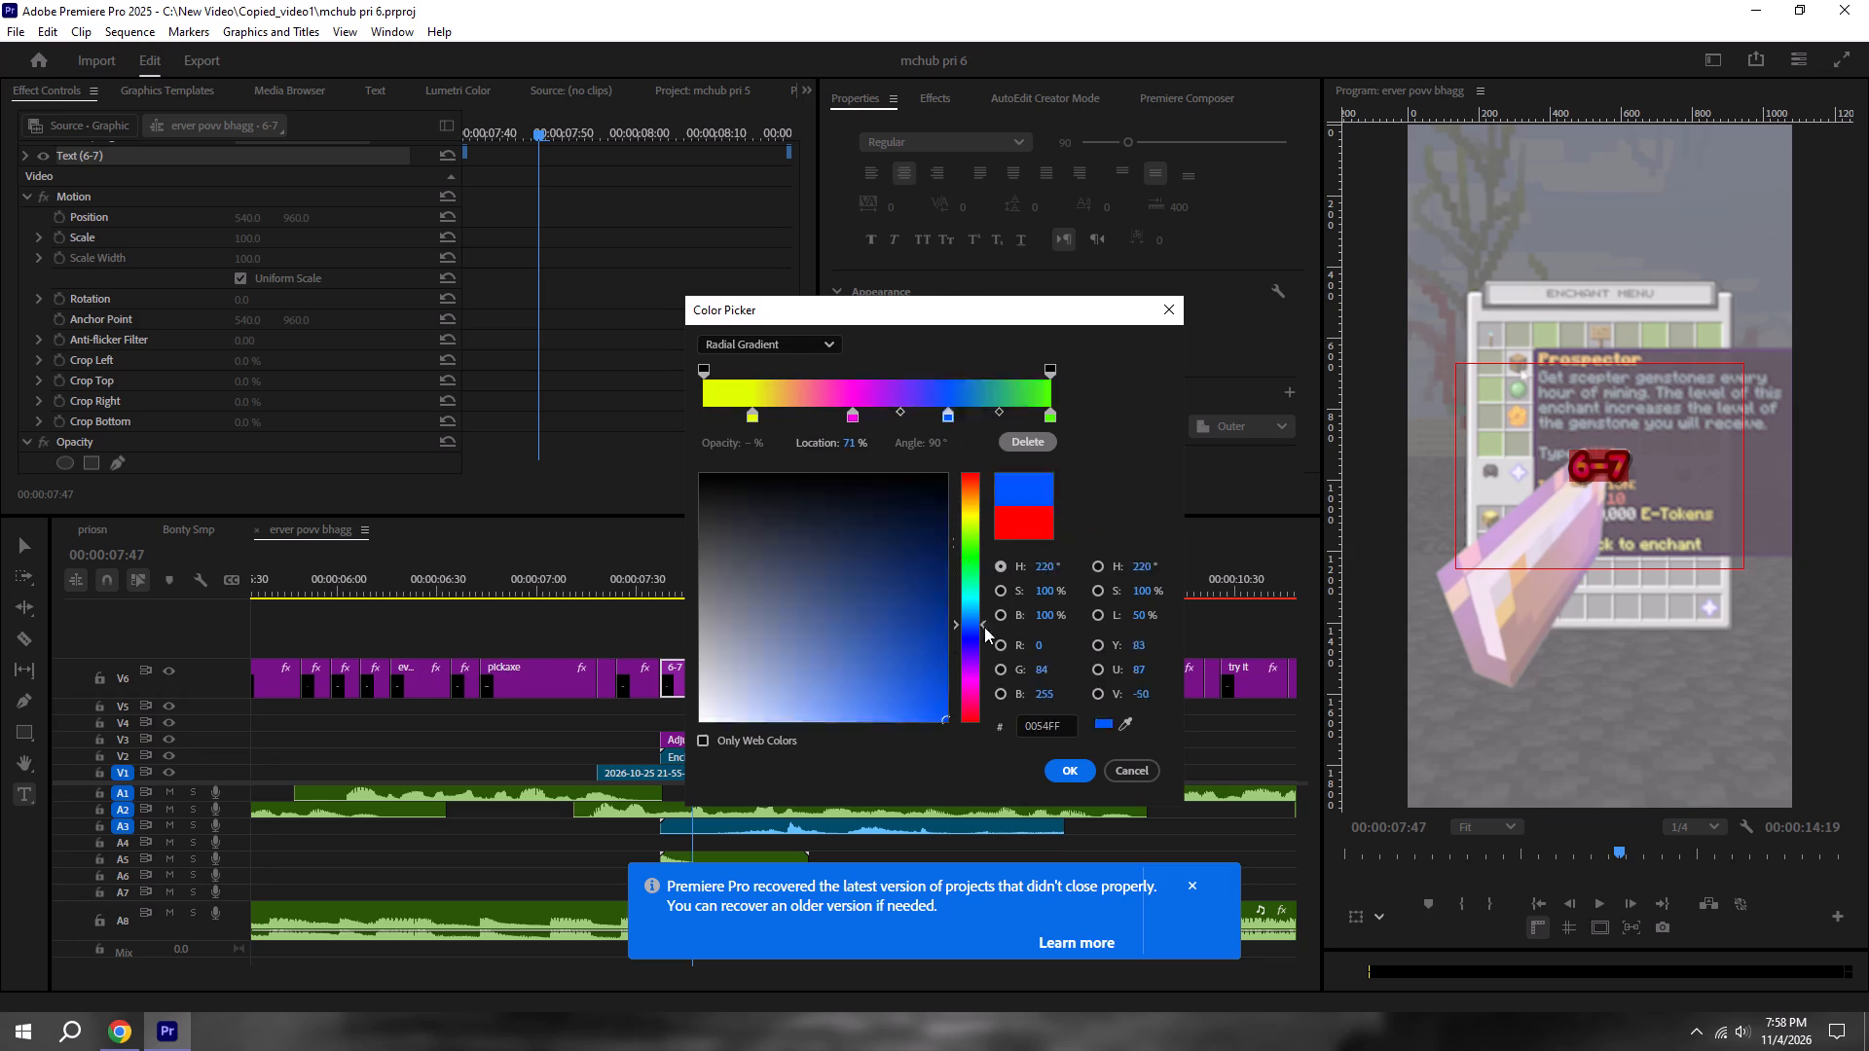
pyautogui.moveTo(984, 627); pyautogui.dragTo(982, 606)
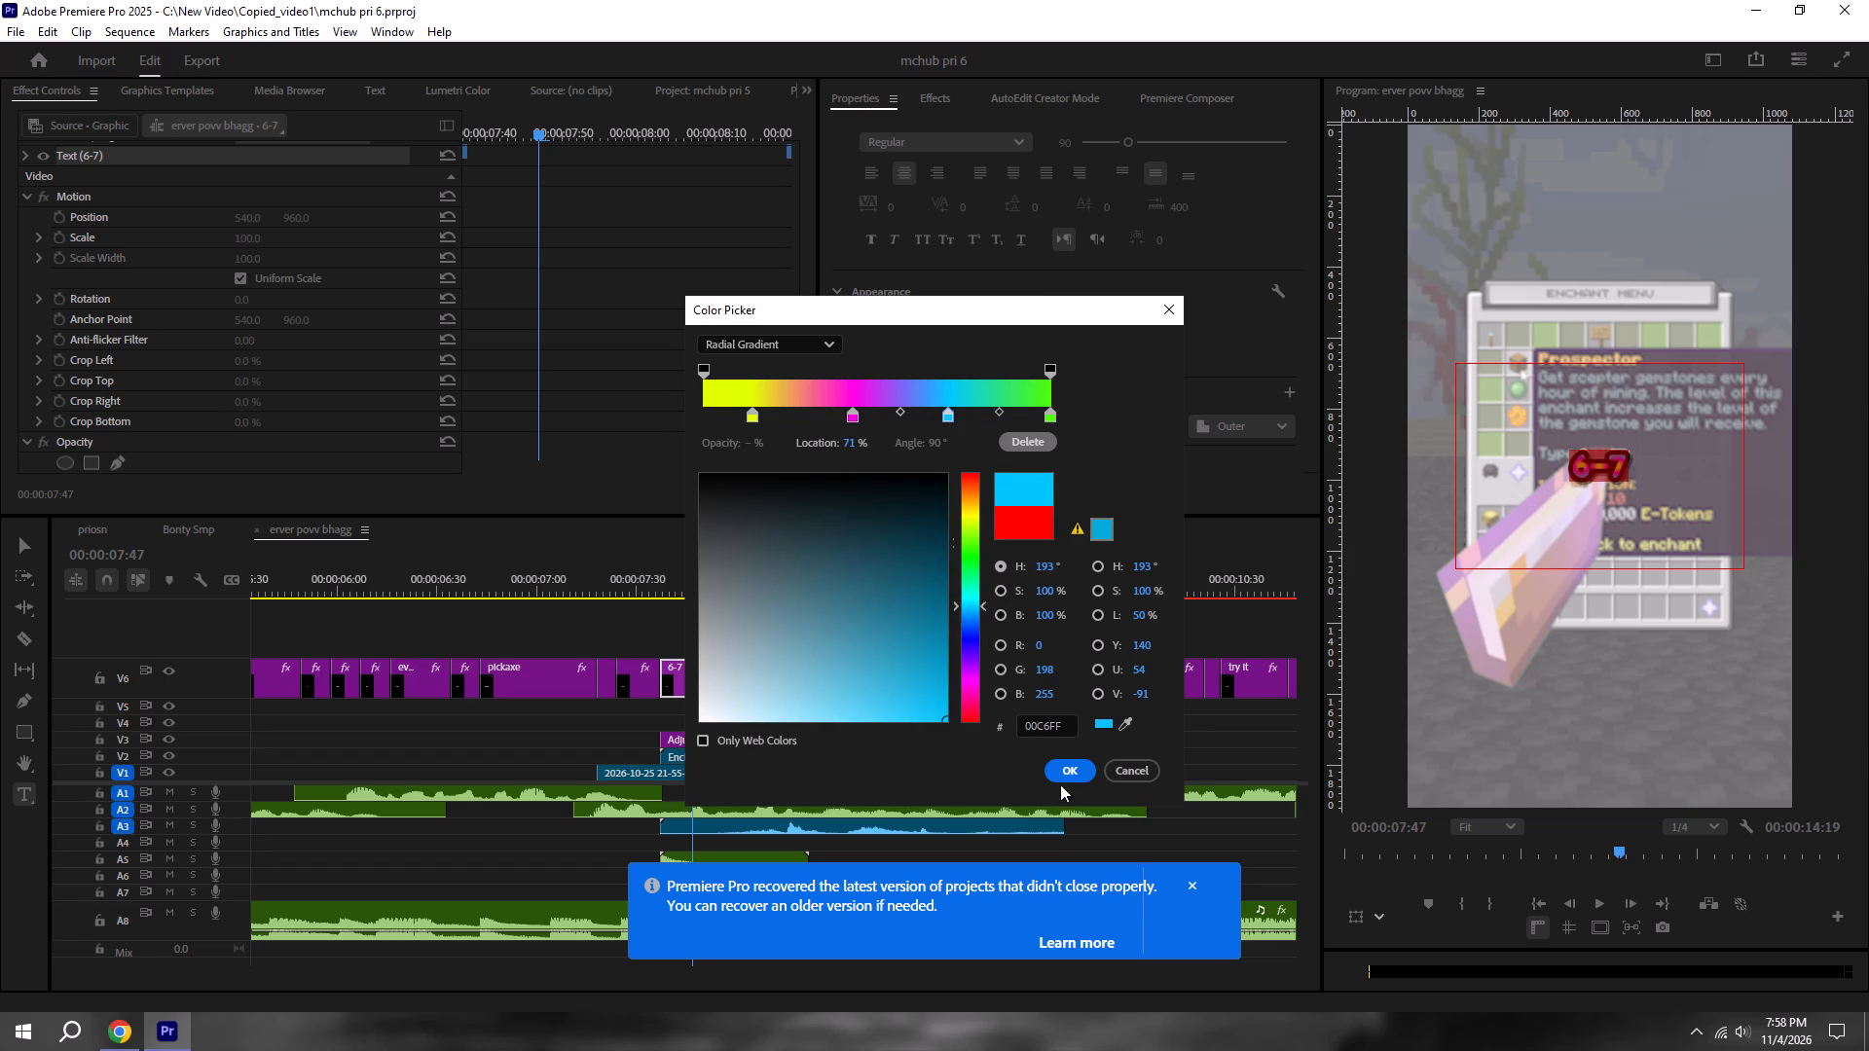
# Apply the multi-colour radial gradient fill to the 6-7 caption and deselect the clip.
pyautogui.click(1062, 773)
pyautogui.click(1052, 720)
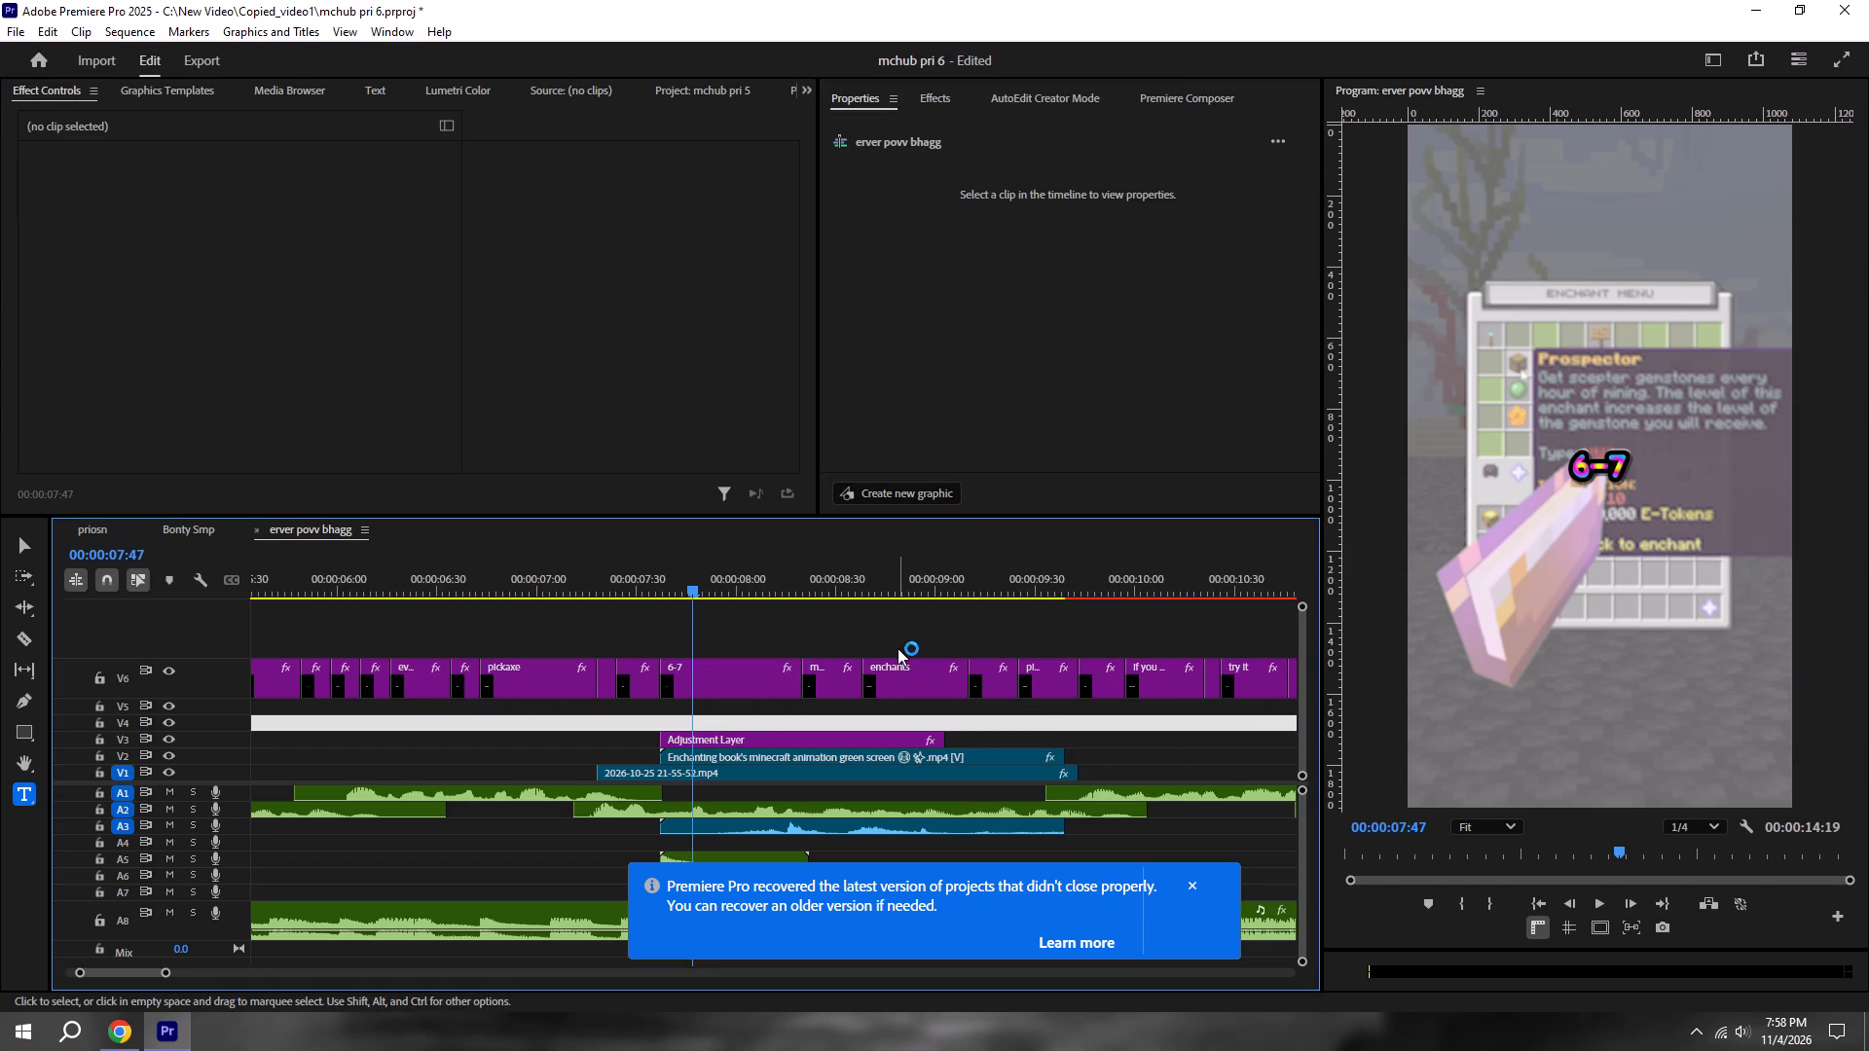
# Play back the 6-7 moment from about 00:00:07:24 to check the caption, and reselect the 6-7 clip near 00:00:07:52.
pyautogui.keyDown('shift'); pyautogui.click(620, 589); pyautogui.keyUp('shift')
pyautogui.press('space')
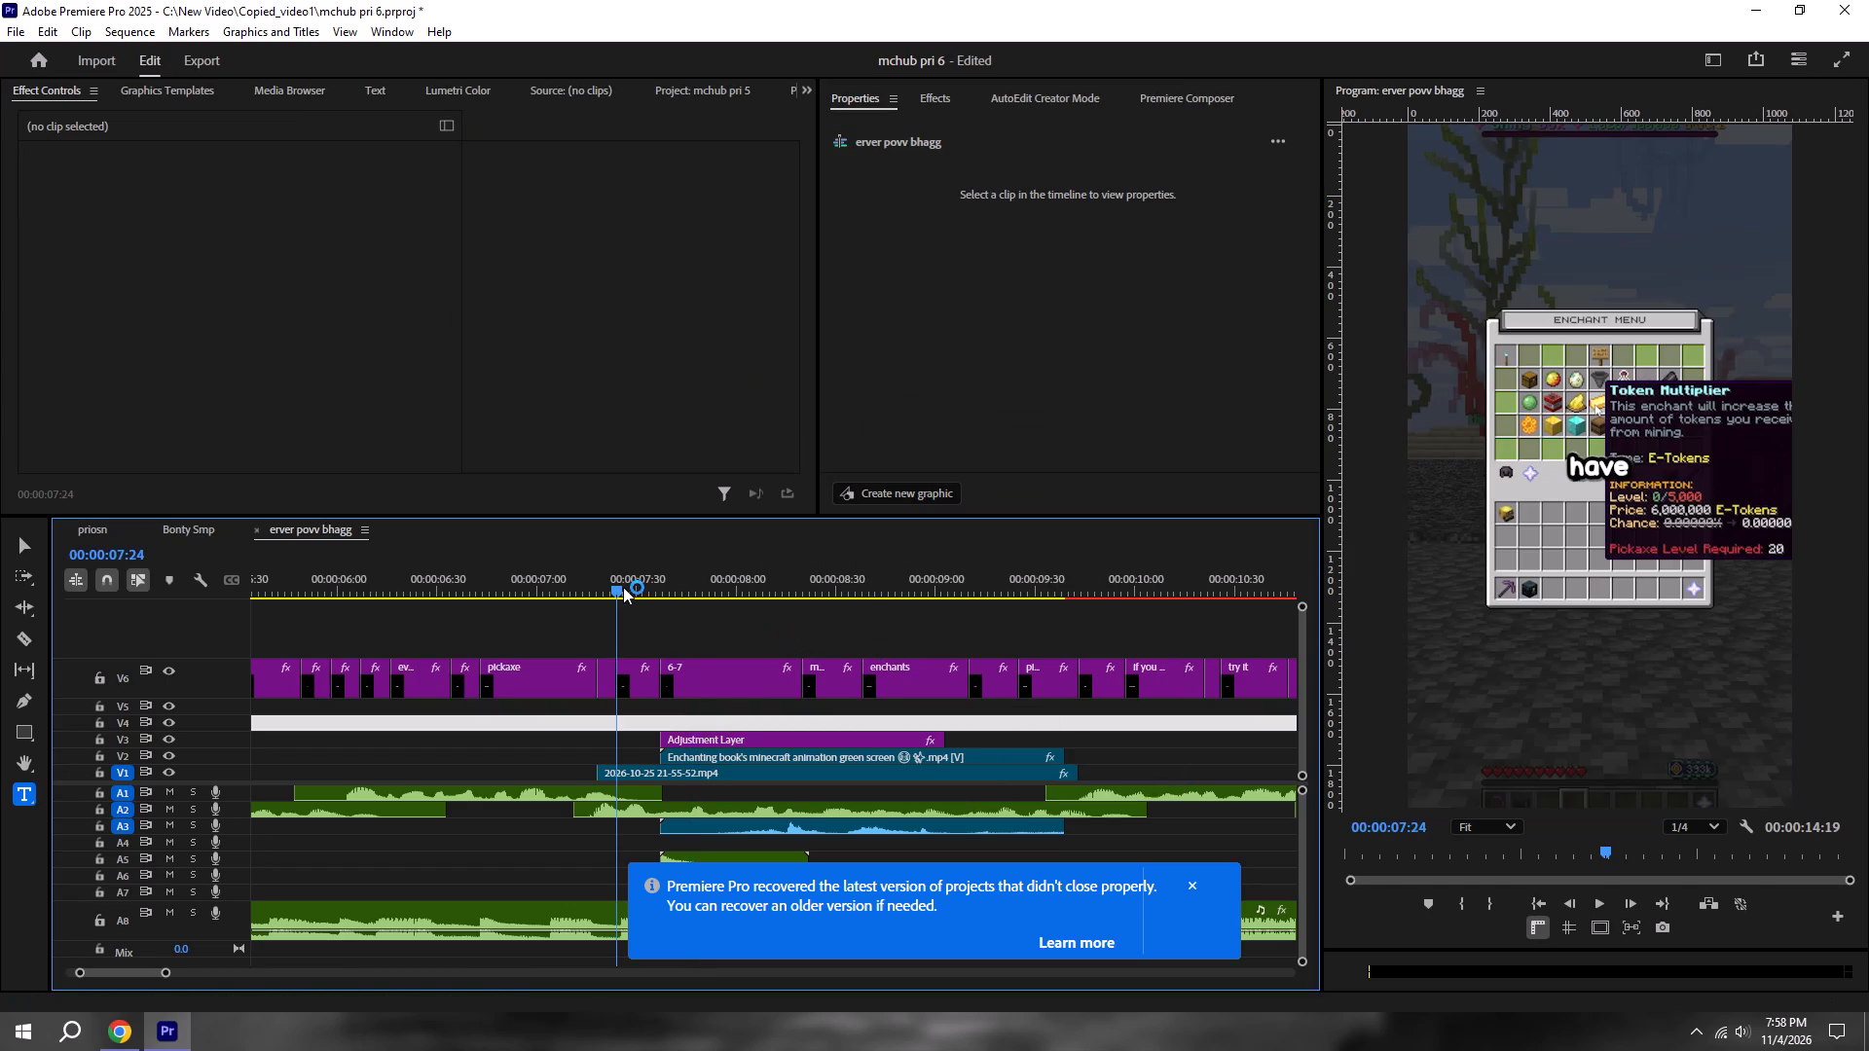
pyautogui.press('space')
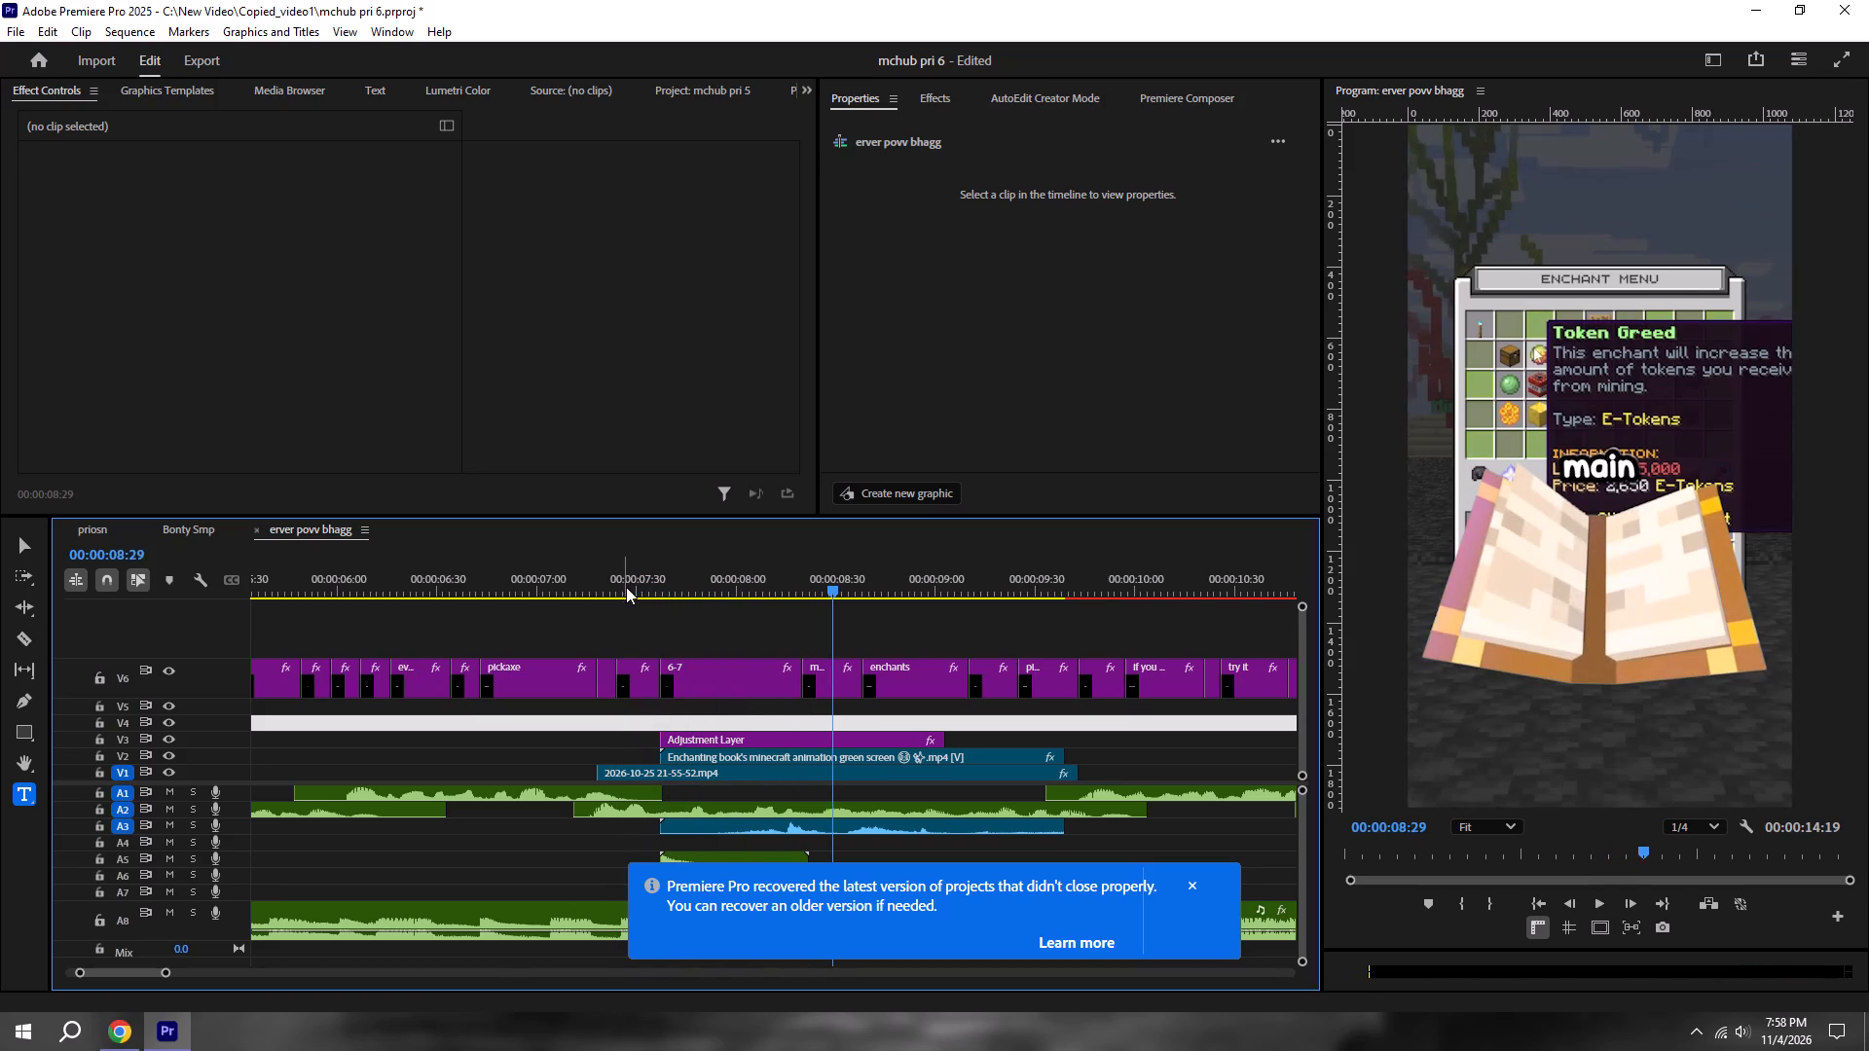
pyautogui.click(712, 579)
pyautogui.click(726, 670)
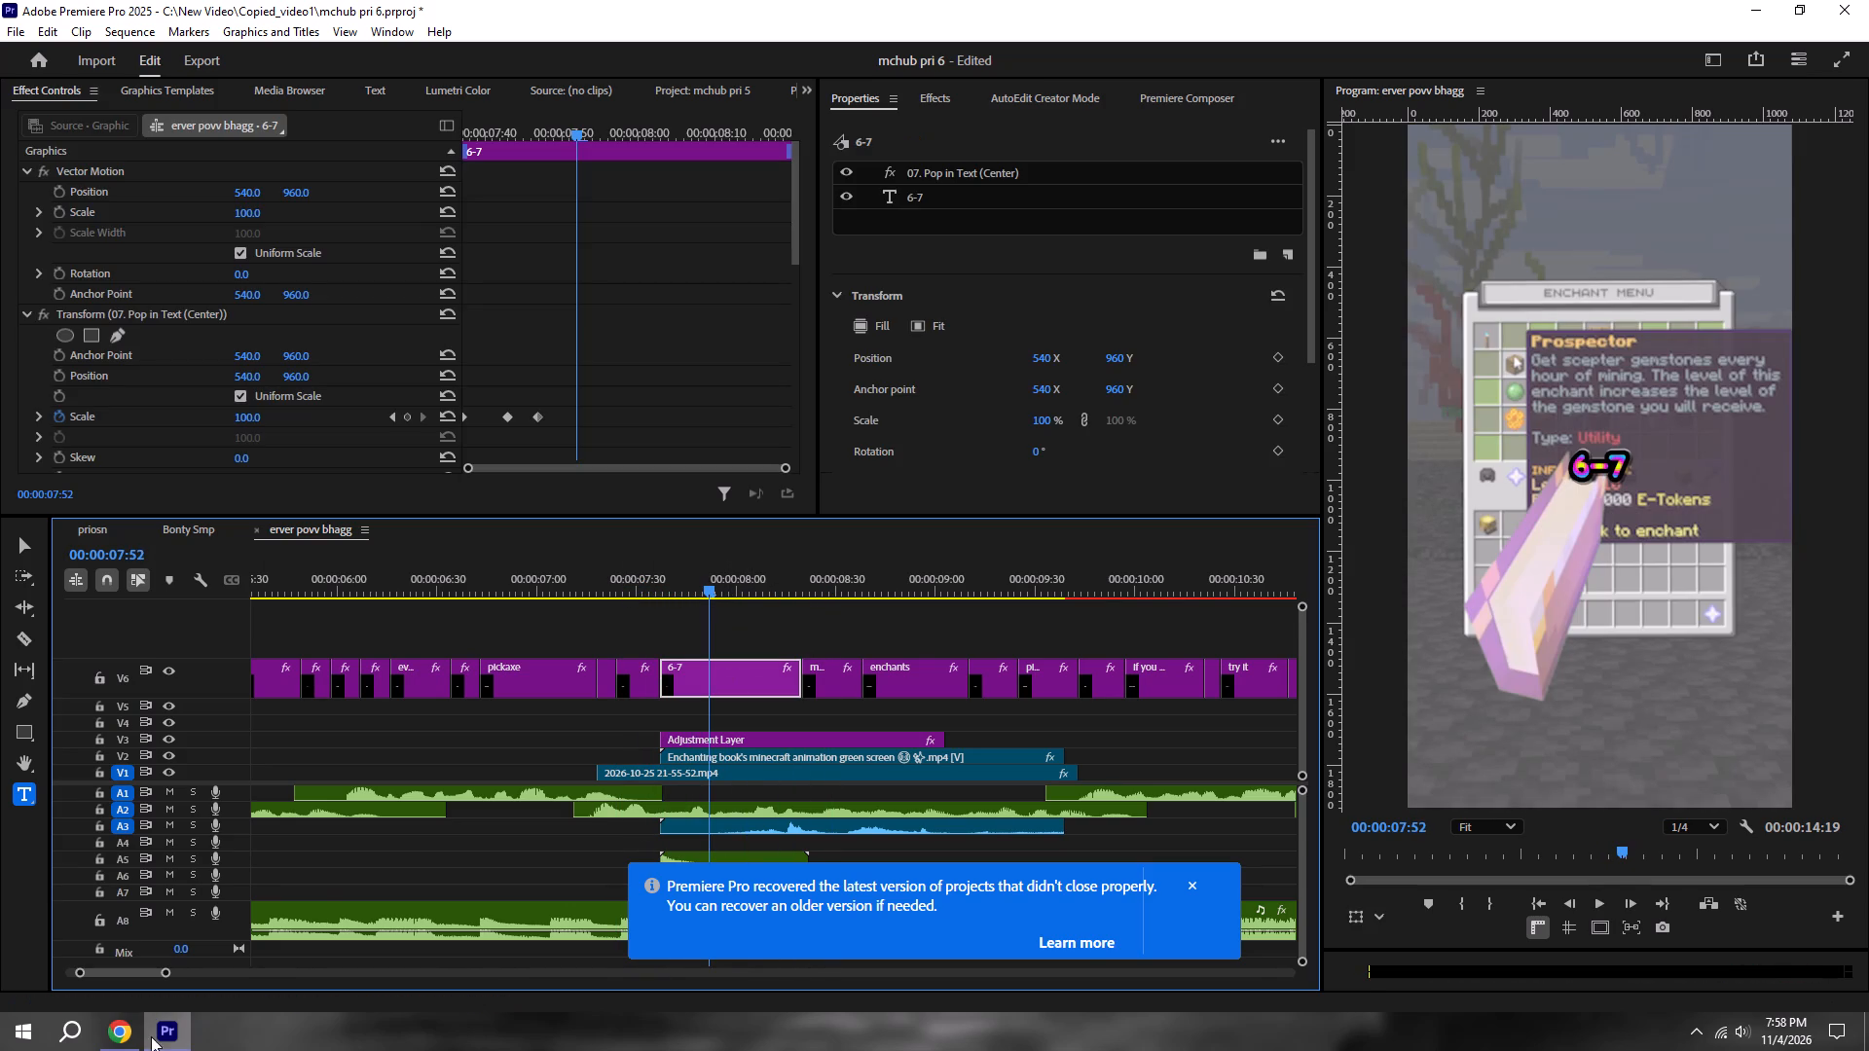
# Switch to Chrome and search the web for "67 png" in a new tab.
pyautogui.click(134, 1046)
pyautogui.click(277, 18)
pyautogui.click(305, 64)
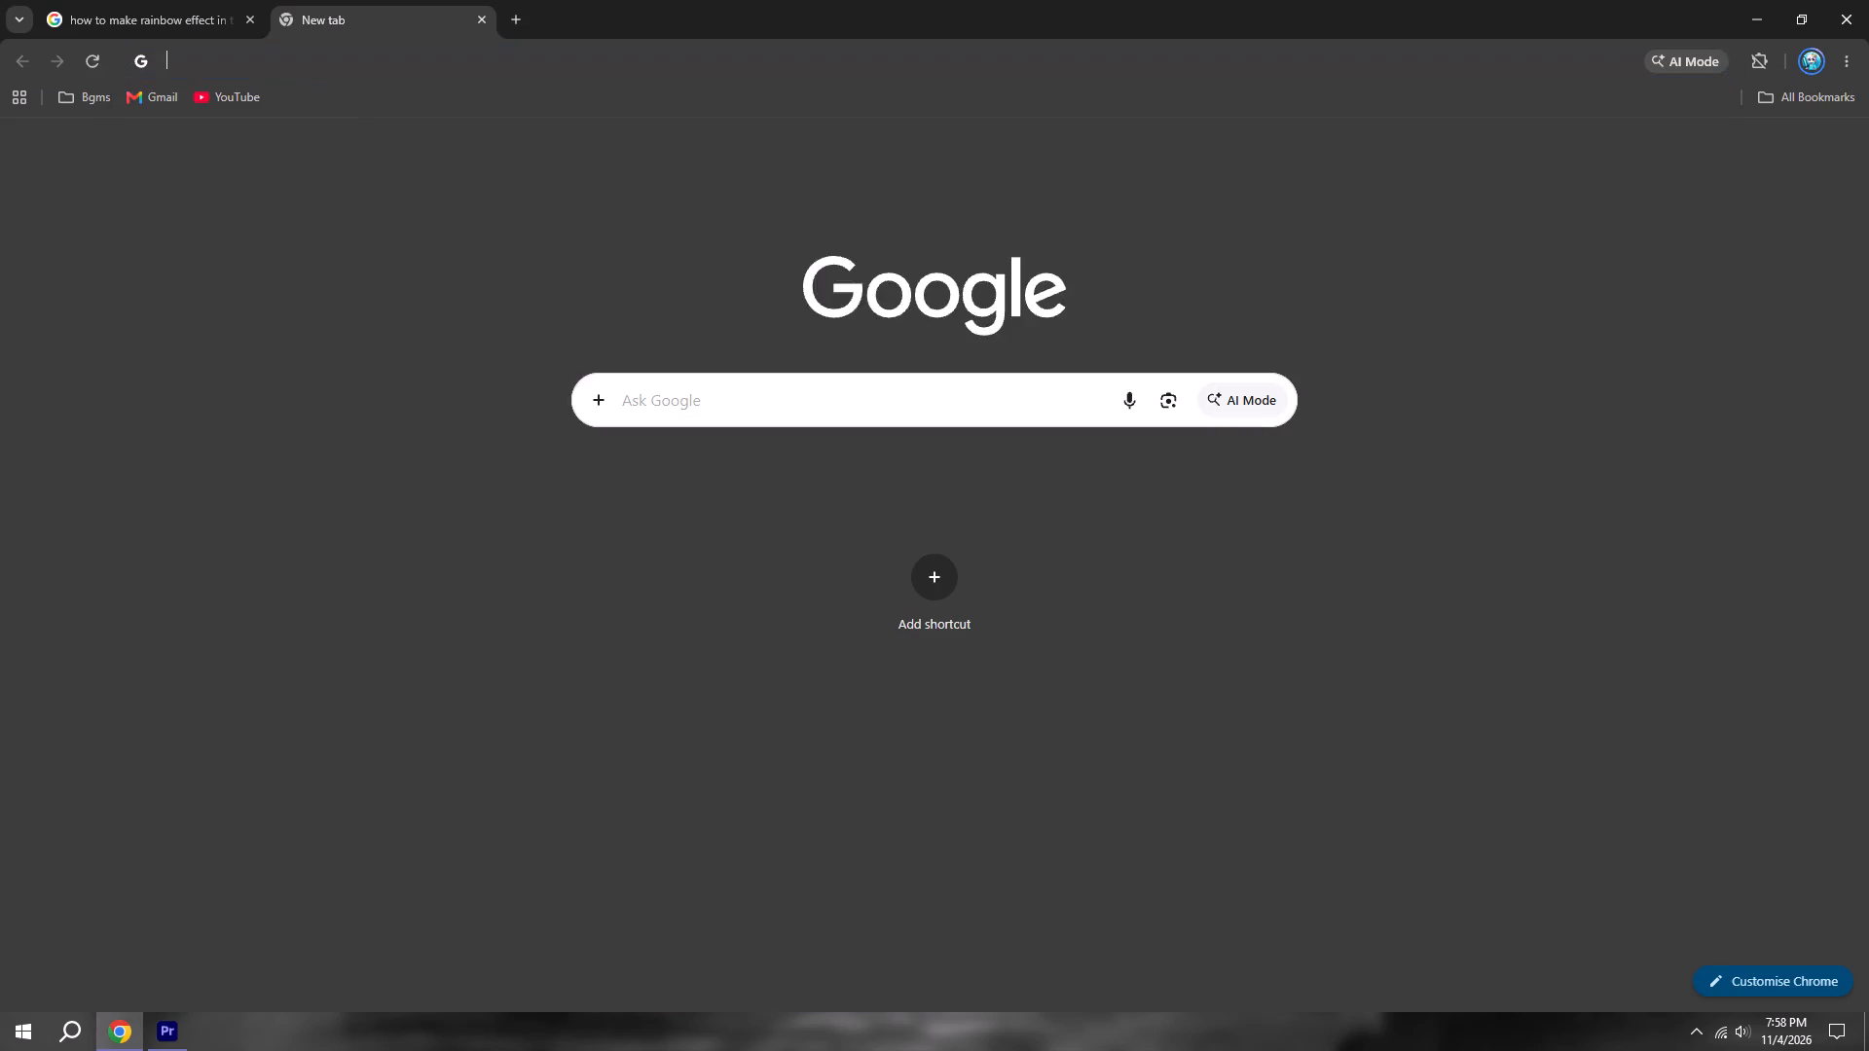
pyautogui.write('67')
pyautogui.press('space')
pyautogui.write('png')
pyautogui.press('Return')
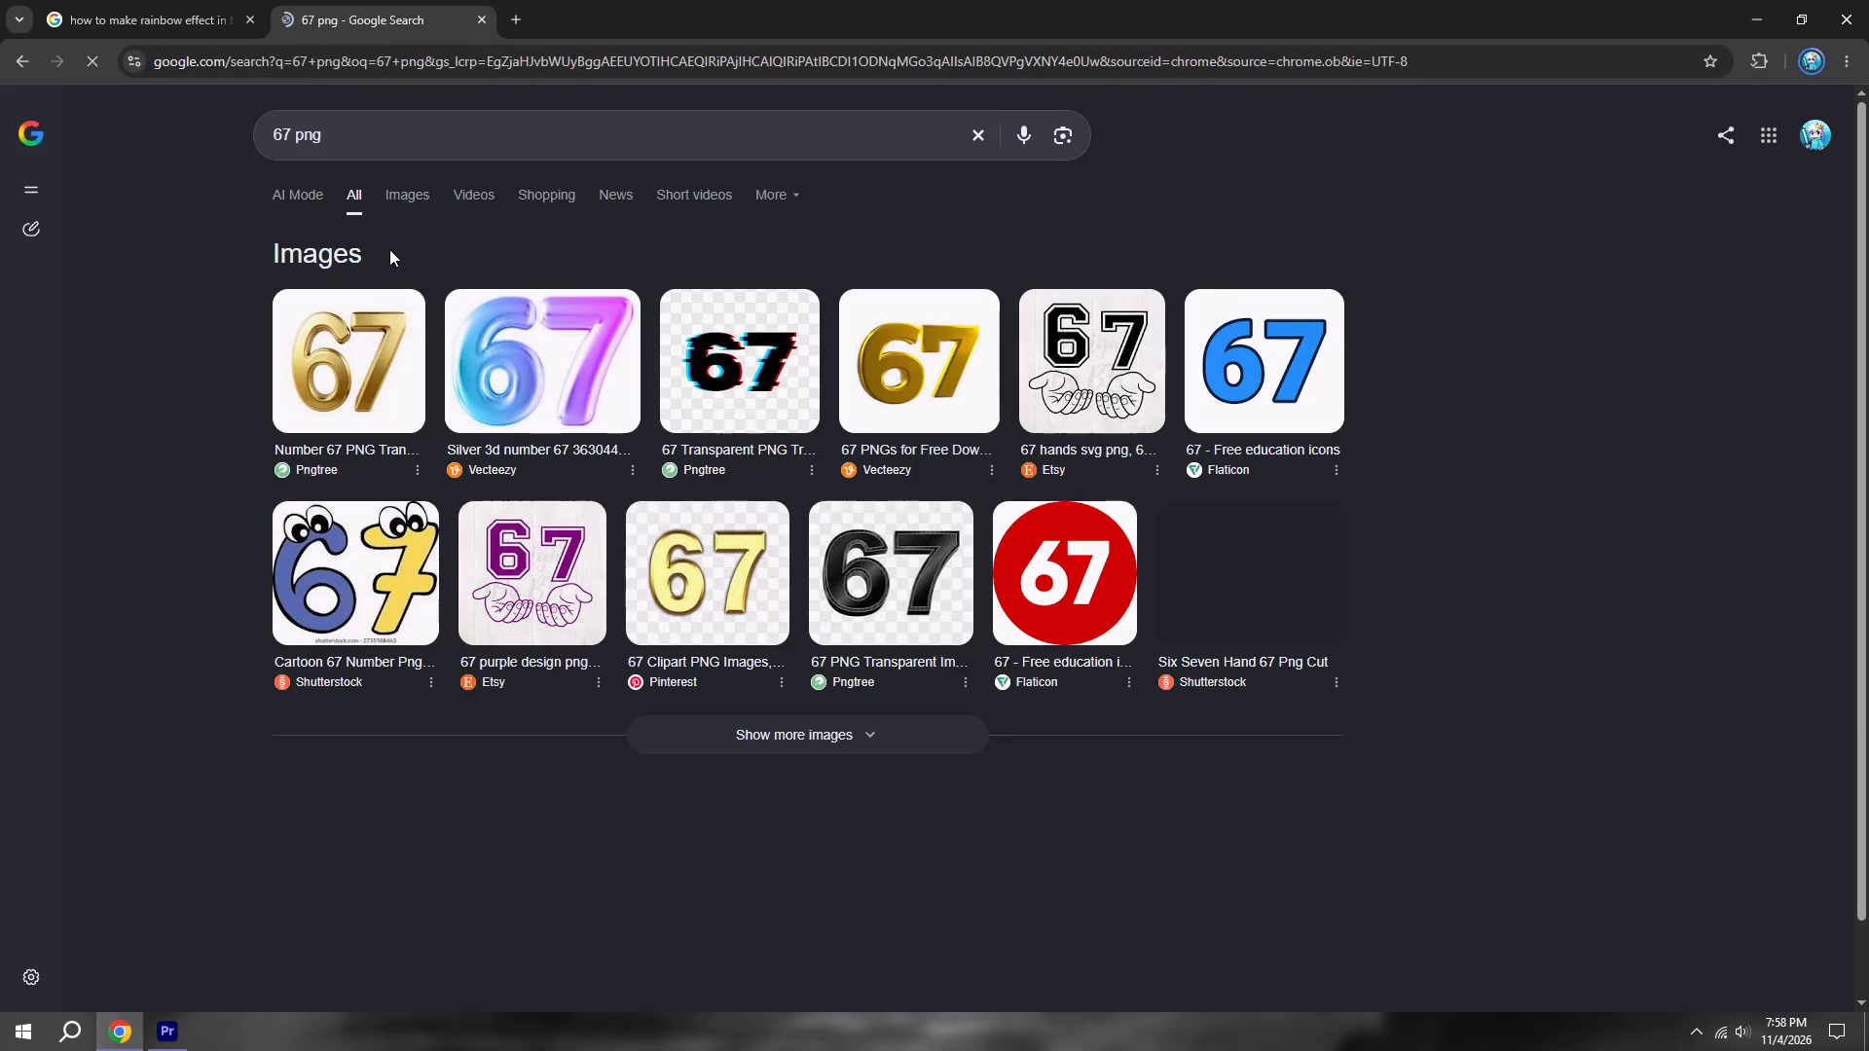
# Show only image results for the search and browse them for a suitable 67 graphic.
pyautogui.scroll(-6, 457, 301)
pyautogui.scroll(6, 449, 294)
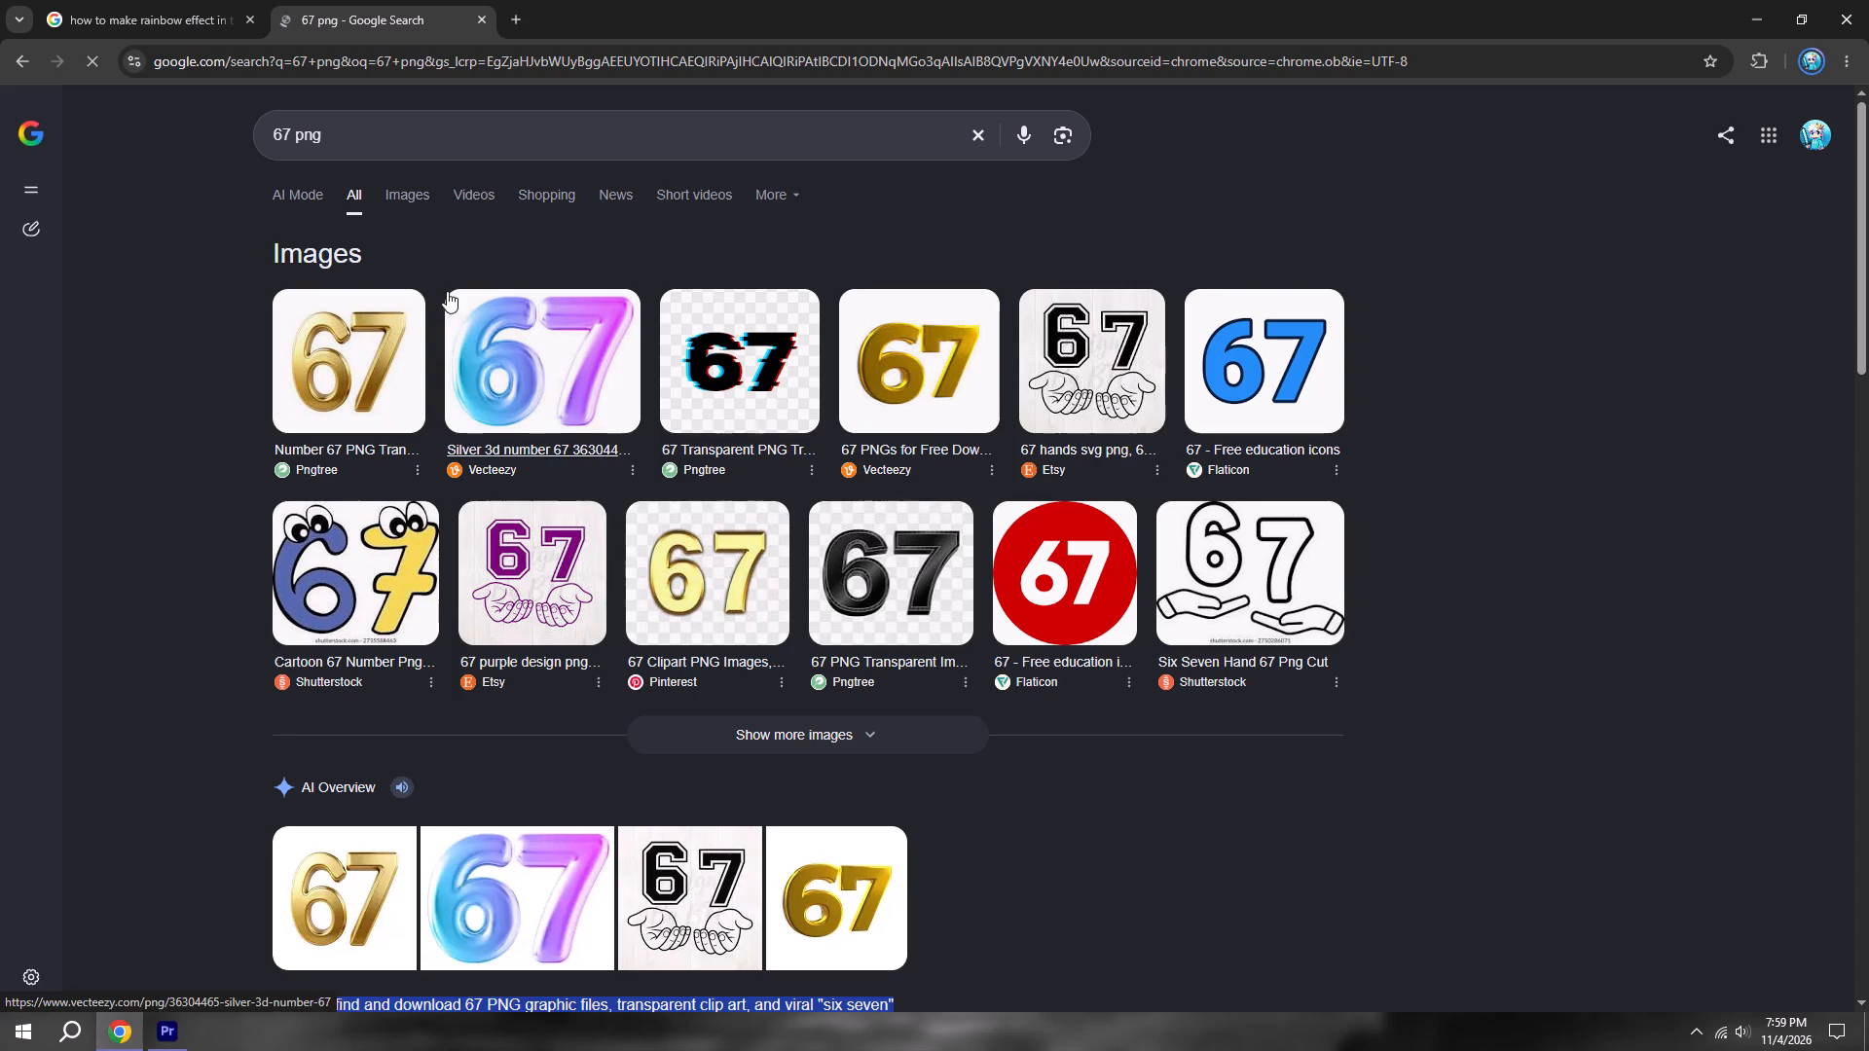
pyautogui.click(399, 120)
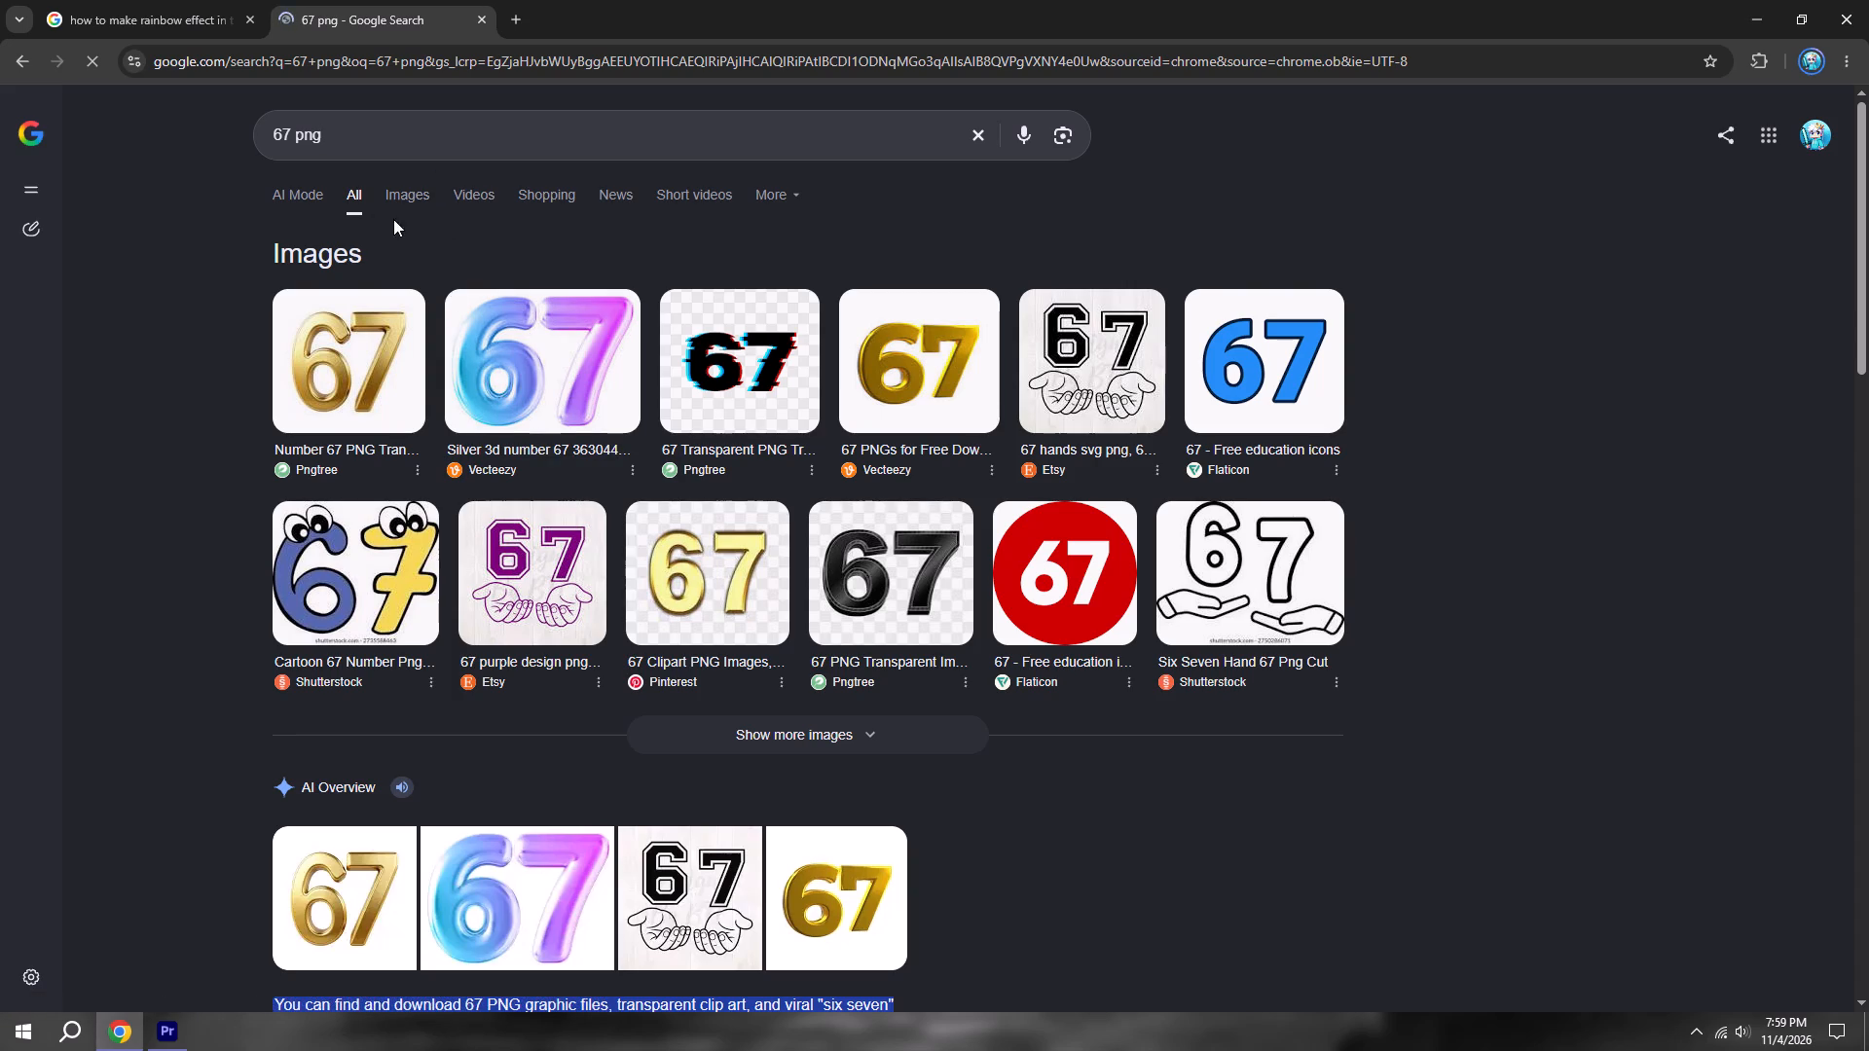
pyautogui.click(393, 203)
pyautogui.scroll(-5, 430, 473)
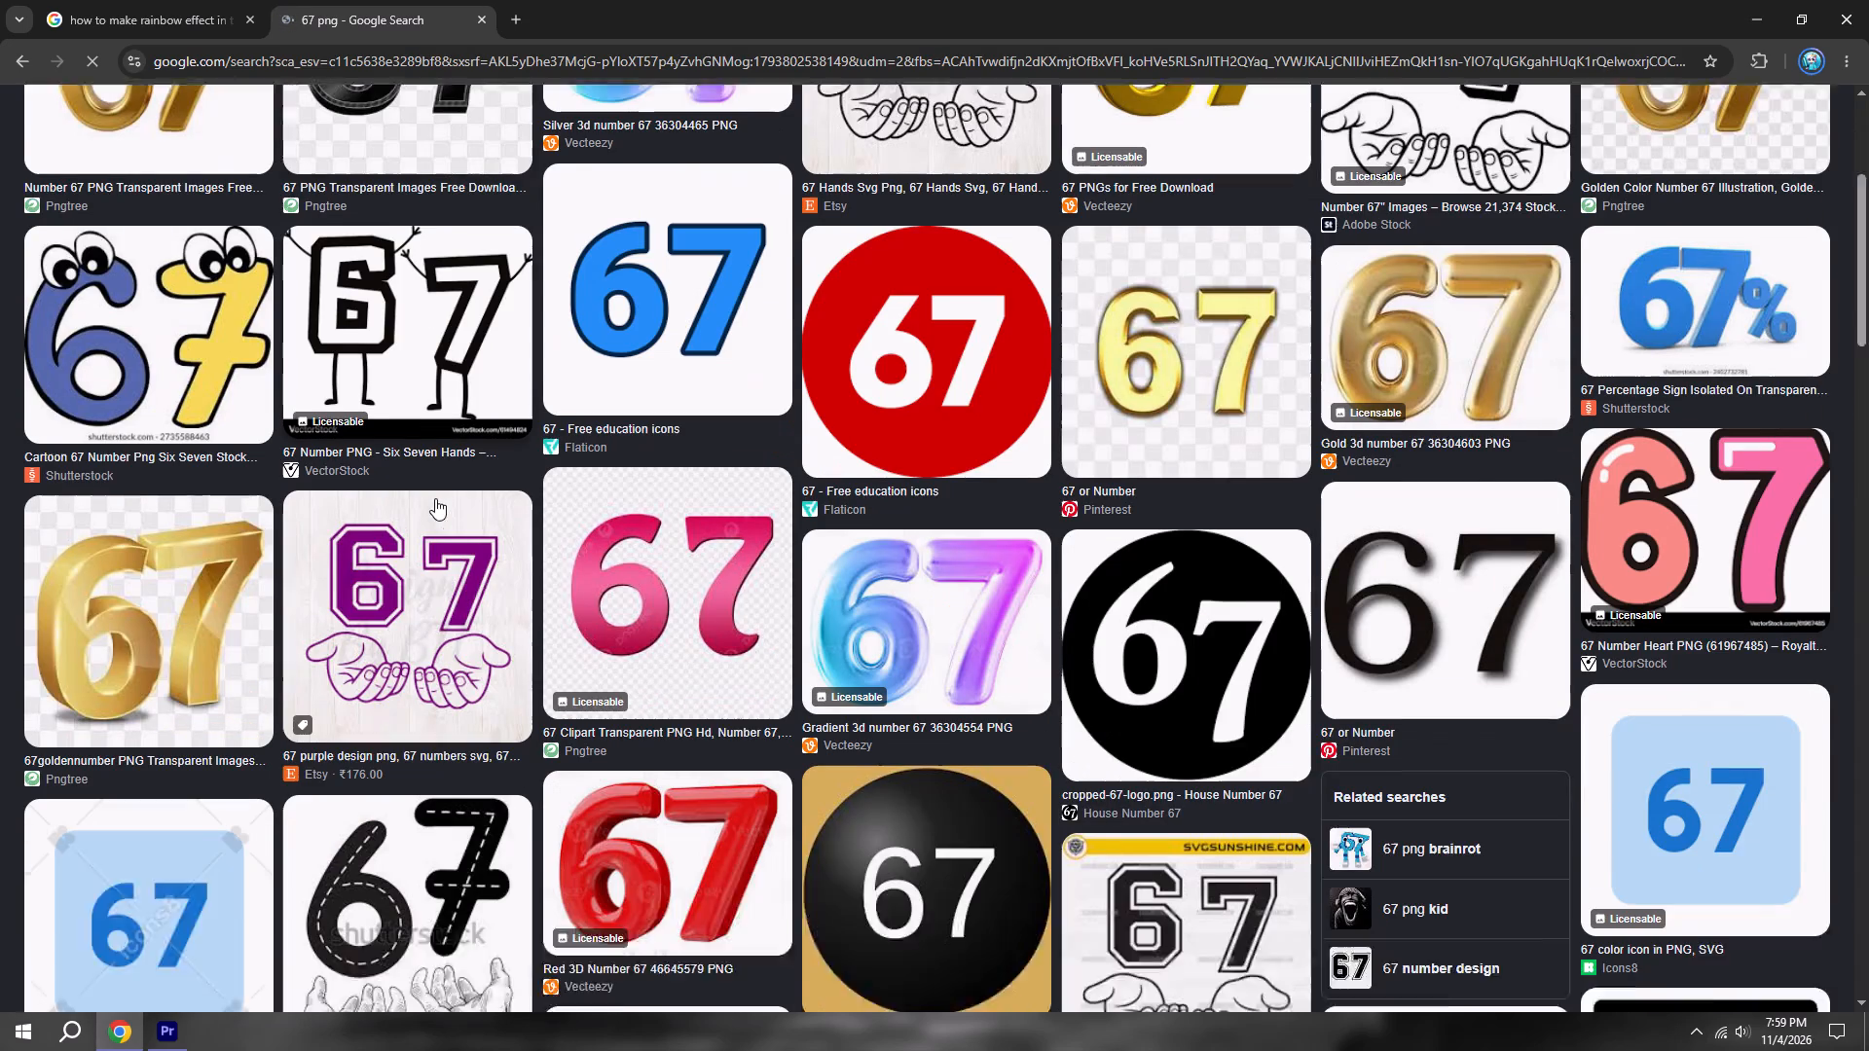
pyautogui.scroll(-10, 434, 494)
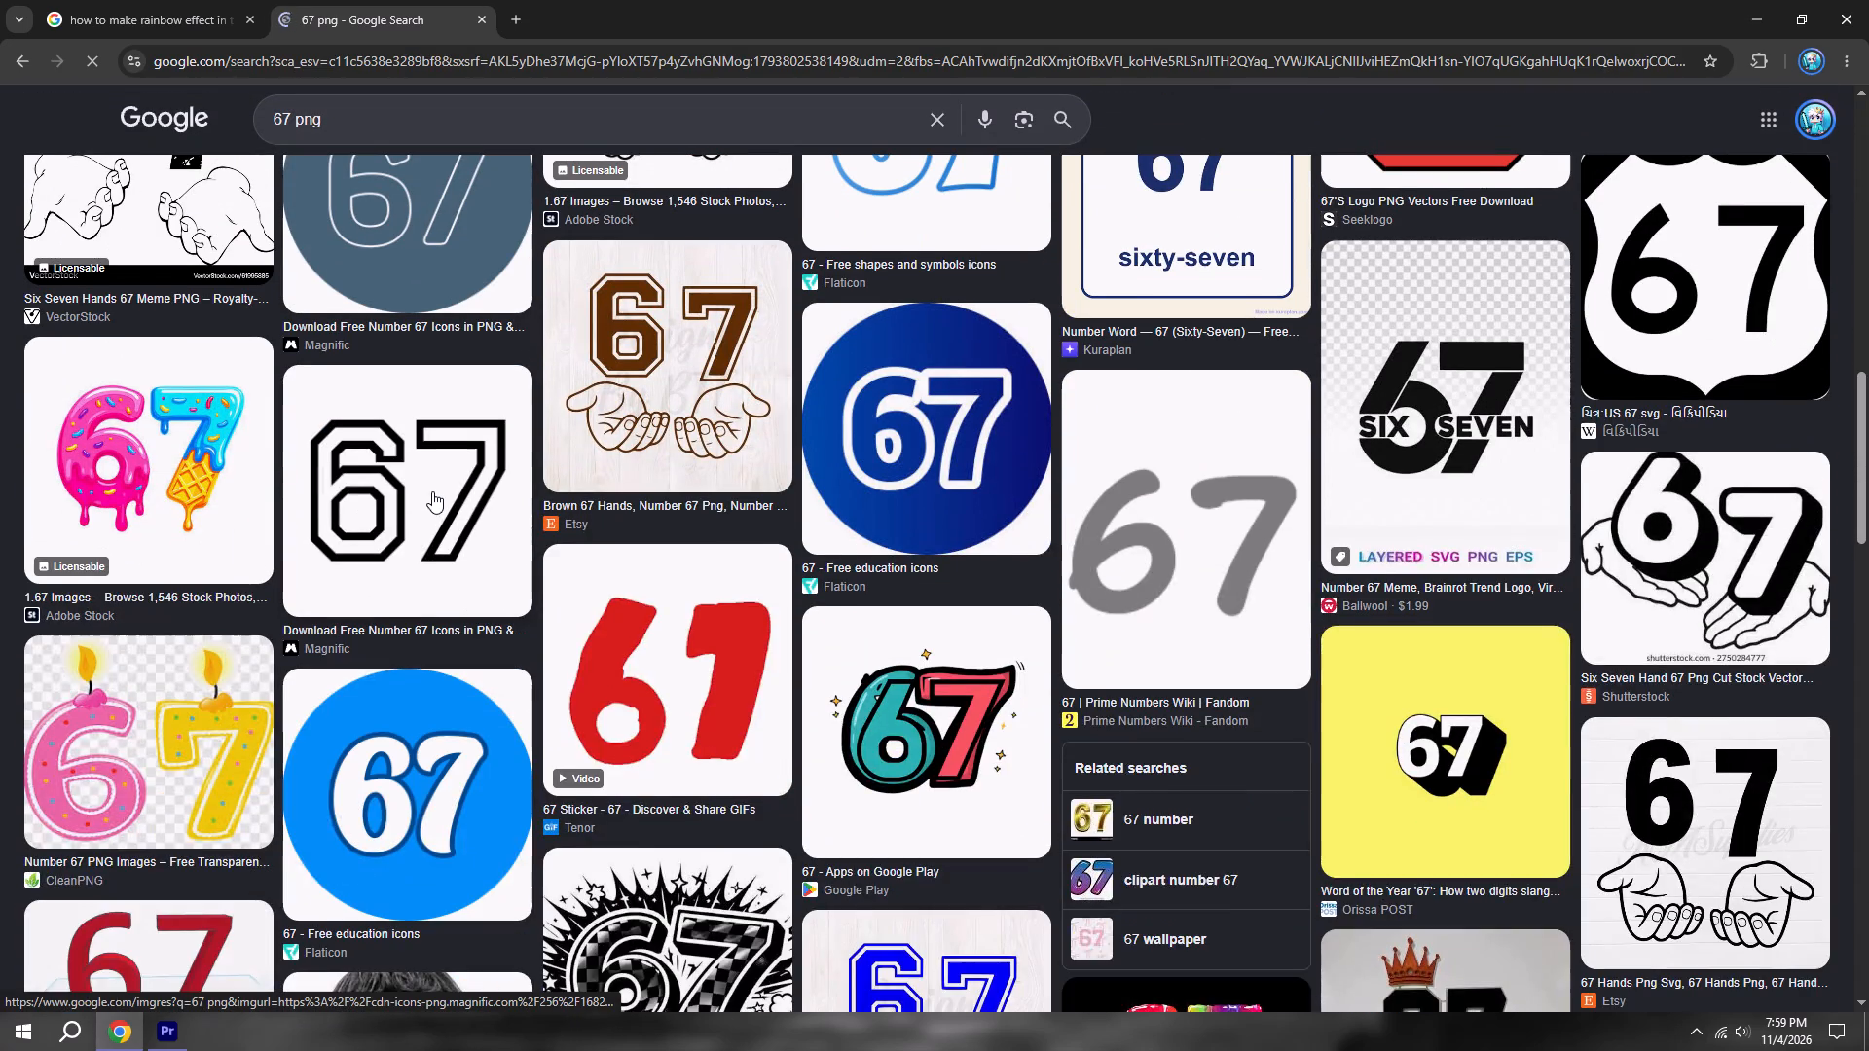
pyautogui.scroll(-9, 432, 491)
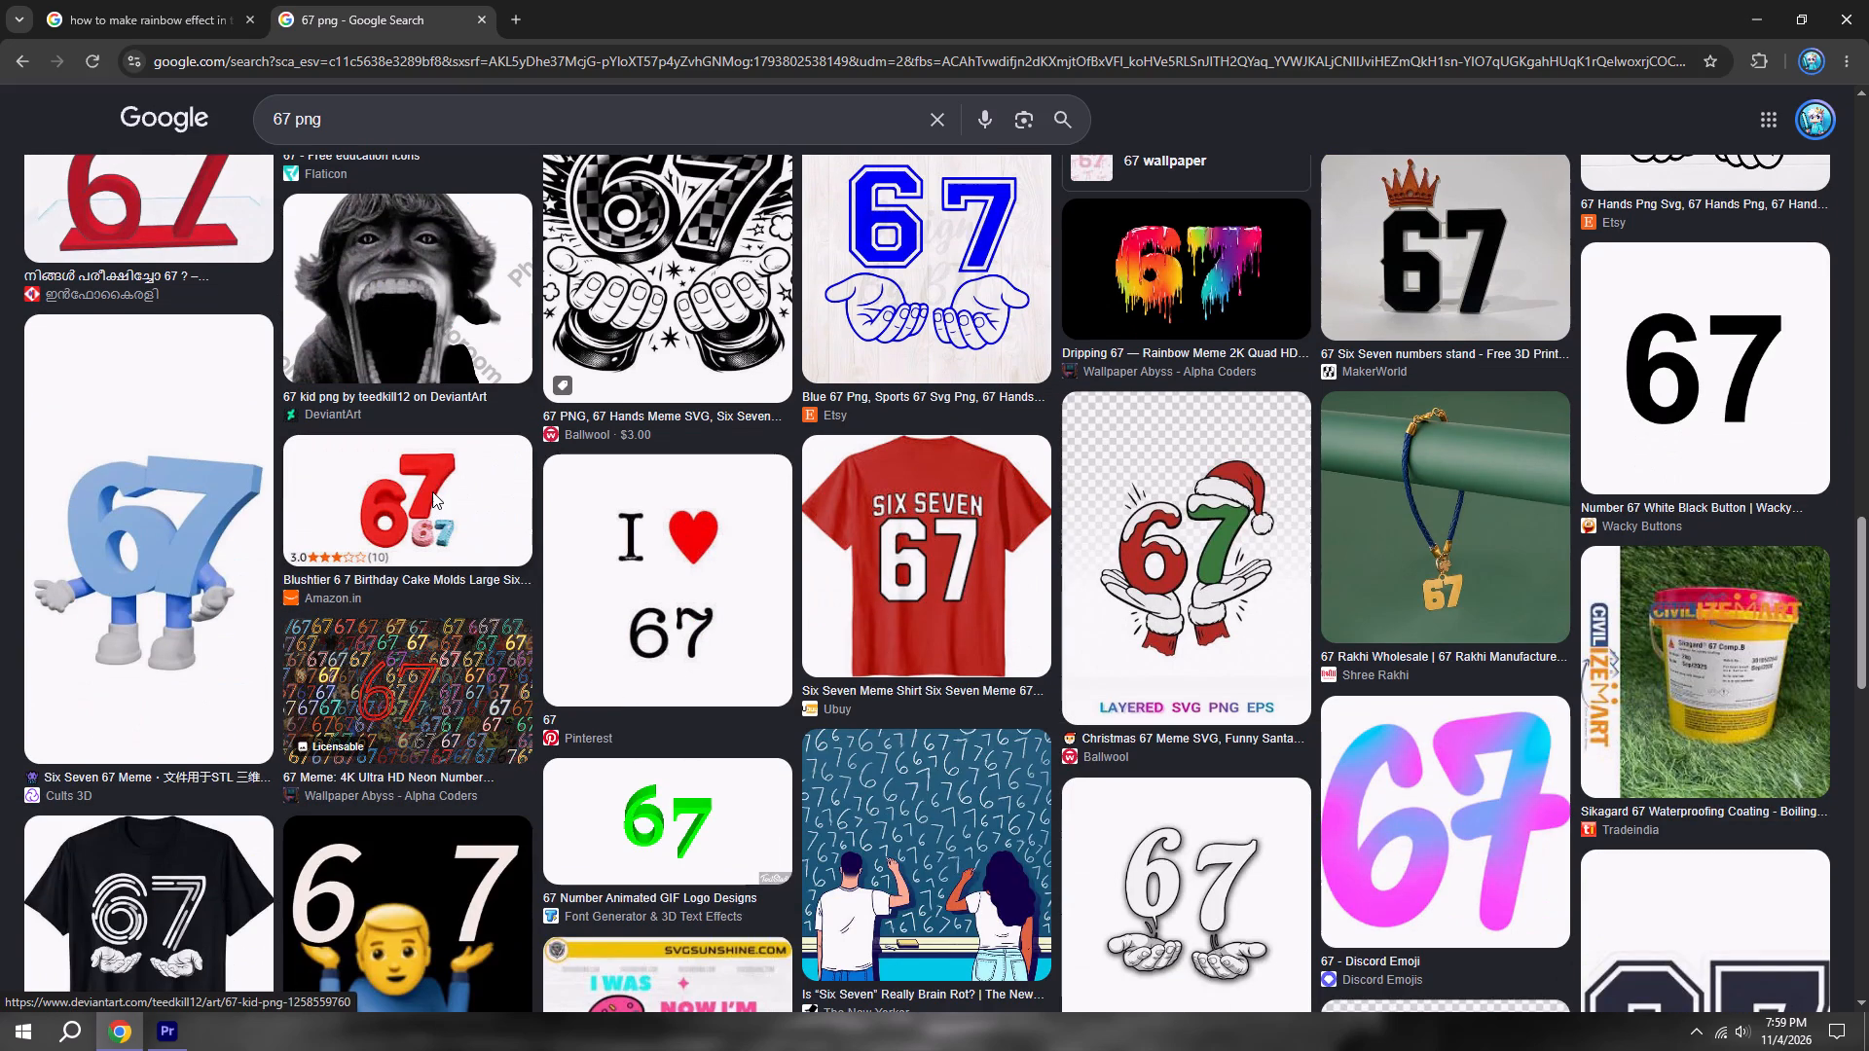
pyautogui.scroll(-4, 428, 483)
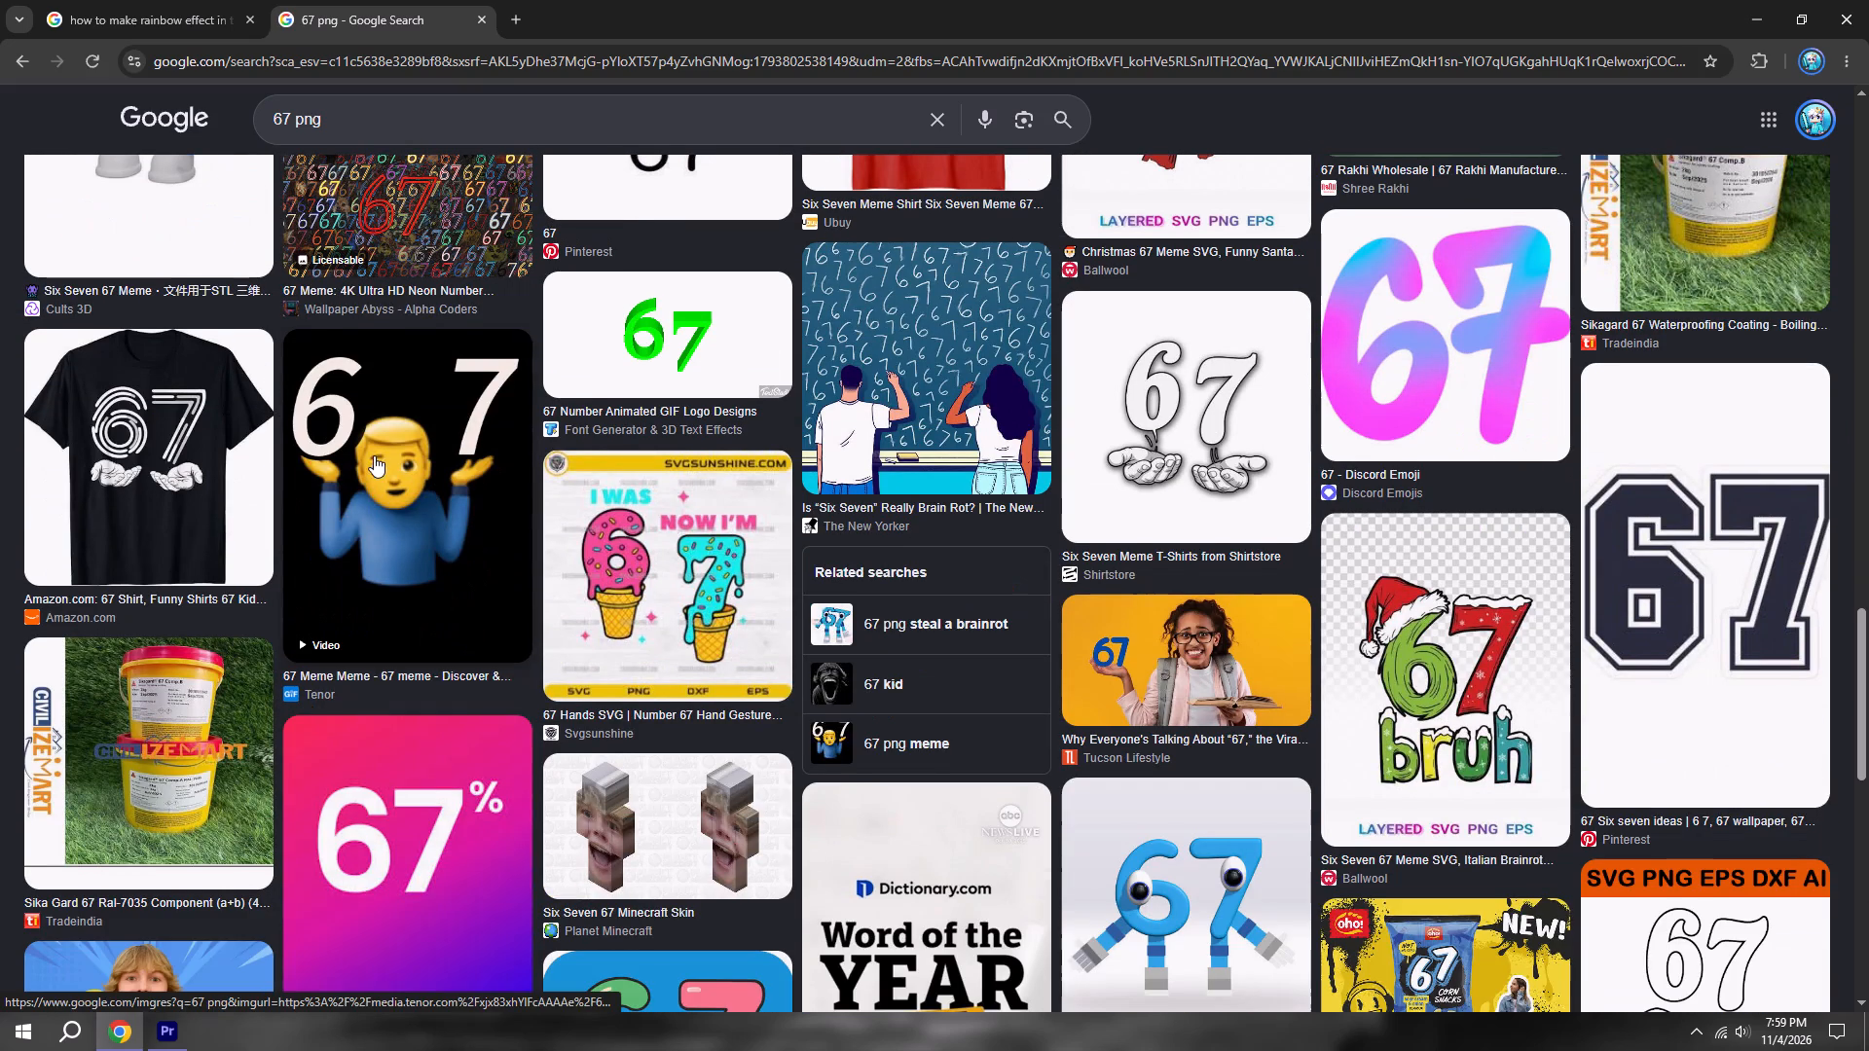
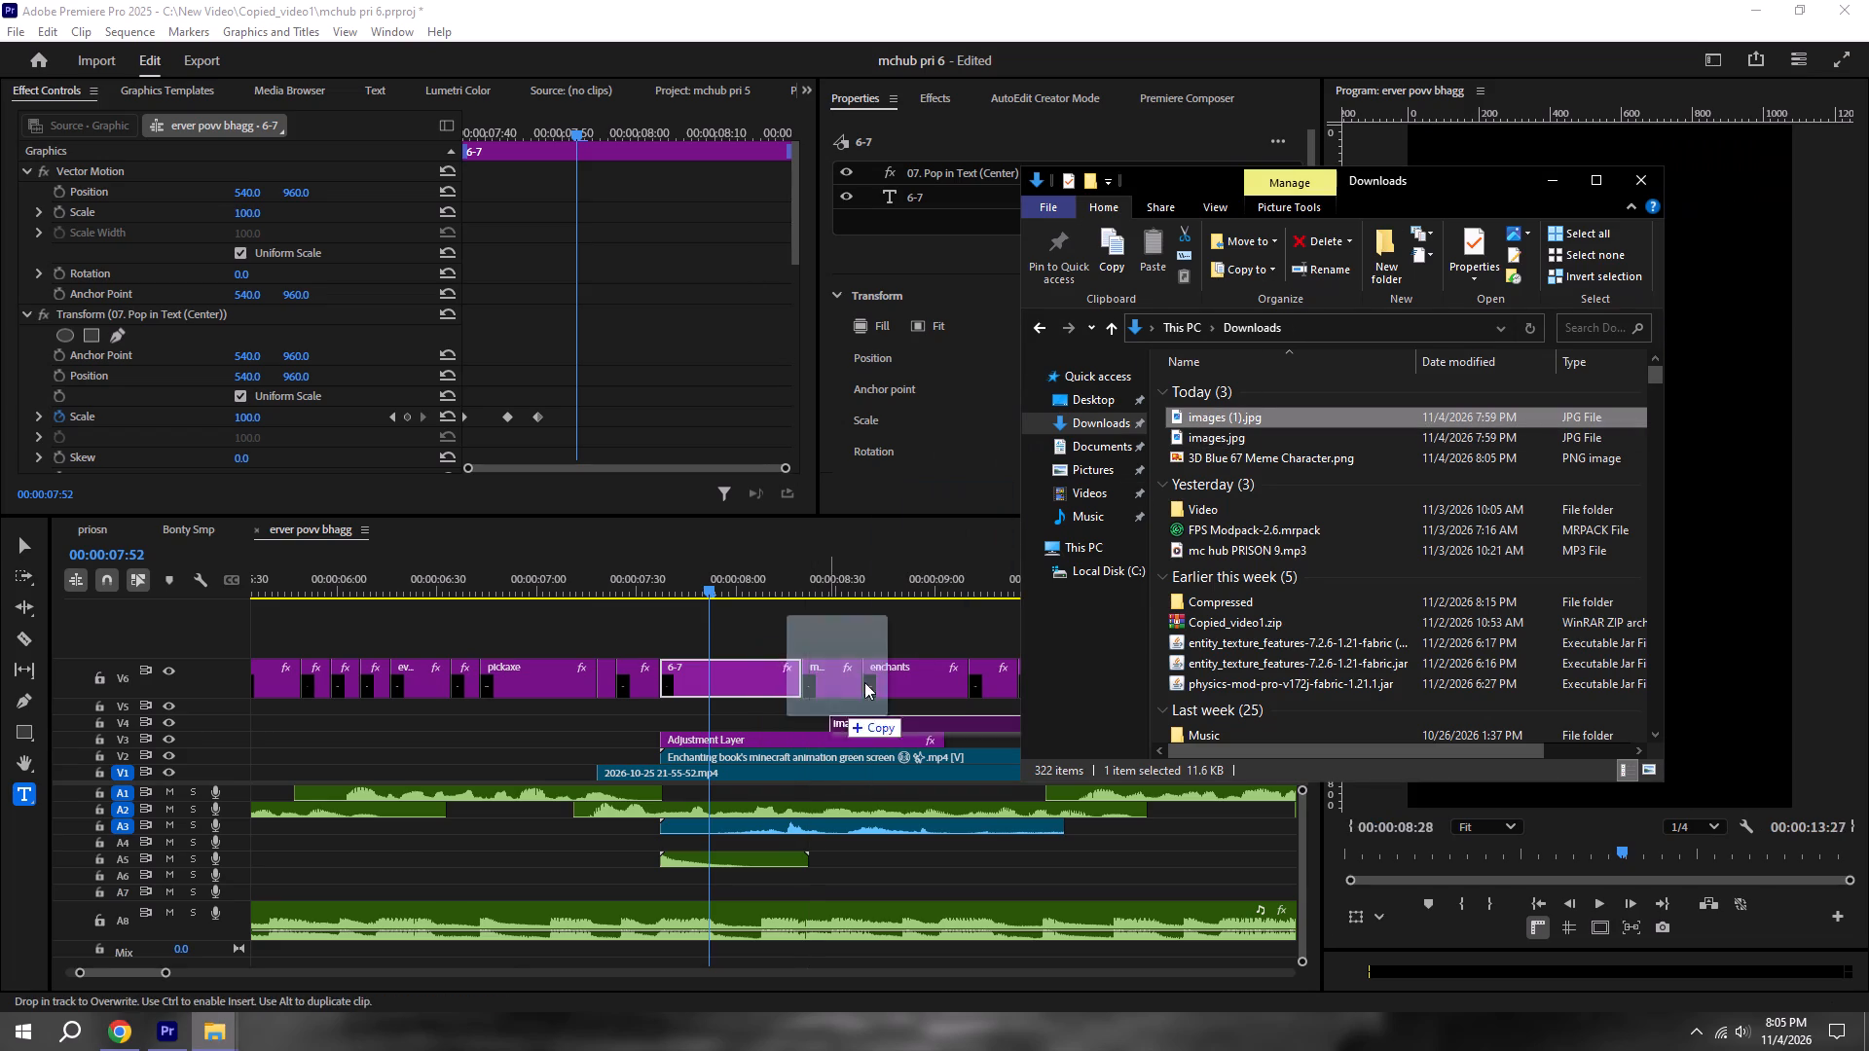
pyautogui.moveTo(1221, 455); pyautogui.dragTo(773, 720)
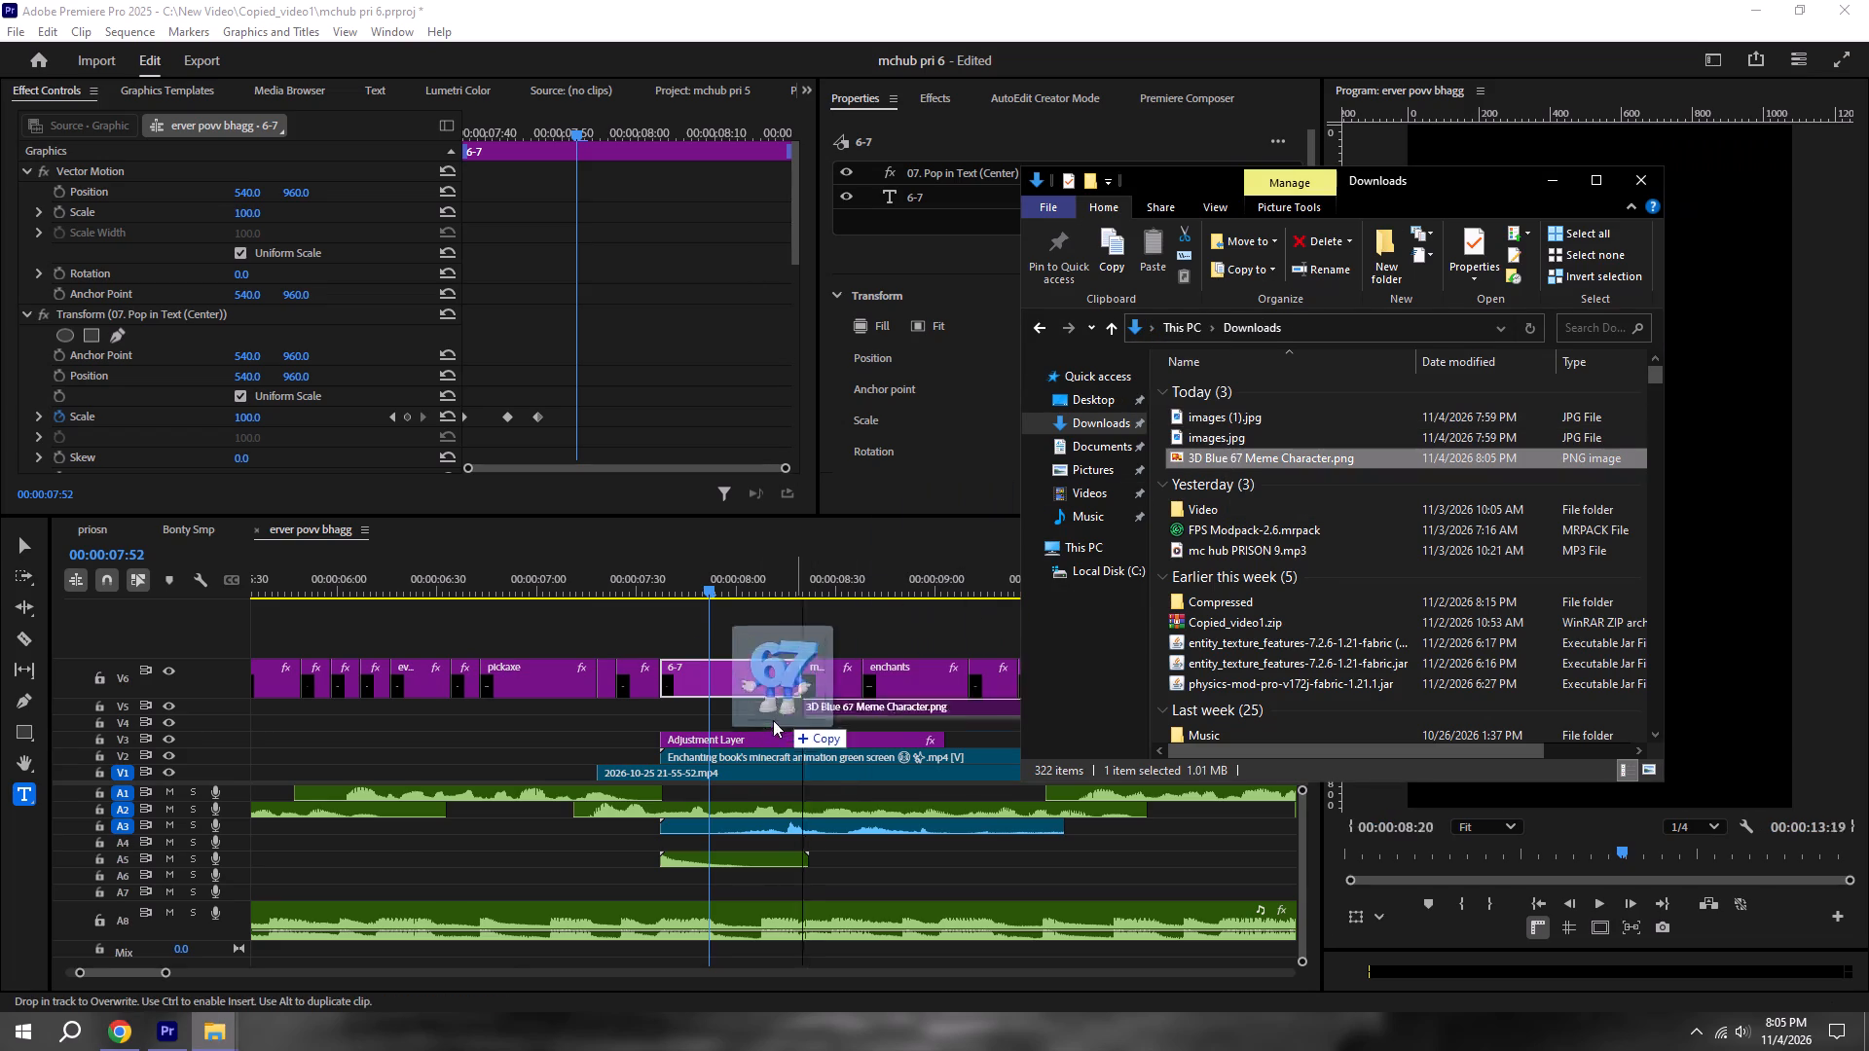
pyautogui.moveTo(773, 720); pyautogui.dragTo(405, 700)
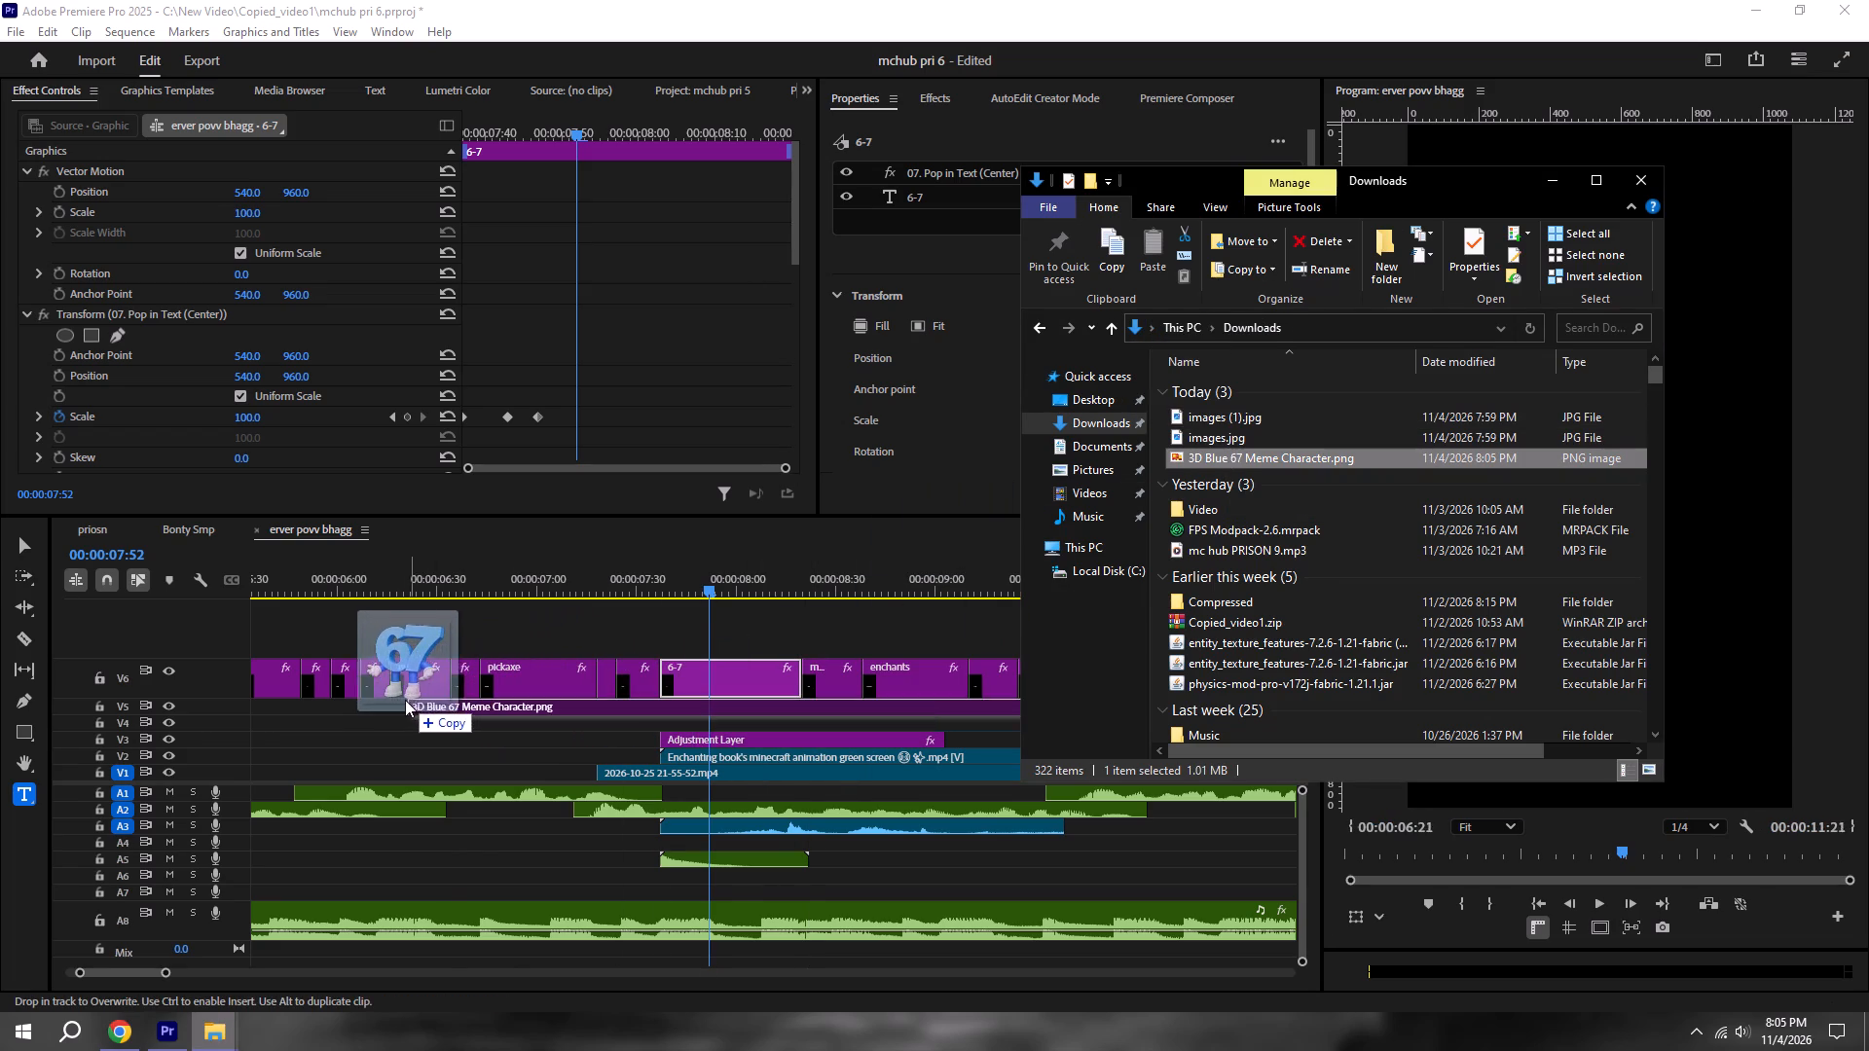
pyautogui.moveTo(405, 700); pyautogui.dragTo(404, 700)
# Trim both ends of the 67 character clip on V5 to match the span of the Adjustment Layer on V3.
pyautogui.click(436, 724)
pyautogui.scroll(-11, 728, 687)
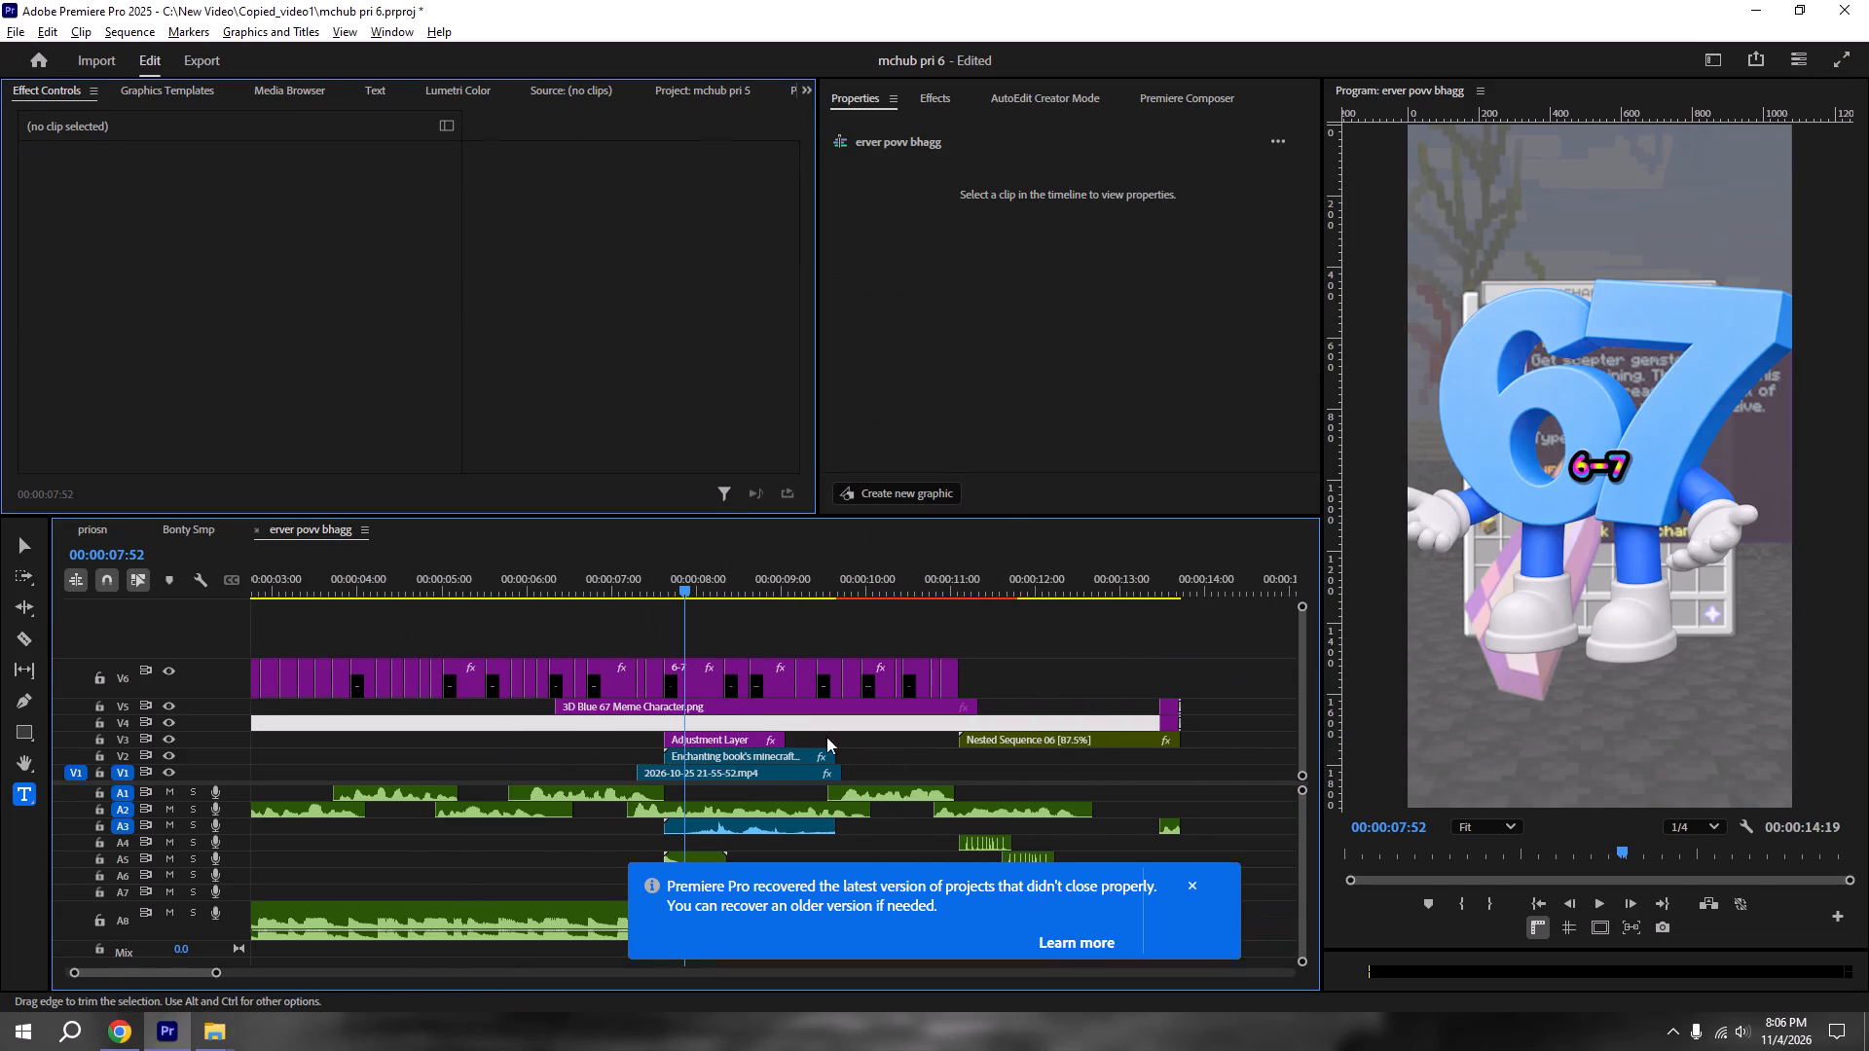
pyautogui.moveTo(974, 702); pyautogui.dragTo(779, 736)
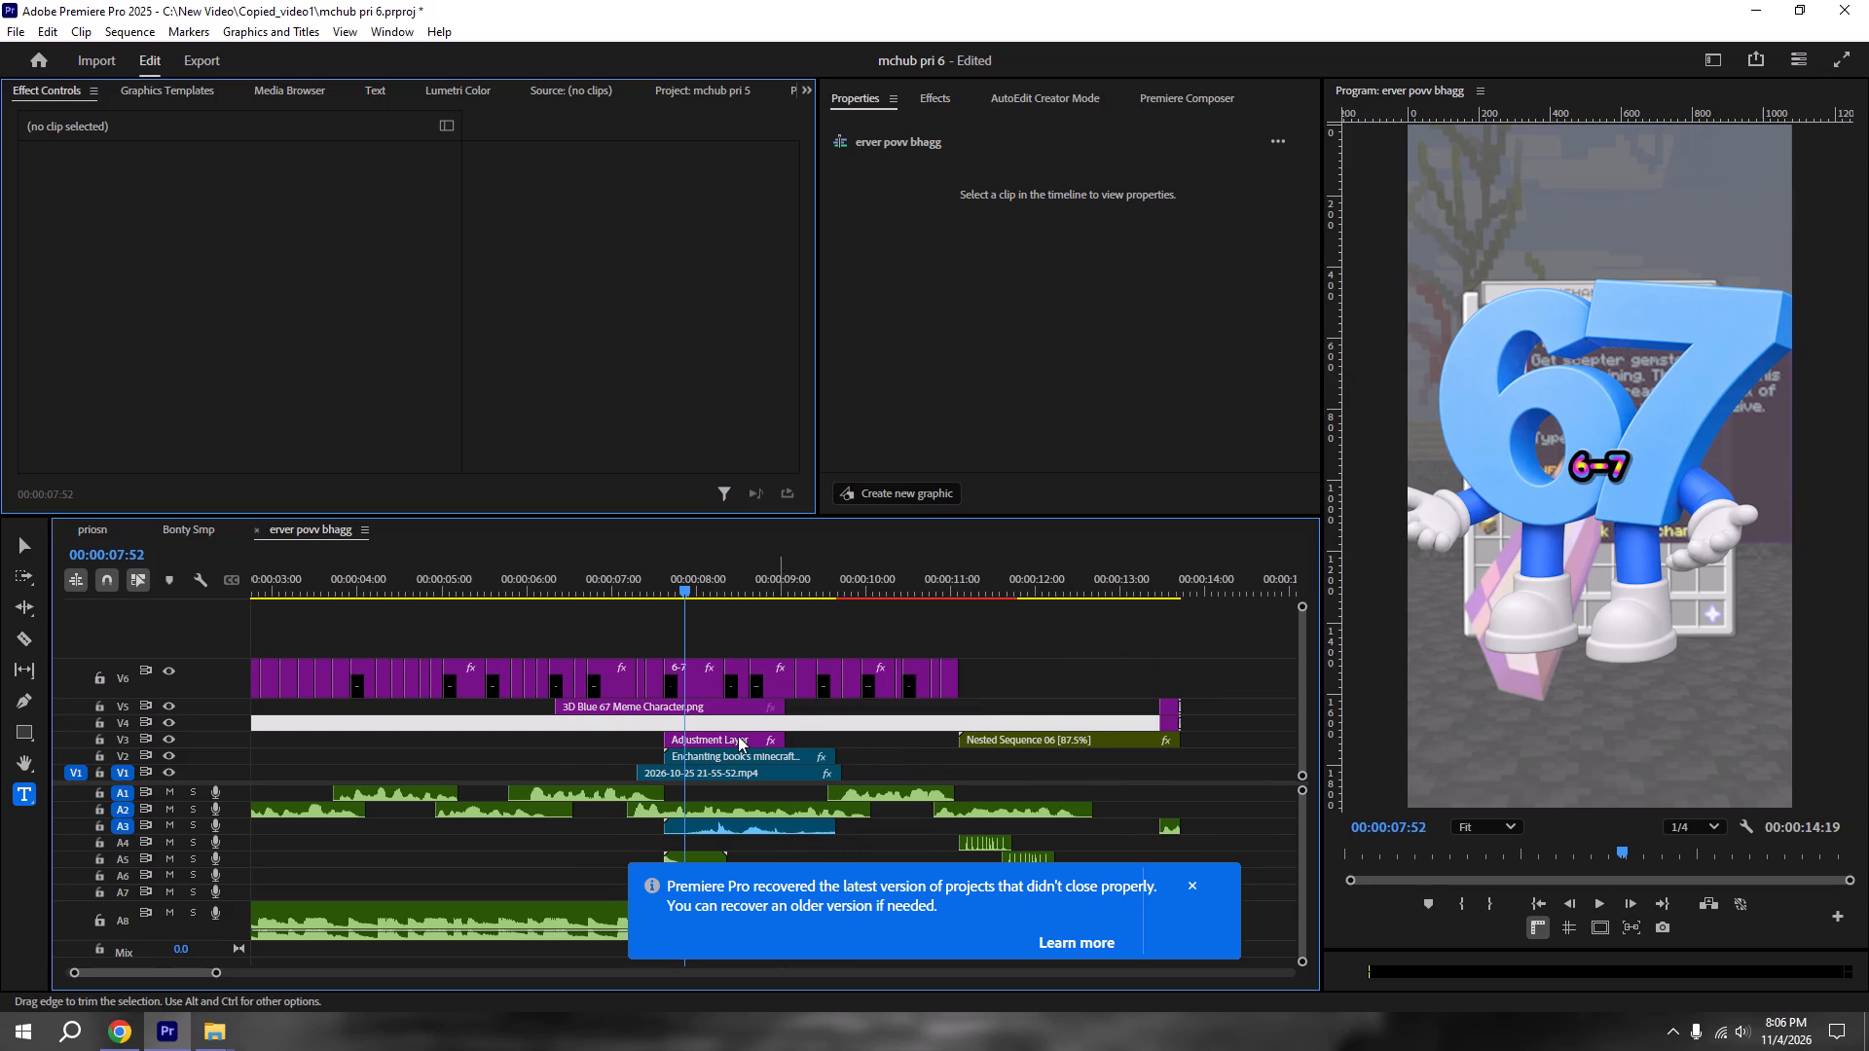
pyautogui.moveTo(552, 706); pyautogui.dragTo(669, 739)
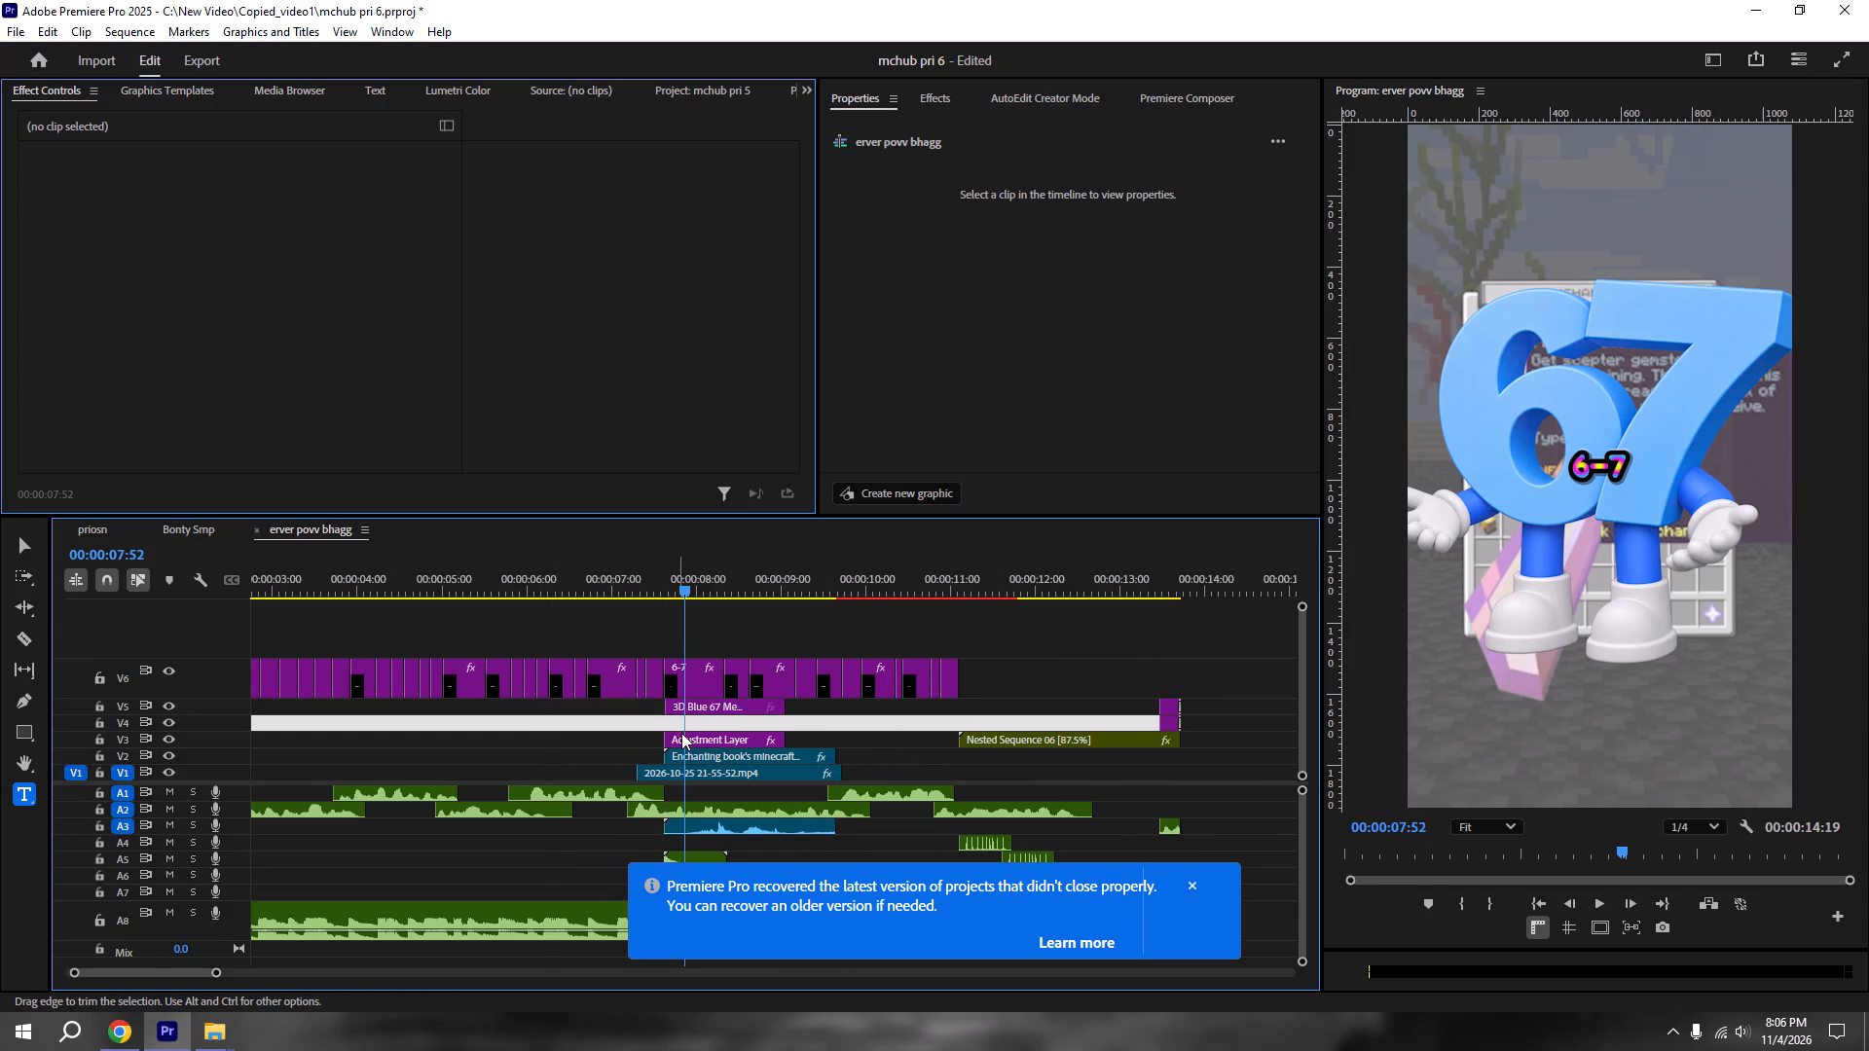
# Play back the 6-7 moment and delete the "6-7" caption clip from track V6.
pyautogui.keyDown('alt'); pyautogui.scroll(10, 684, 732); pyautogui.keyUp('alt')
pyautogui.keyDown('shift'); pyautogui.click(632, 585); pyautogui.keyUp('shift')
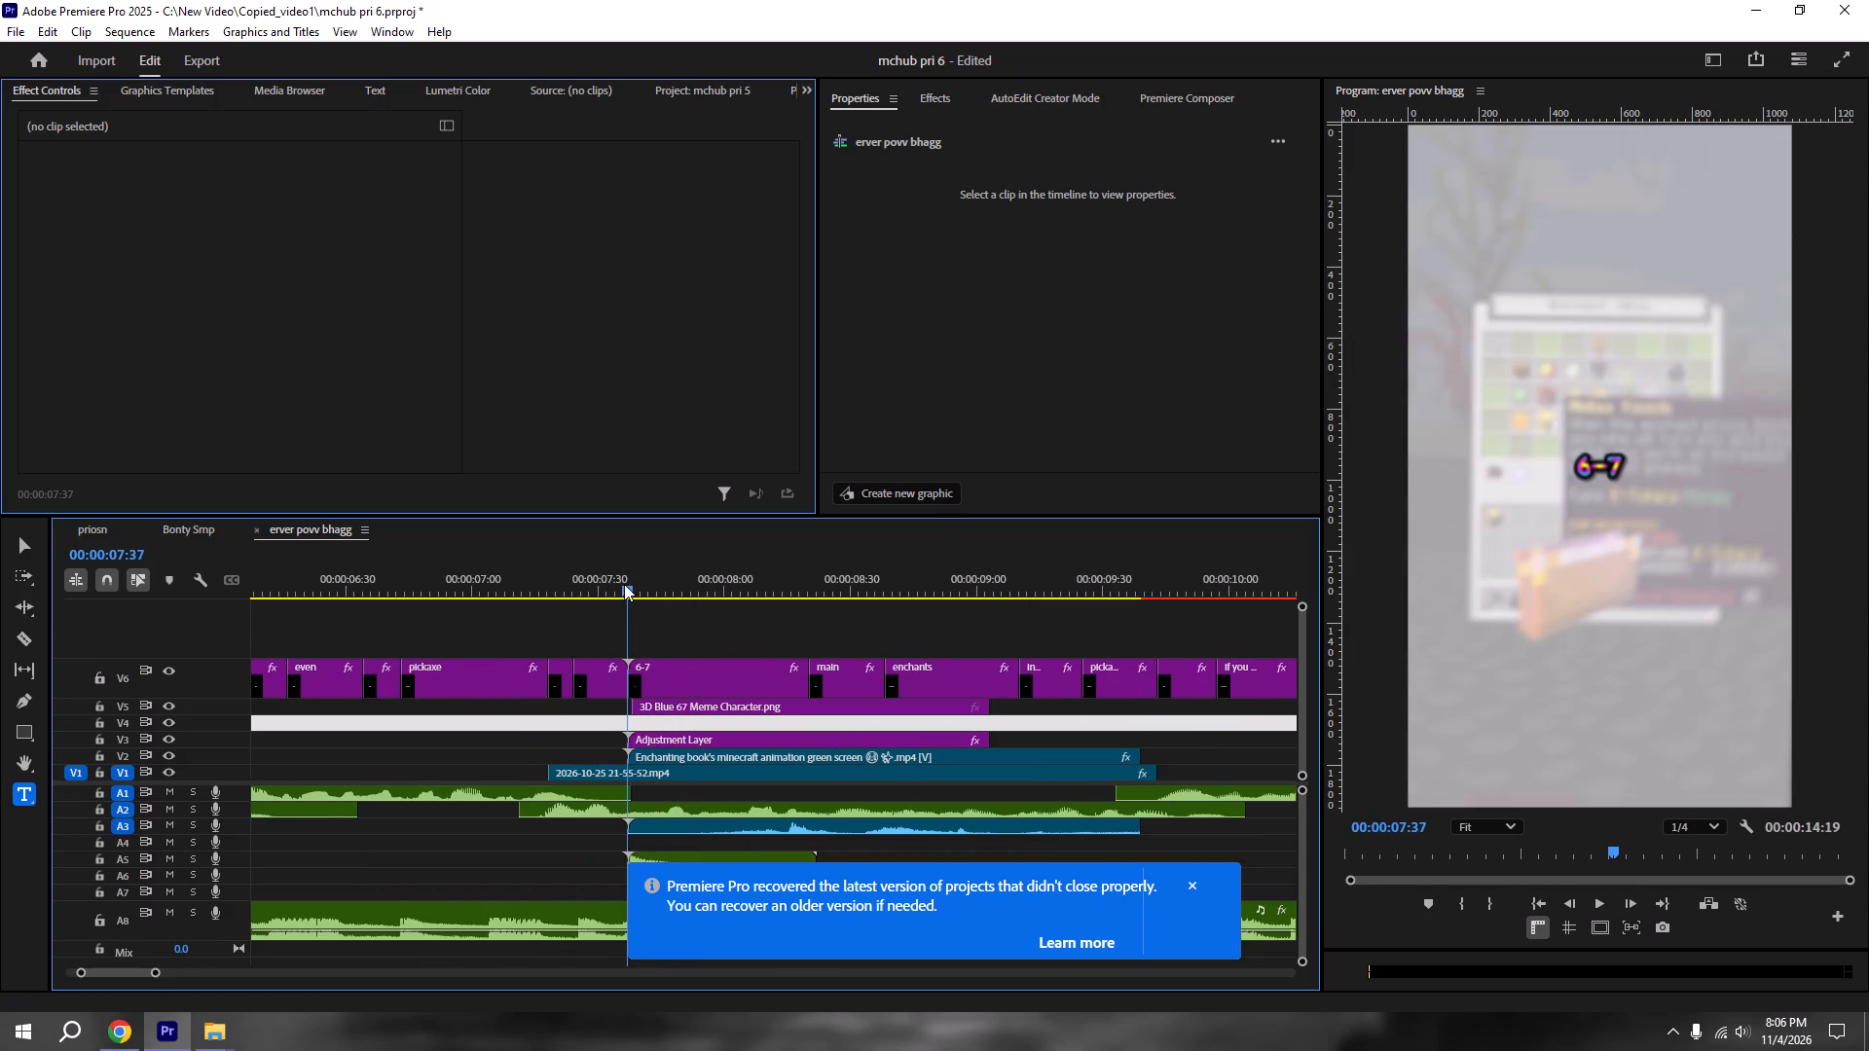
pyautogui.press('space')
pyautogui.scroll(1, 624, 584)
pyautogui.press('space')
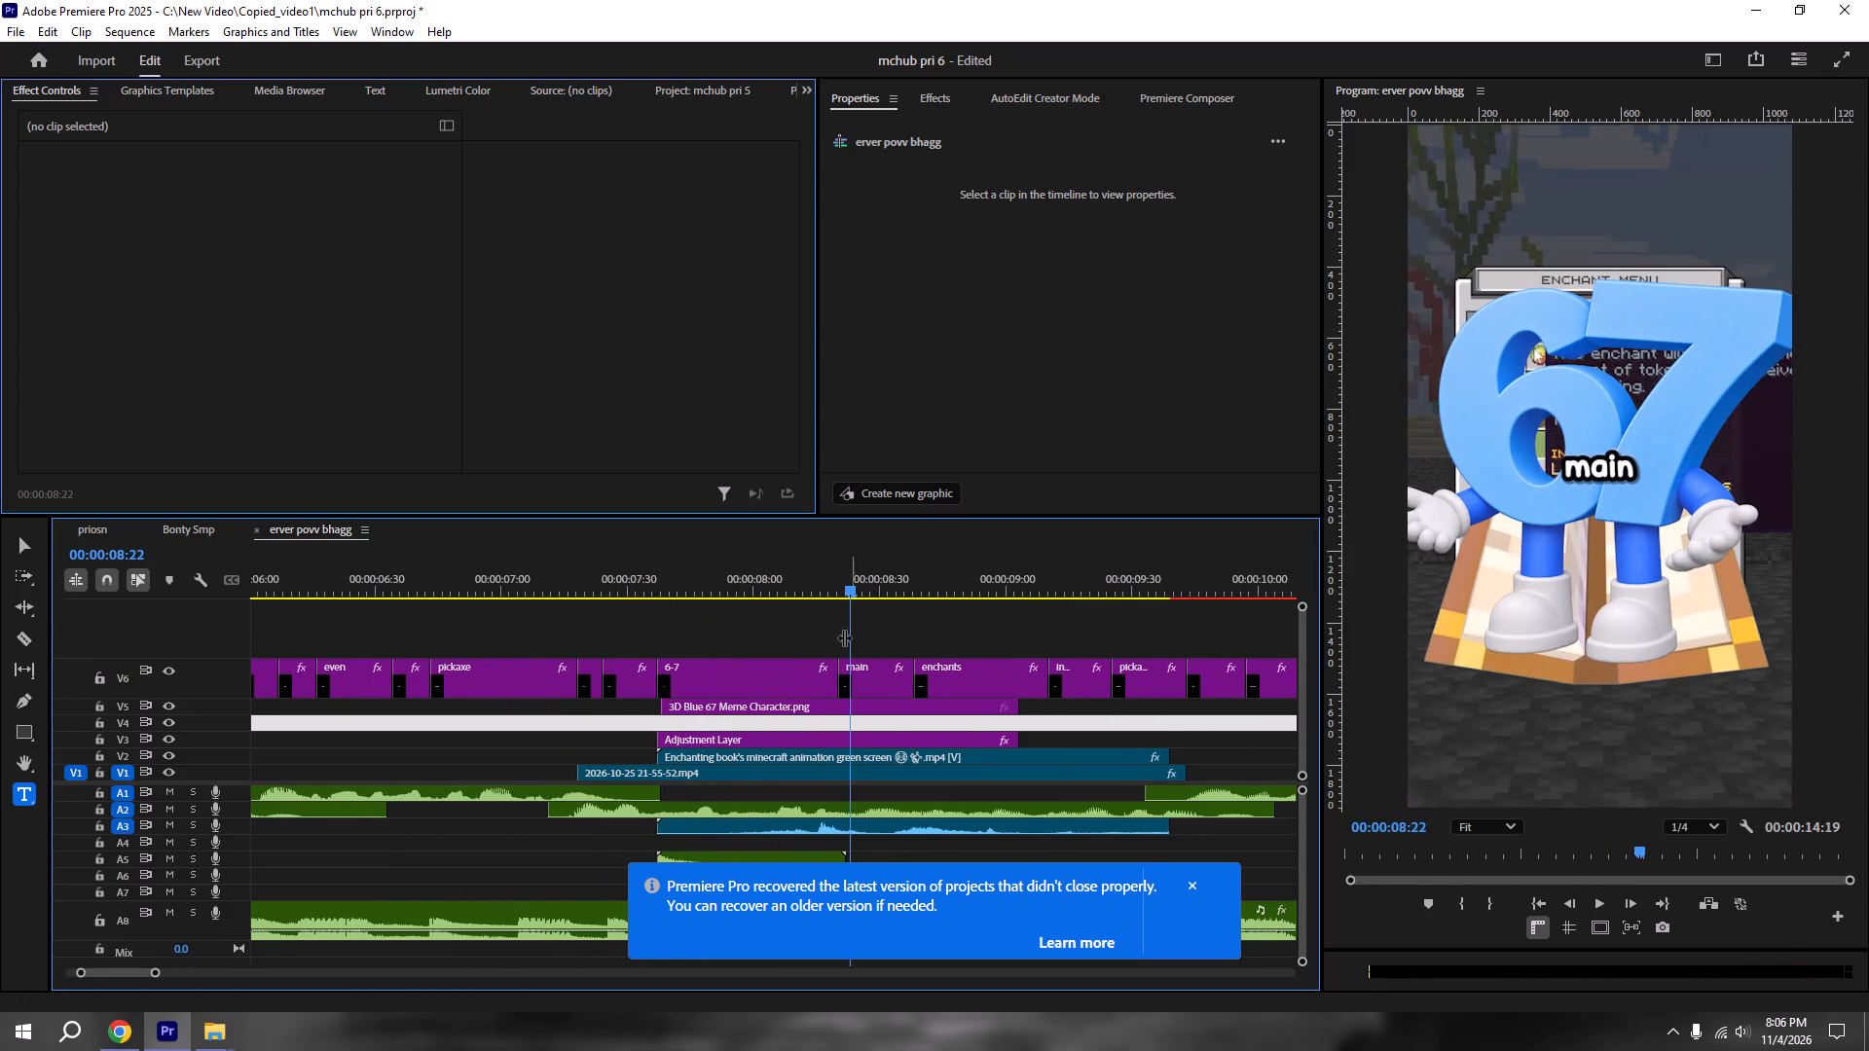
pyautogui.click(749, 687)
pyautogui.press('BackSpace')
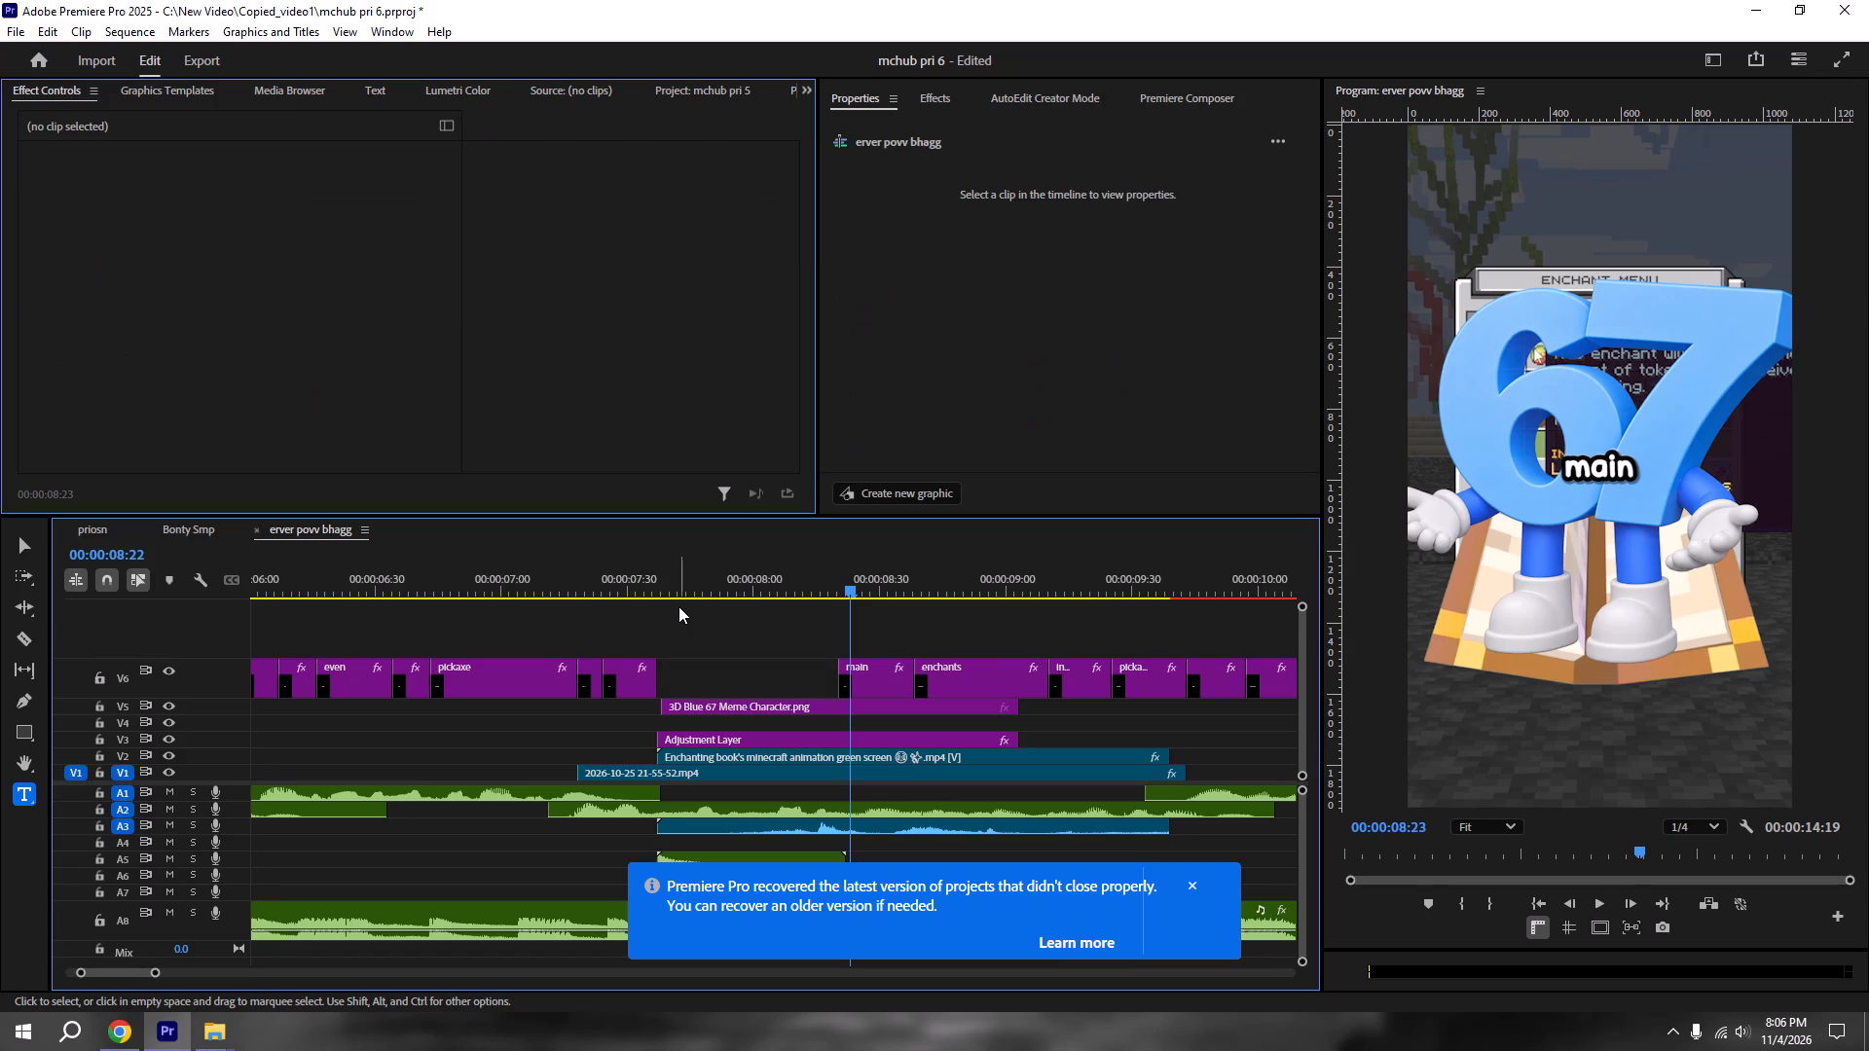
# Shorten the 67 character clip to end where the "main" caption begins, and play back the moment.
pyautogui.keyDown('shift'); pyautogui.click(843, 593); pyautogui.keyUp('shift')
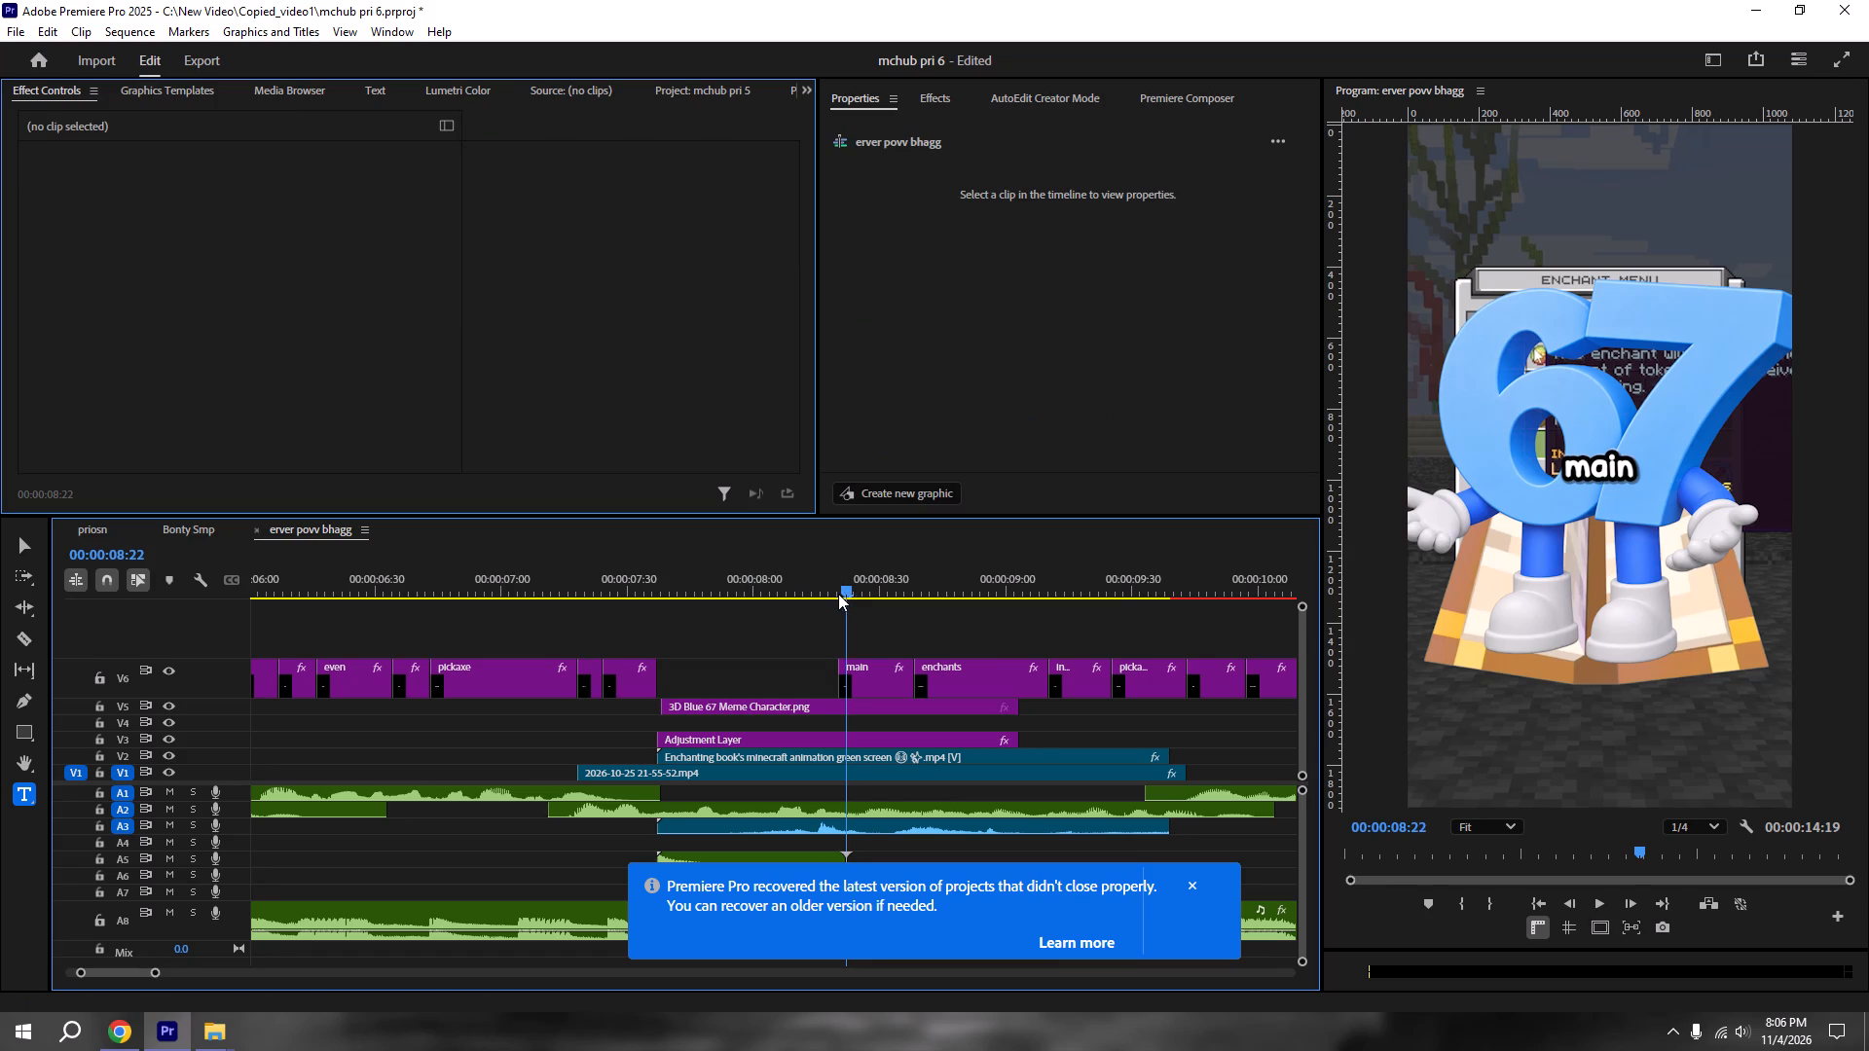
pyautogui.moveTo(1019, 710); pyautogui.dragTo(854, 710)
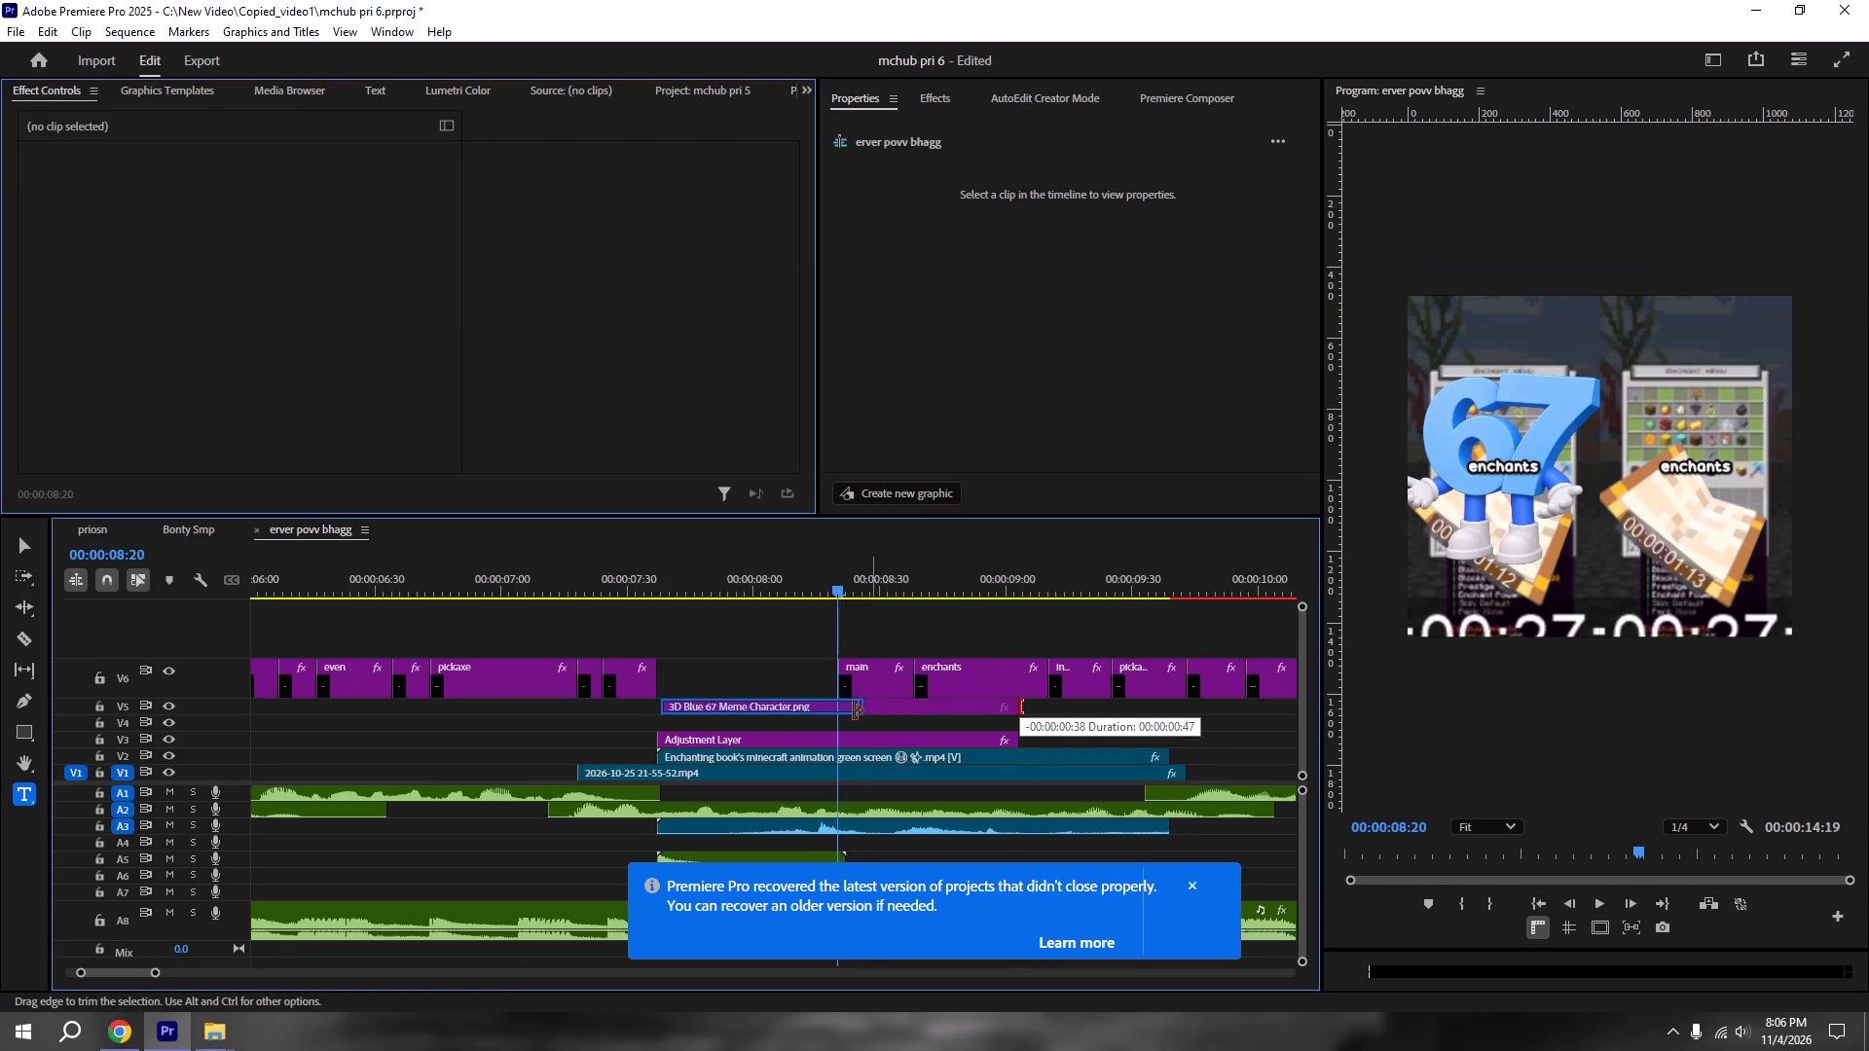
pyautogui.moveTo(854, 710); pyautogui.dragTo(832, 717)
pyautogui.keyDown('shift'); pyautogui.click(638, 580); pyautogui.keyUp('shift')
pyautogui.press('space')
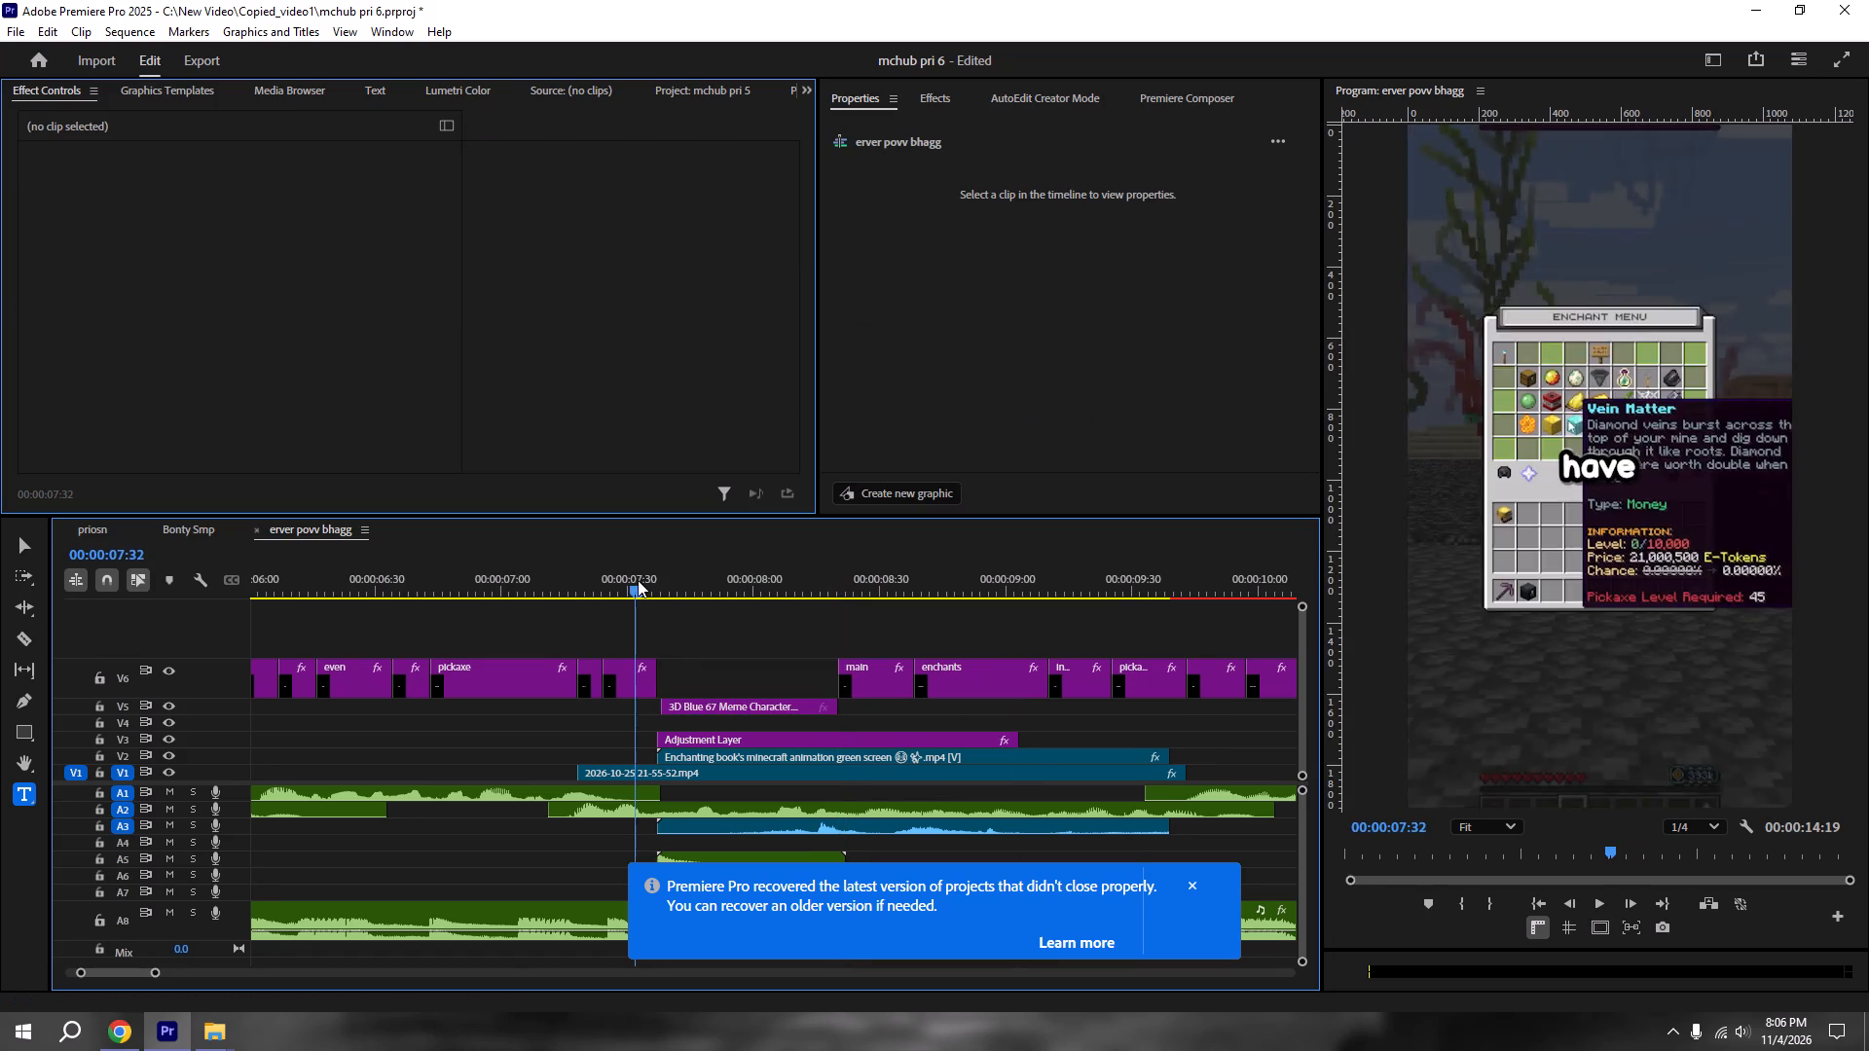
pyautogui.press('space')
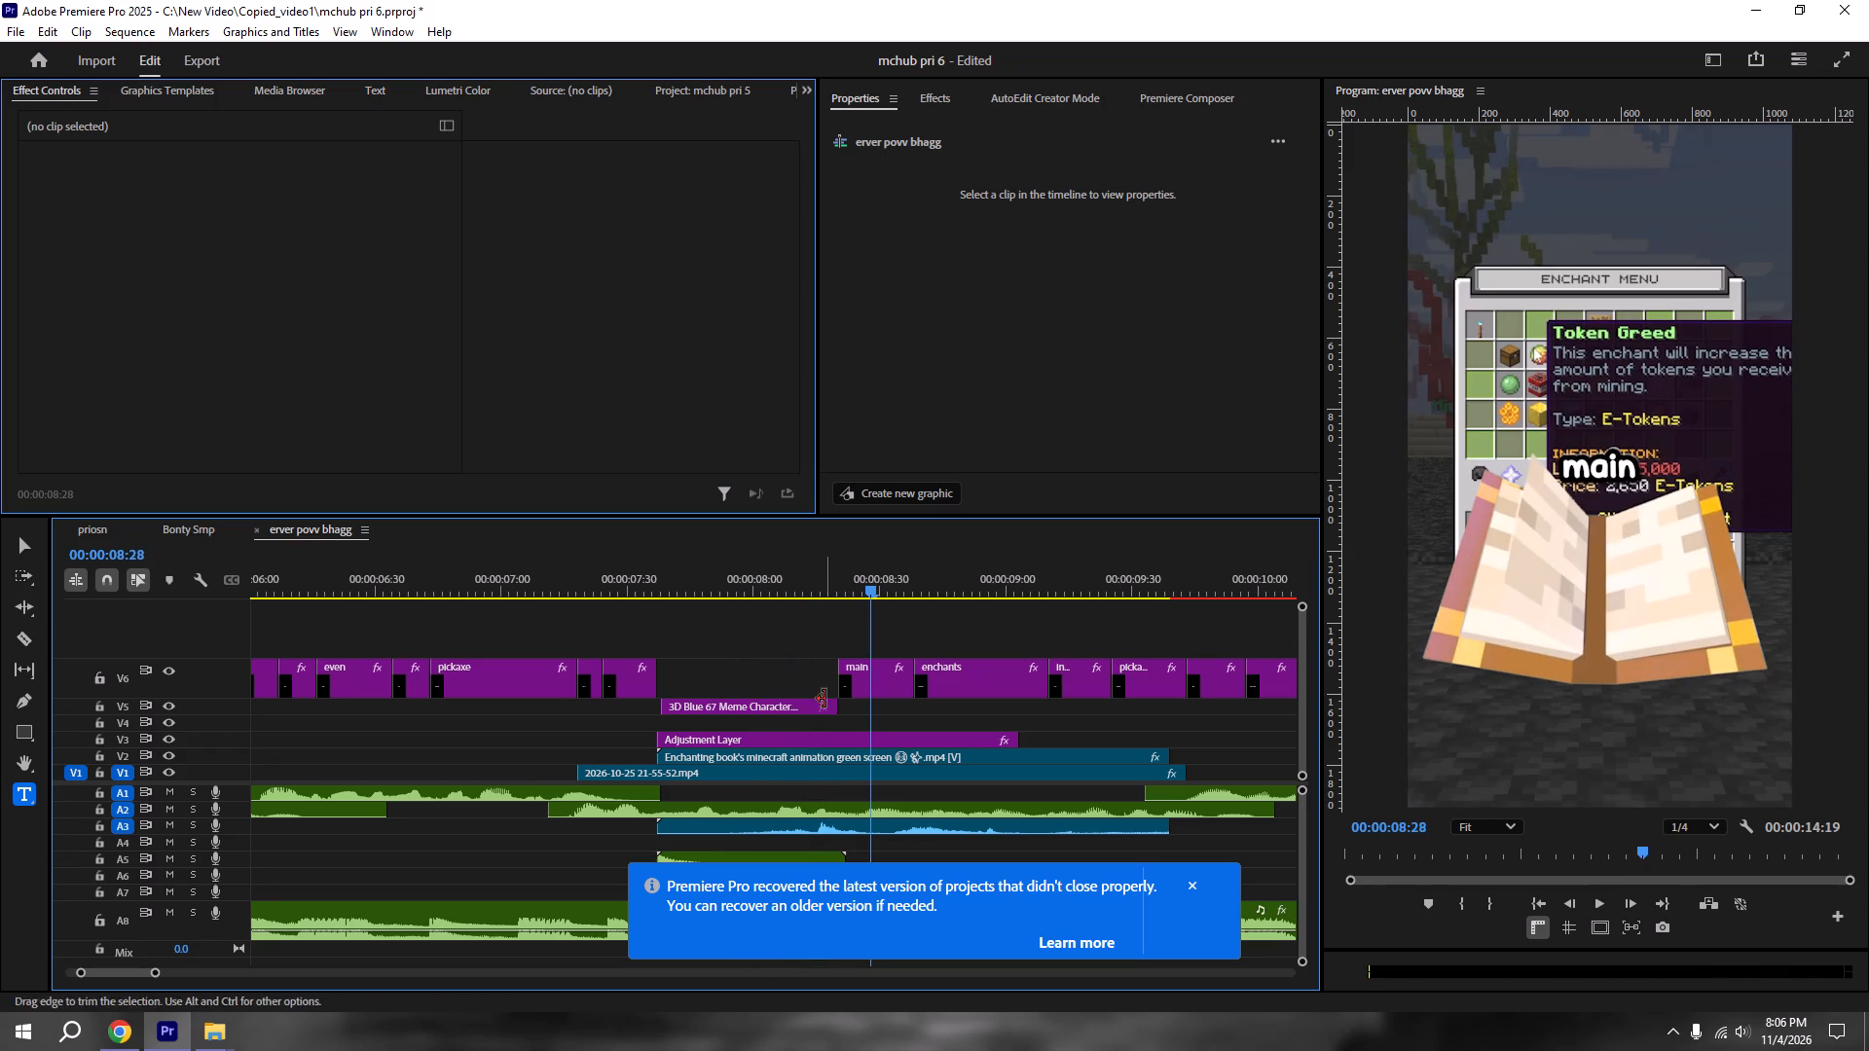
# Extend the end of the 67 character clip to just past the "enchants" caption and play back the moment.
pyautogui.moveTo(837, 710); pyautogui.dragTo(1054, 728)
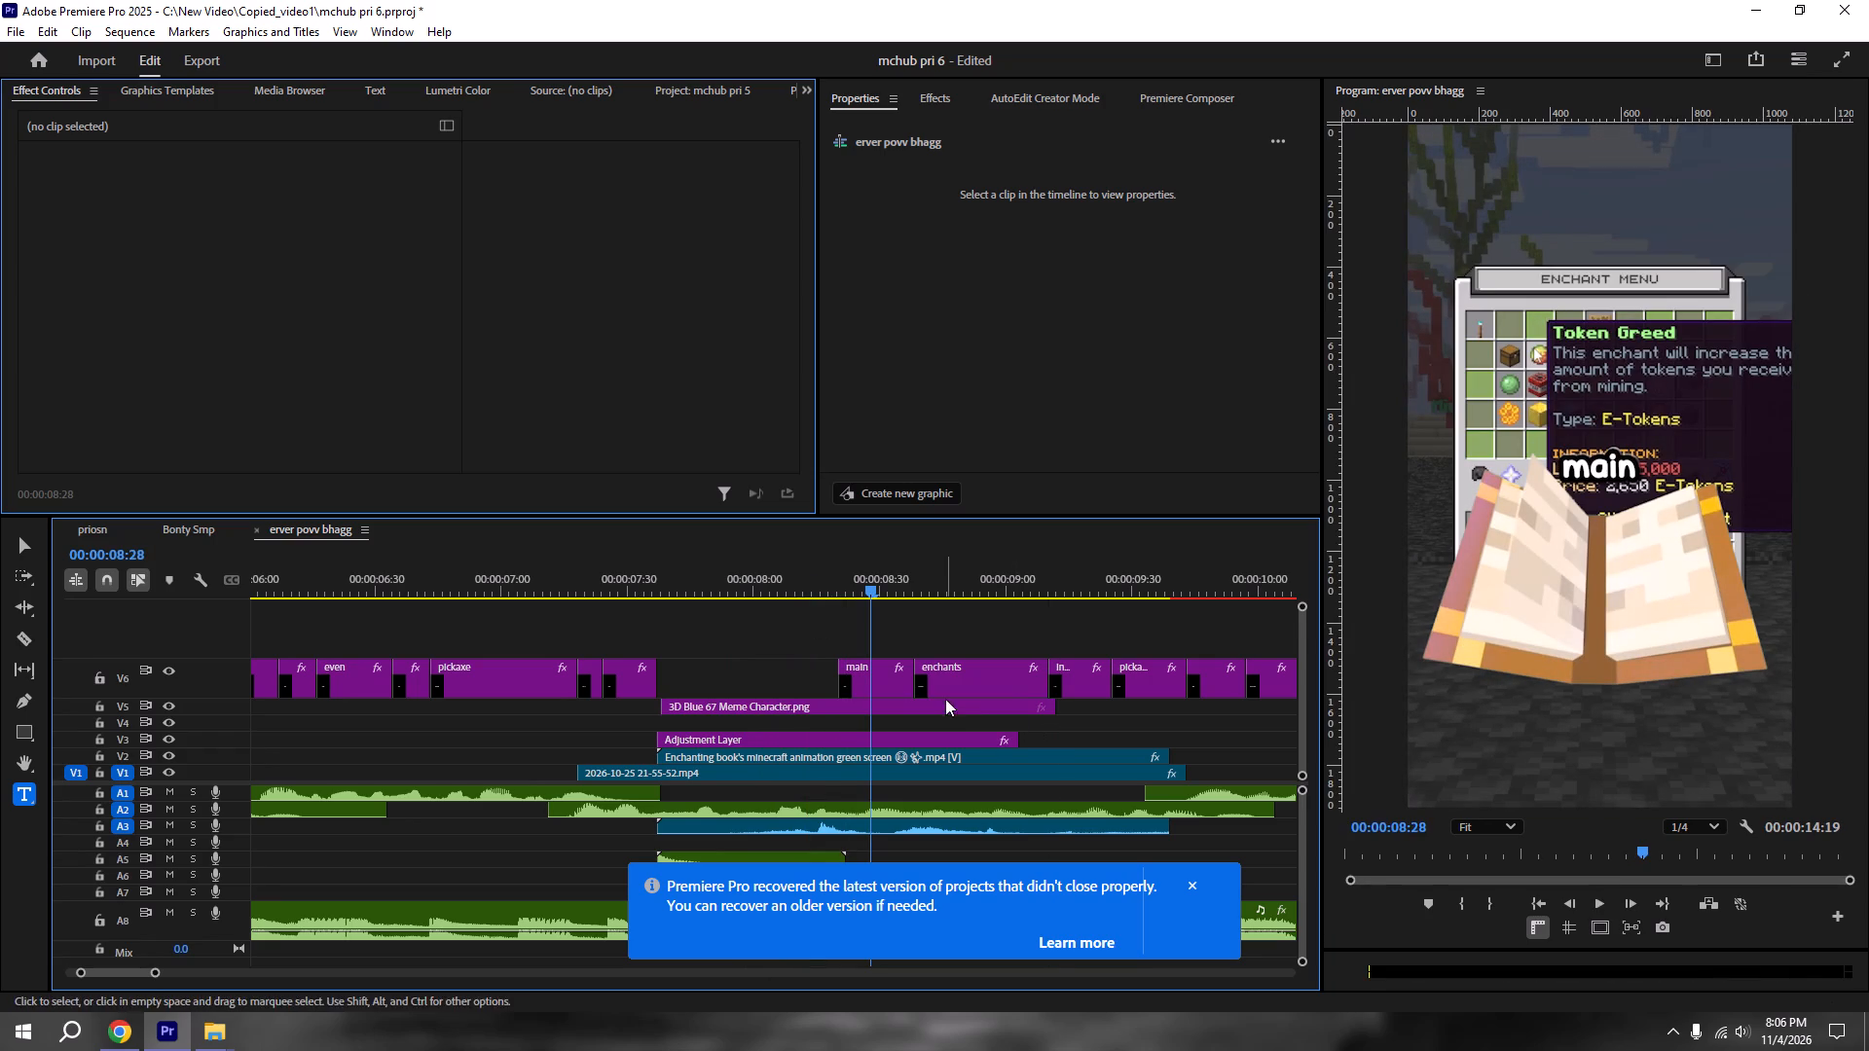
pyautogui.keyDown('shift'); pyautogui.click(615, 573); pyautogui.keyUp('shift')
pyautogui.press('space')
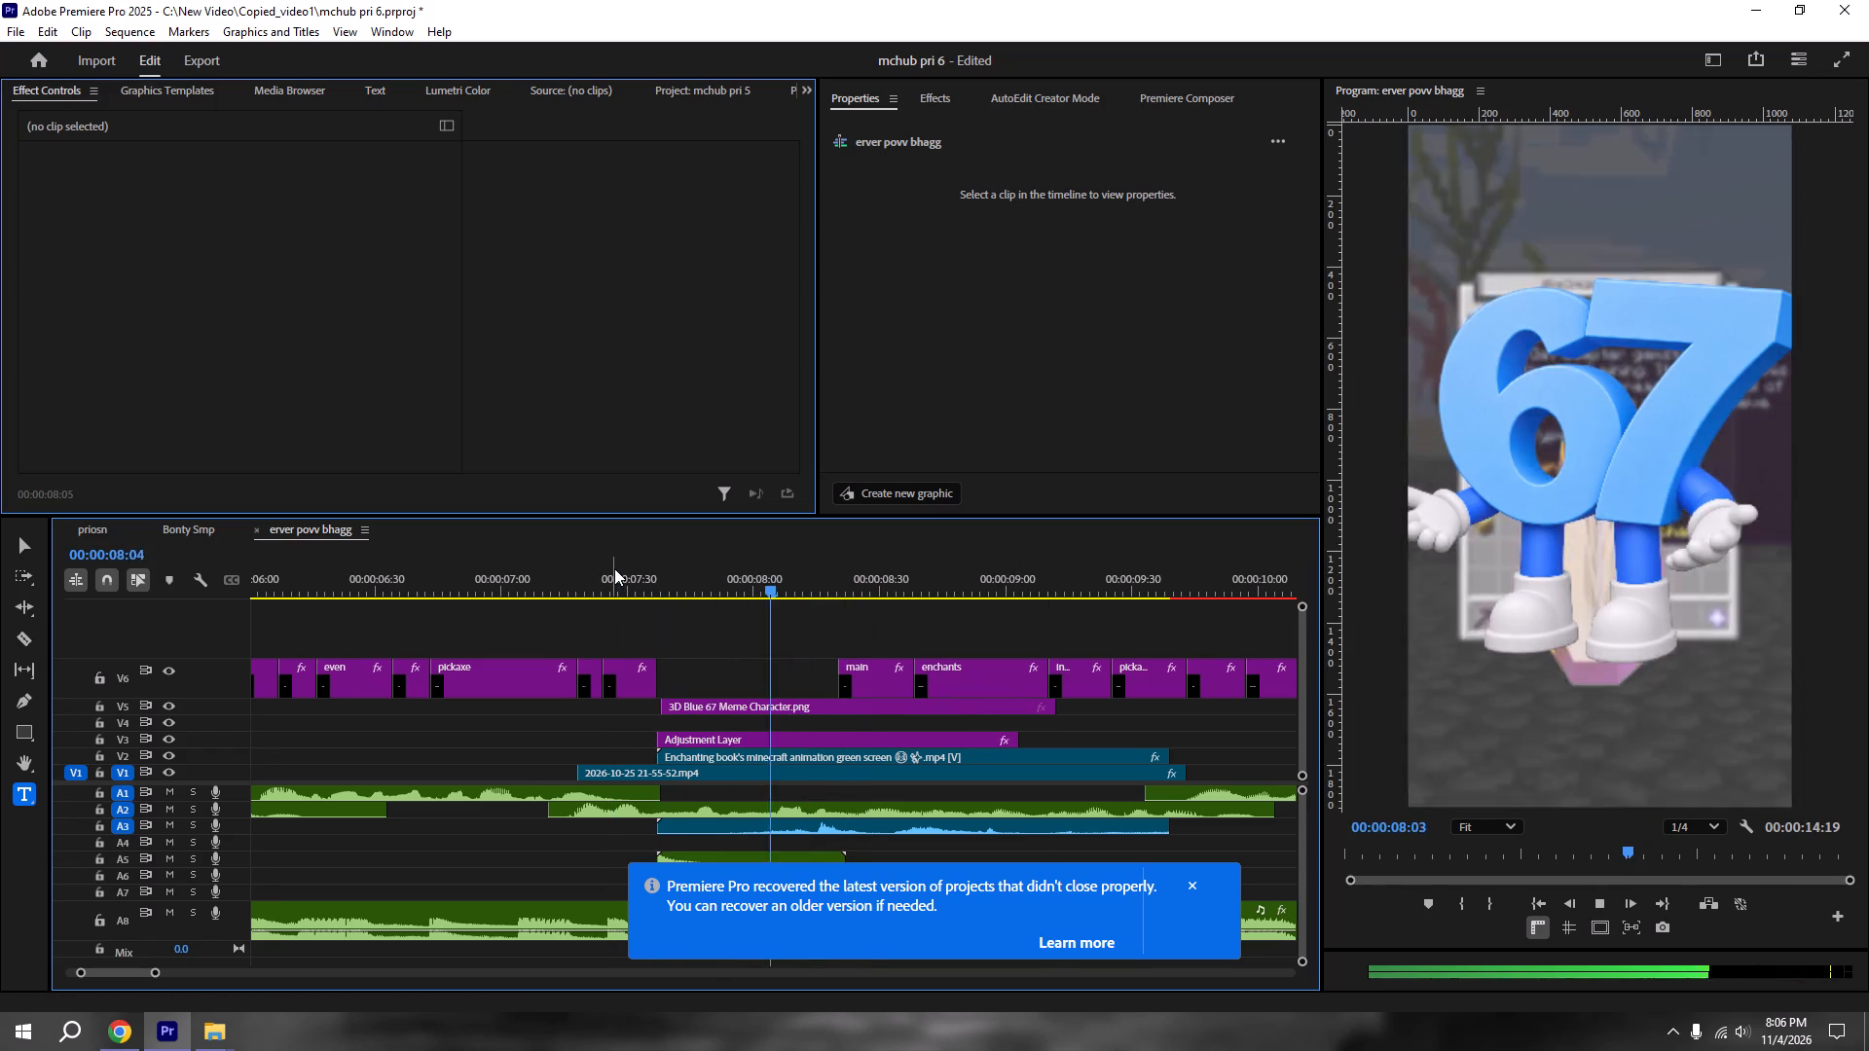
pyautogui.press('space')
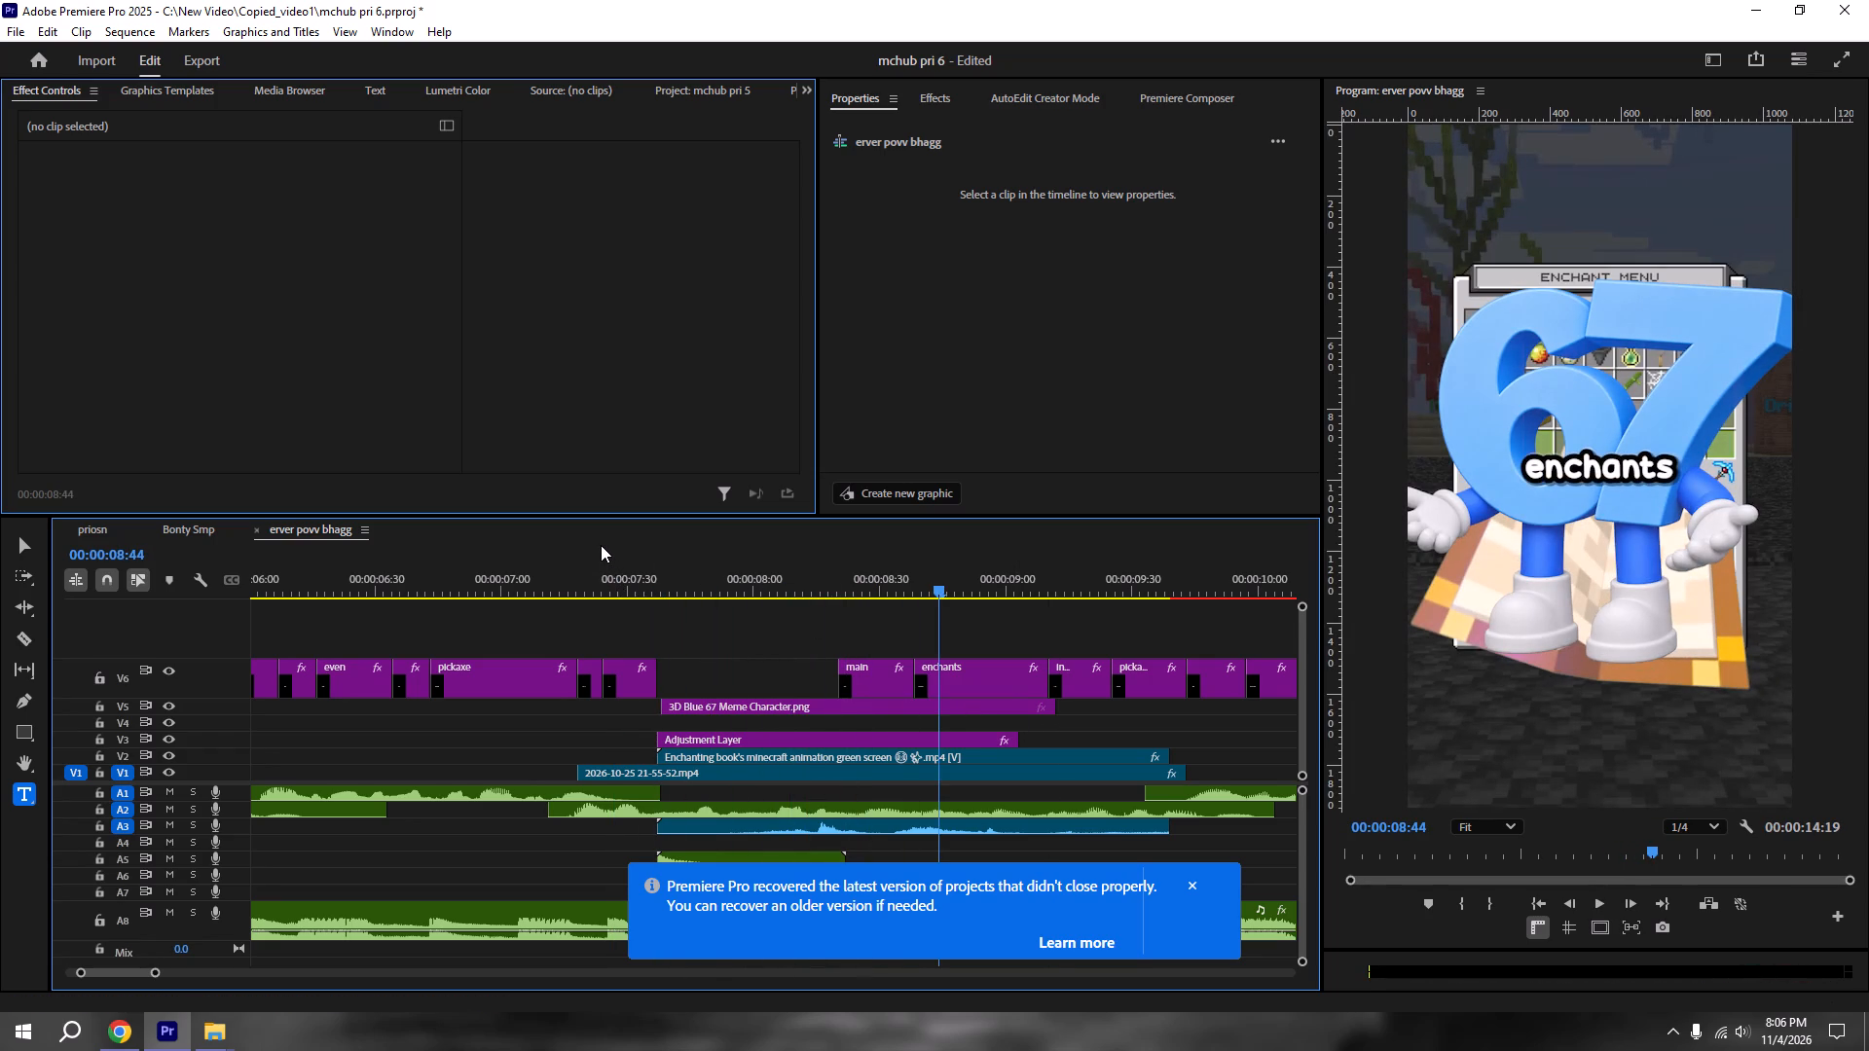
# Scale the 67 character clip to 56%.
pyautogui.click(740, 704)
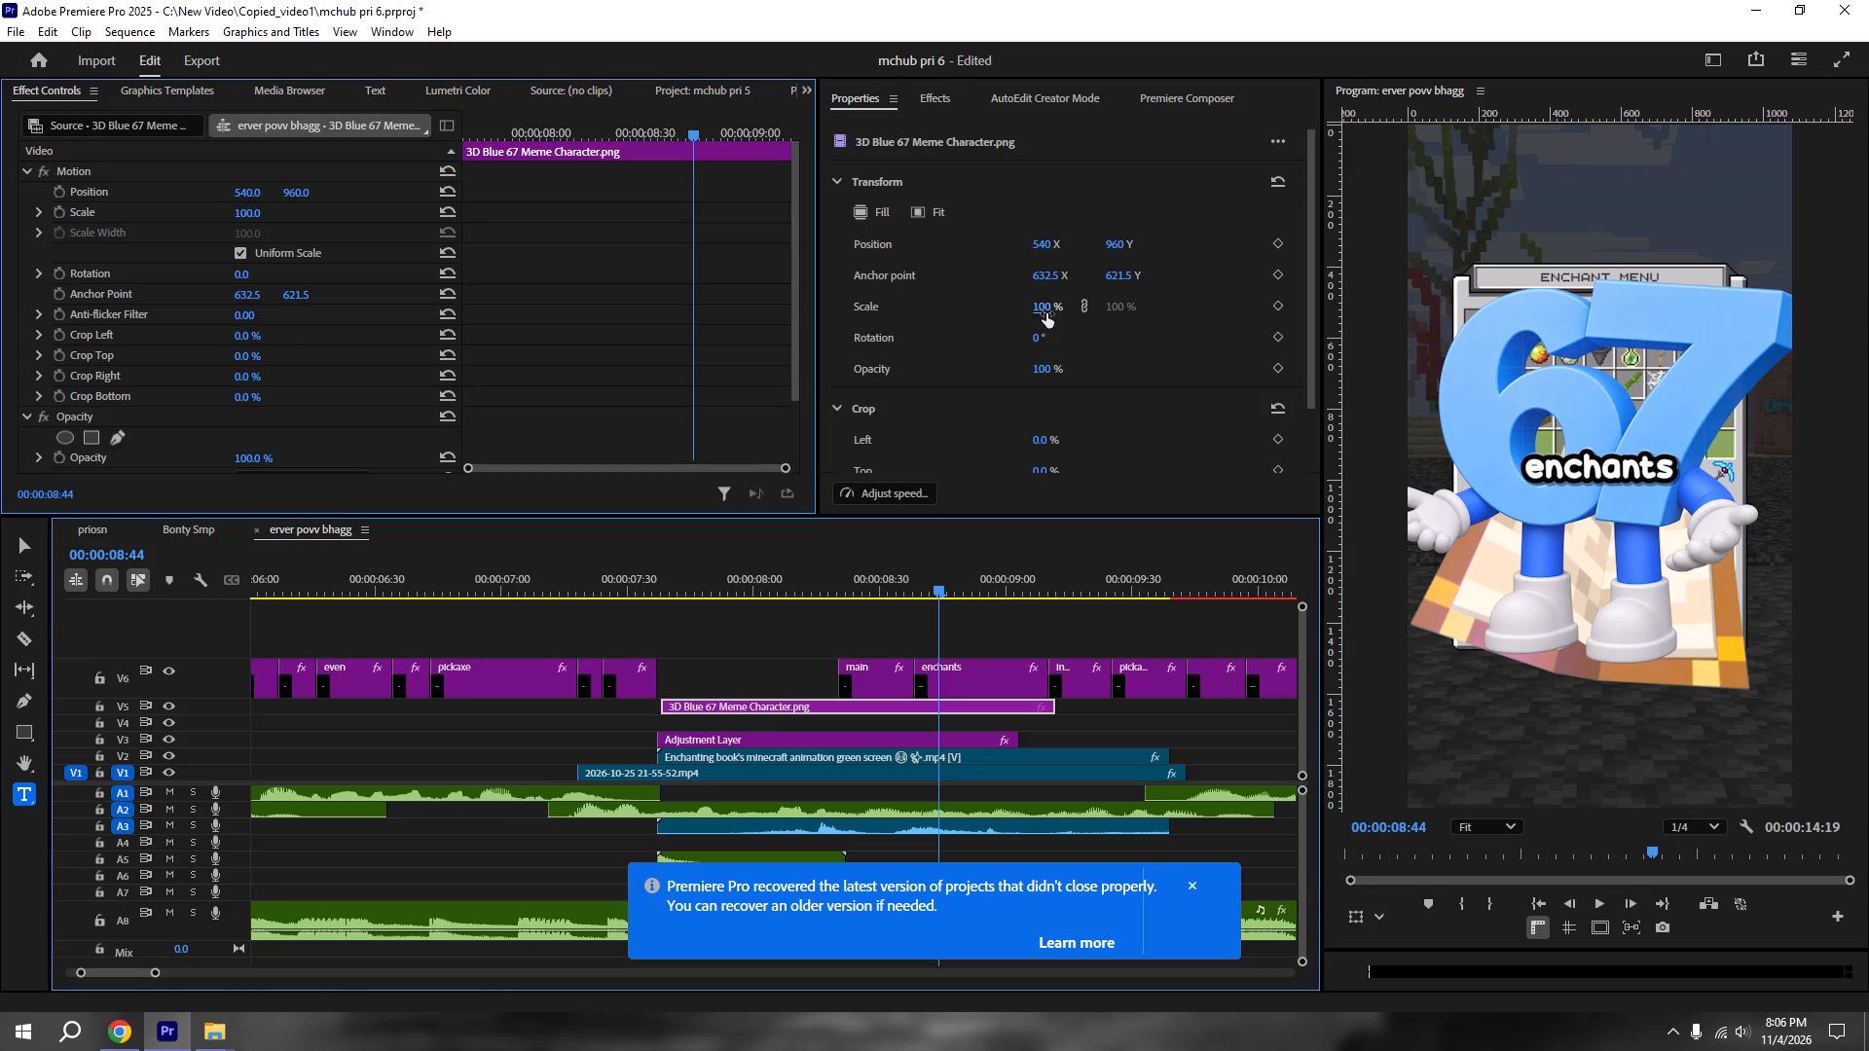
pyautogui.moveTo(1044, 312); pyautogui.dragTo(1008, 312)
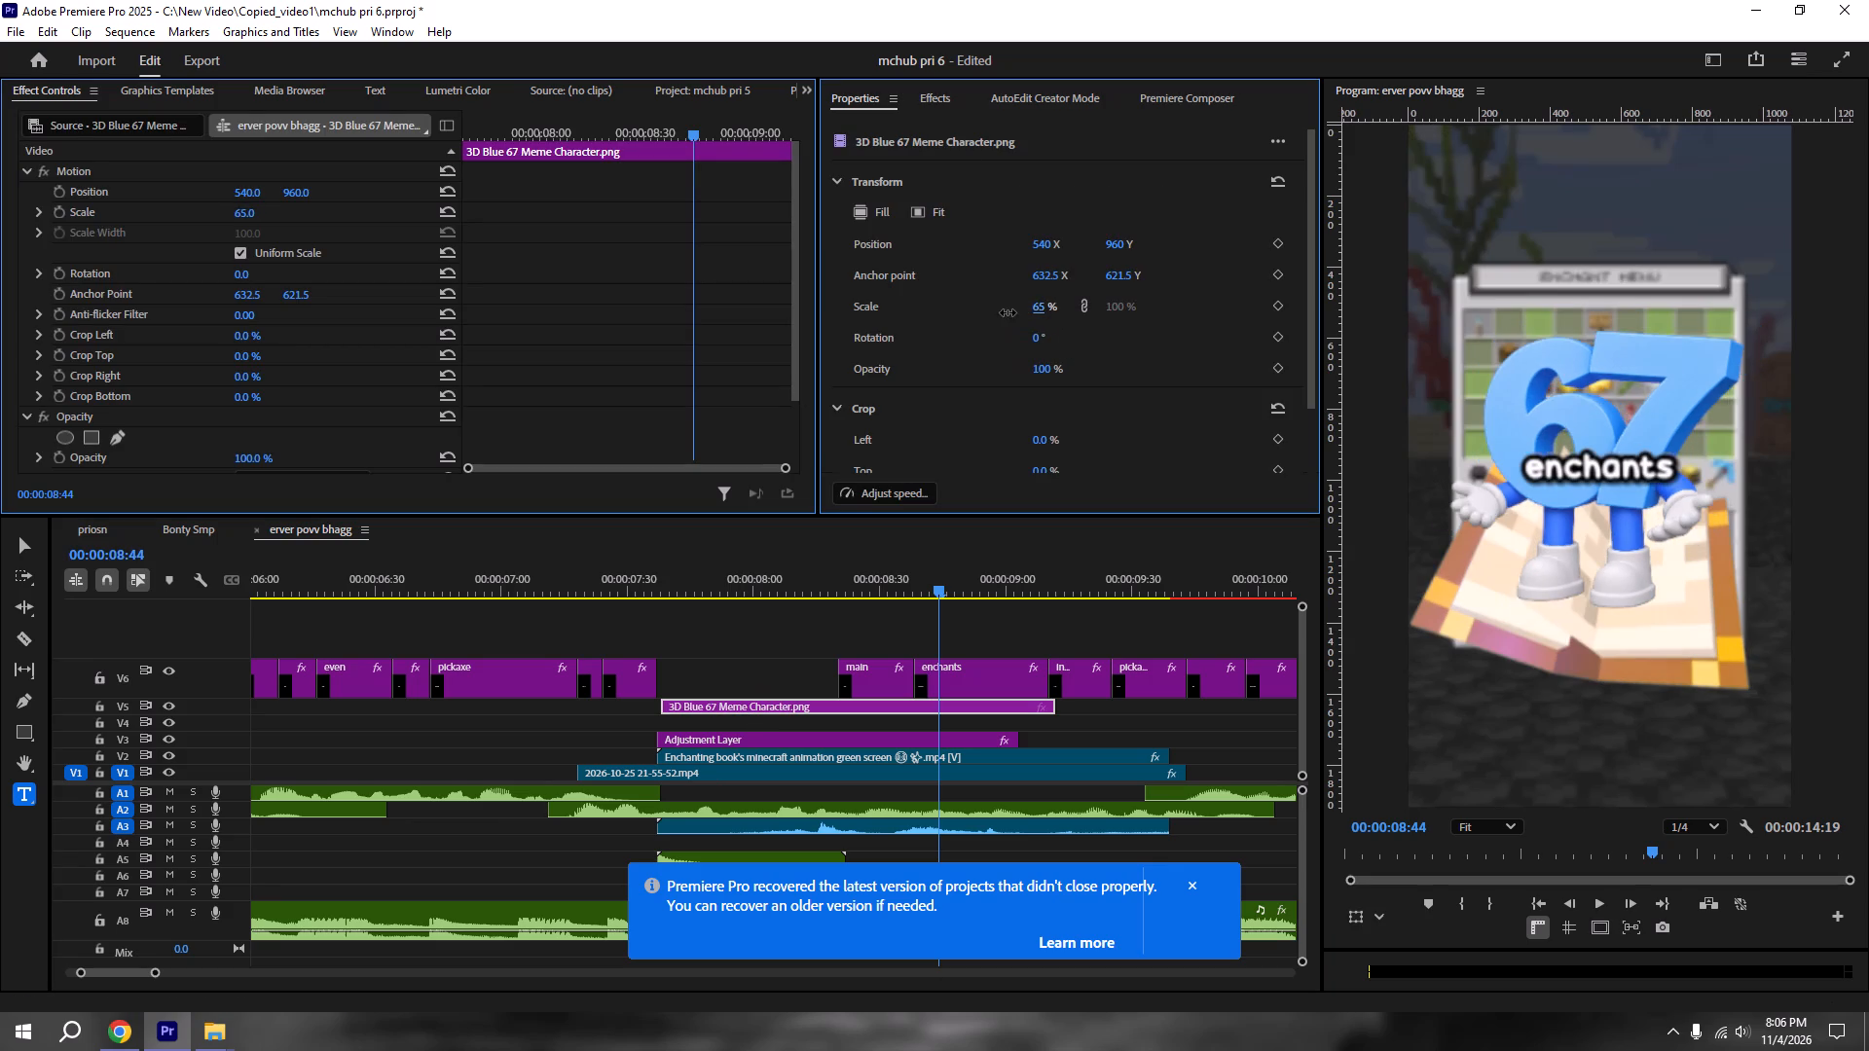
pyautogui.moveTo(1008, 312); pyautogui.dragTo(999, 312)
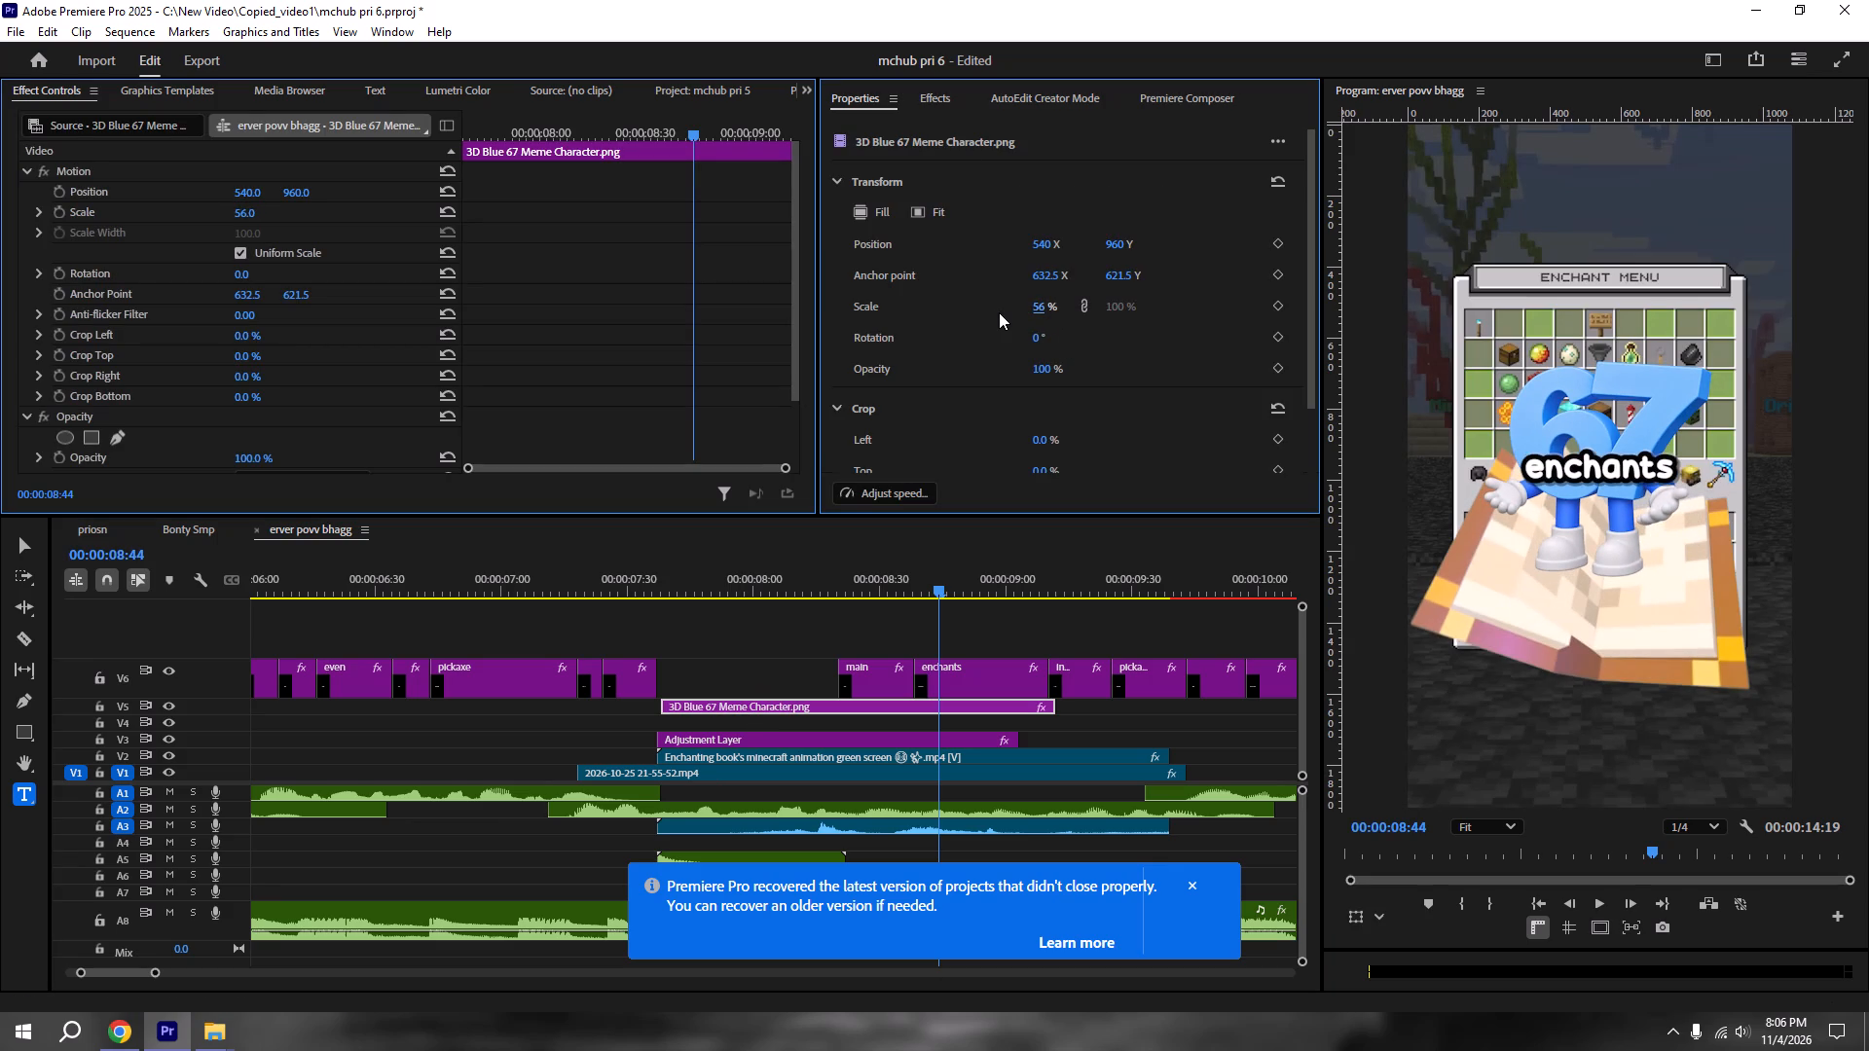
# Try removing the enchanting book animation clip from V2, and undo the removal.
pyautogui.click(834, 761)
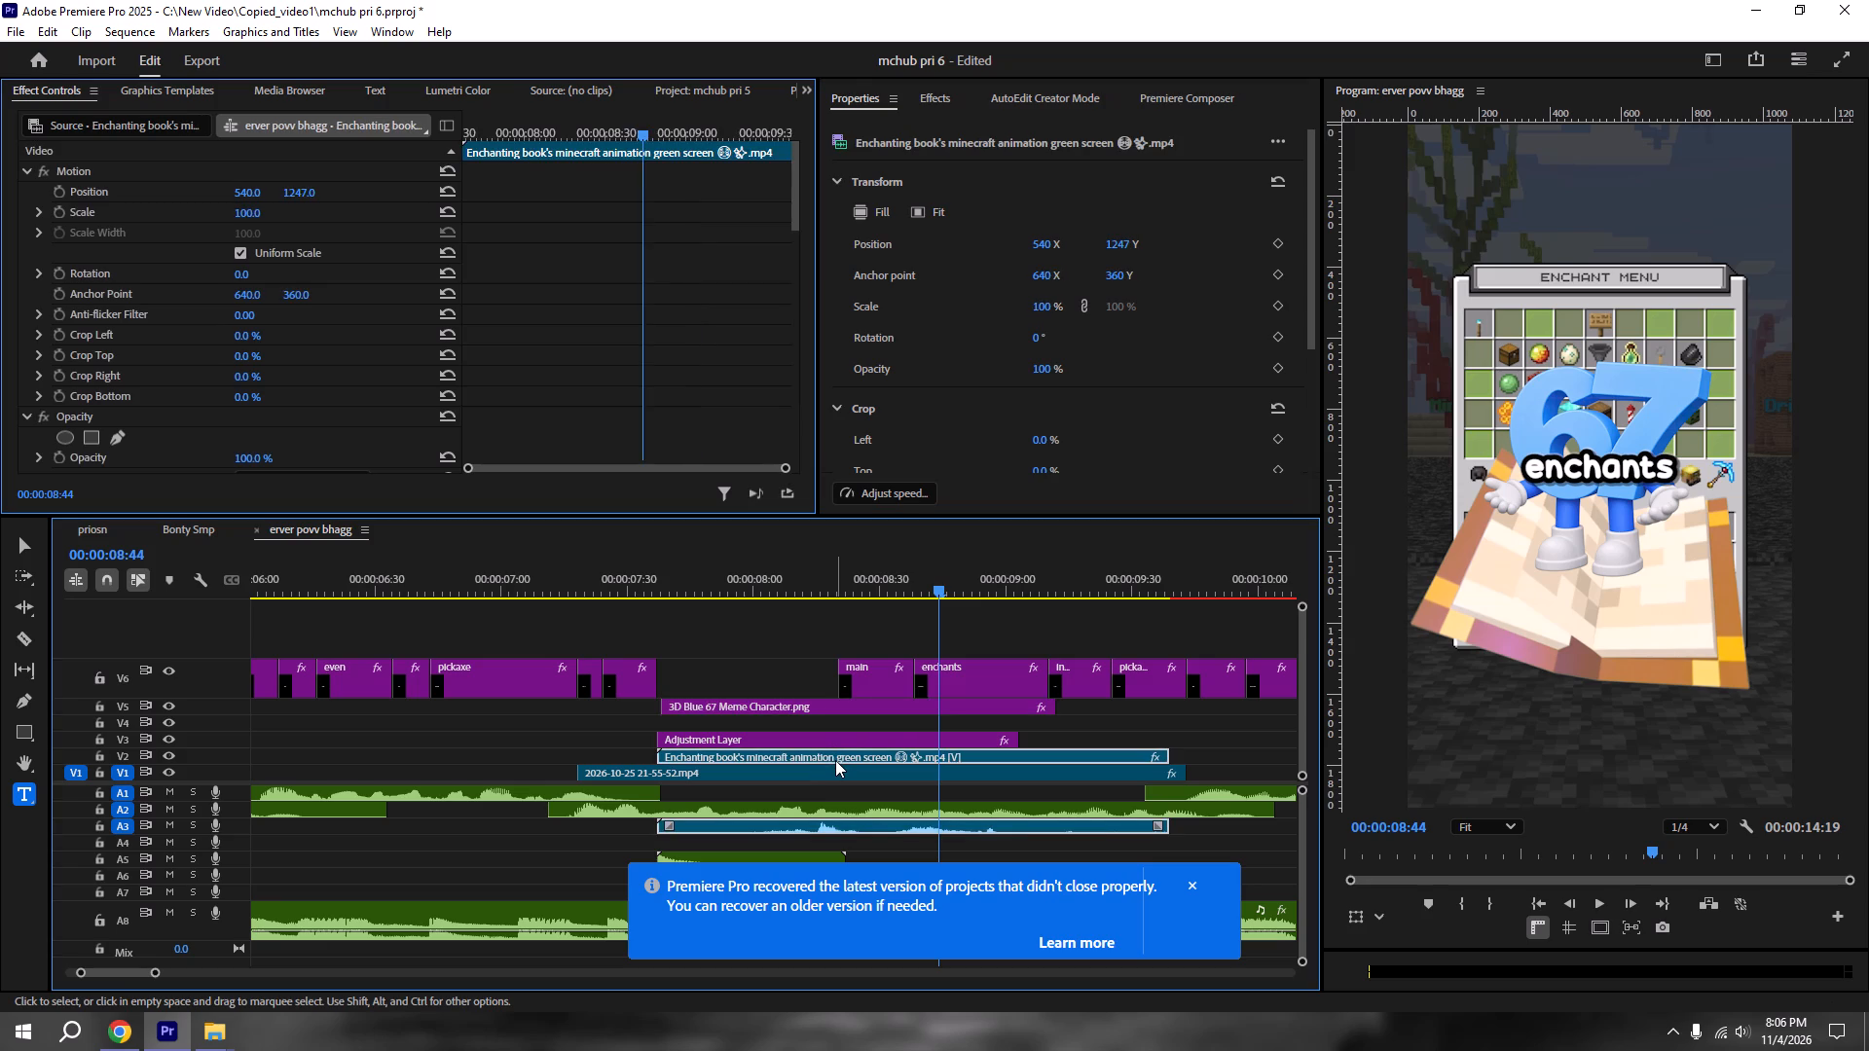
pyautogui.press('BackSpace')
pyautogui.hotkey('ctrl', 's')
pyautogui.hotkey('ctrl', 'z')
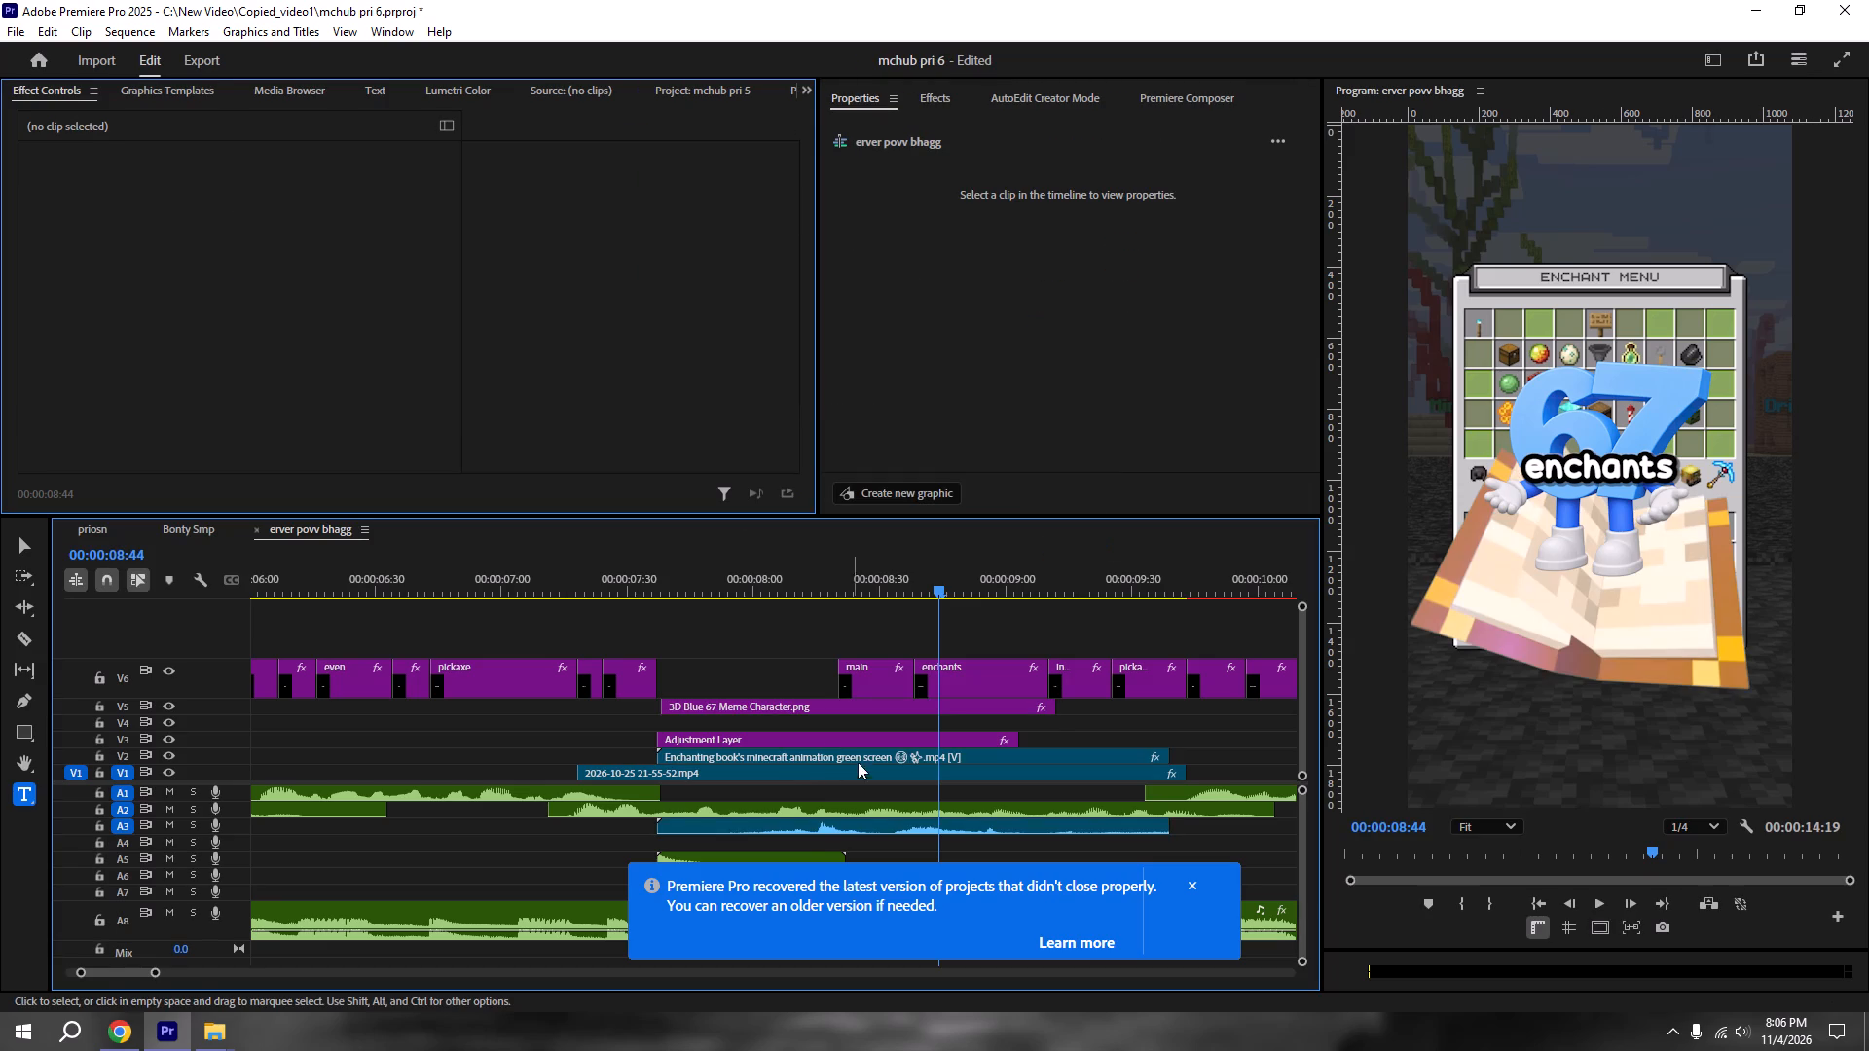
# Shift the enchanting book animation clip on V2 to start around the "main" caption, play back the section, and save the project.
pyautogui.moveTo(816, 755); pyautogui.dragTo(983, 757)
pyautogui.keyDown('shift'); pyautogui.click(614, 574); pyautogui.keyUp('shift')
pyautogui.press('space')
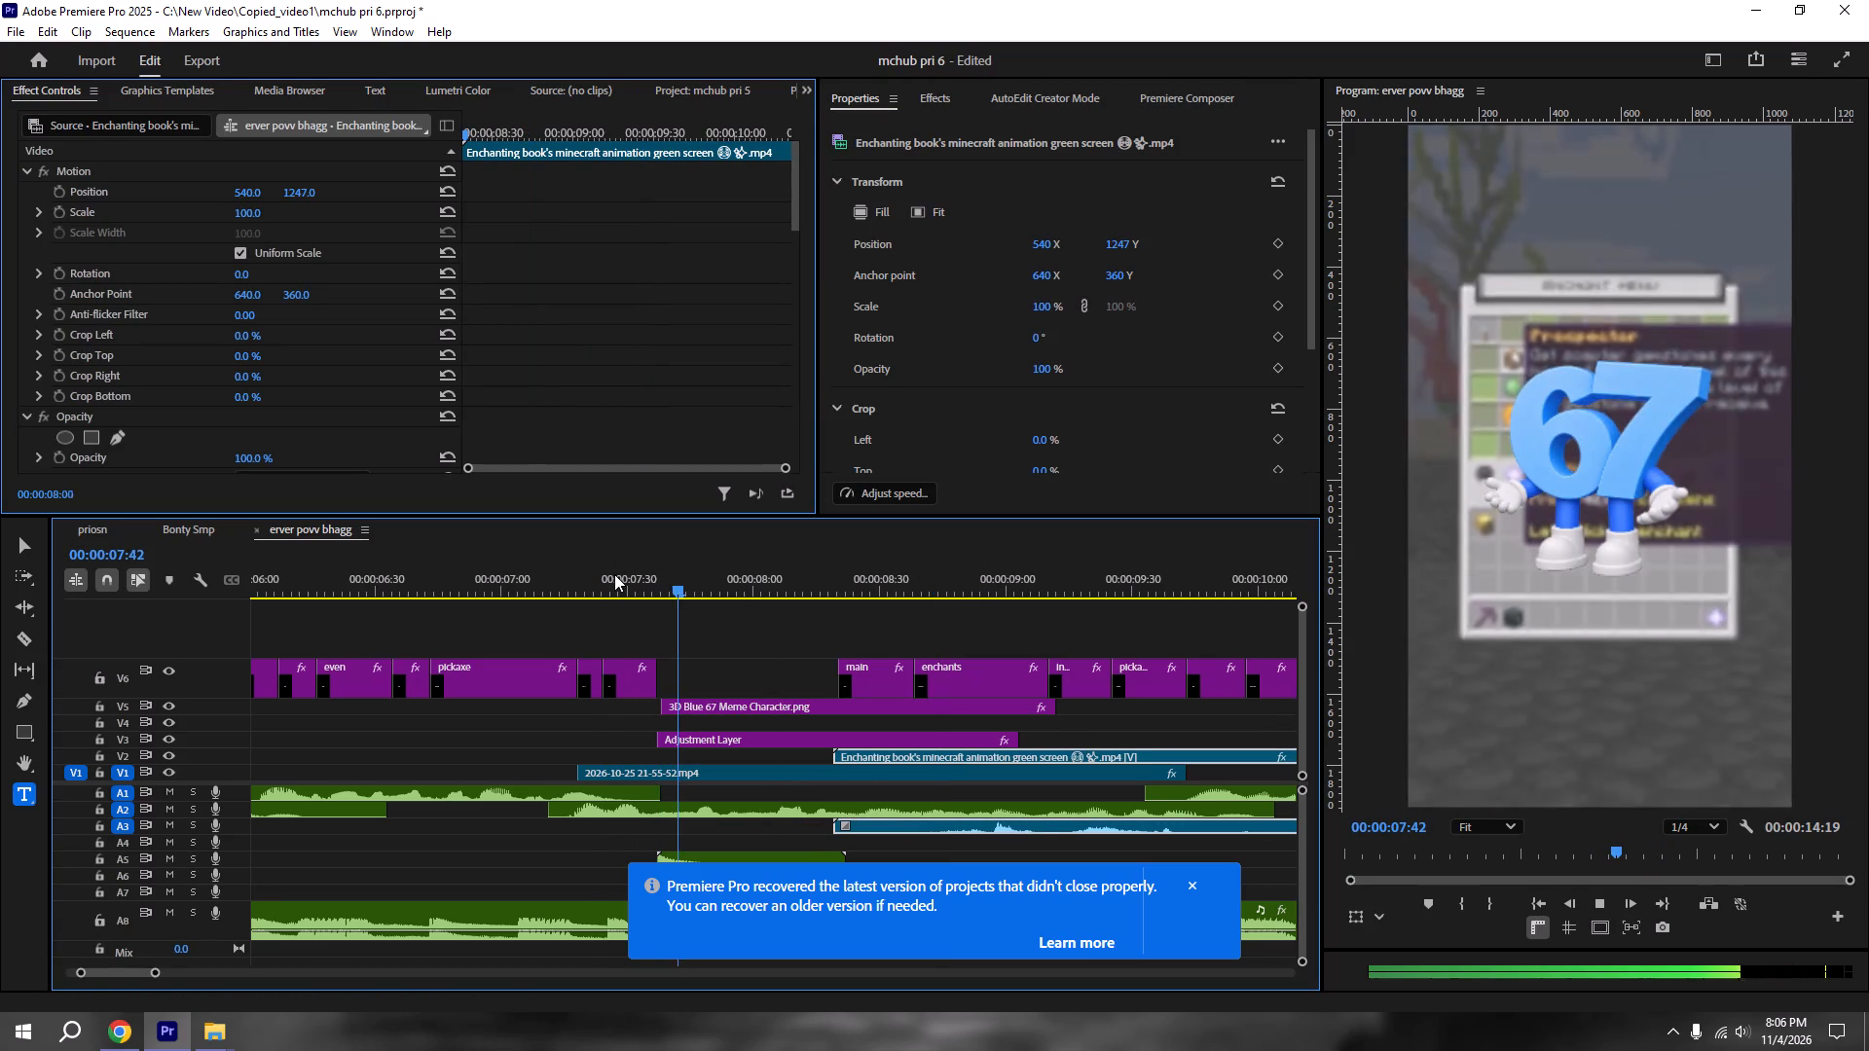
pyautogui.press('space')
pyautogui.press('space')
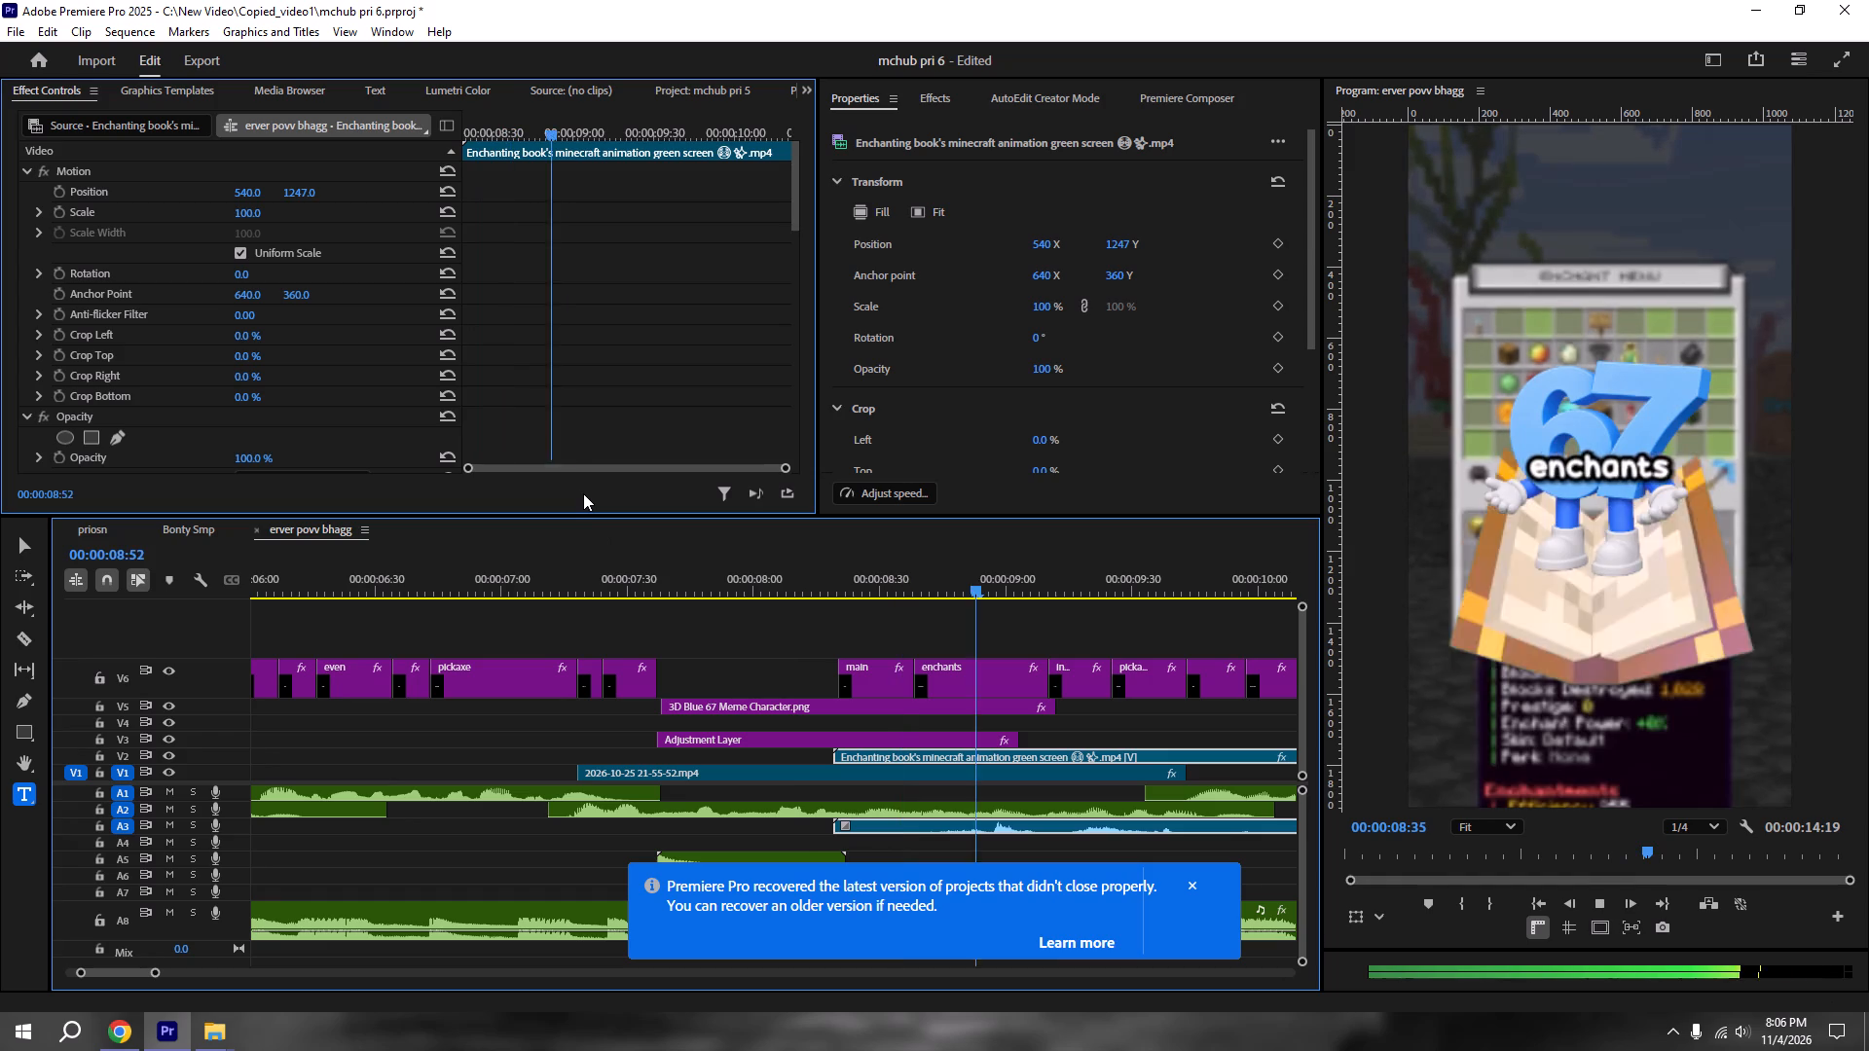
pyautogui.press('space')
pyautogui.press('space')
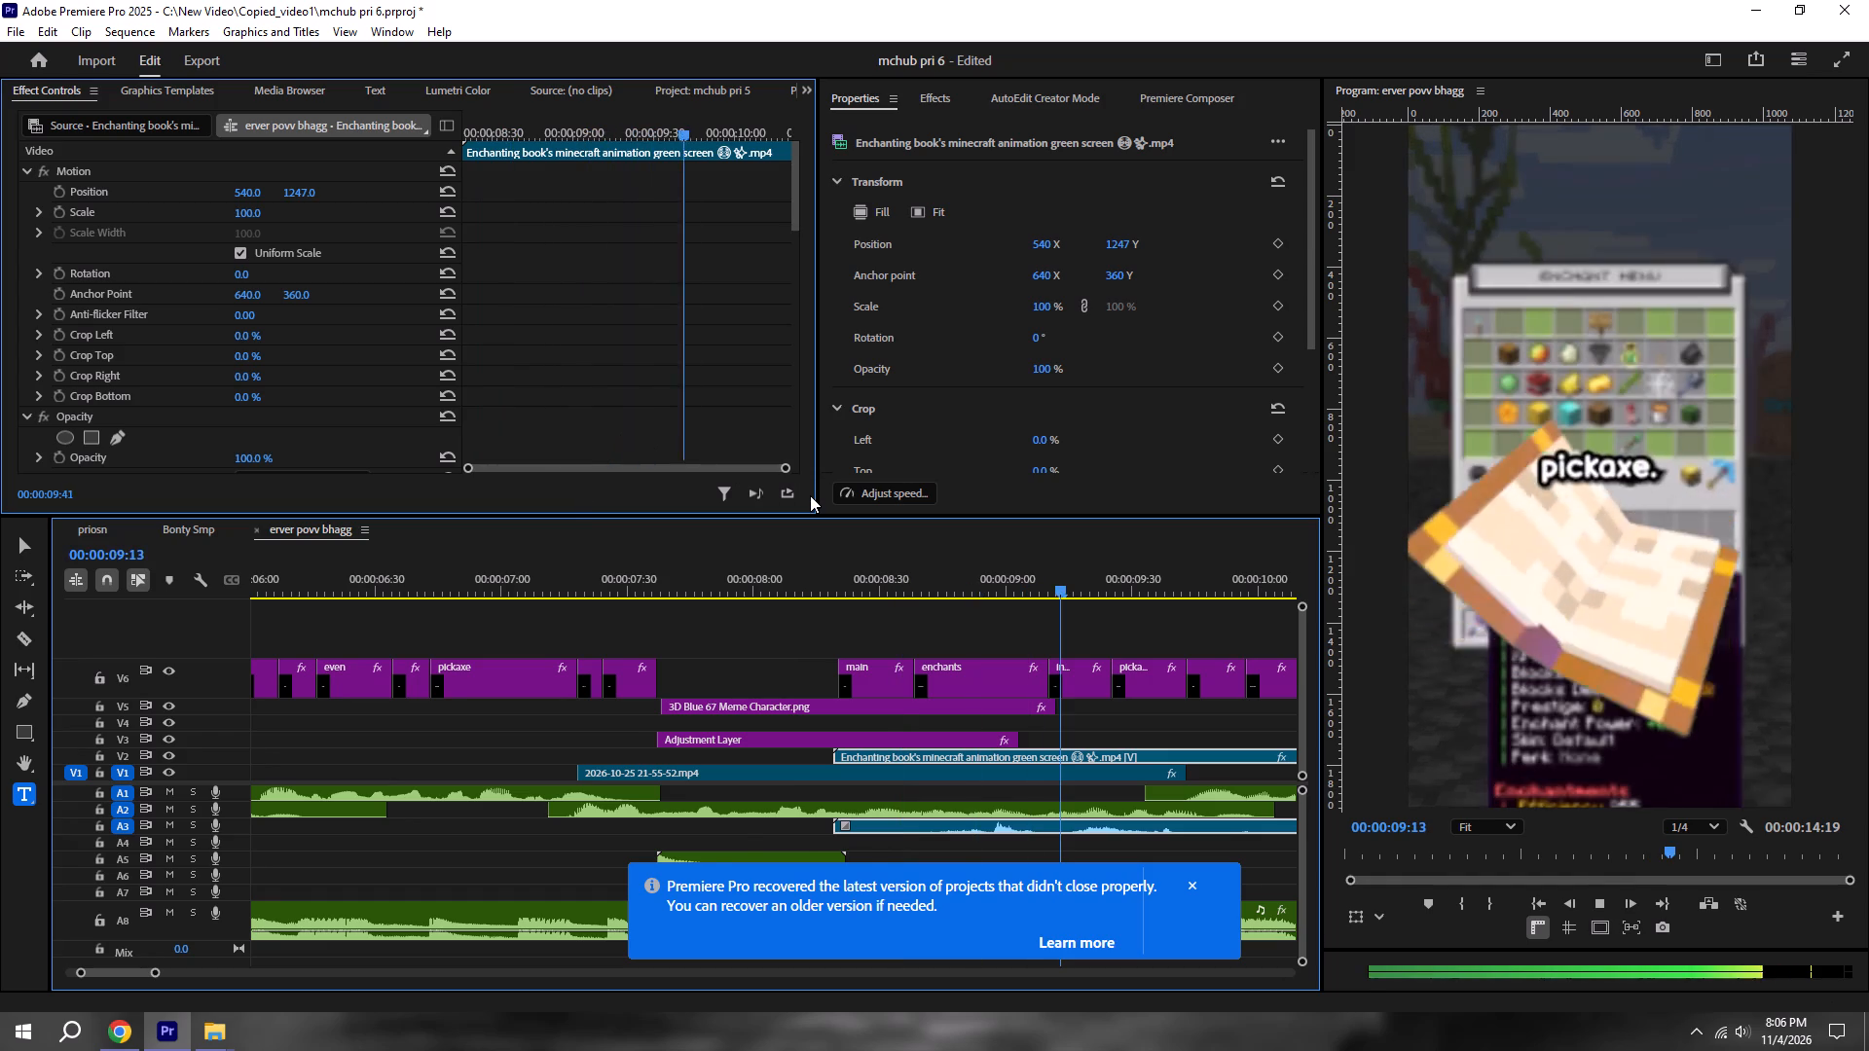
pyautogui.press('space')
pyautogui.keyDown('alt'); pyautogui.scroll(-6, 810, 495); pyautogui.keyUp('alt')
pyautogui.keyDown('alt'); pyautogui.scroll(-7, 610, 673); pyautogui.keyUp('alt')
pyautogui.keyDown('ctrl'); pyautogui.scroll(-2, 605, 680); pyautogui.keyUp('ctrl')
pyautogui.hotkey('ctrl', 's')
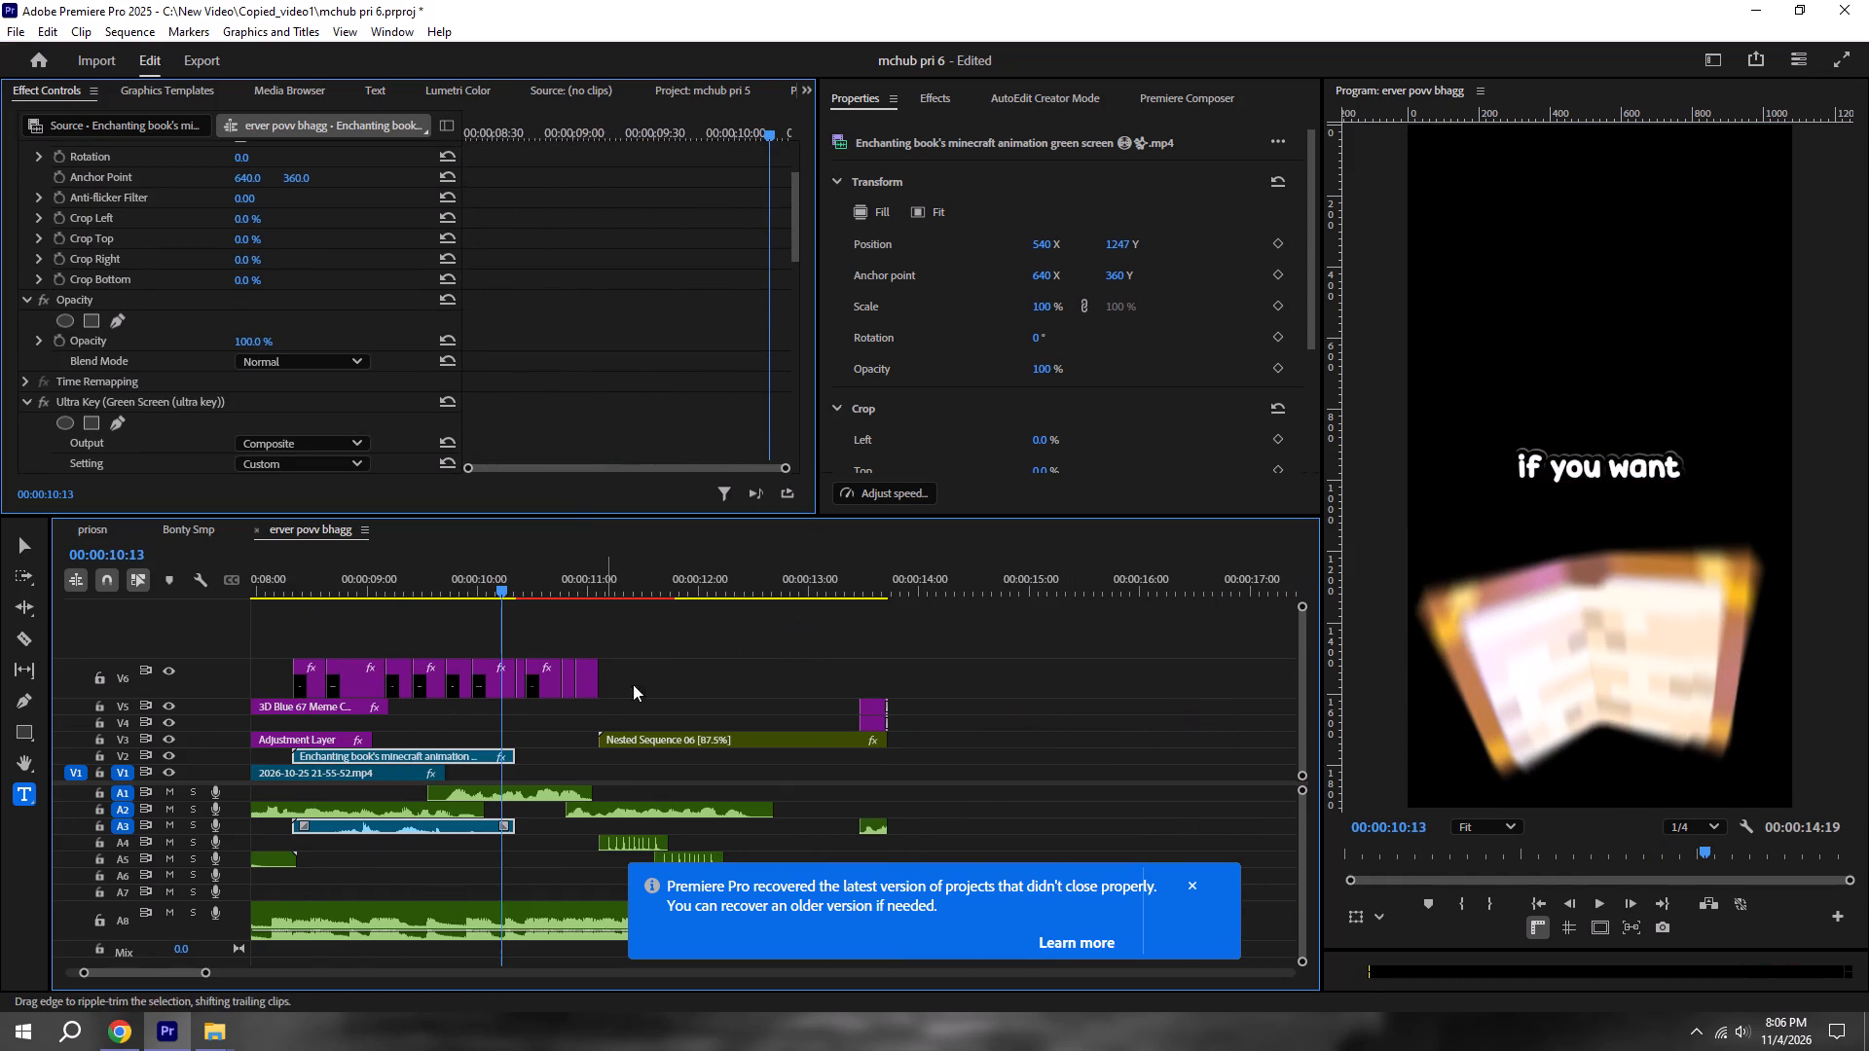
# Play the short from near its beginning to review the captions and the 67 character moment, saving the project along the way.
pyautogui.click(1529, 902)
pyautogui.press('space')
pyautogui.keyDown('alt'); pyautogui.scroll(-2, 706, 772); pyautogui.keyUp('alt')
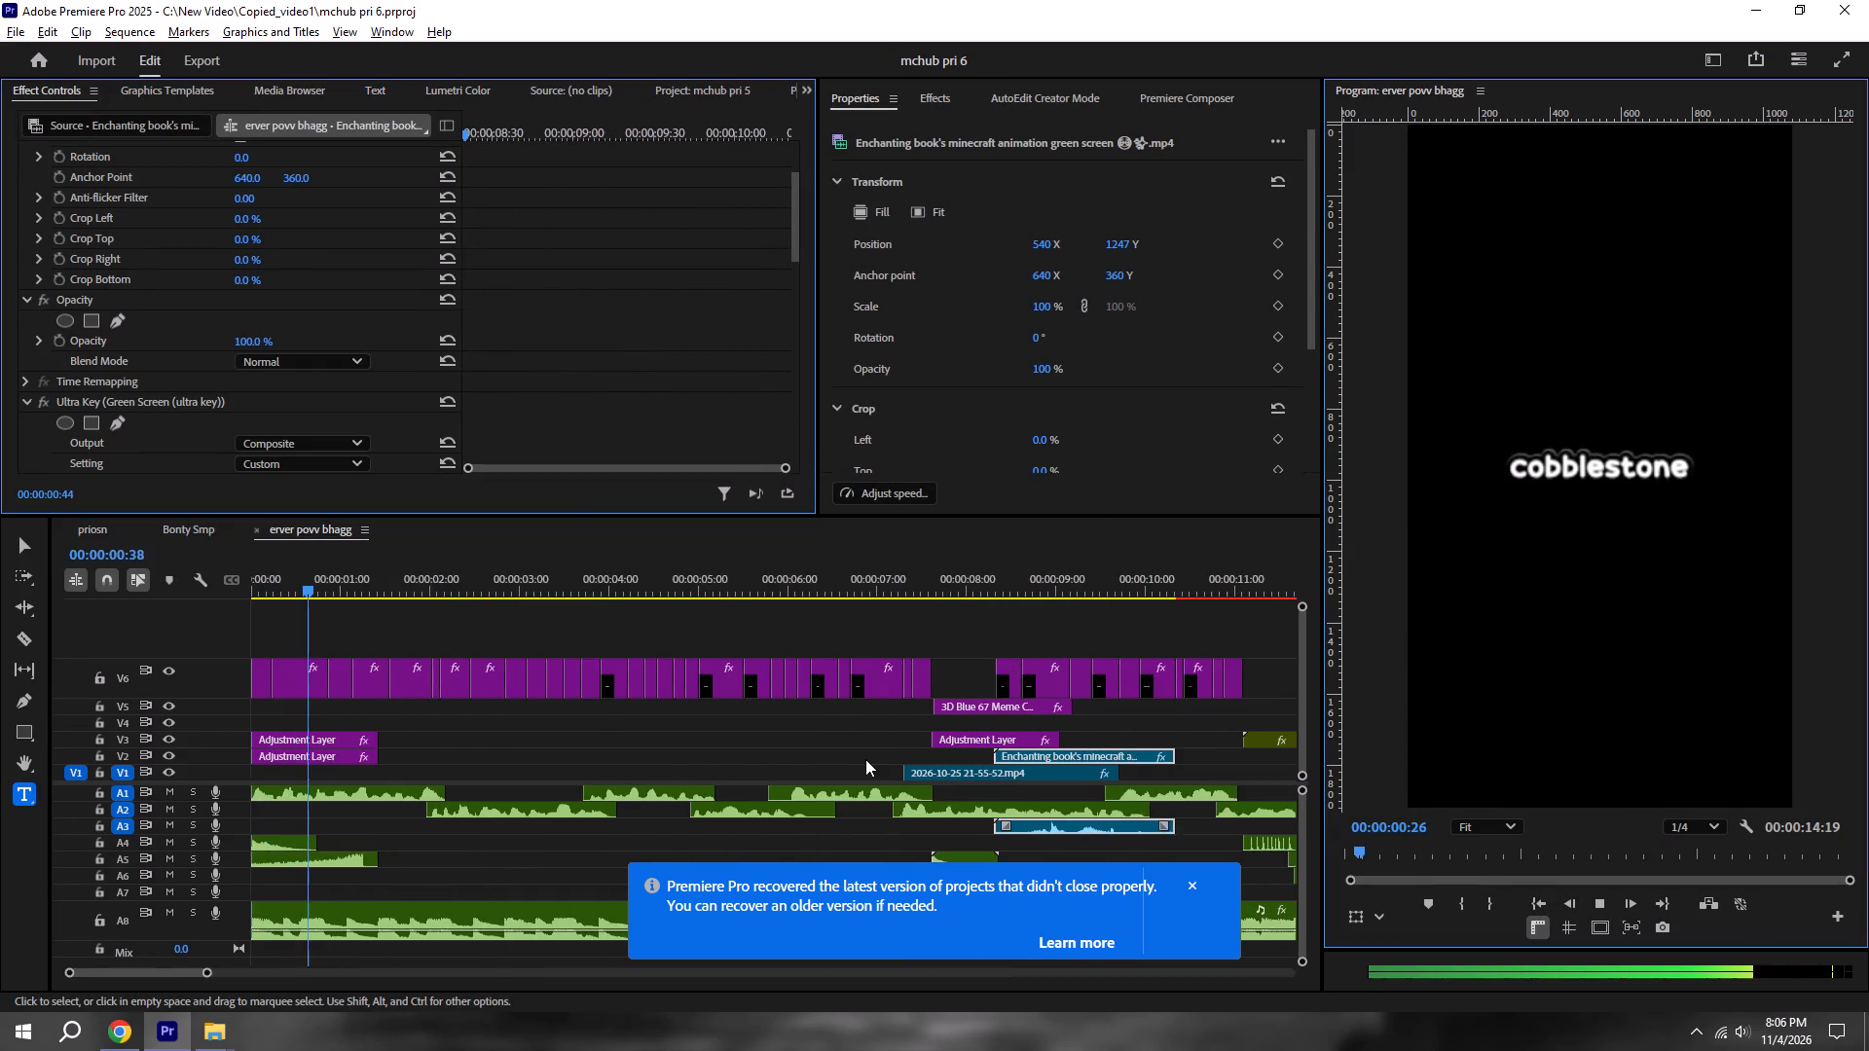
pyautogui.keyDown('alt'); pyautogui.scroll(-3, 870, 758); pyautogui.keyUp('alt')
pyautogui.keyDown('shift'); pyautogui.moveTo(747, 586); pyautogui.dragTo(764, 588); pyautogui.keyUp('shift')
pyautogui.keyDown('shift'); pyautogui.click(751, 581); pyautogui.keyUp('shift')
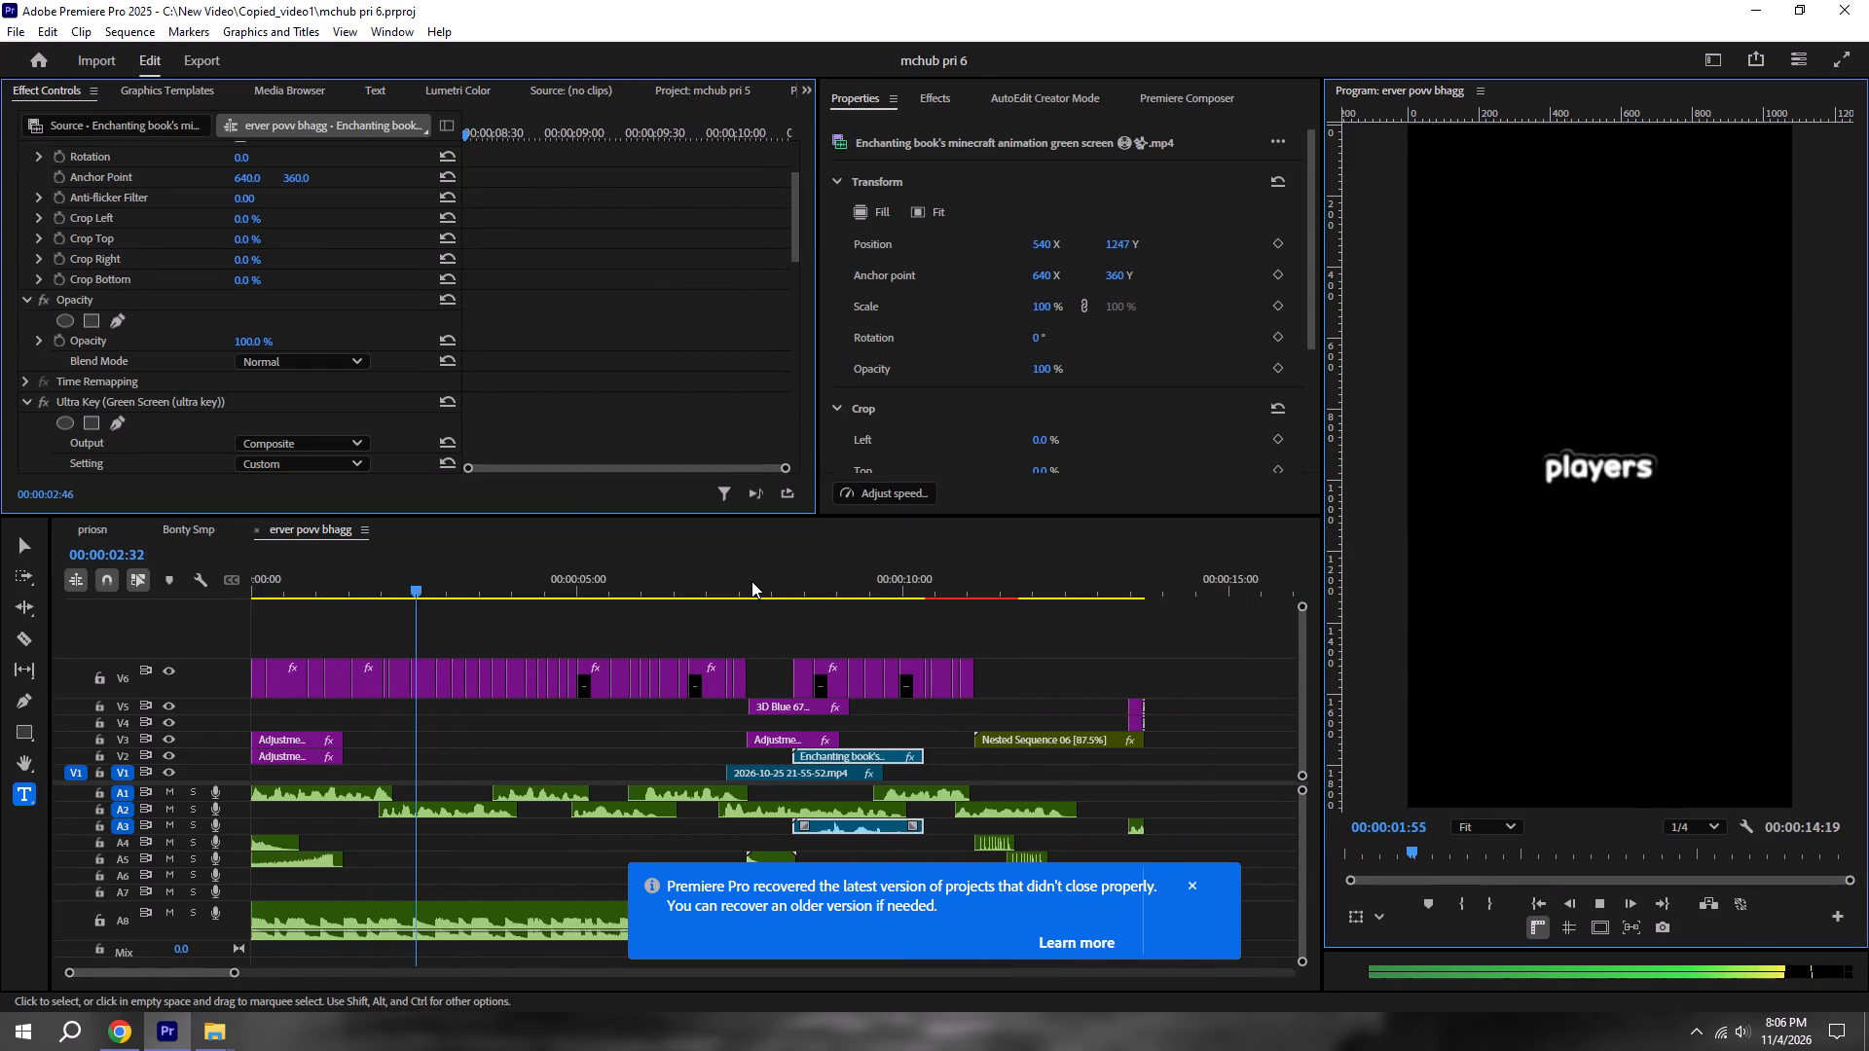
pyautogui.keyDown('shift'); pyautogui.doubleClick(751, 576); pyautogui.keyUp('shift')
pyautogui.keyDown('alt'); pyautogui.scroll(8, 762, 694); pyautogui.keyUp('alt')
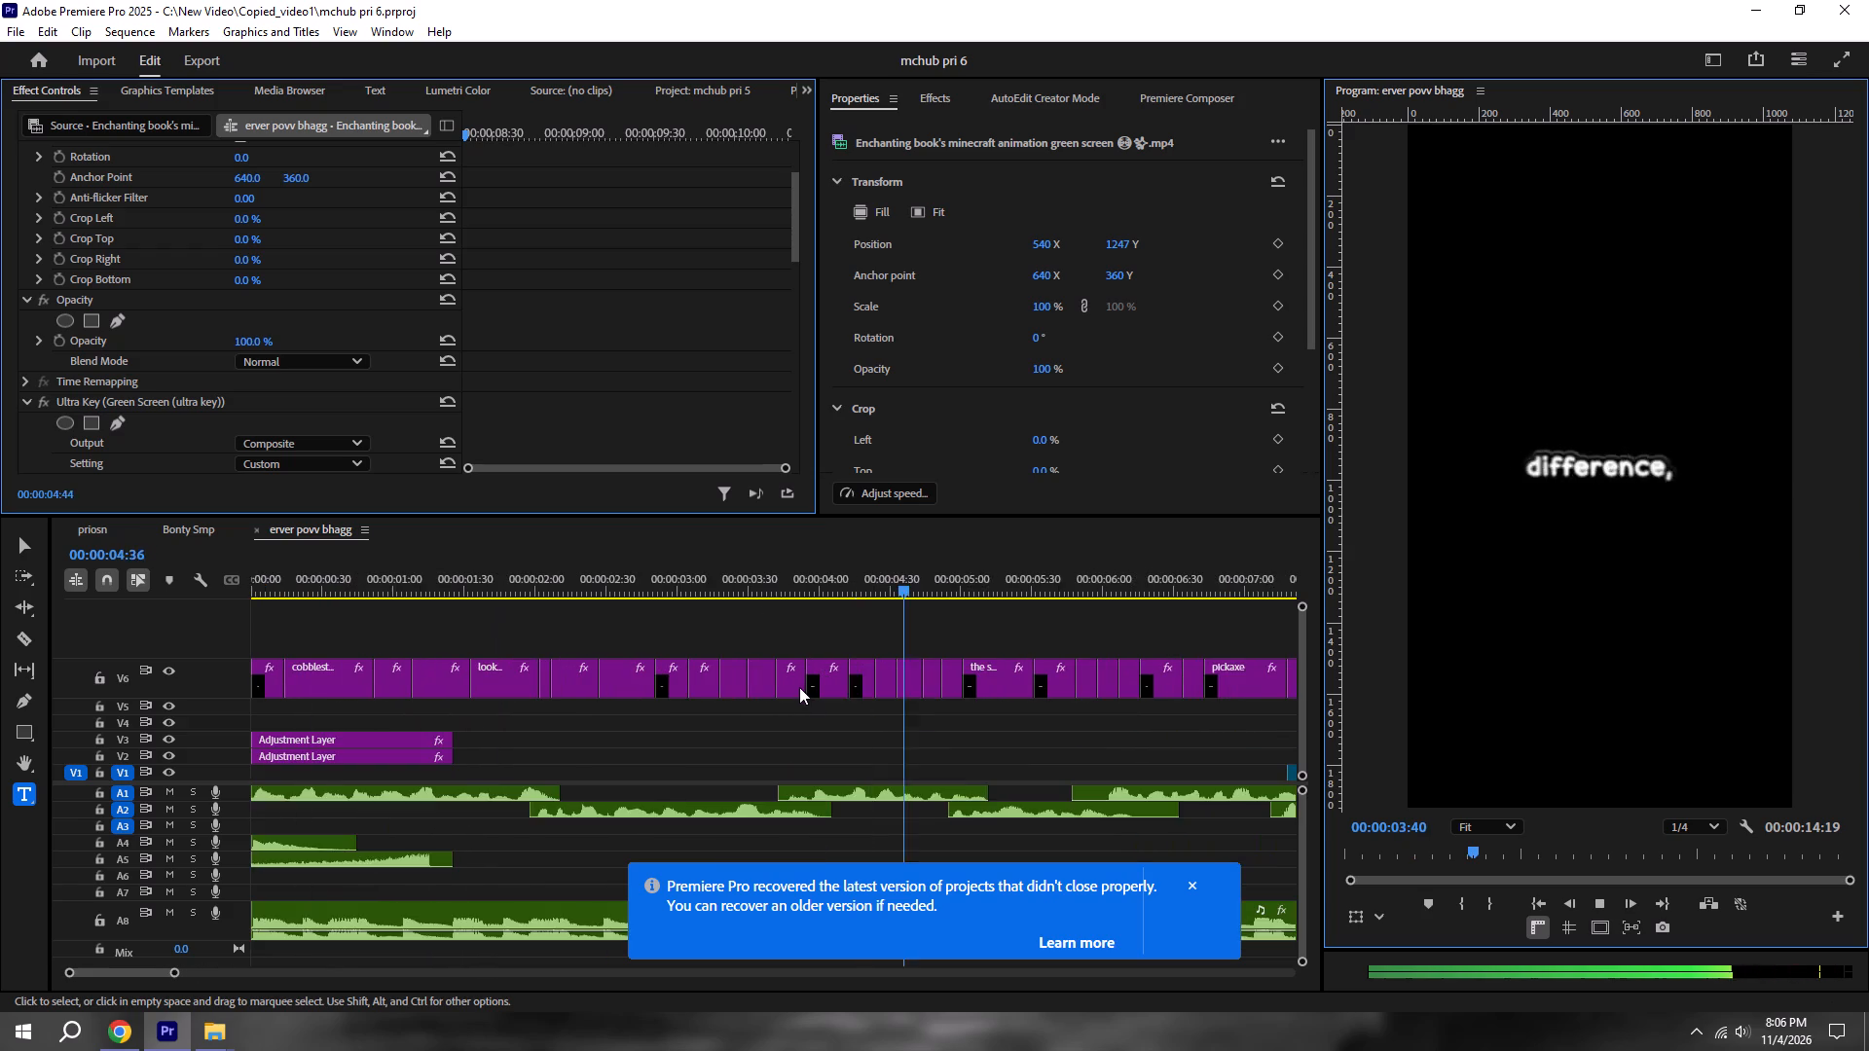
pyautogui.scroll(-5, 799, 687)
pyautogui.keyDown('alt'); pyautogui.scroll(-3, 819, 682); pyautogui.keyUp('alt')
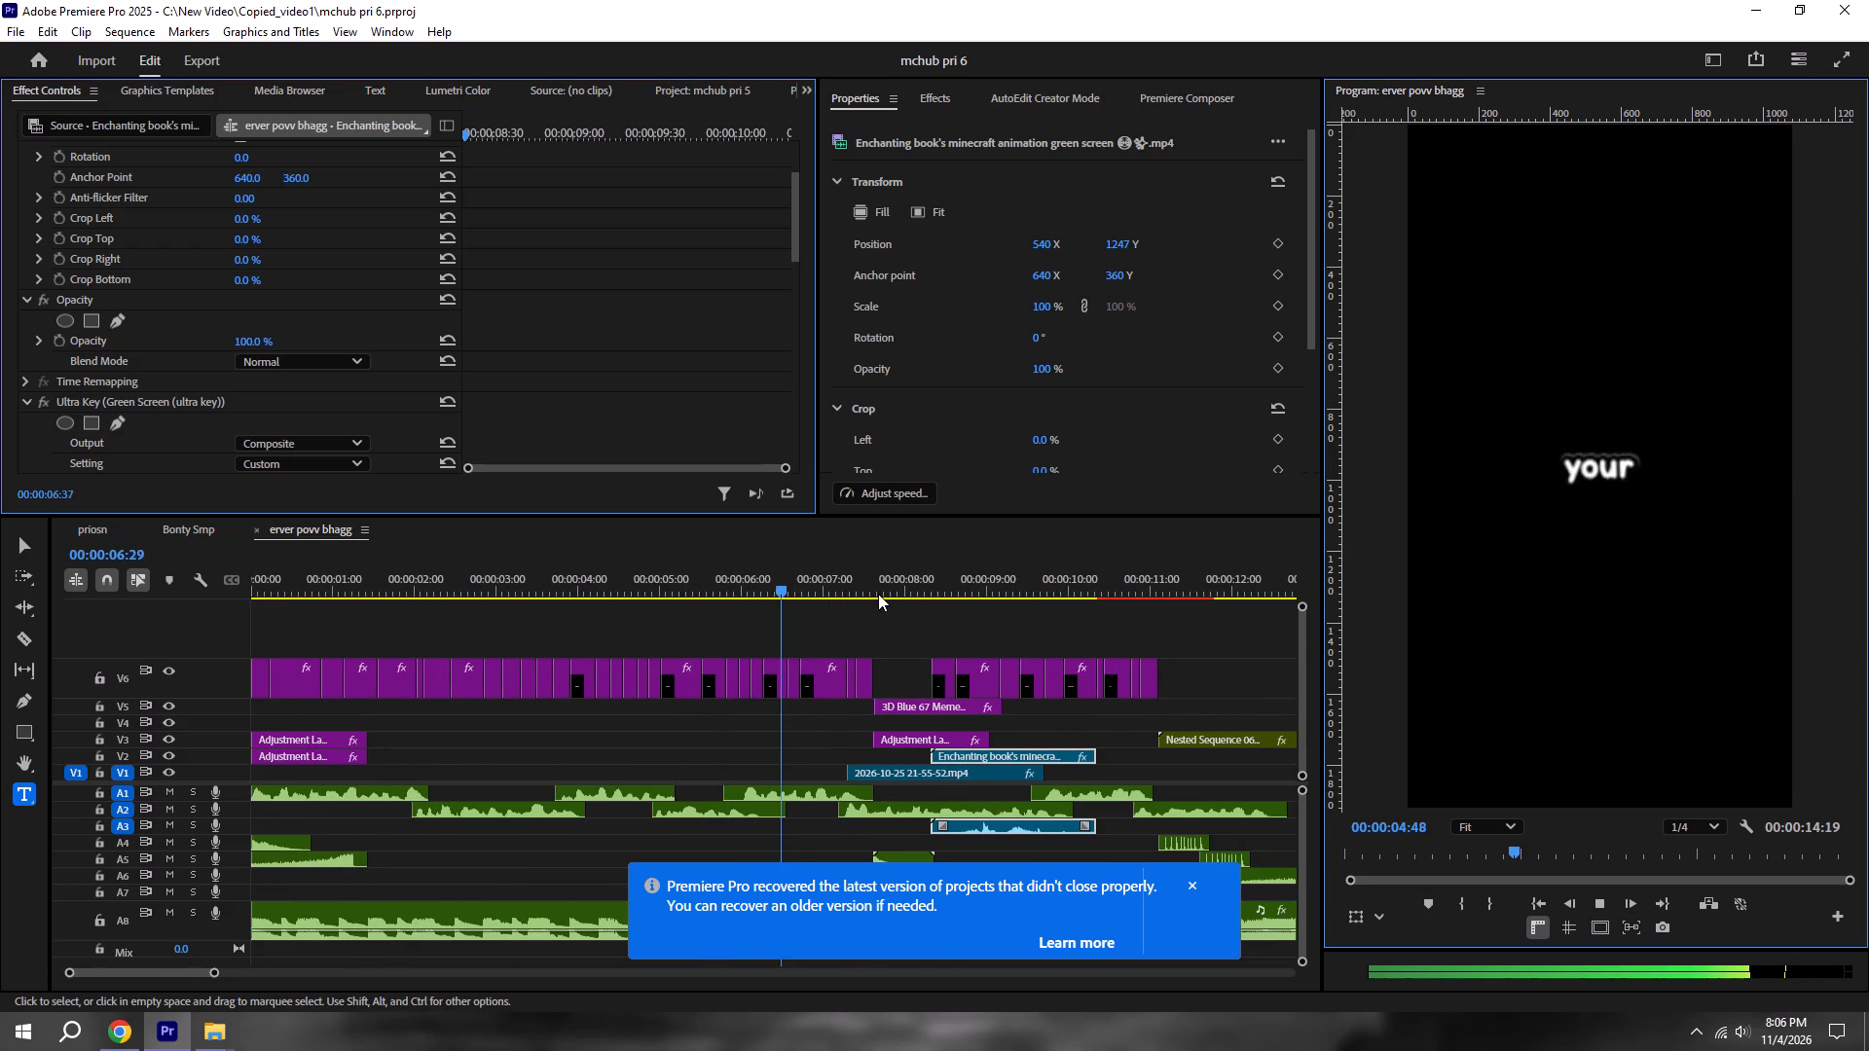
pyautogui.hotkey('ctrl', 's')
pyautogui.press('space')
# Move the 67 character clip from V5 down to V4 and align its start with the adjustment layer at 00:00:07:37.
pyautogui.keyDown('alt'); pyautogui.scroll(3, 925, 691); pyautogui.keyUp('alt')
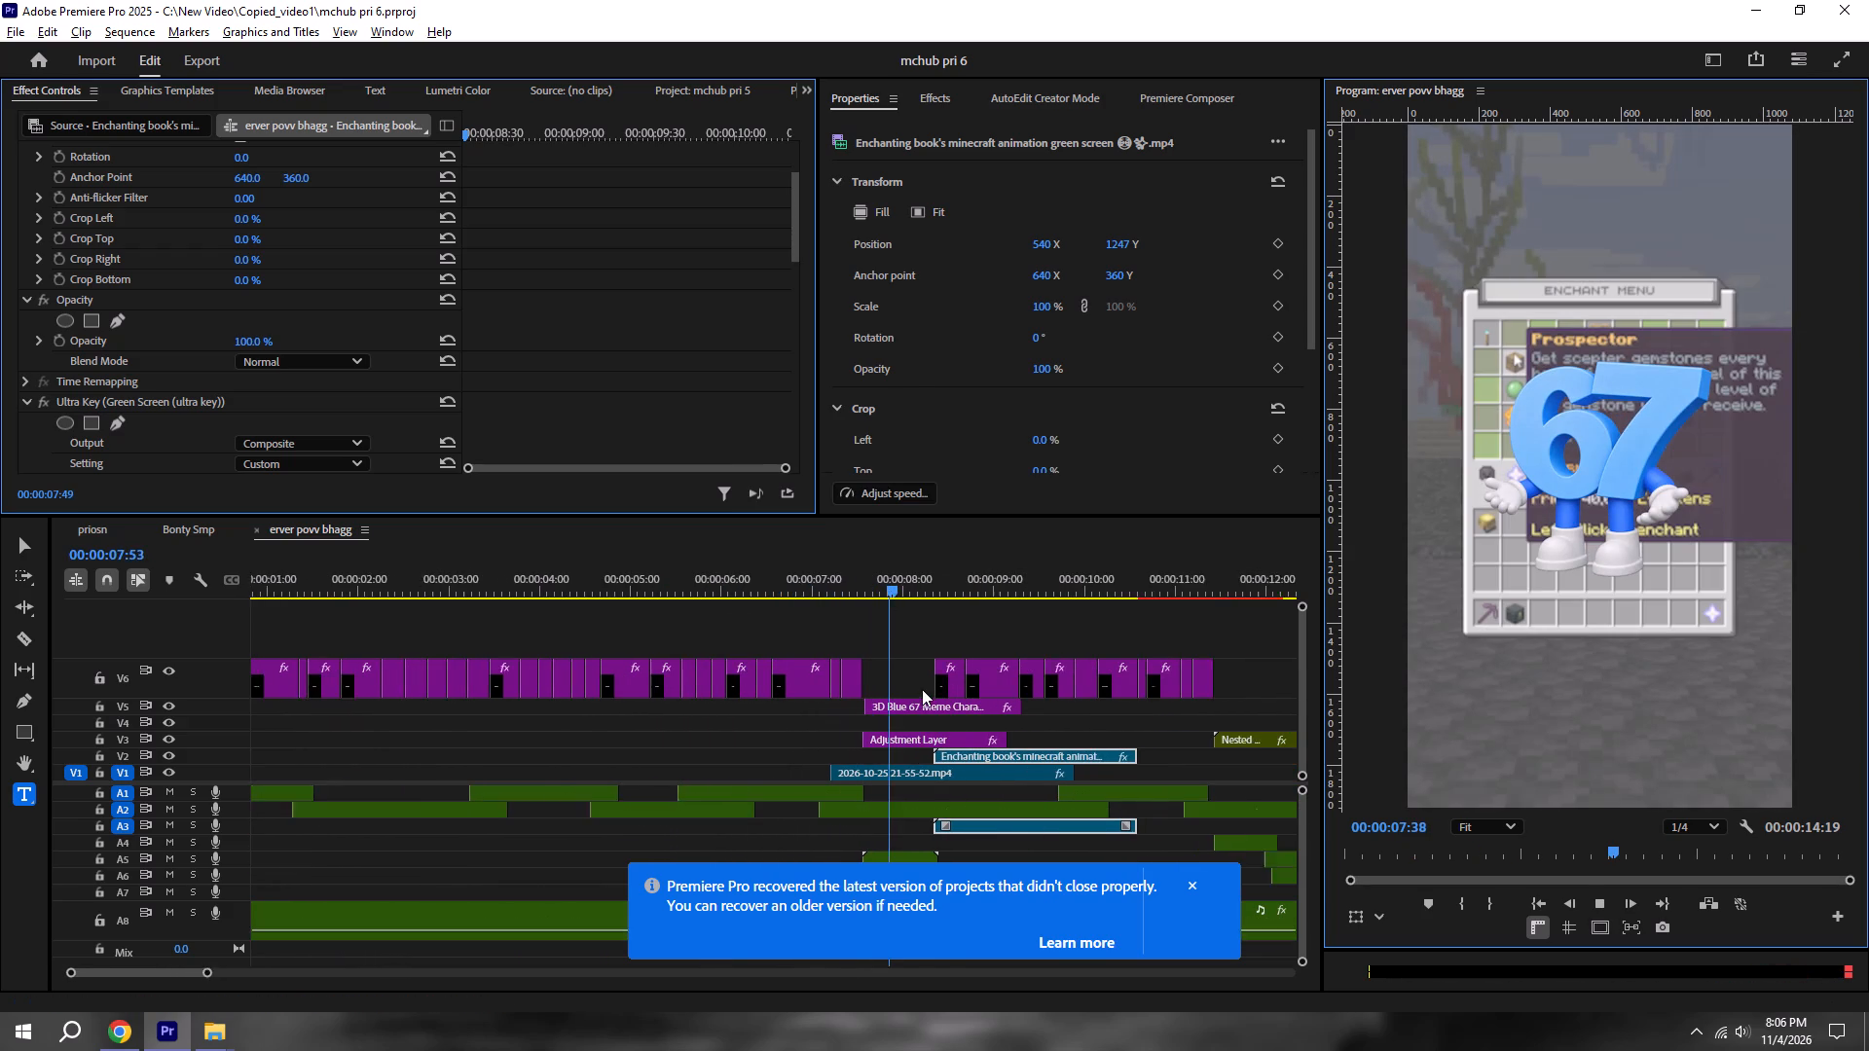
pyautogui.keyDown('shift'); pyautogui.click(865, 588); pyautogui.keyUp('shift')
pyautogui.keyDown('alt'); pyautogui.scroll(14, 865, 601); pyautogui.keyUp('alt')
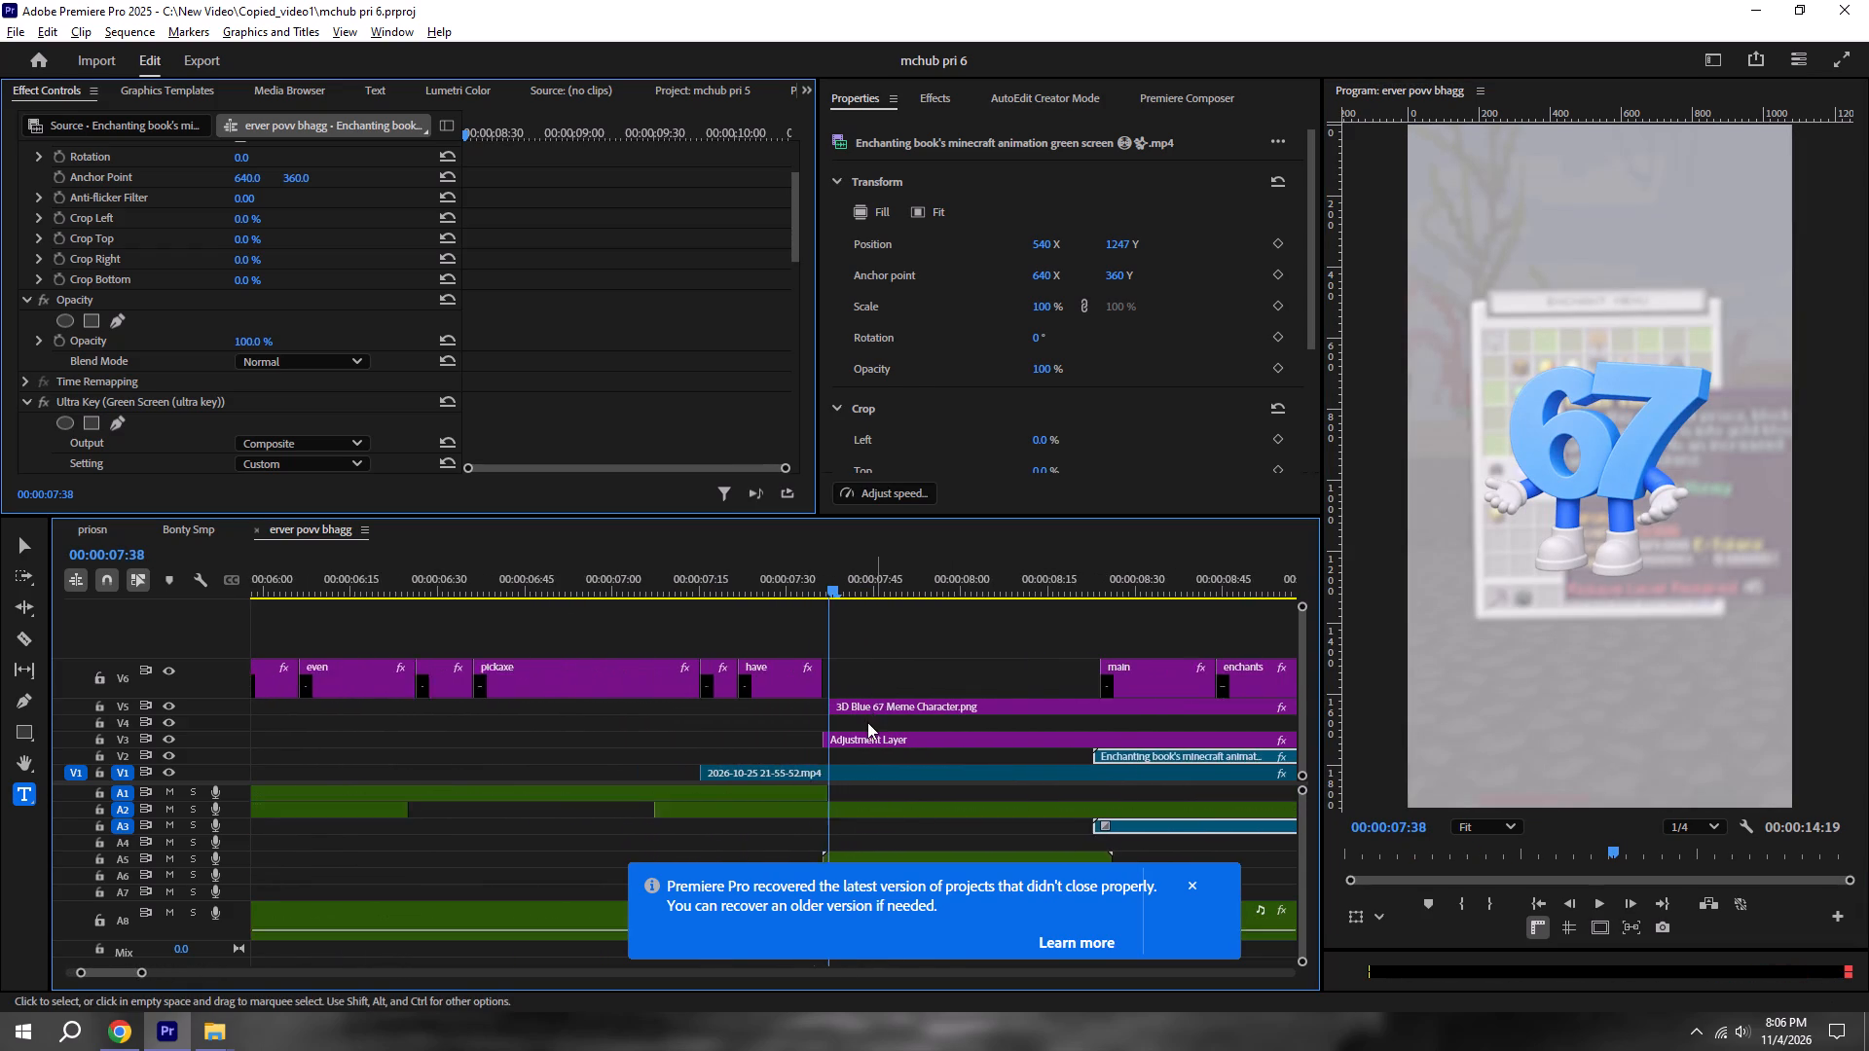
pyautogui.keyDown('alt'); pyautogui.scroll(1, 867, 722); pyautogui.keyUp('alt')
pyautogui.moveTo(849, 707); pyautogui.dragTo(834, 724)
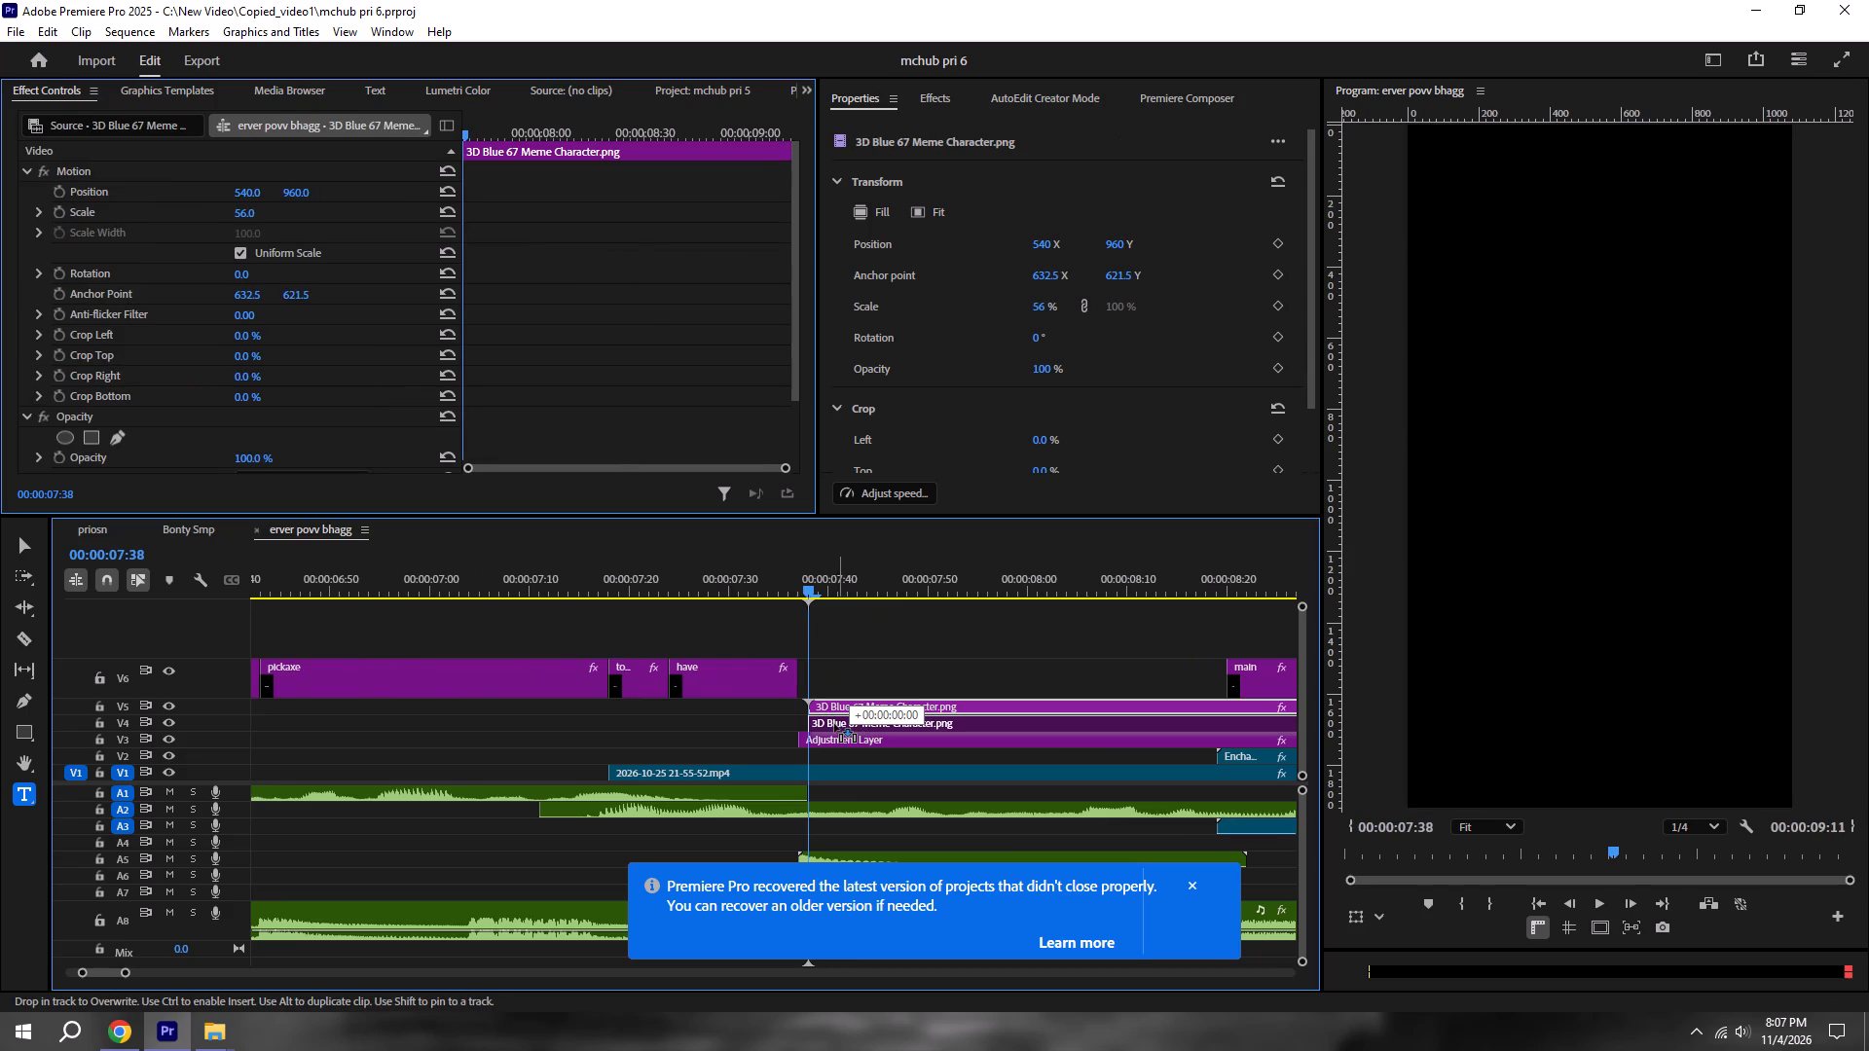
pyautogui.moveTo(834, 724); pyautogui.dragTo(816, 723)
pyautogui.moveTo(836, 717); pyautogui.dragTo(827, 720)
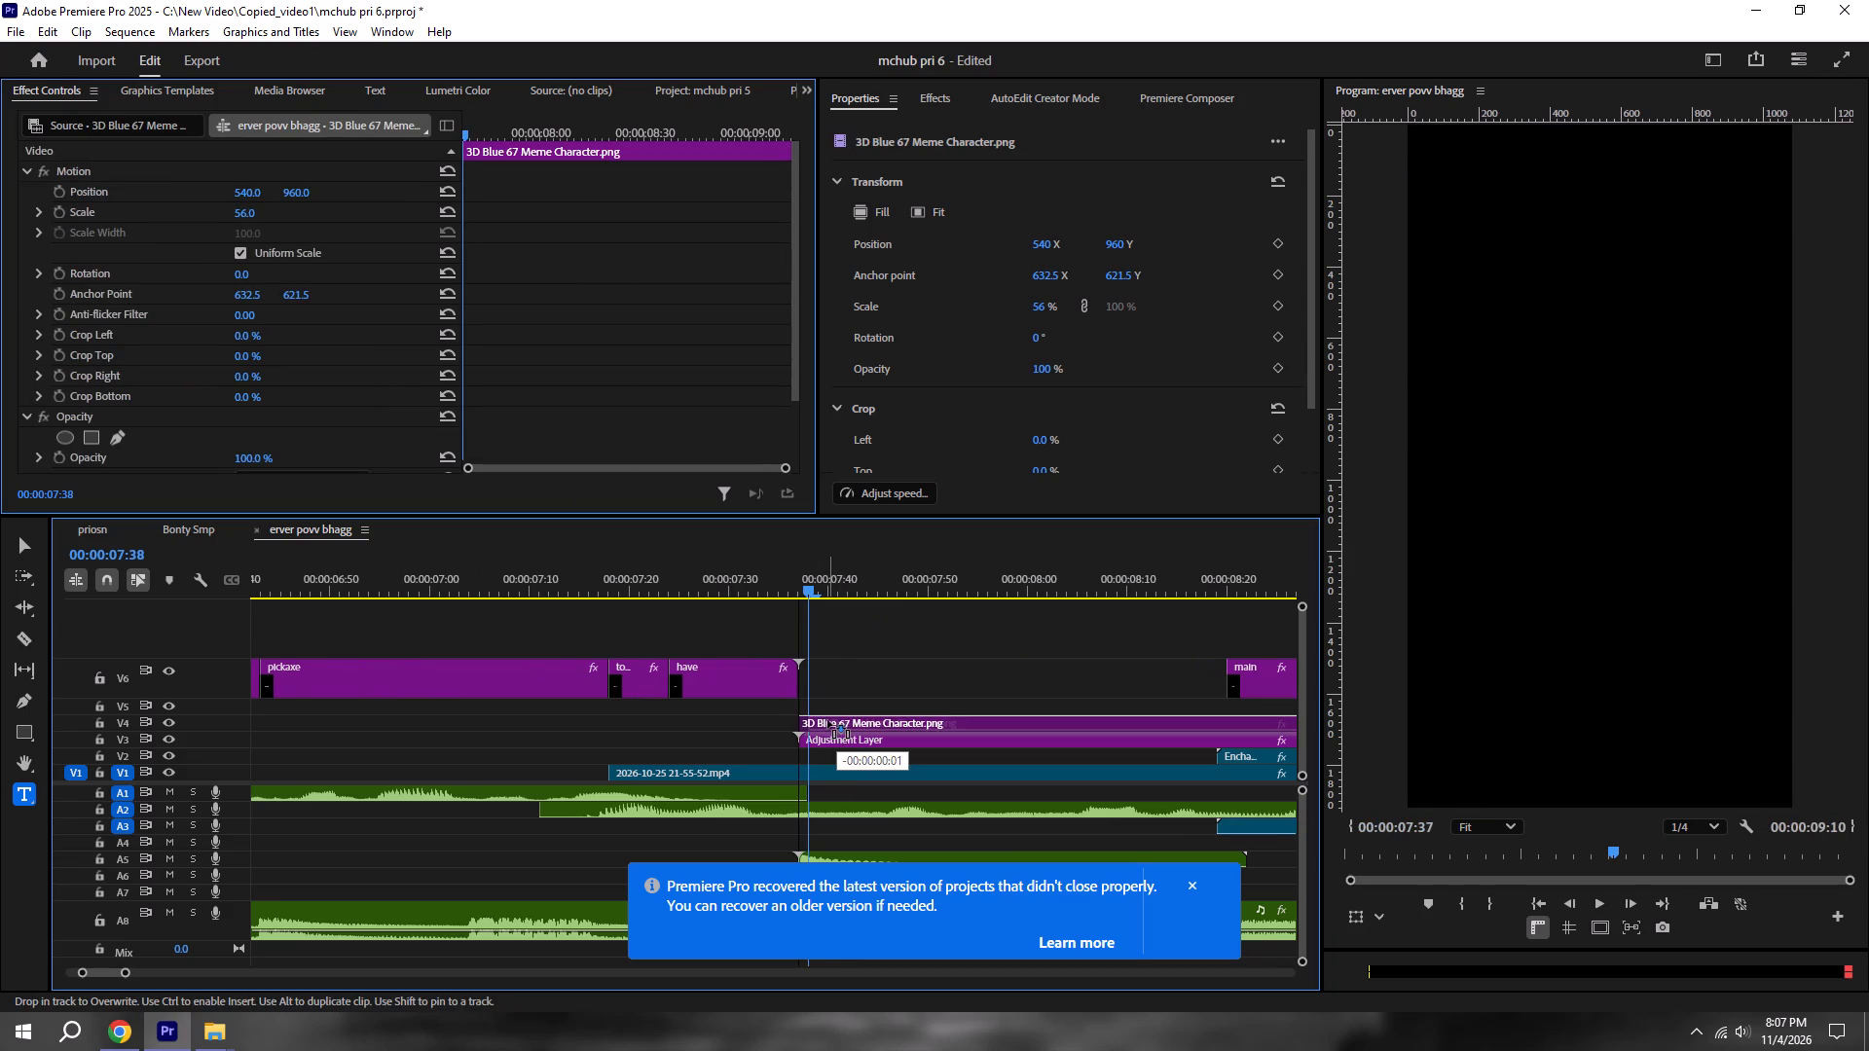
pyautogui.moveTo(827, 720); pyautogui.dragTo(825, 720)
# Search the effects for "slide", apply the Malice Spin Slide In Left Anticlockwise preset to the 67 character clip, and preview it.
pyautogui.keyDown('alt'); pyautogui.scroll(-5, 843, 718); pyautogui.keyUp('alt')
pyautogui.keyDown('alt'); pyautogui.scroll(-6, 1059, 725); pyautogui.keyUp('alt')
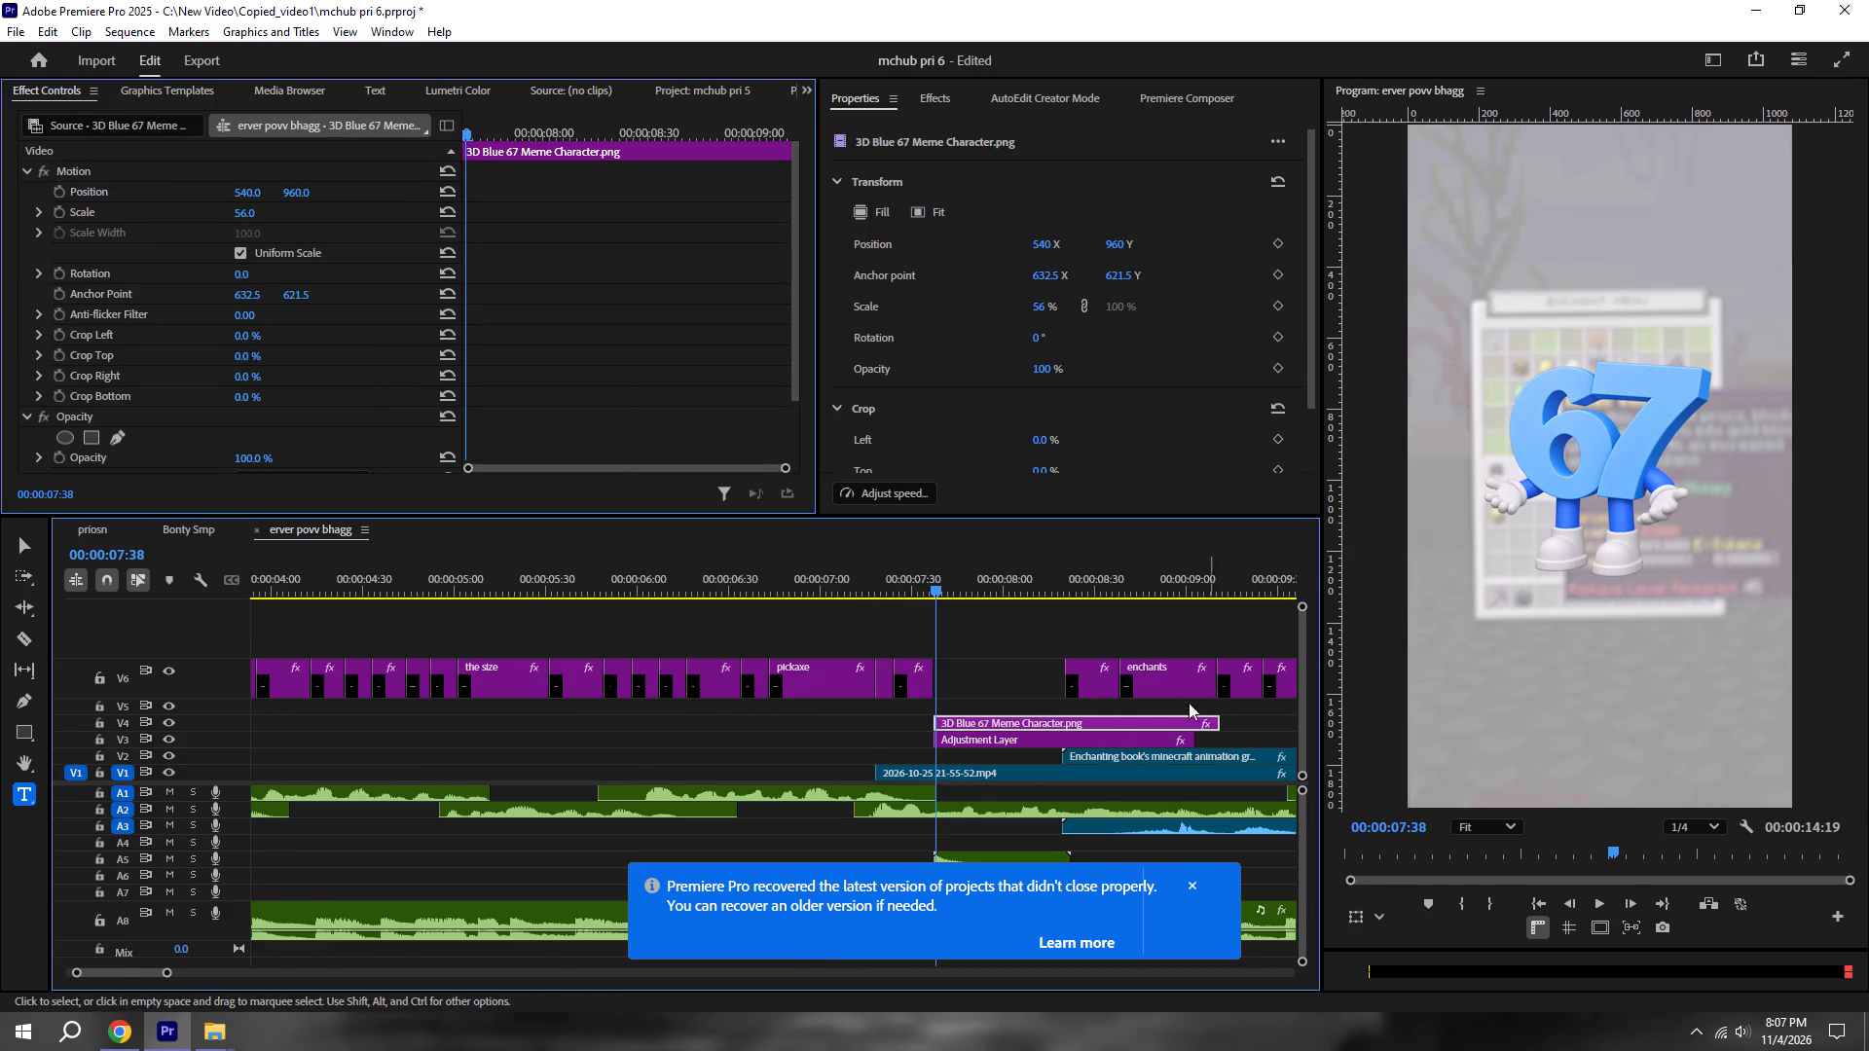
pyautogui.click(933, 94)
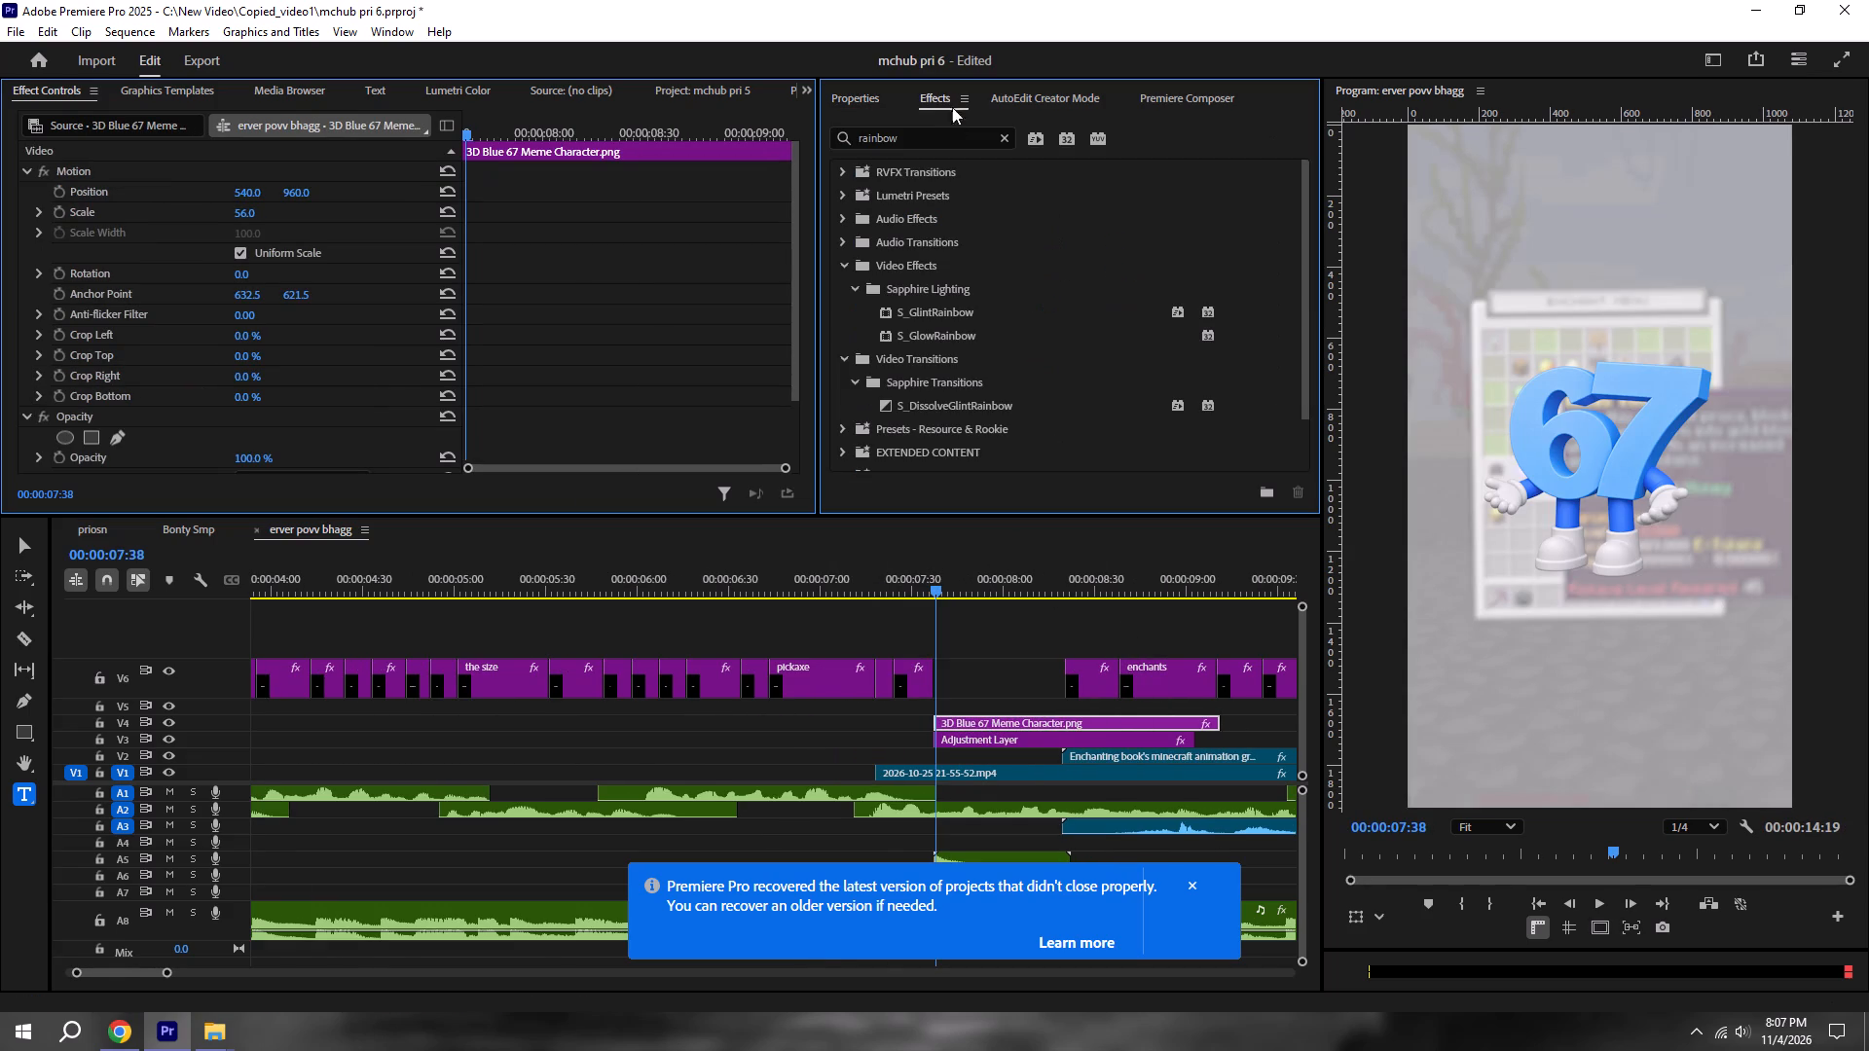
pyautogui.moveTo(929, 131); pyautogui.dragTo(657, 131)
pyautogui.press('BackSpace')
pyautogui.write('slide')
pyautogui.scroll(-16, 1120, 340)
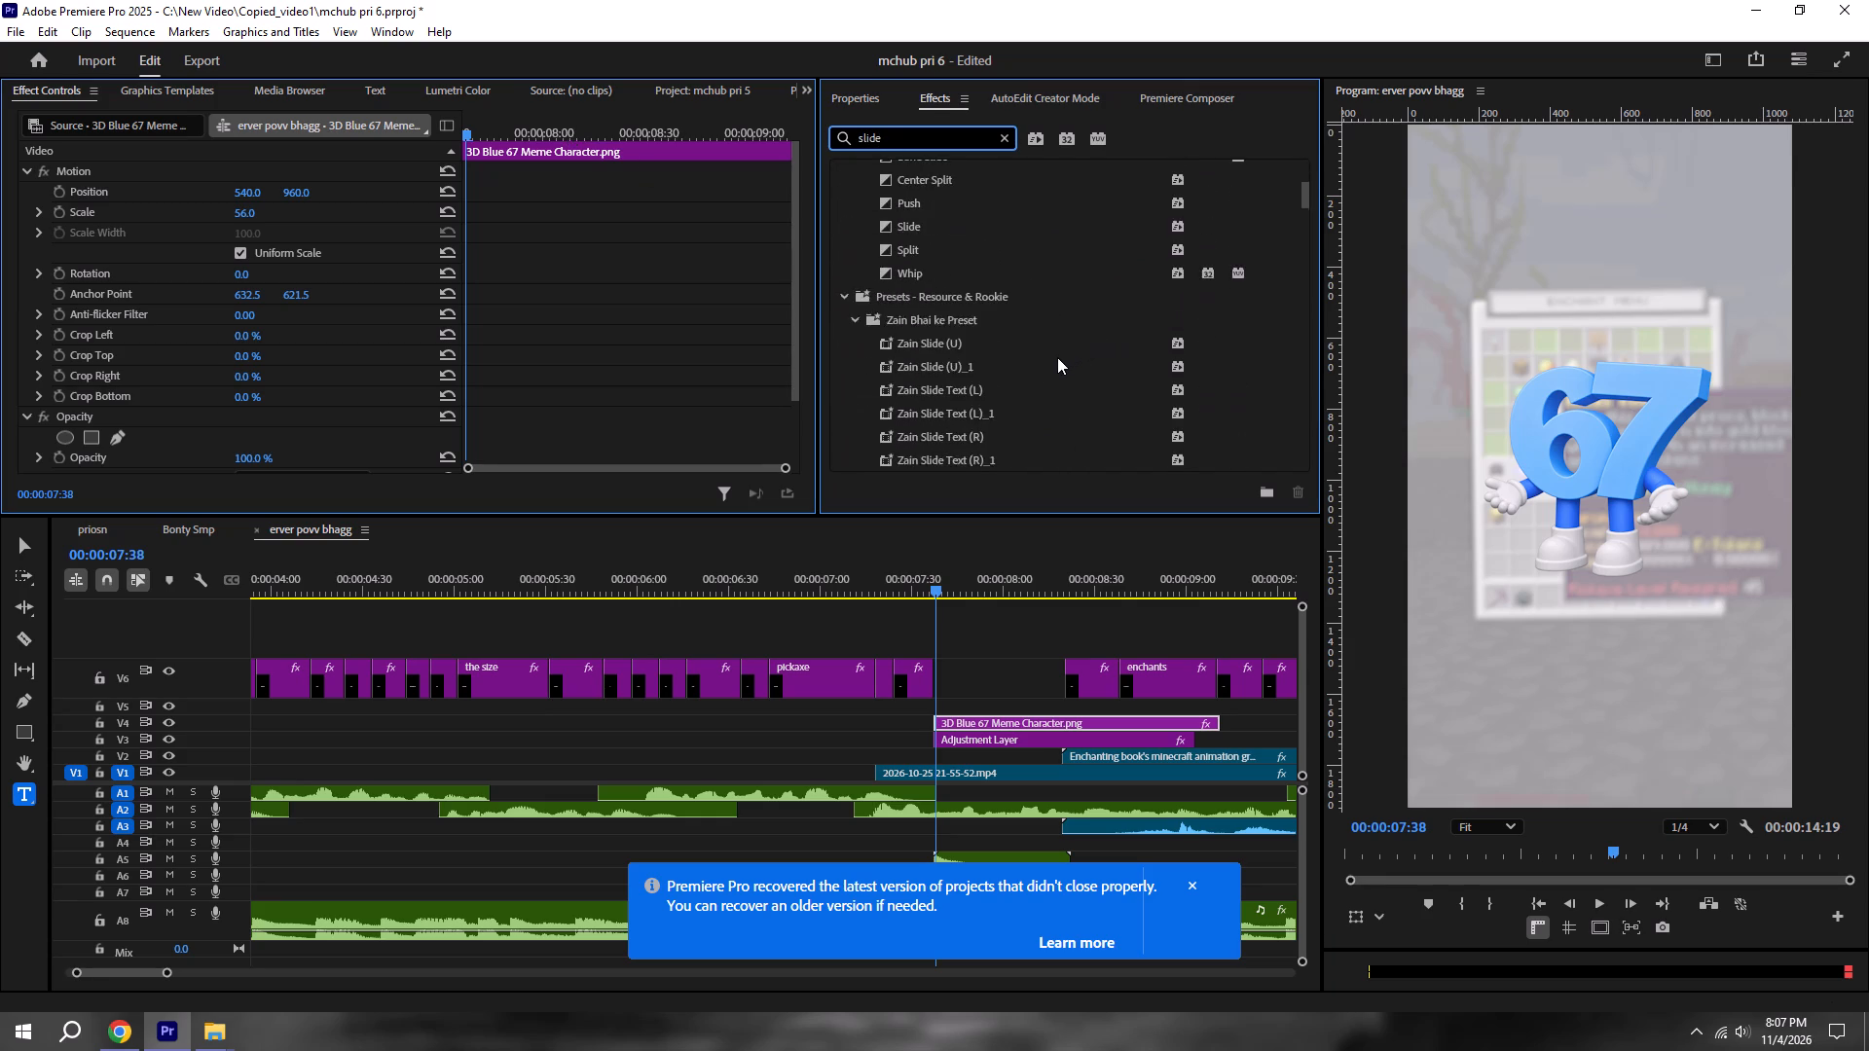
pyautogui.scroll(-20, 1057, 357)
pyautogui.scroll(-10, 1057, 357)
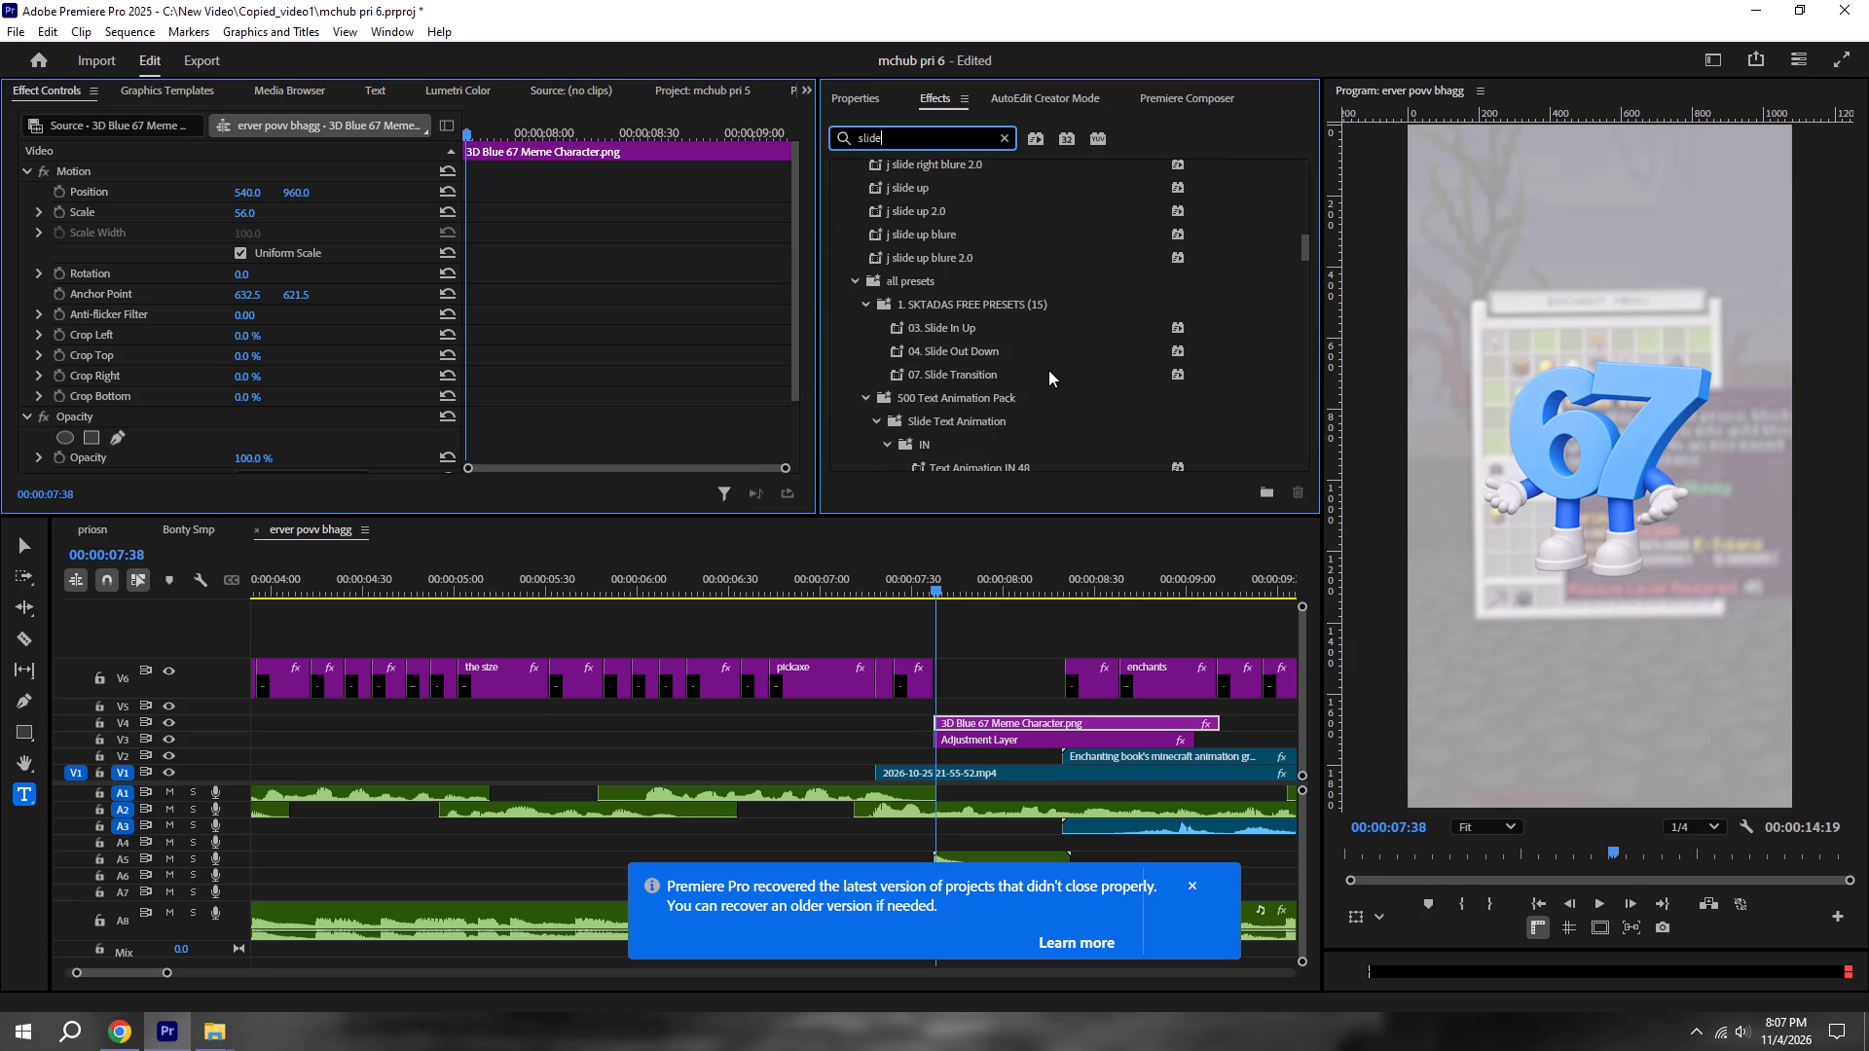
pyautogui.scroll(-12, 1029, 393)
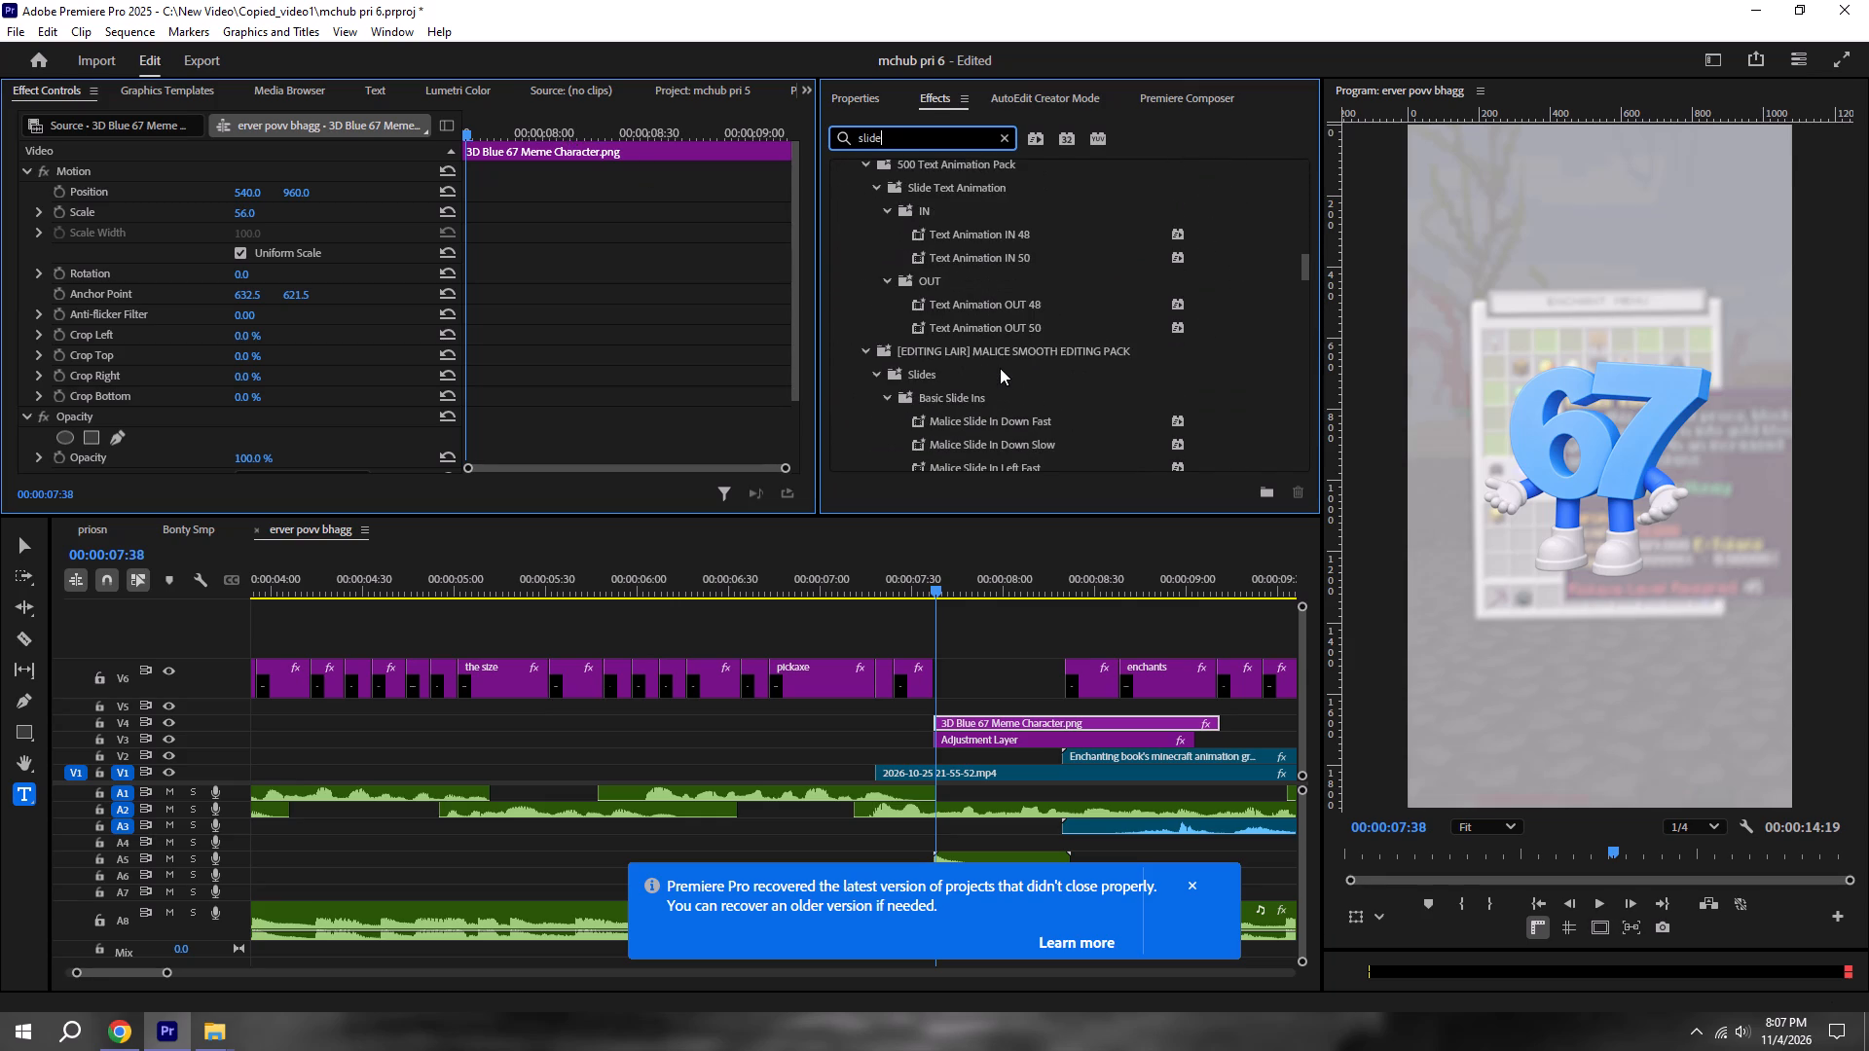
pyautogui.scroll(-11, 1000, 368)
pyautogui.scroll(-11, 1007, 277)
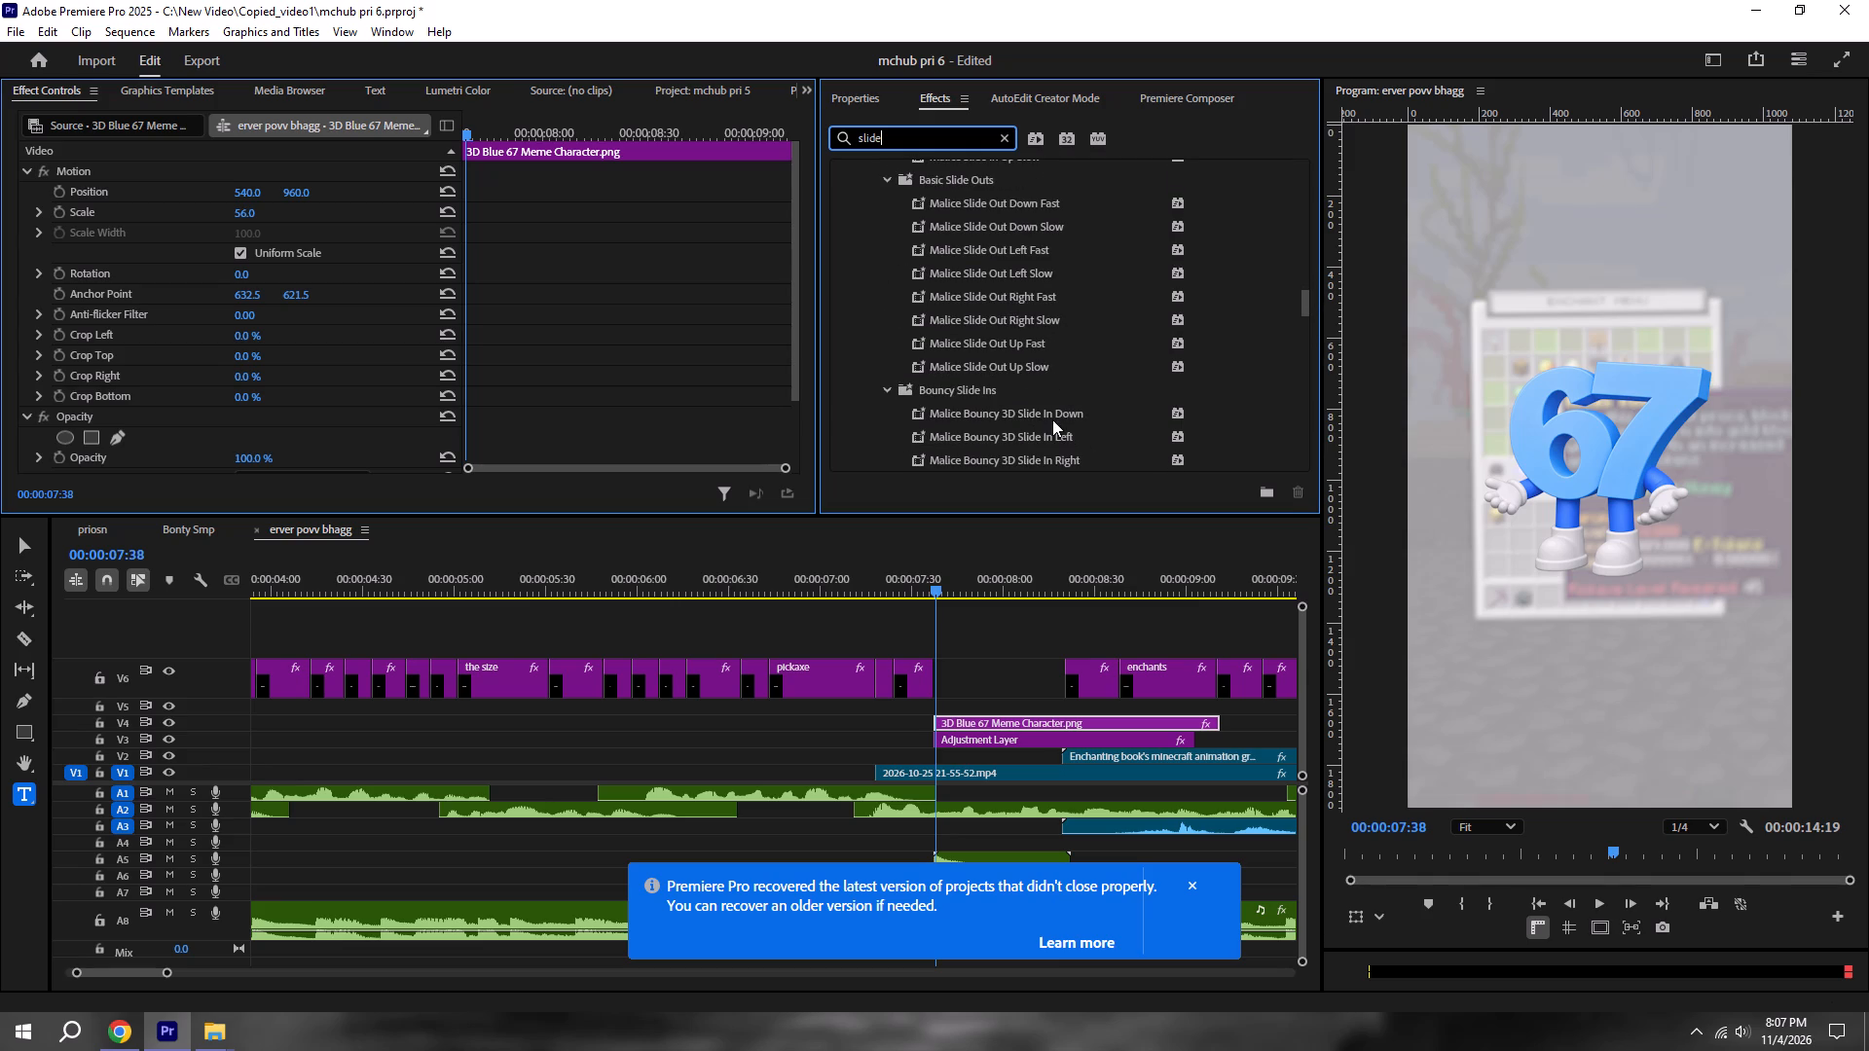
pyautogui.scroll(-5, 1042, 414)
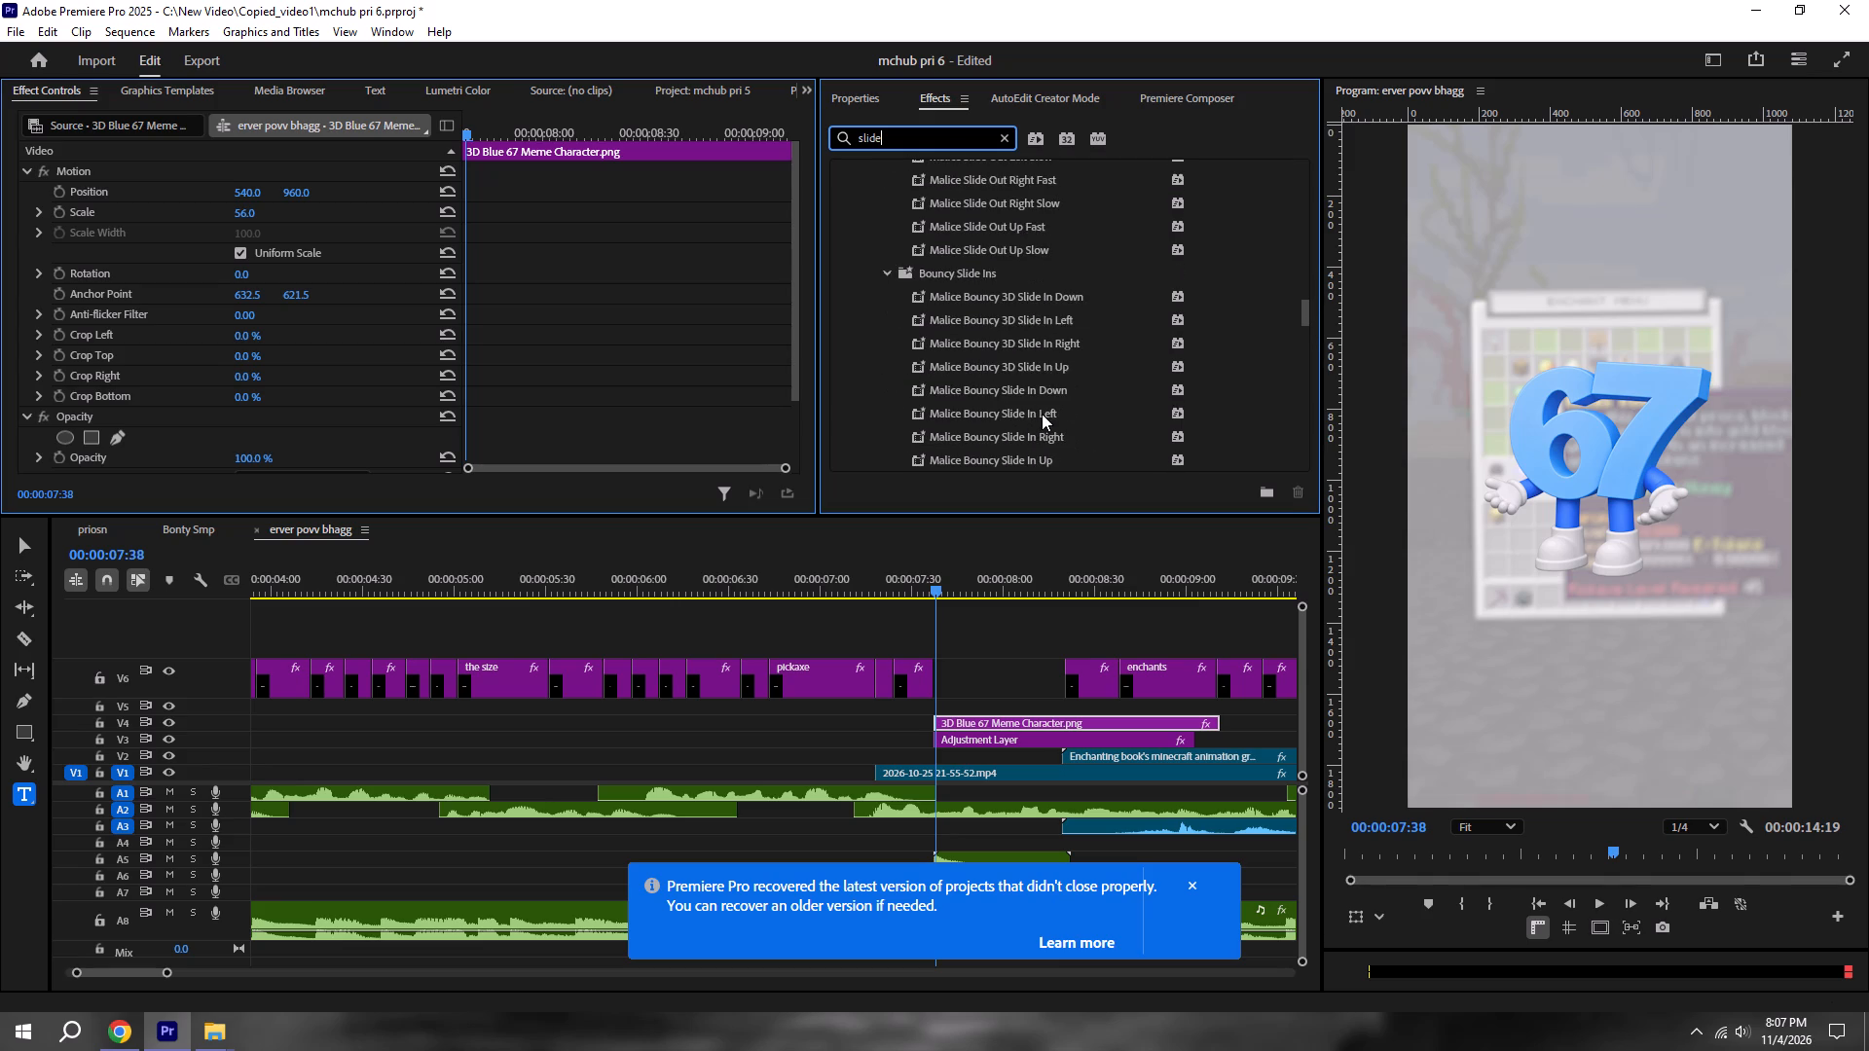
pyautogui.scroll(-14, 1042, 414)
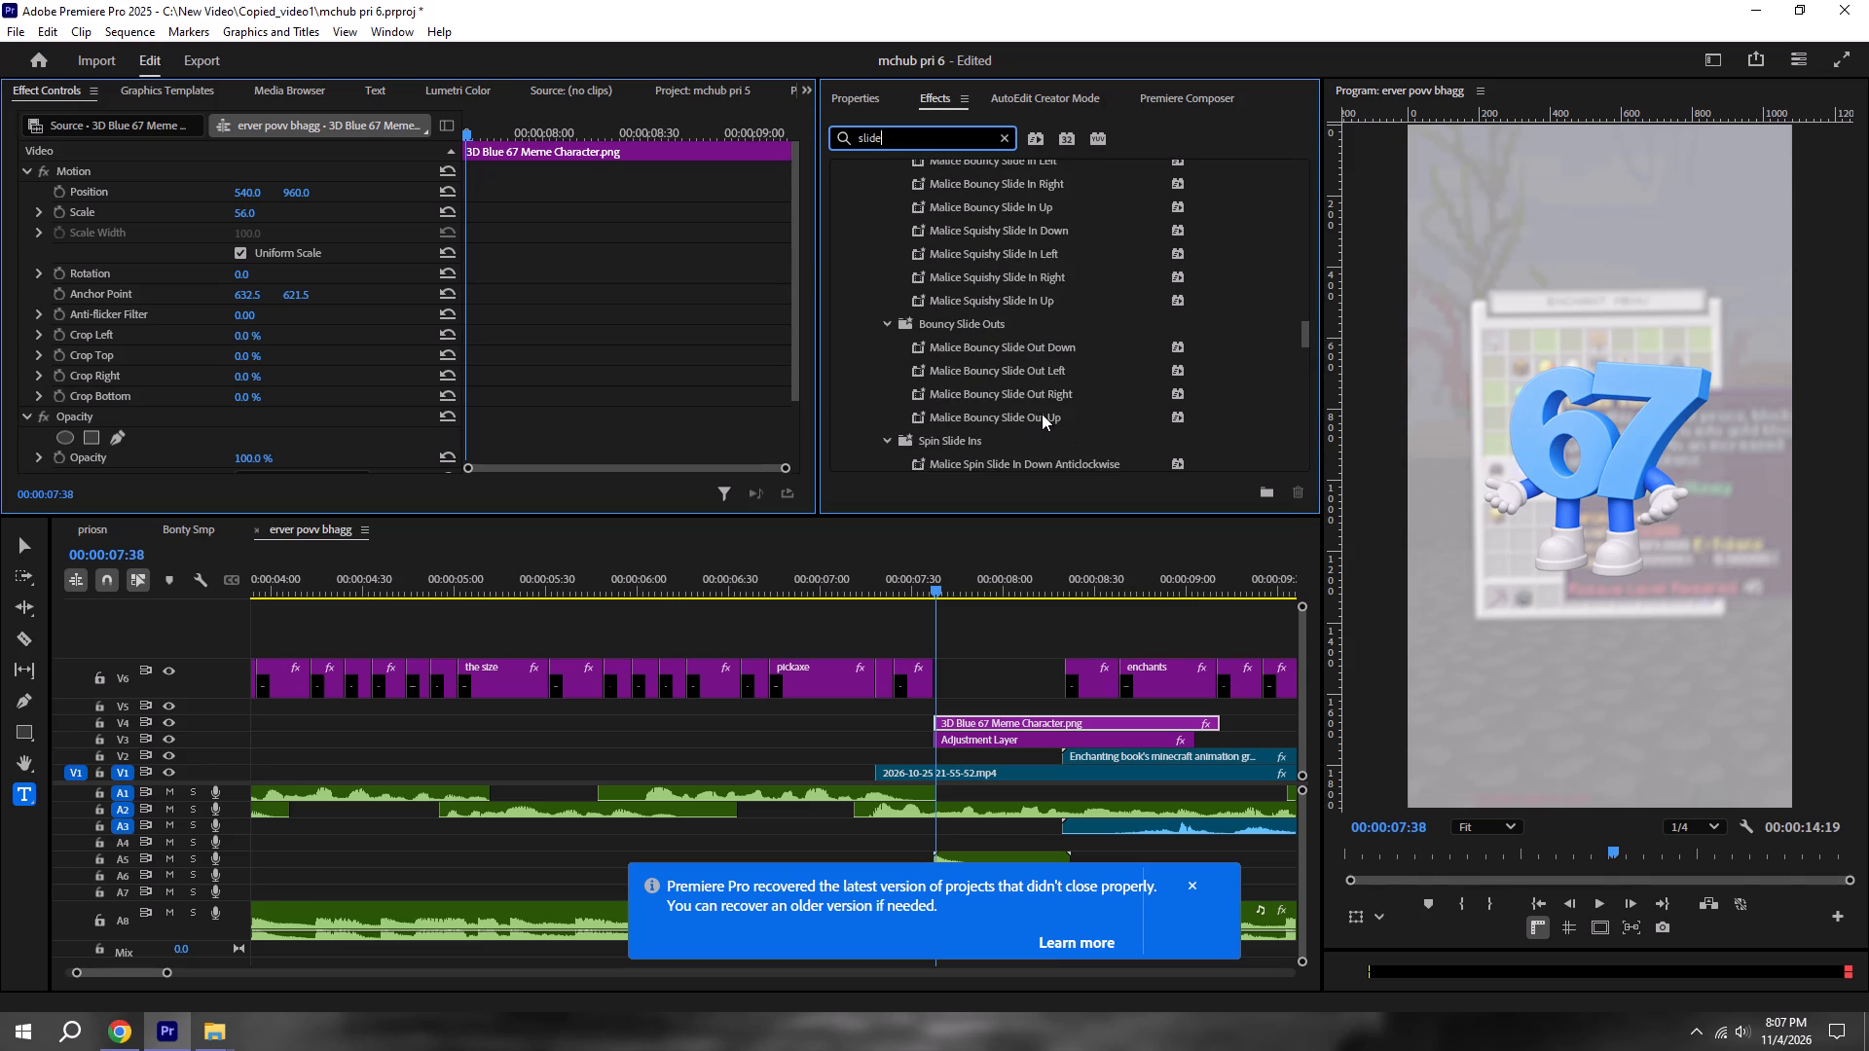
pyautogui.scroll(-5, 1042, 414)
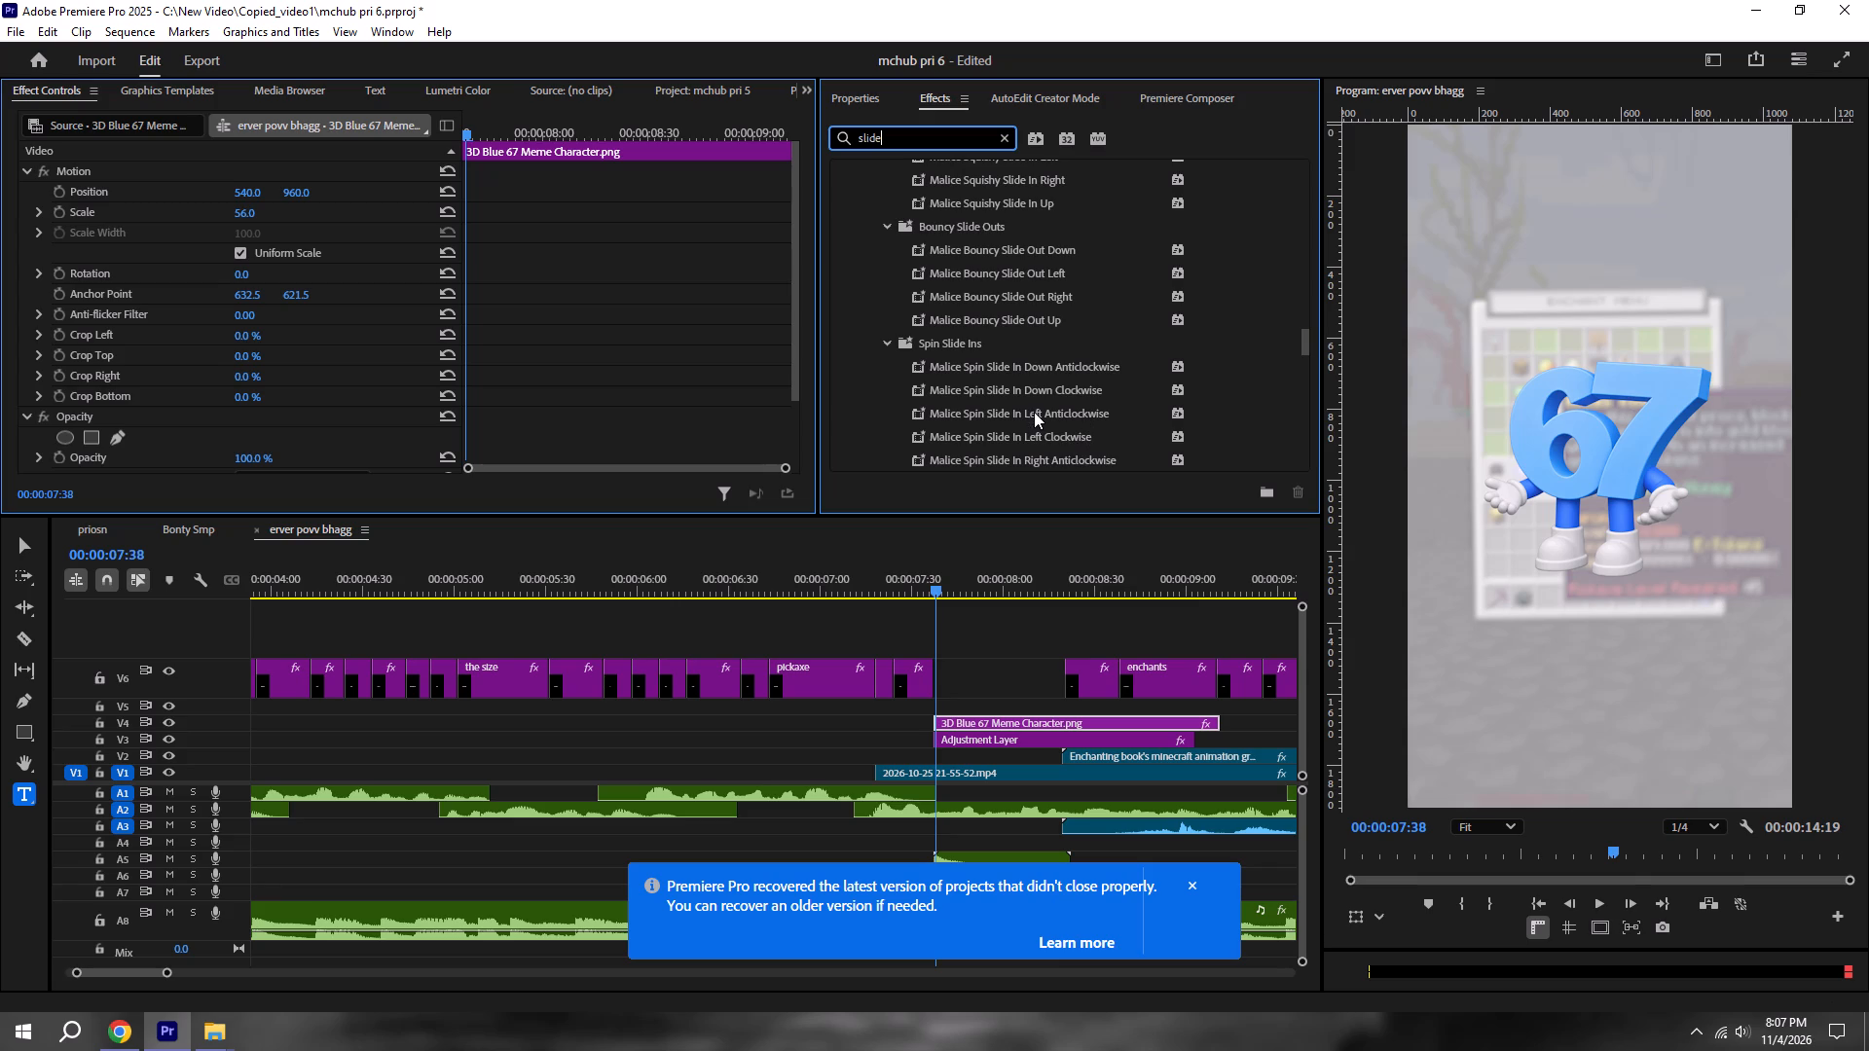
pyautogui.moveTo(1034, 412); pyautogui.dragTo(992, 718)
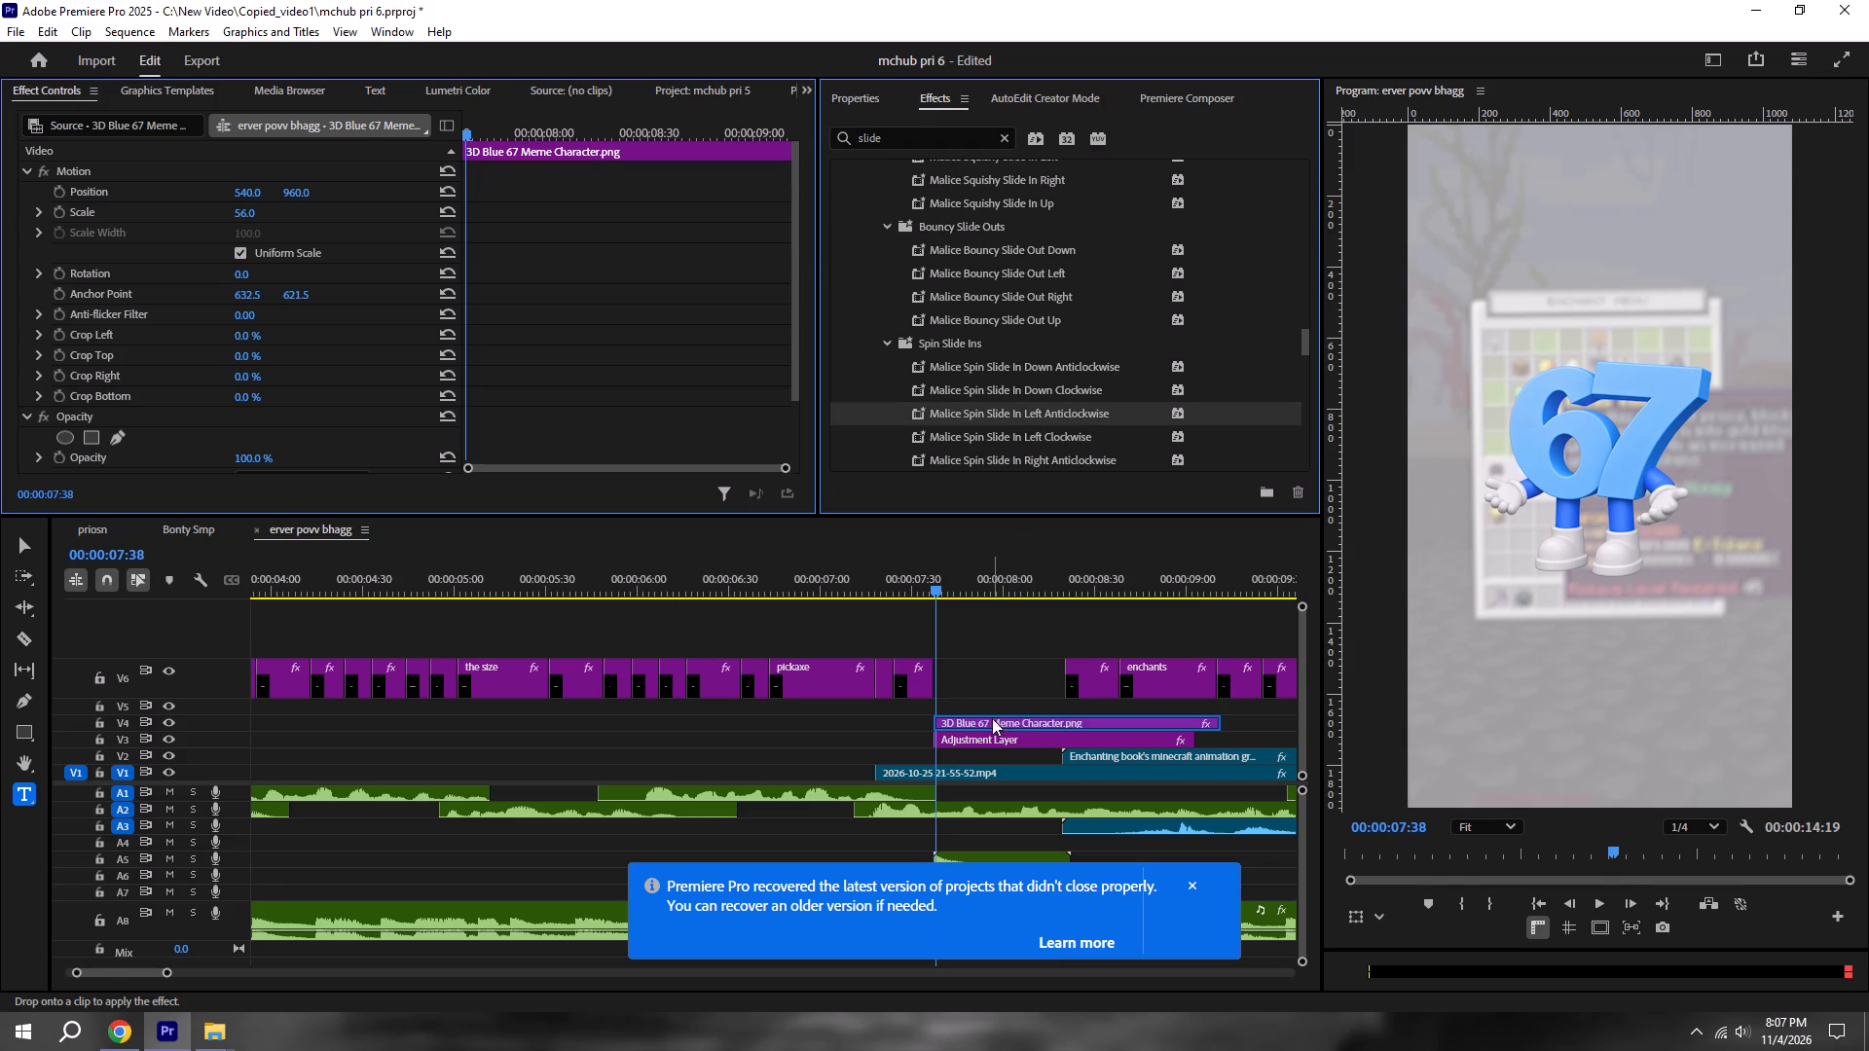
pyautogui.press('space')
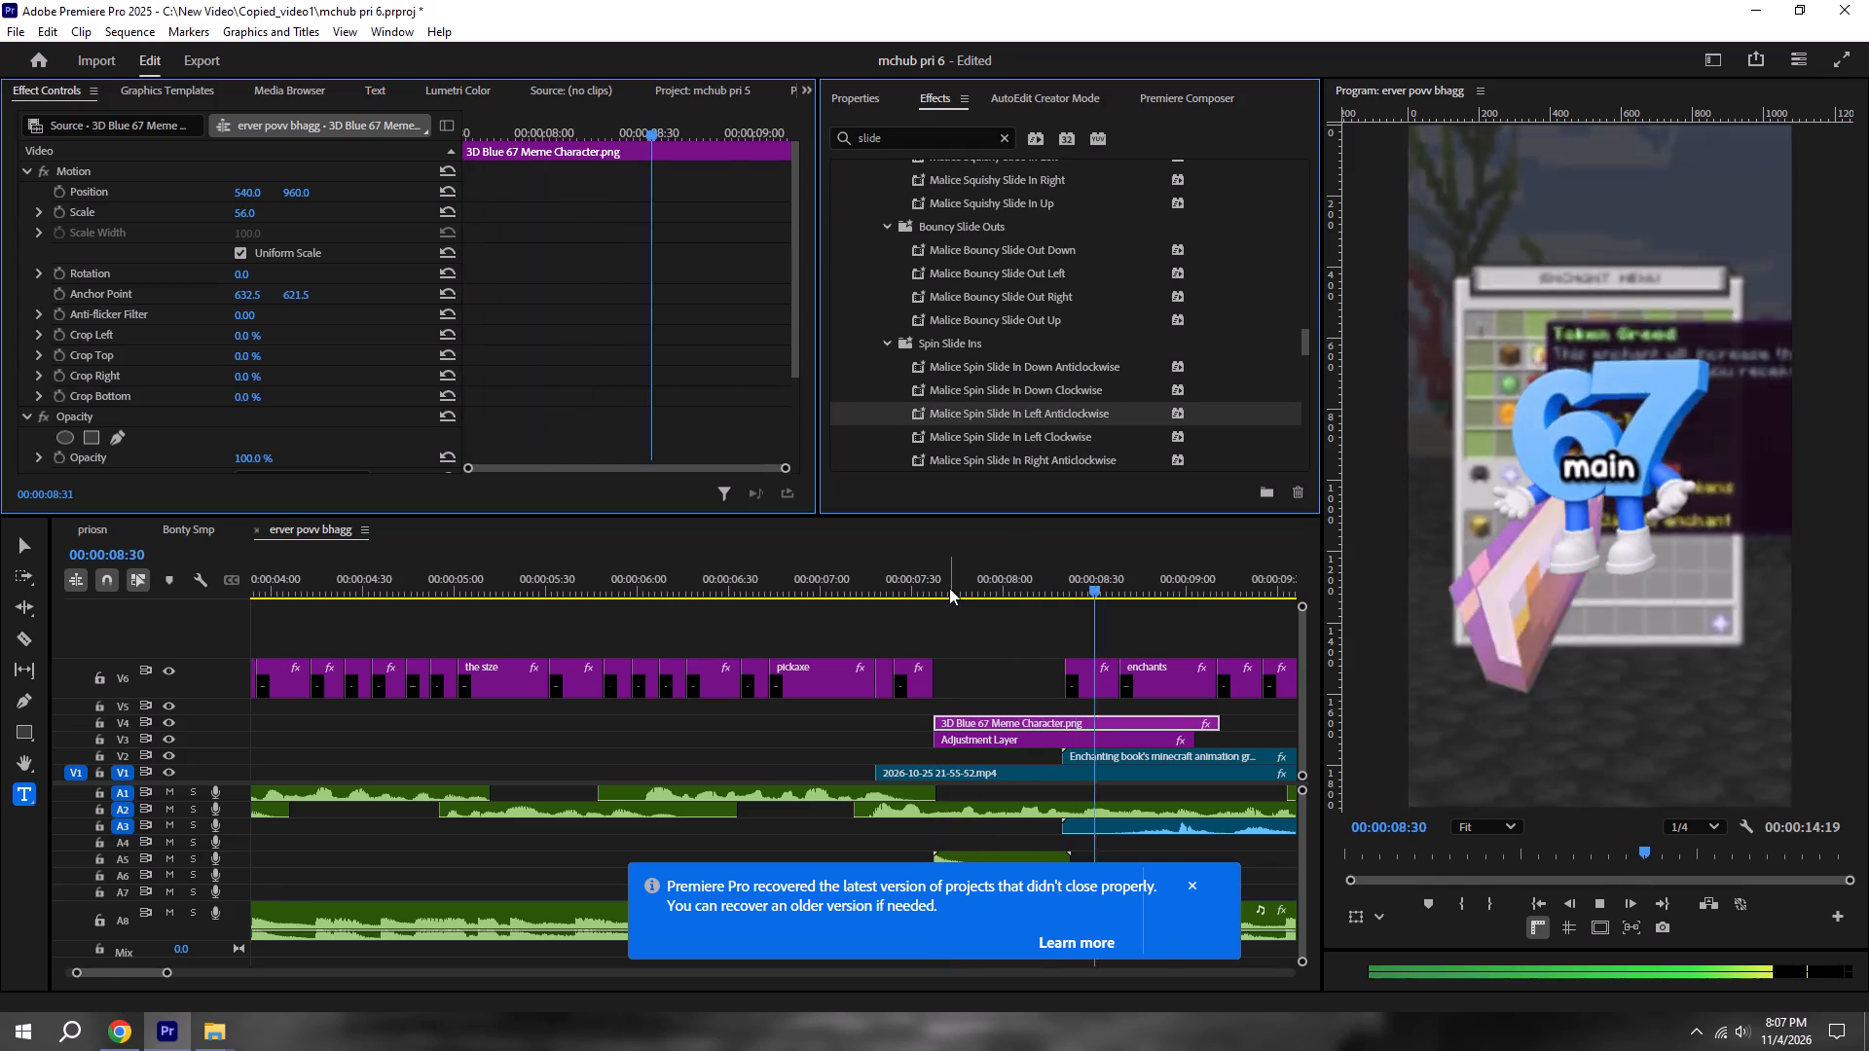
pyautogui.press('space')
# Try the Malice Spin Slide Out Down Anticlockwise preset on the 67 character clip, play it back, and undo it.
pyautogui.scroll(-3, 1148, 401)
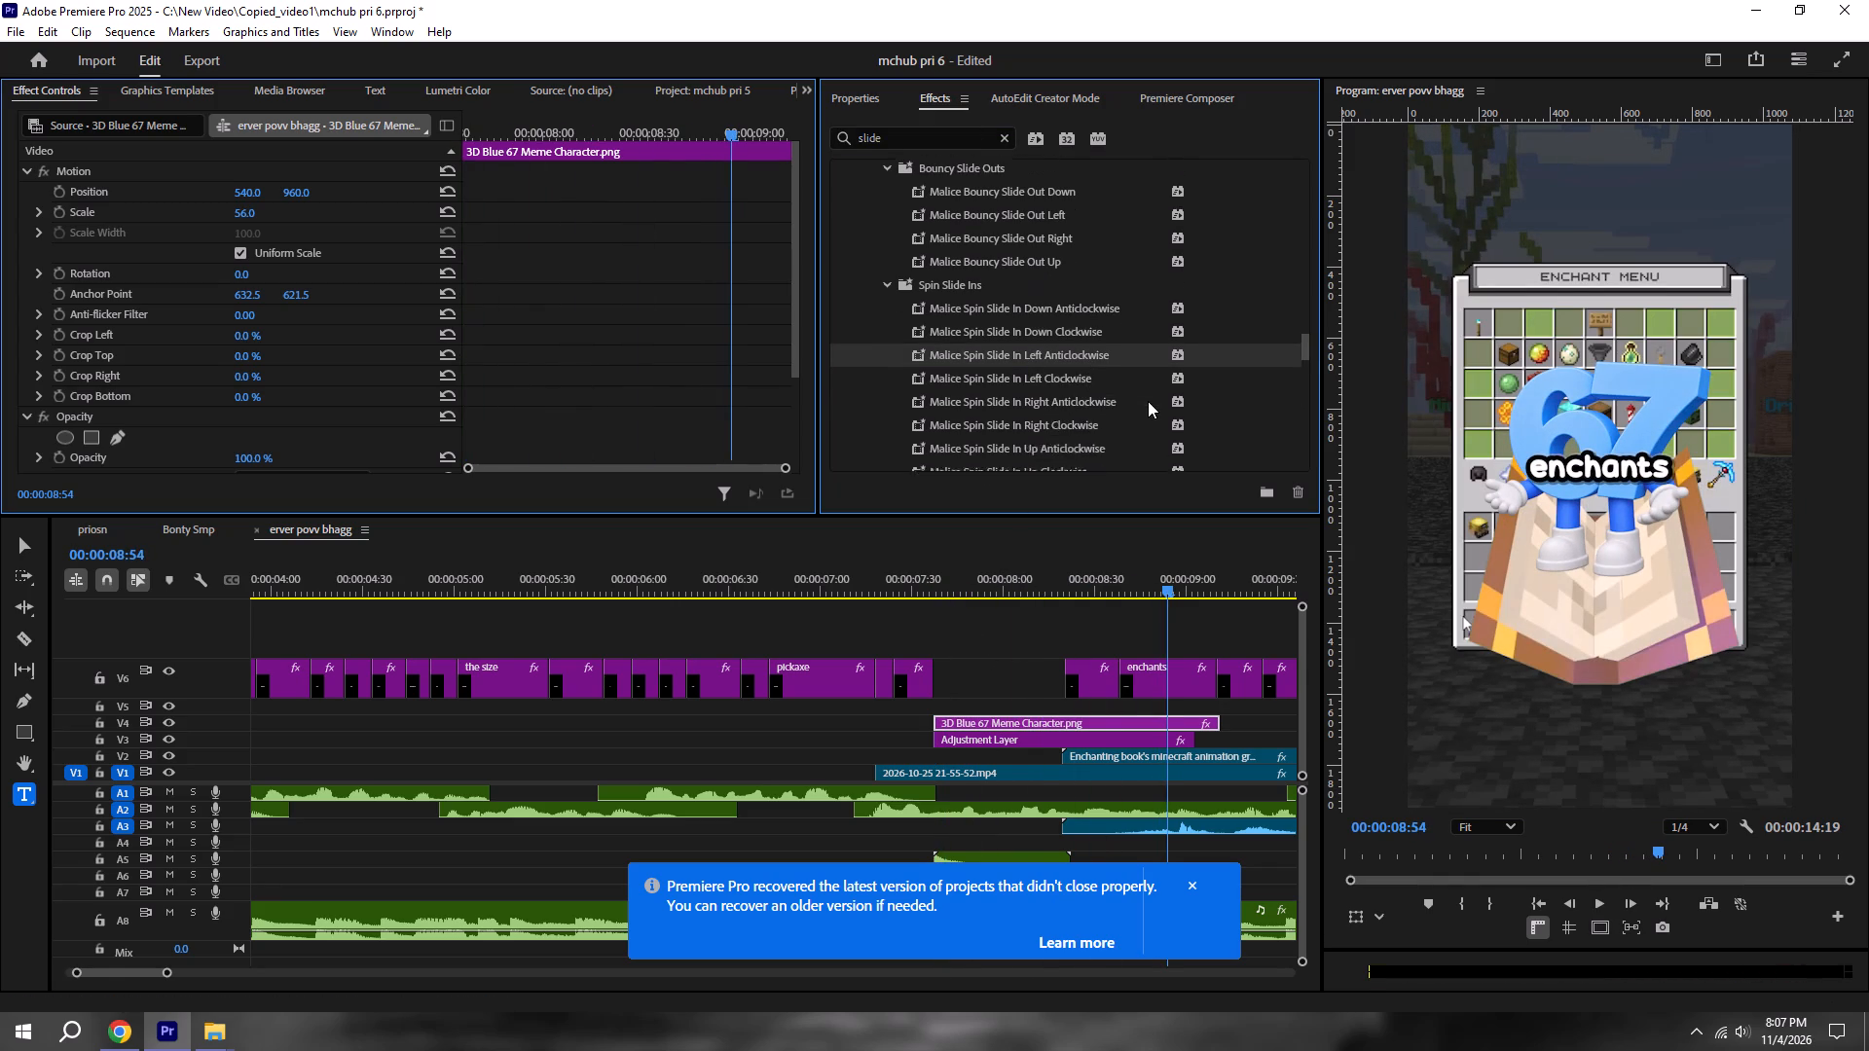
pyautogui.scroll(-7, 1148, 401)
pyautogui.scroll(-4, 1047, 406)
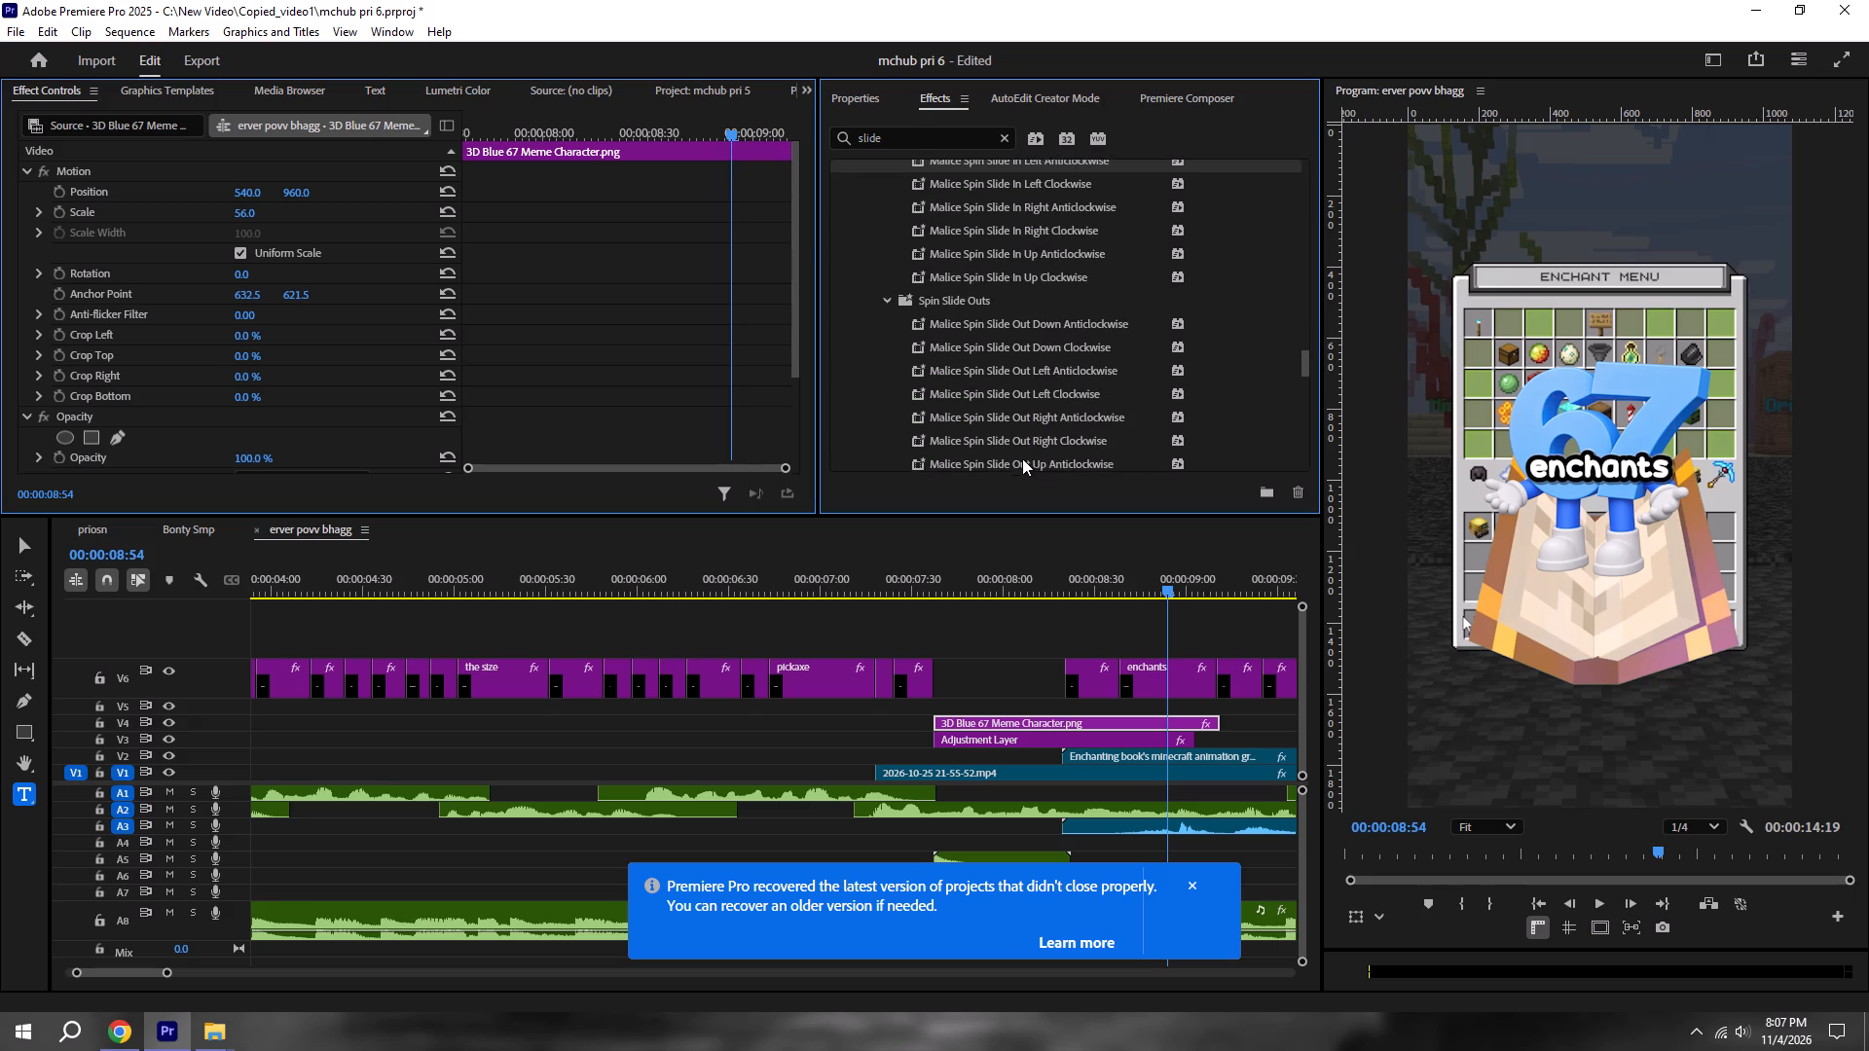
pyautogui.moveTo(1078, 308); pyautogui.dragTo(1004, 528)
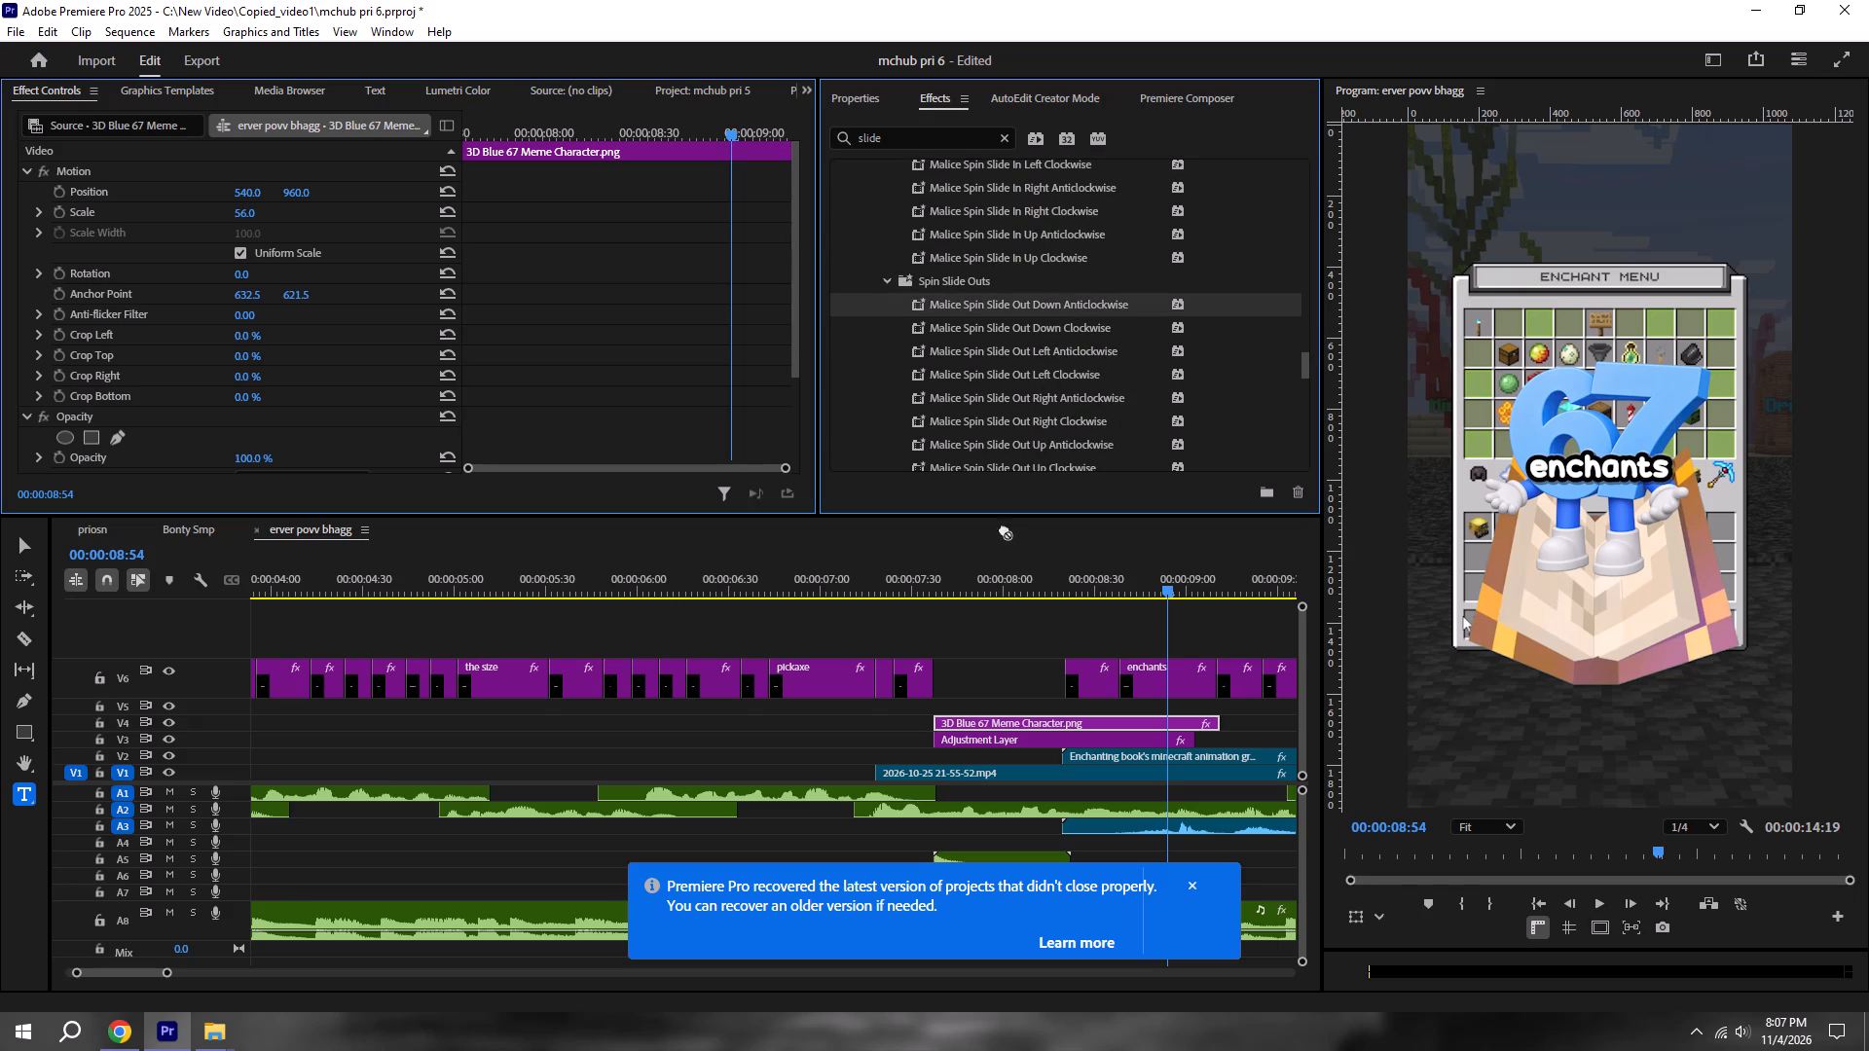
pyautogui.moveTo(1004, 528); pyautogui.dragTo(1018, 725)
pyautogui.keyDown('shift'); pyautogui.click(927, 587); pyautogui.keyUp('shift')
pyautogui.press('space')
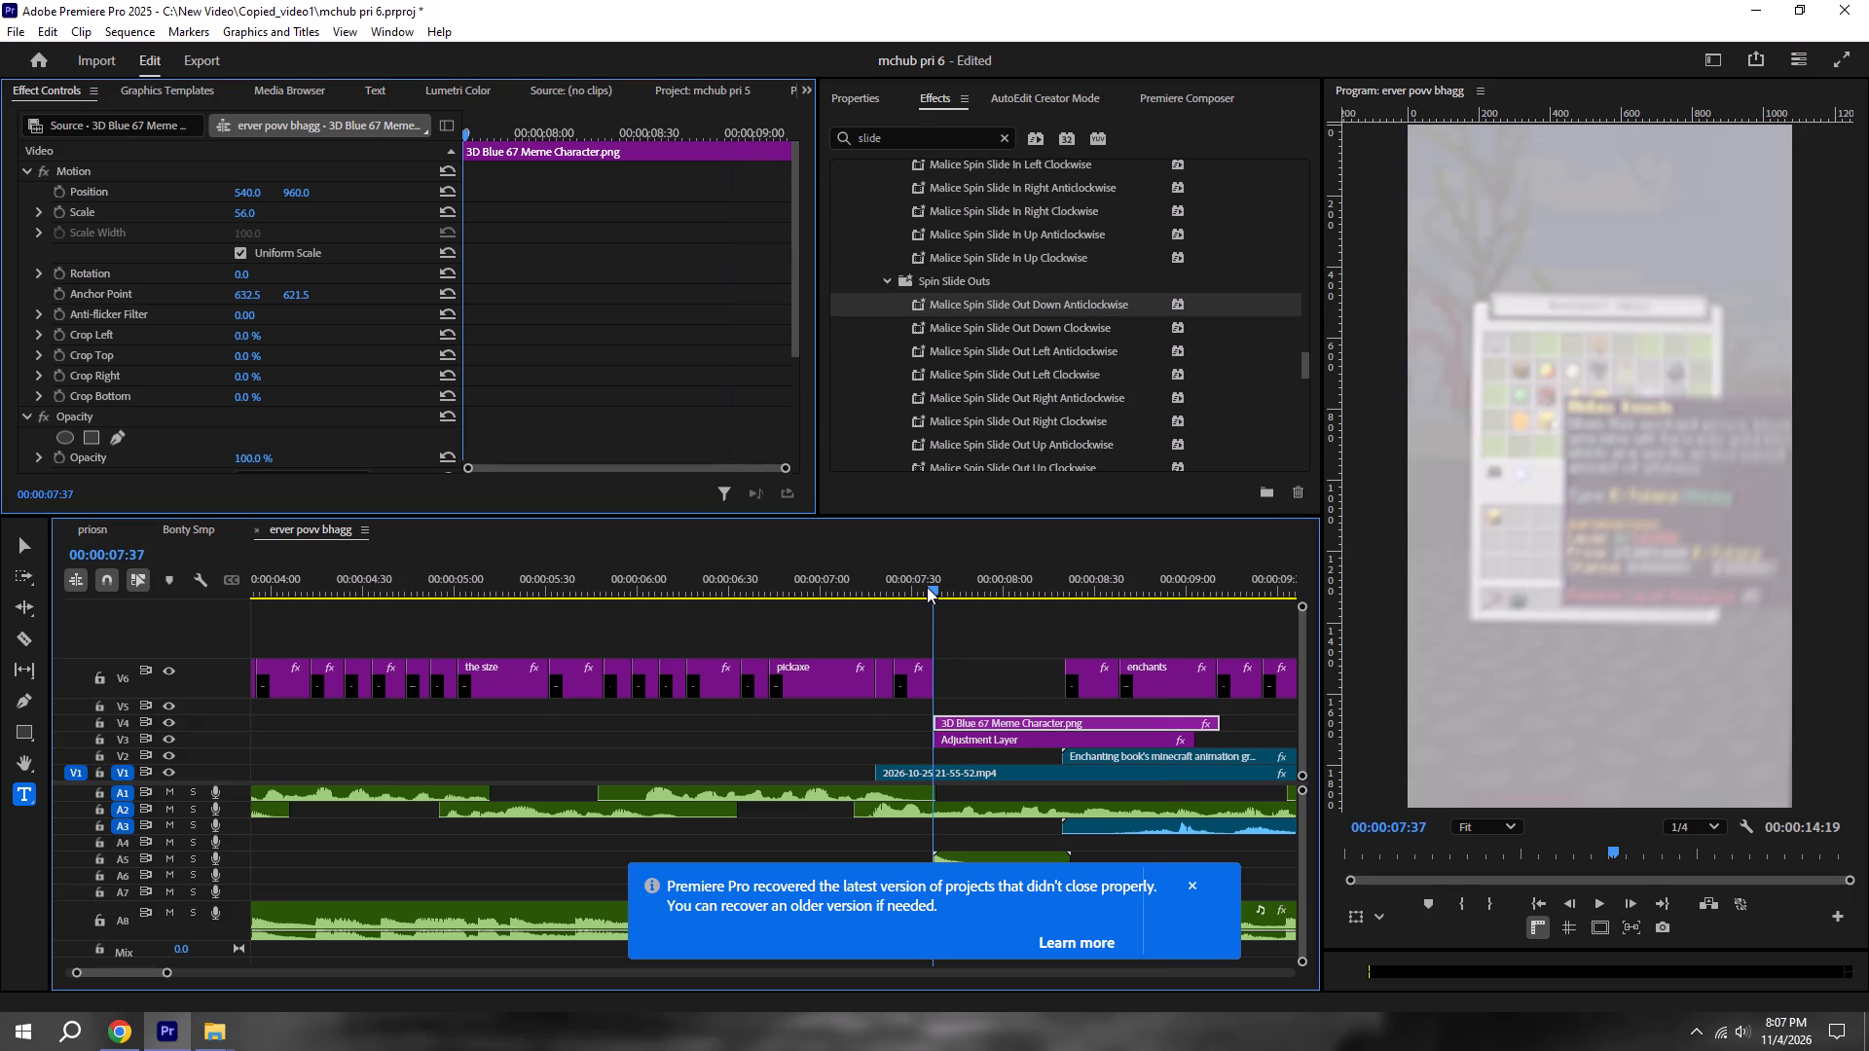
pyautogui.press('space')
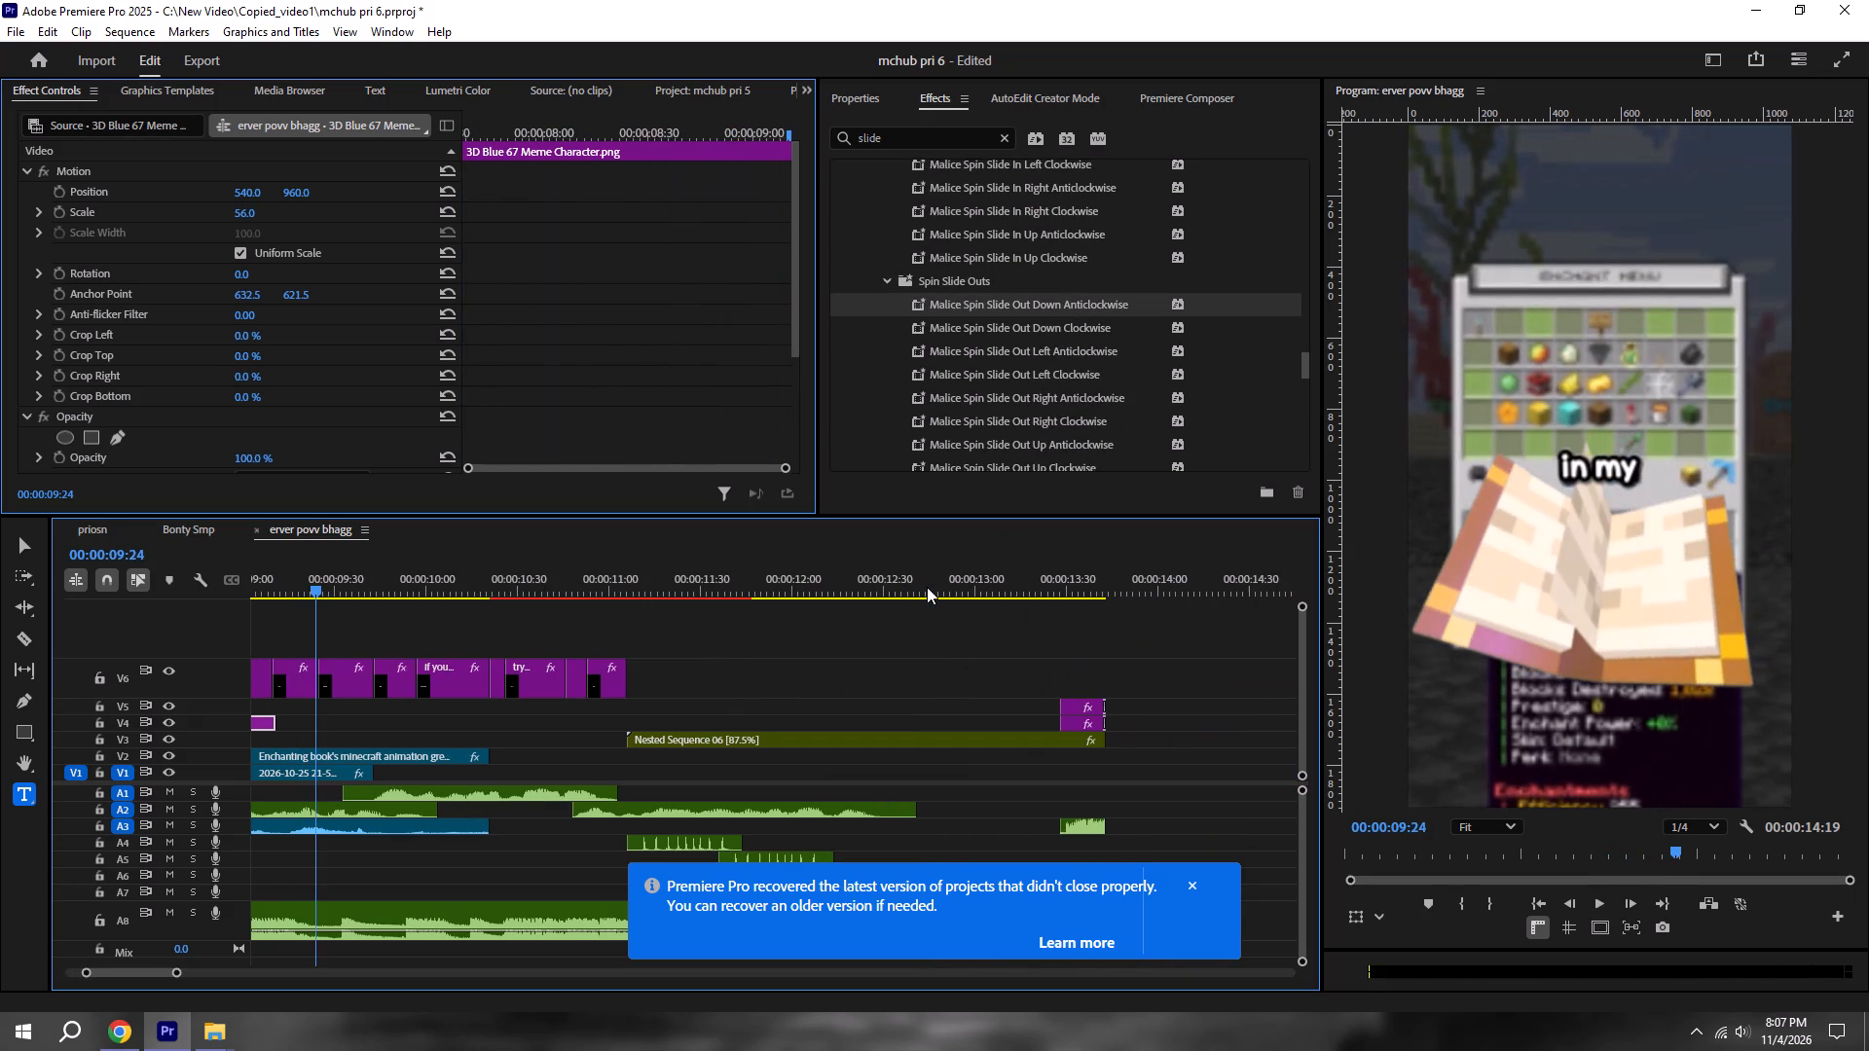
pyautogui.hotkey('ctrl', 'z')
# Apply the Malice Spin Slide Out Down Clockwise preset to the 67 character clip and play back the section.
pyautogui.moveTo(1065, 329); pyautogui.dragTo(275, 727)
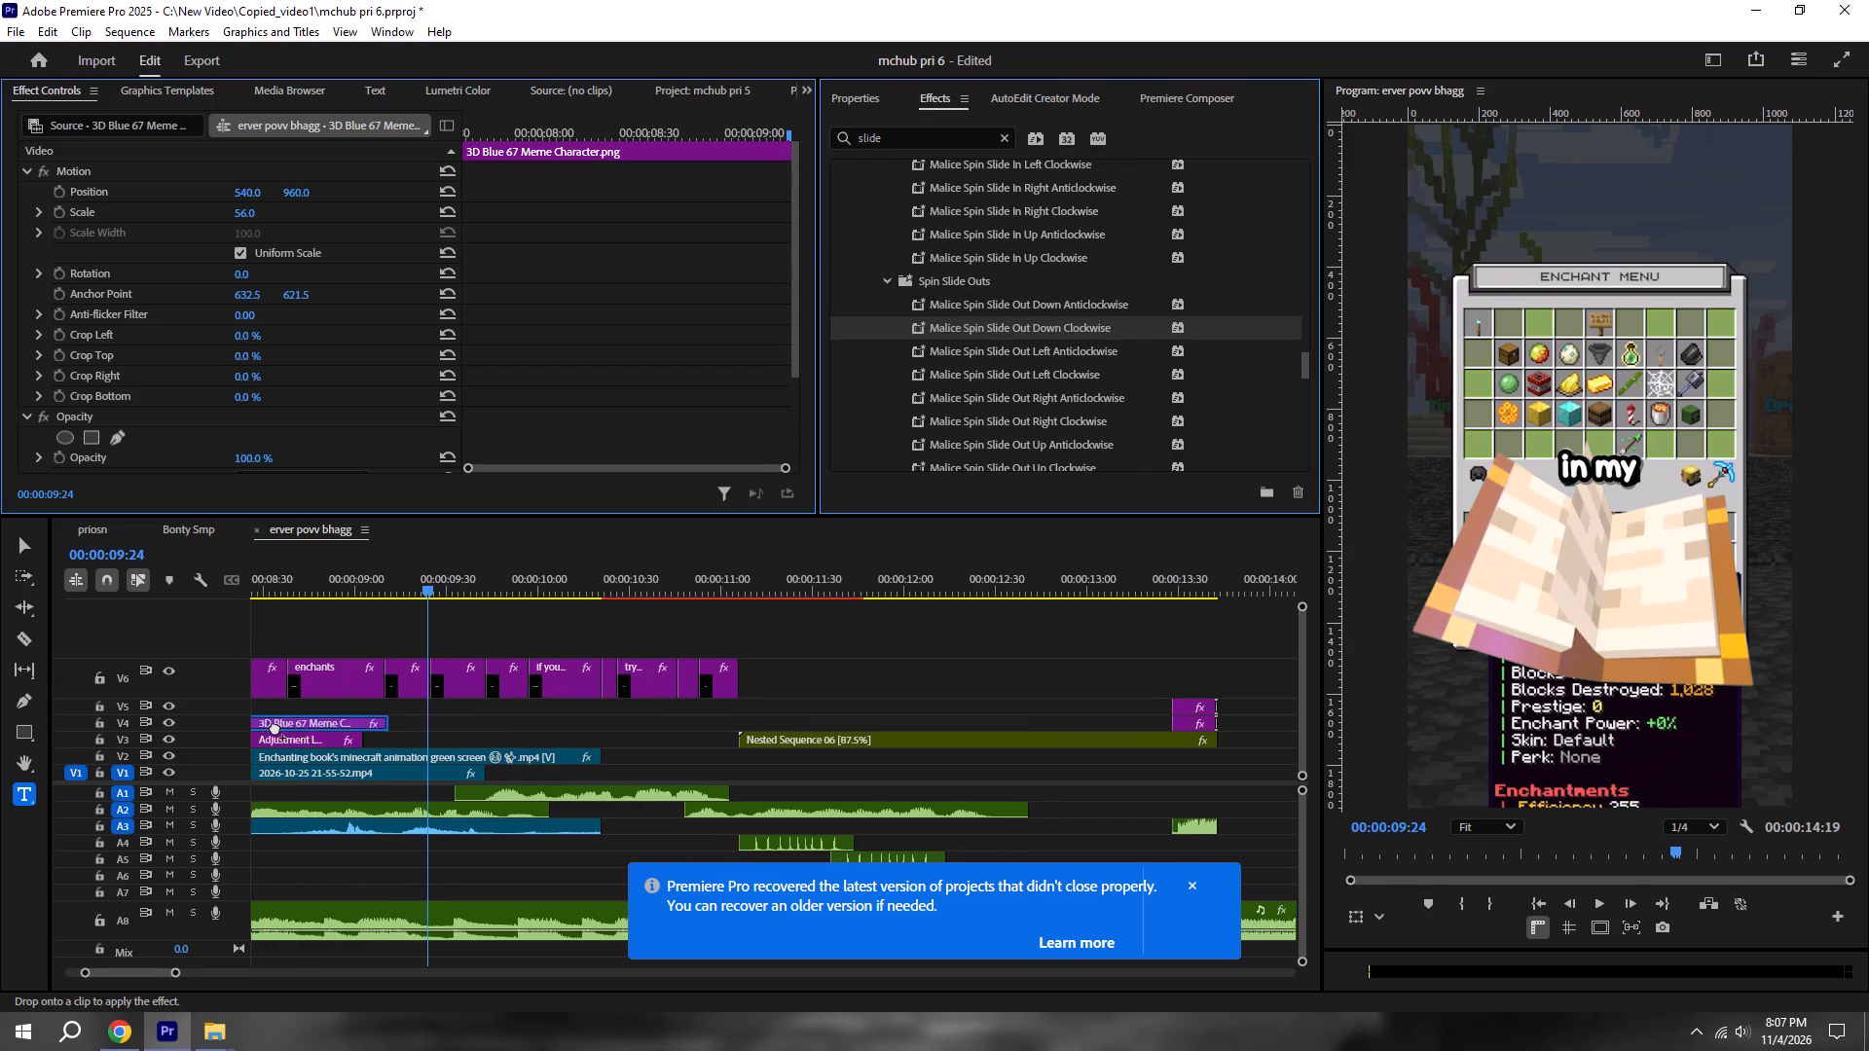
pyautogui.moveTo(275, 727); pyautogui.dragTo(315, 716)
pyautogui.scroll(10, 315, 716)
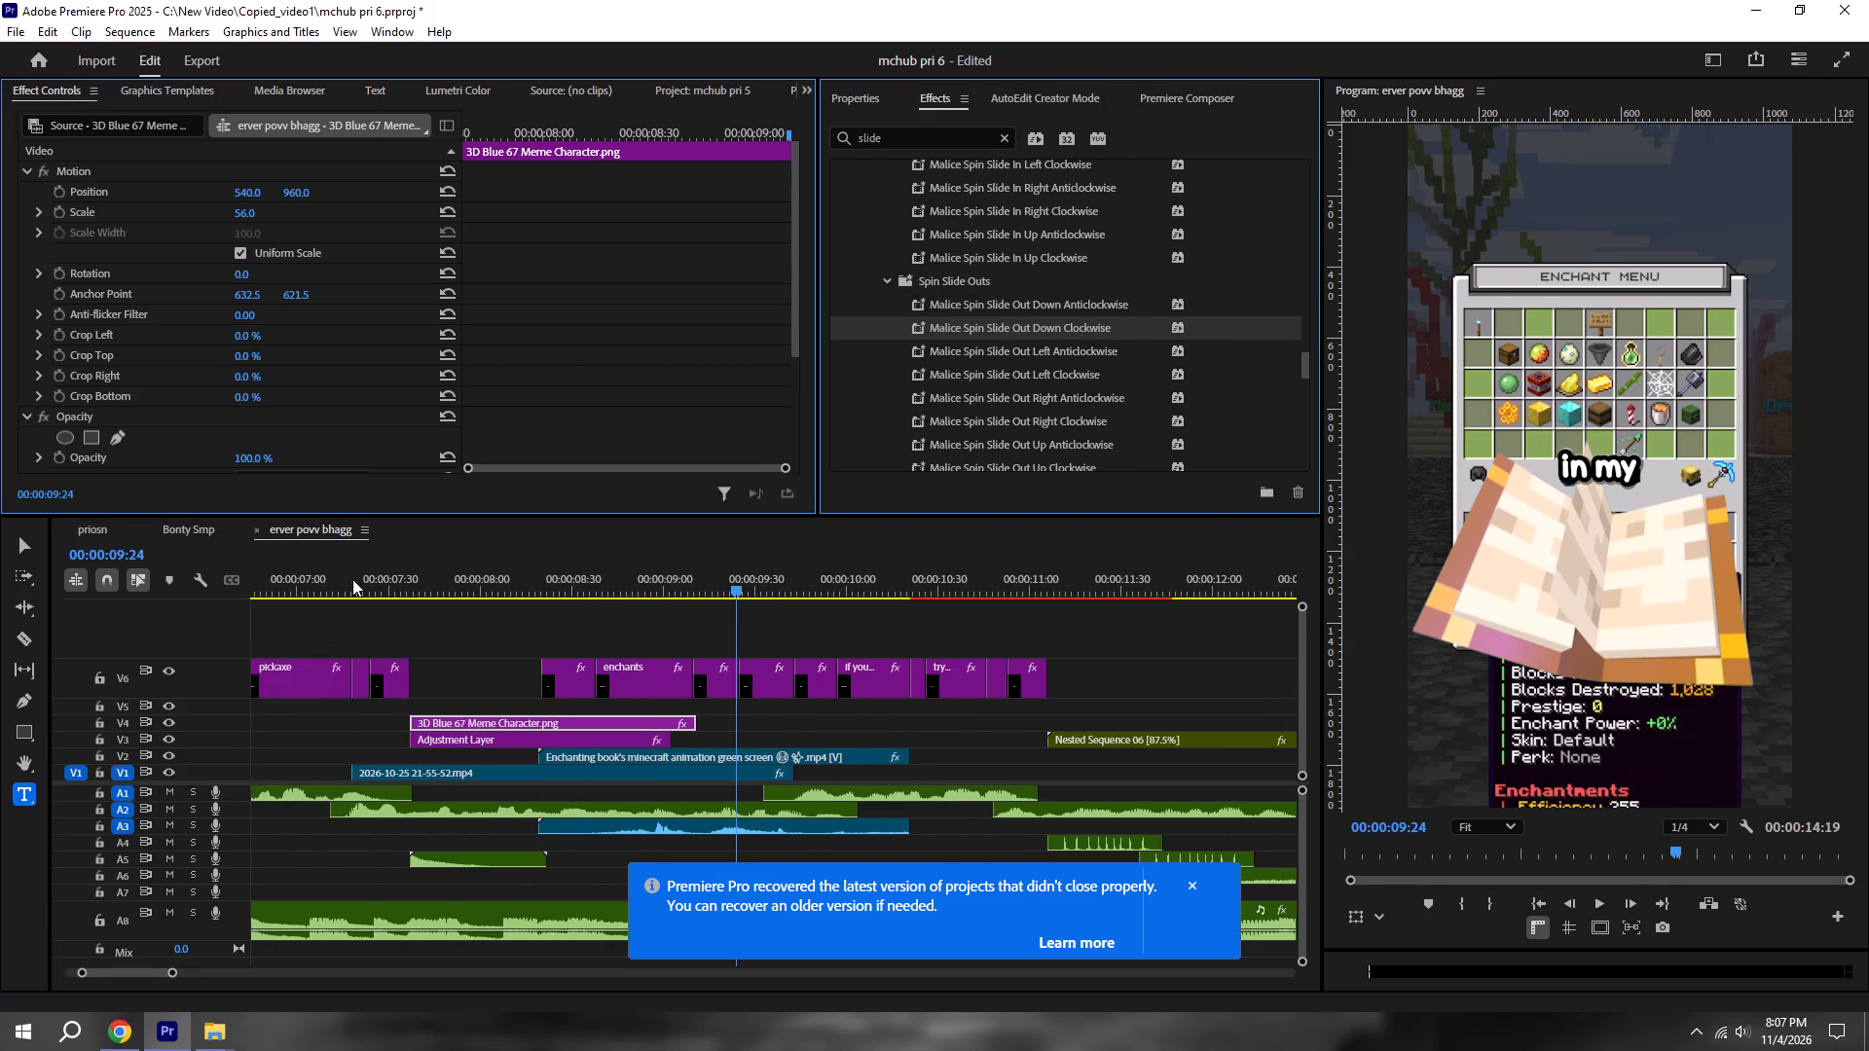
pyautogui.click(353, 571)
pyautogui.press('space')
pyautogui.press('space')
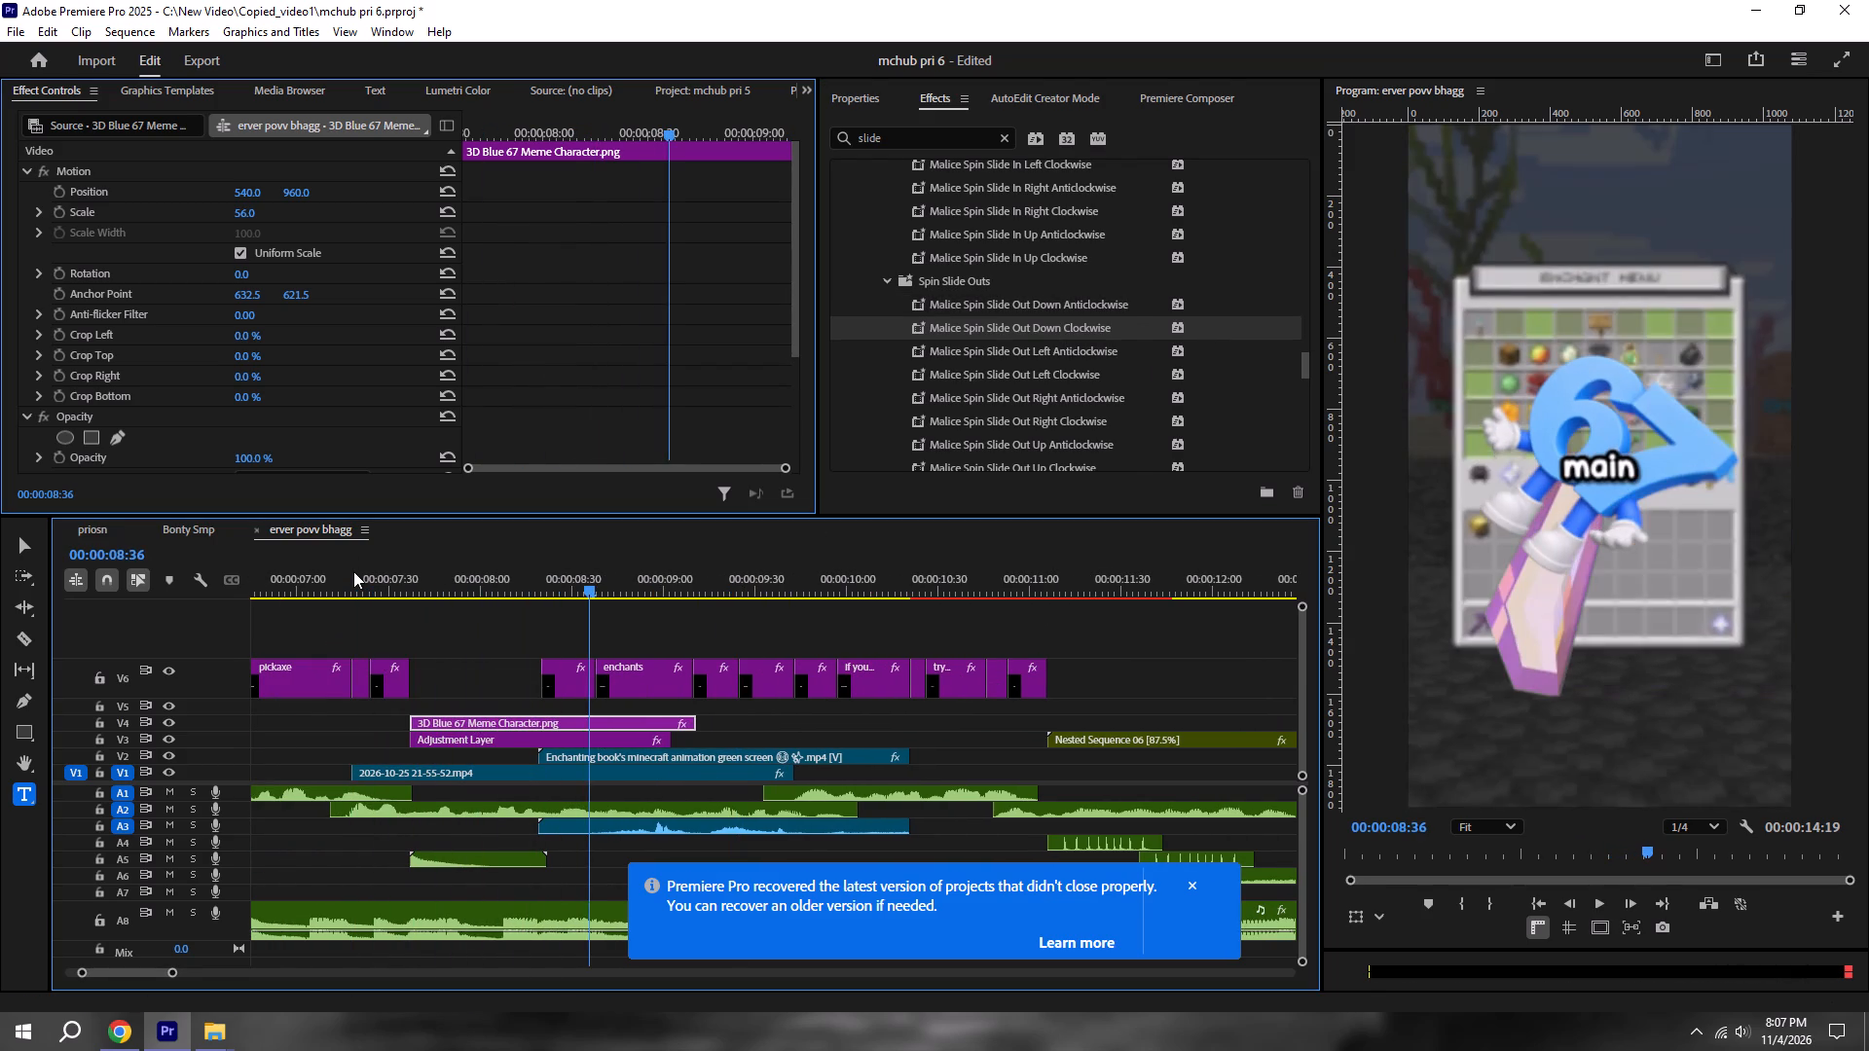
pyautogui.press('space')
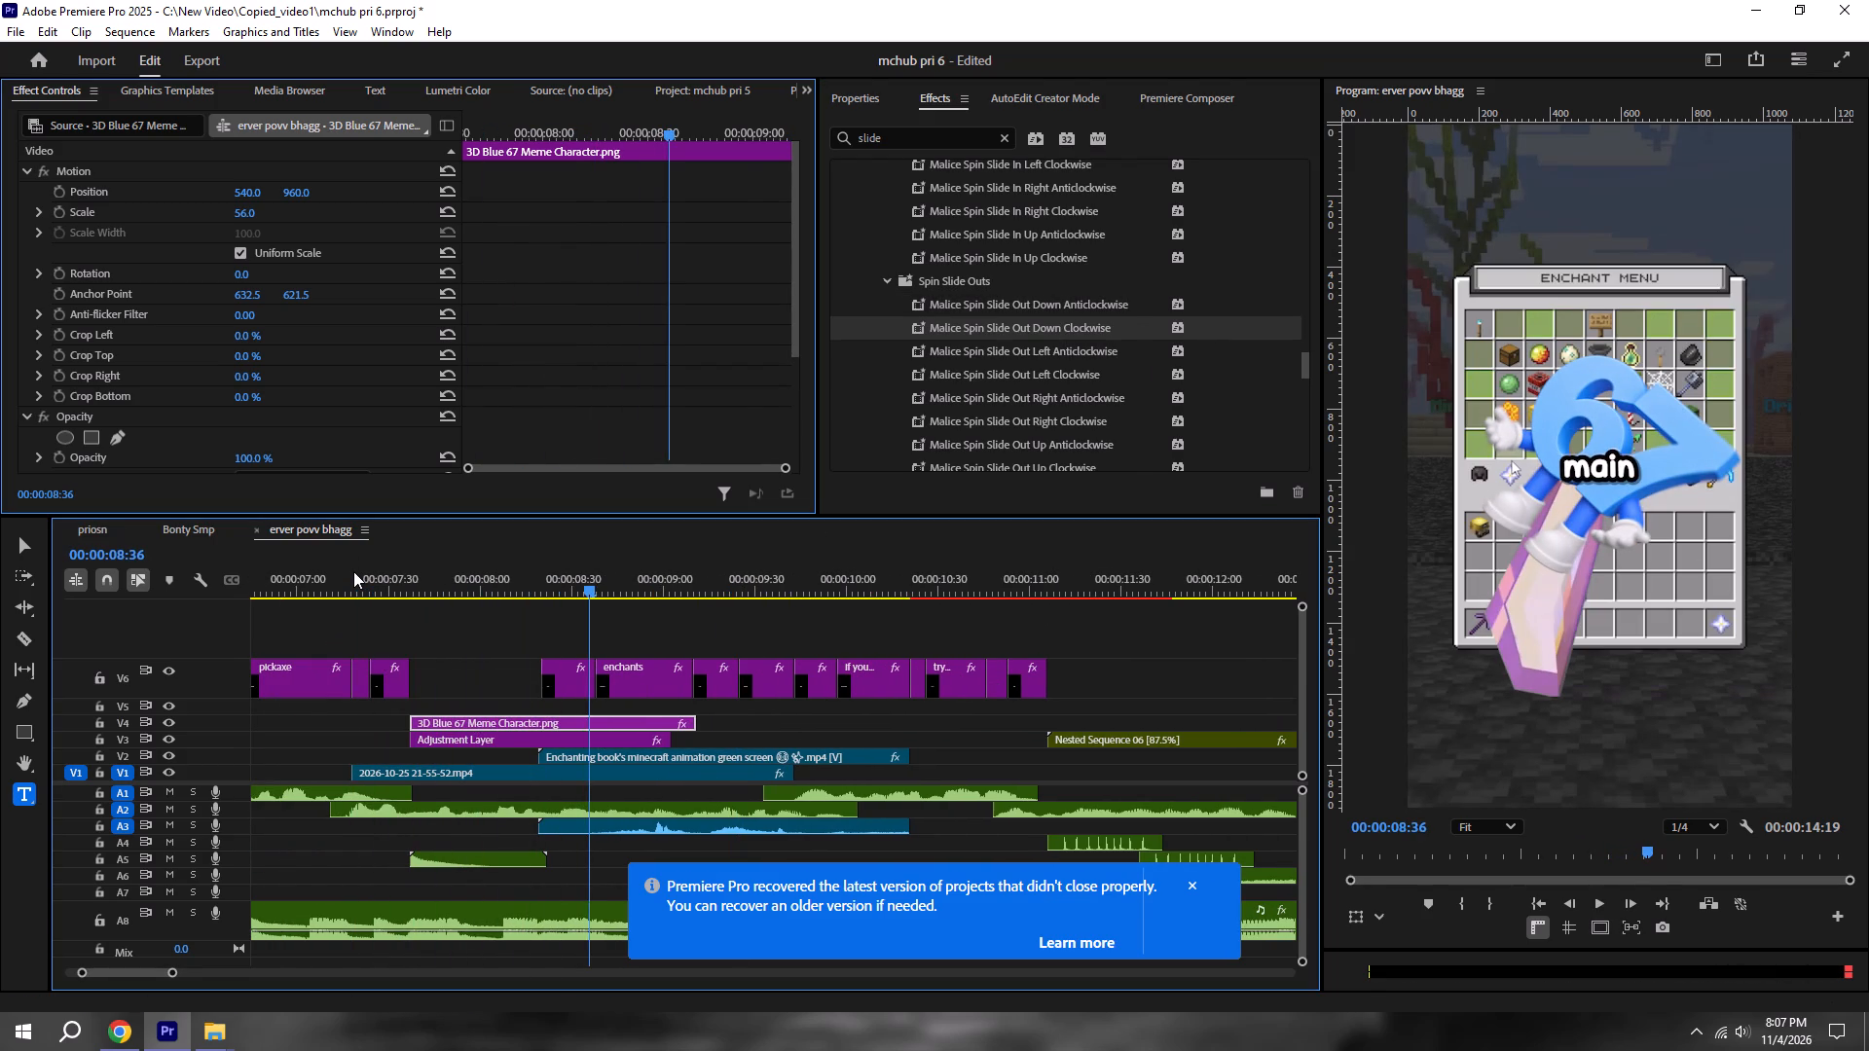
pyautogui.press('space')
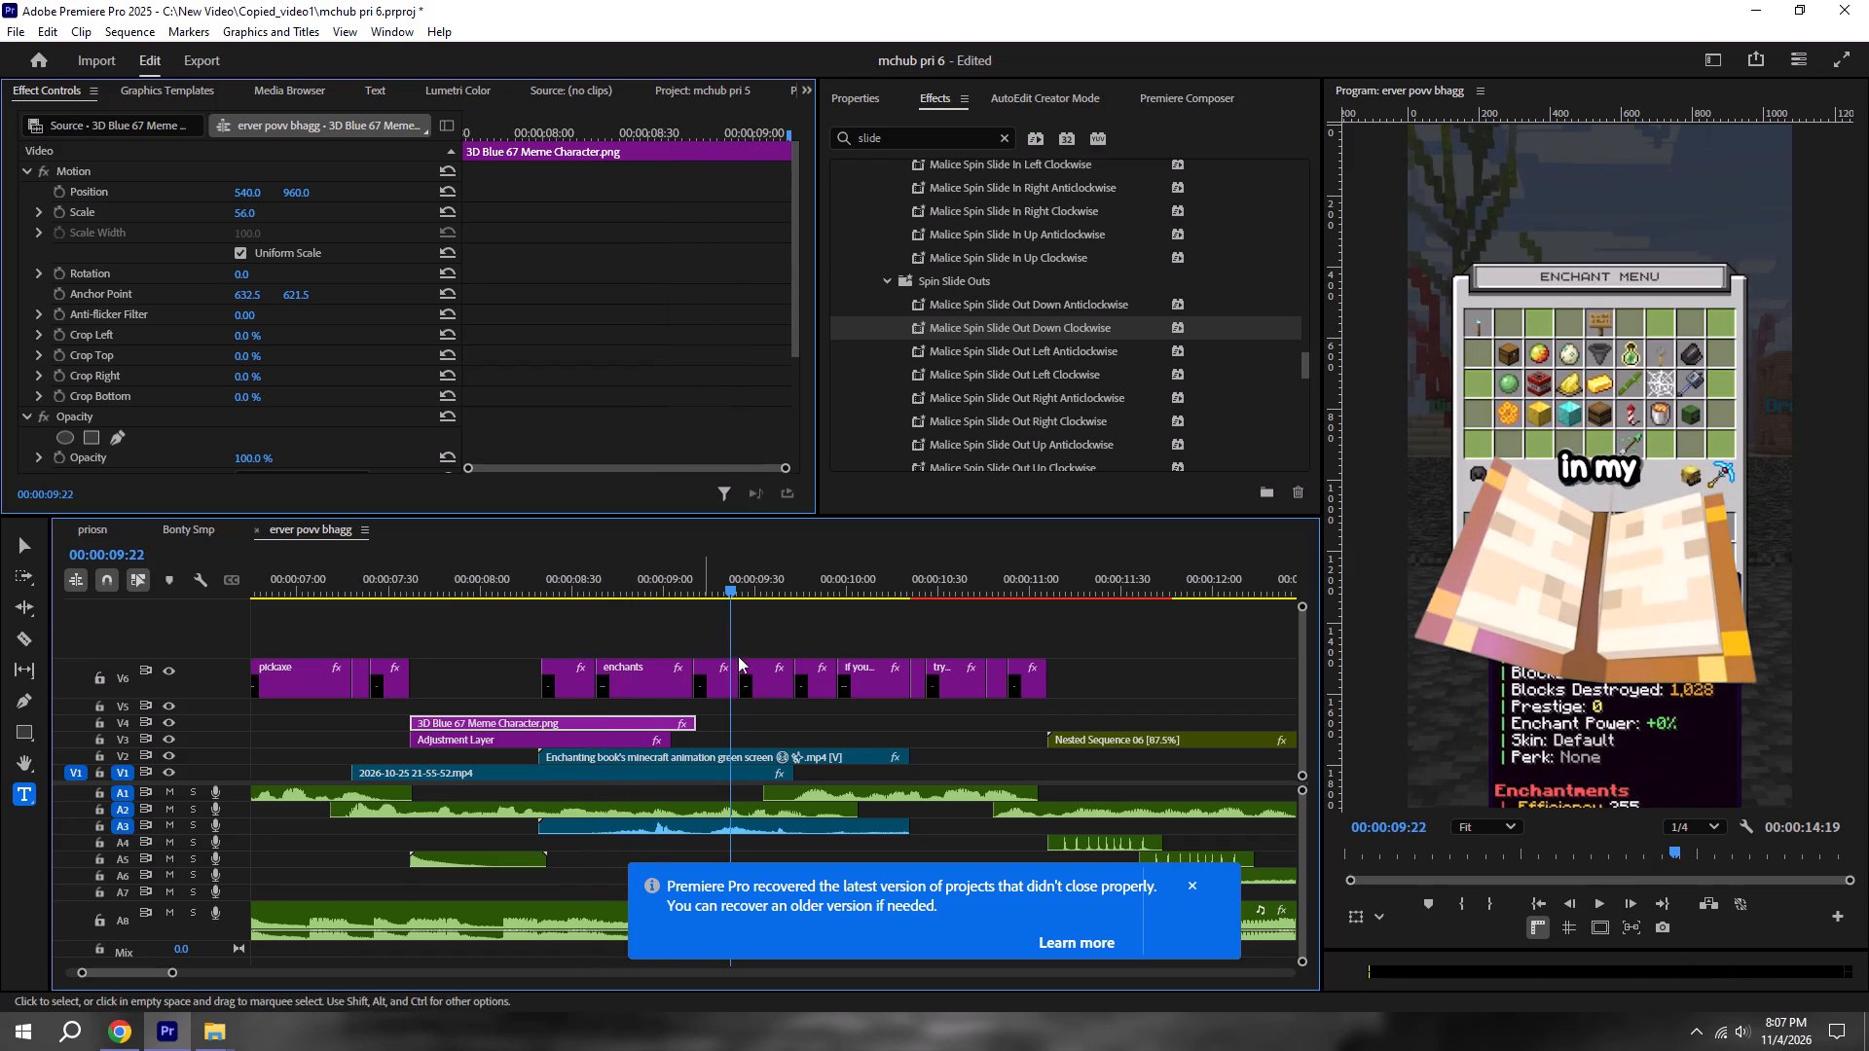
# Replay the 67 character's spin-in and spin-out several times against the captions and enchanting book, saving the project along the way.
pyautogui.click(406, 572)
pyautogui.press('space')
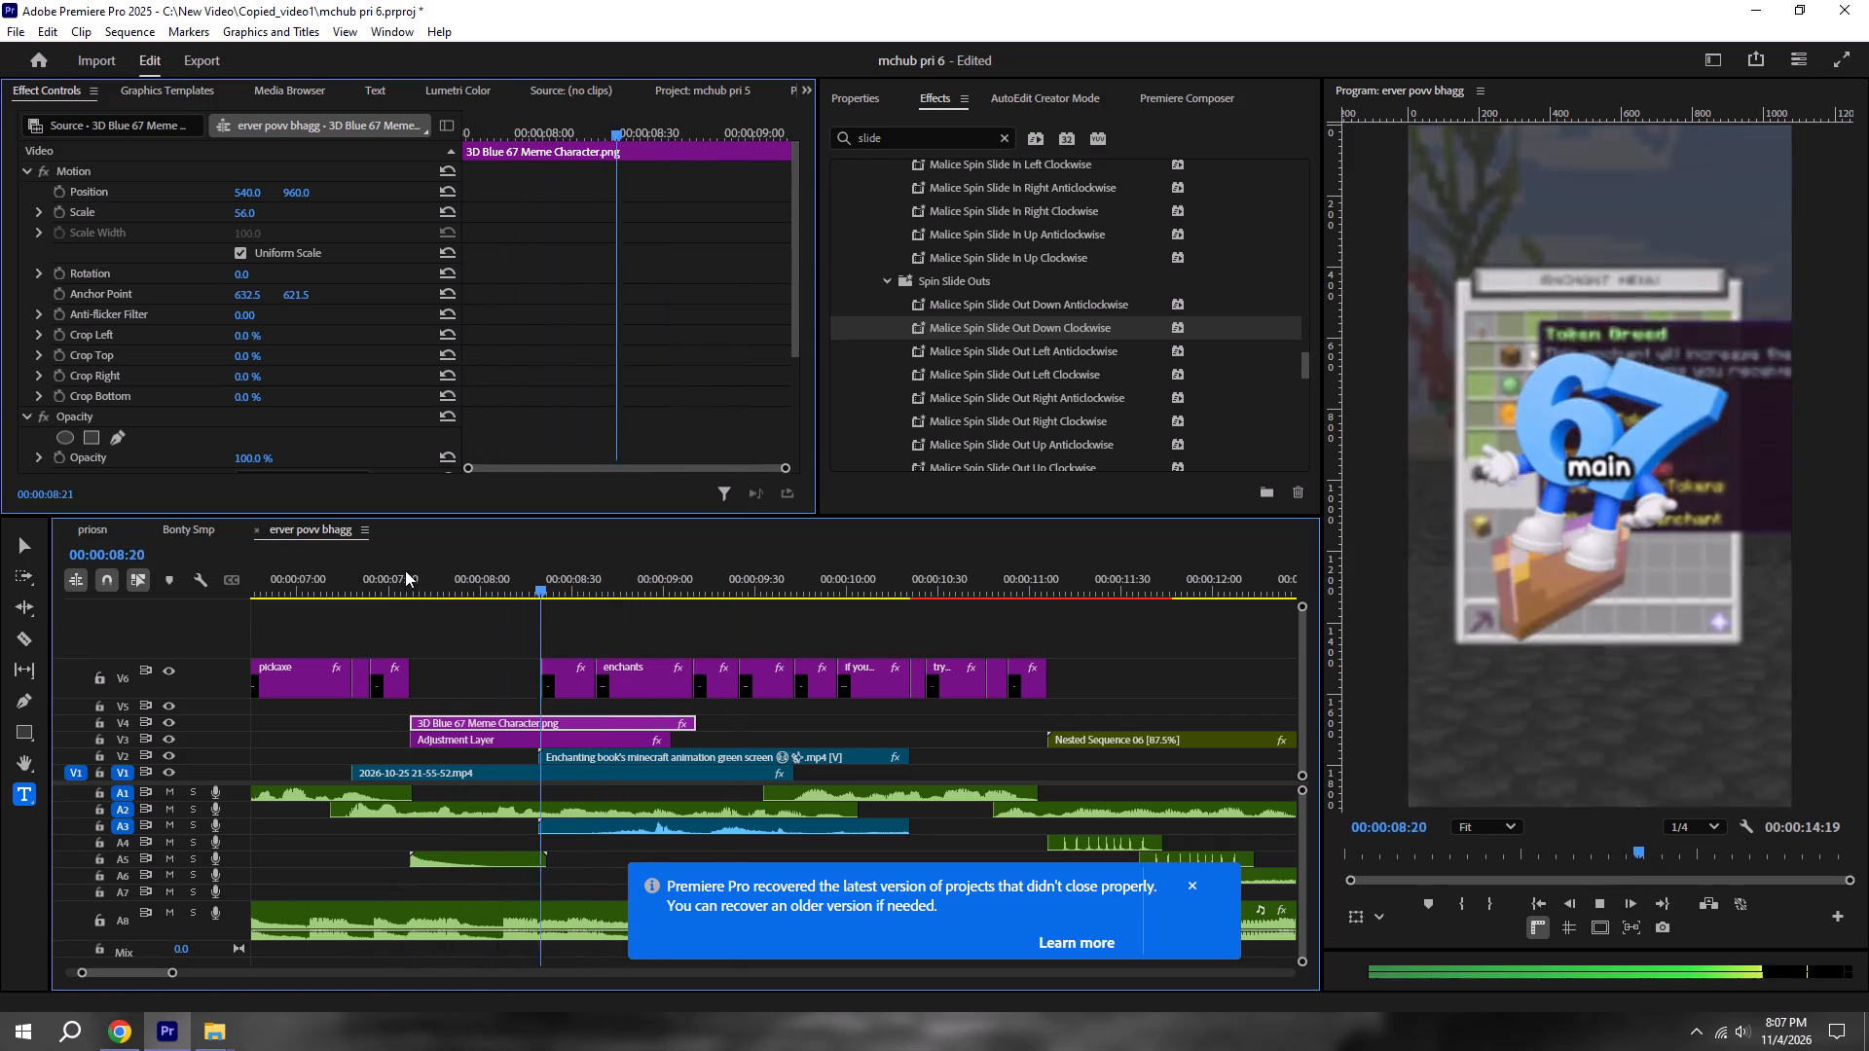
pyautogui.press('space')
pyautogui.press('space')
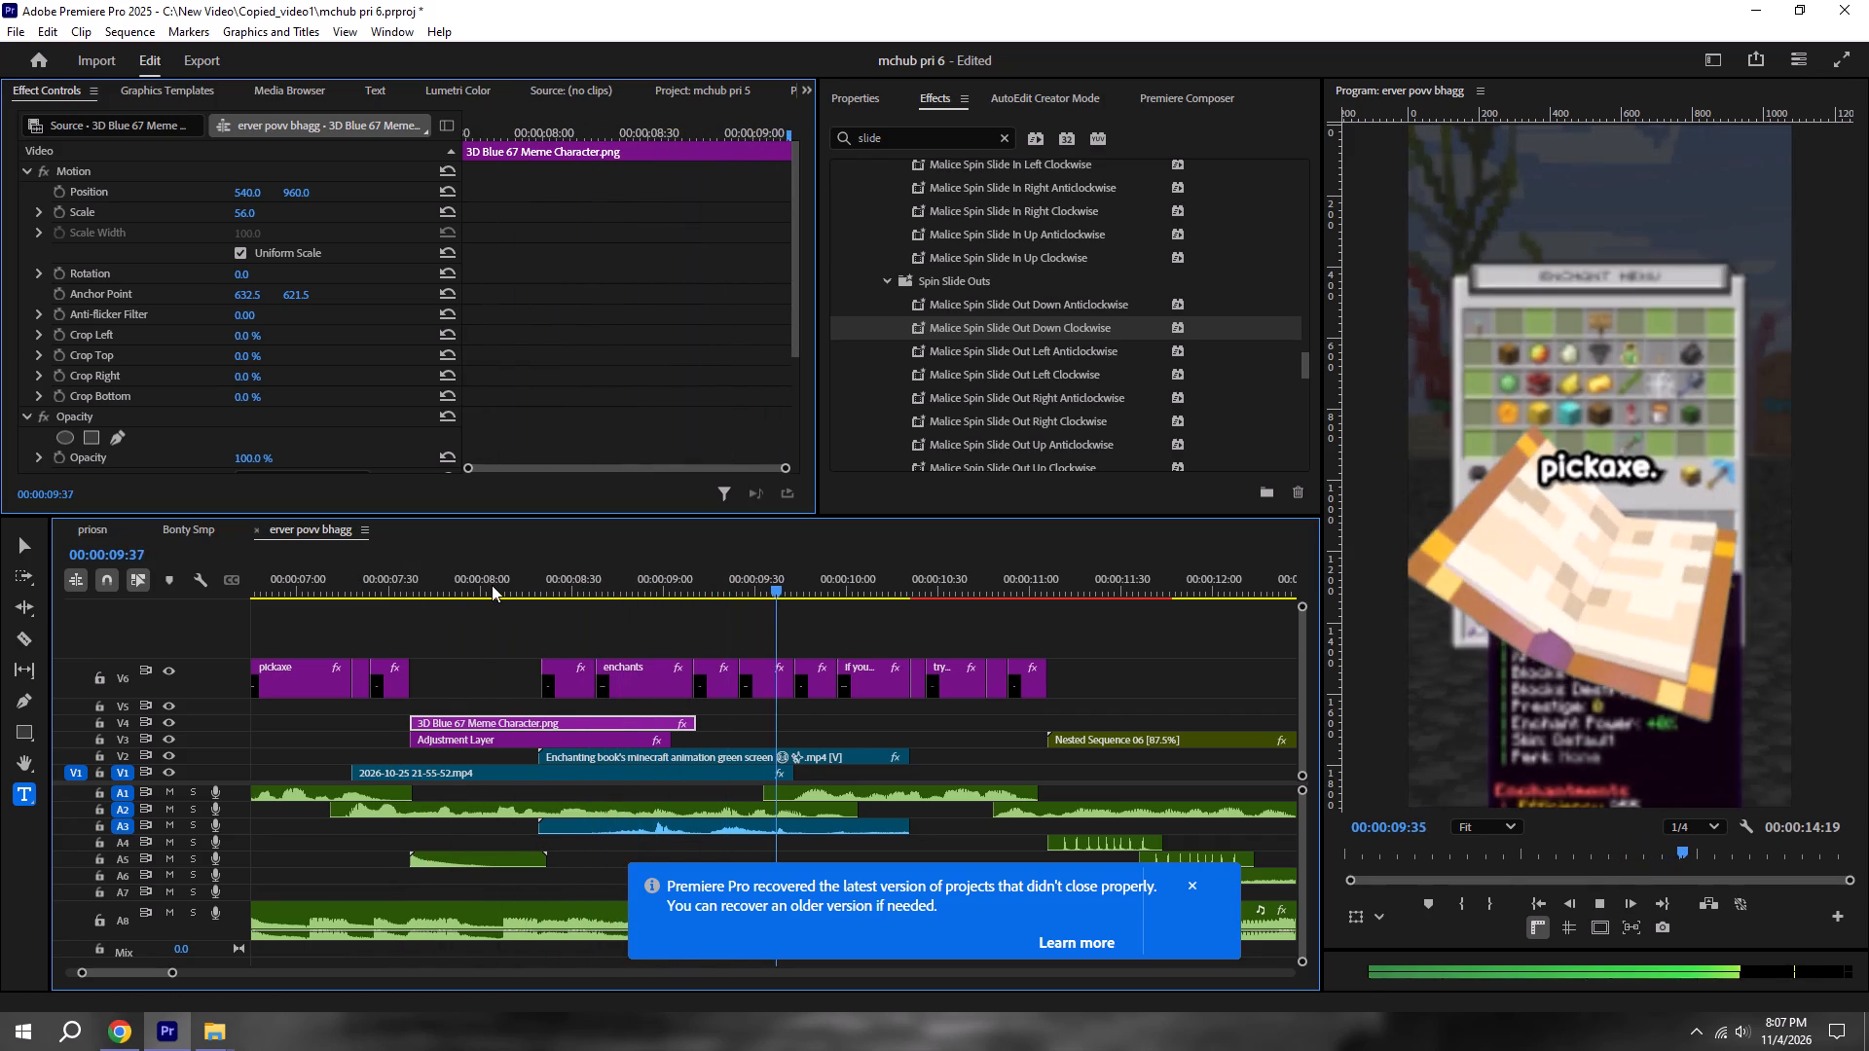
pyautogui.press('space')
pyautogui.moveTo(421, 592); pyautogui.dragTo(398, 582)
pyautogui.press('space')
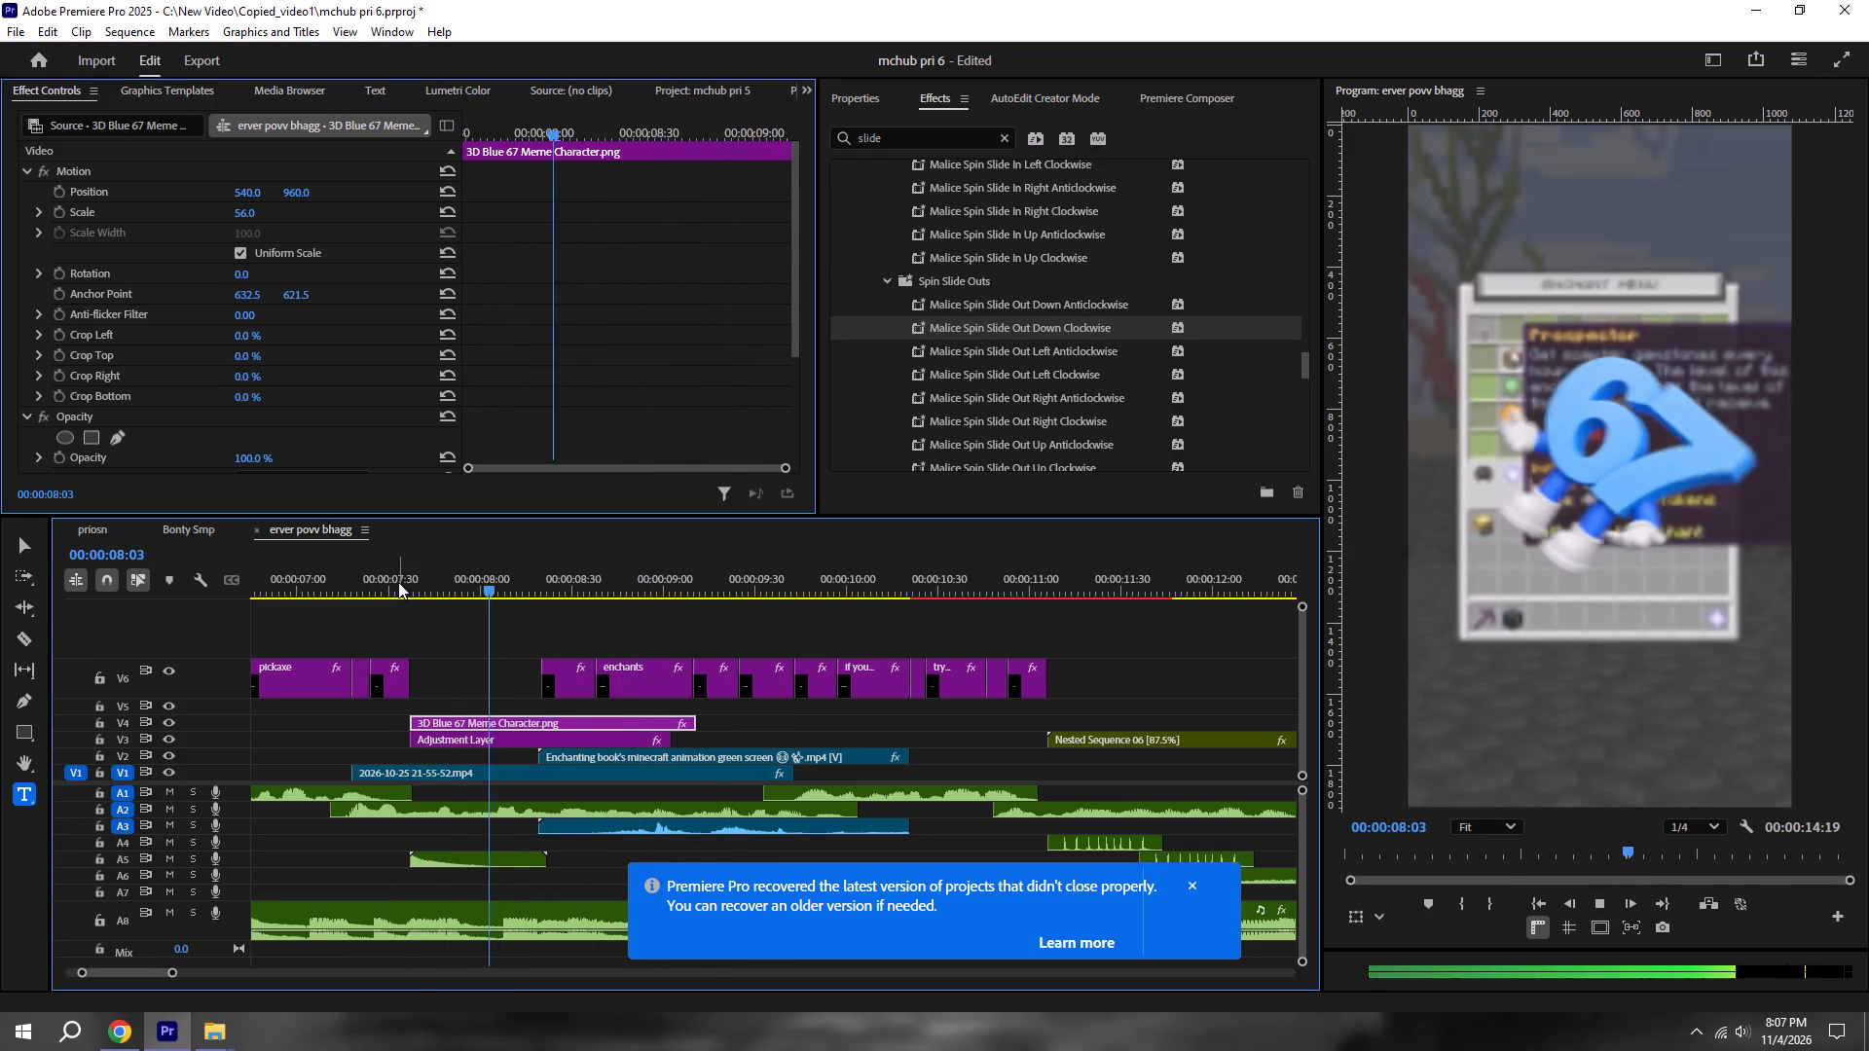
pyautogui.press('space')
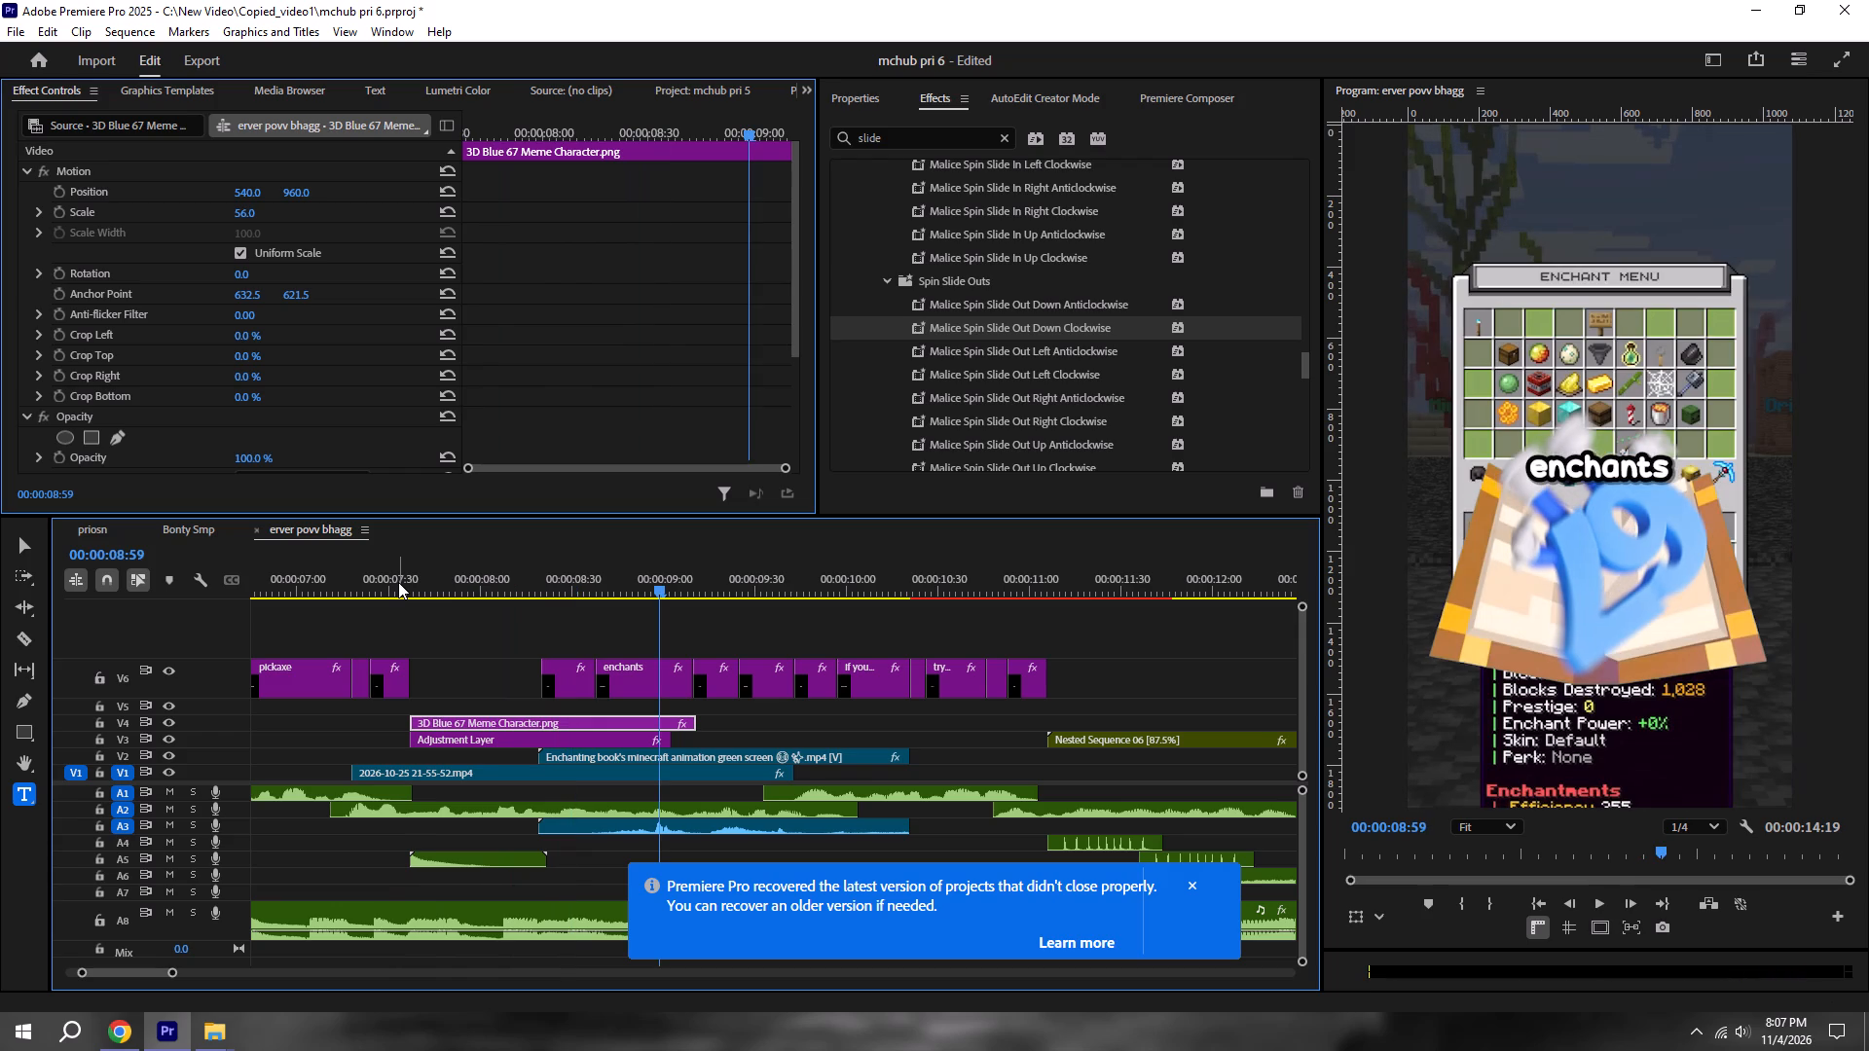
pyautogui.keyDown('shift'); pyautogui.moveTo(401, 582); pyautogui.dragTo(376, 576); pyautogui.keyUp('shift')
pyautogui.press('space')
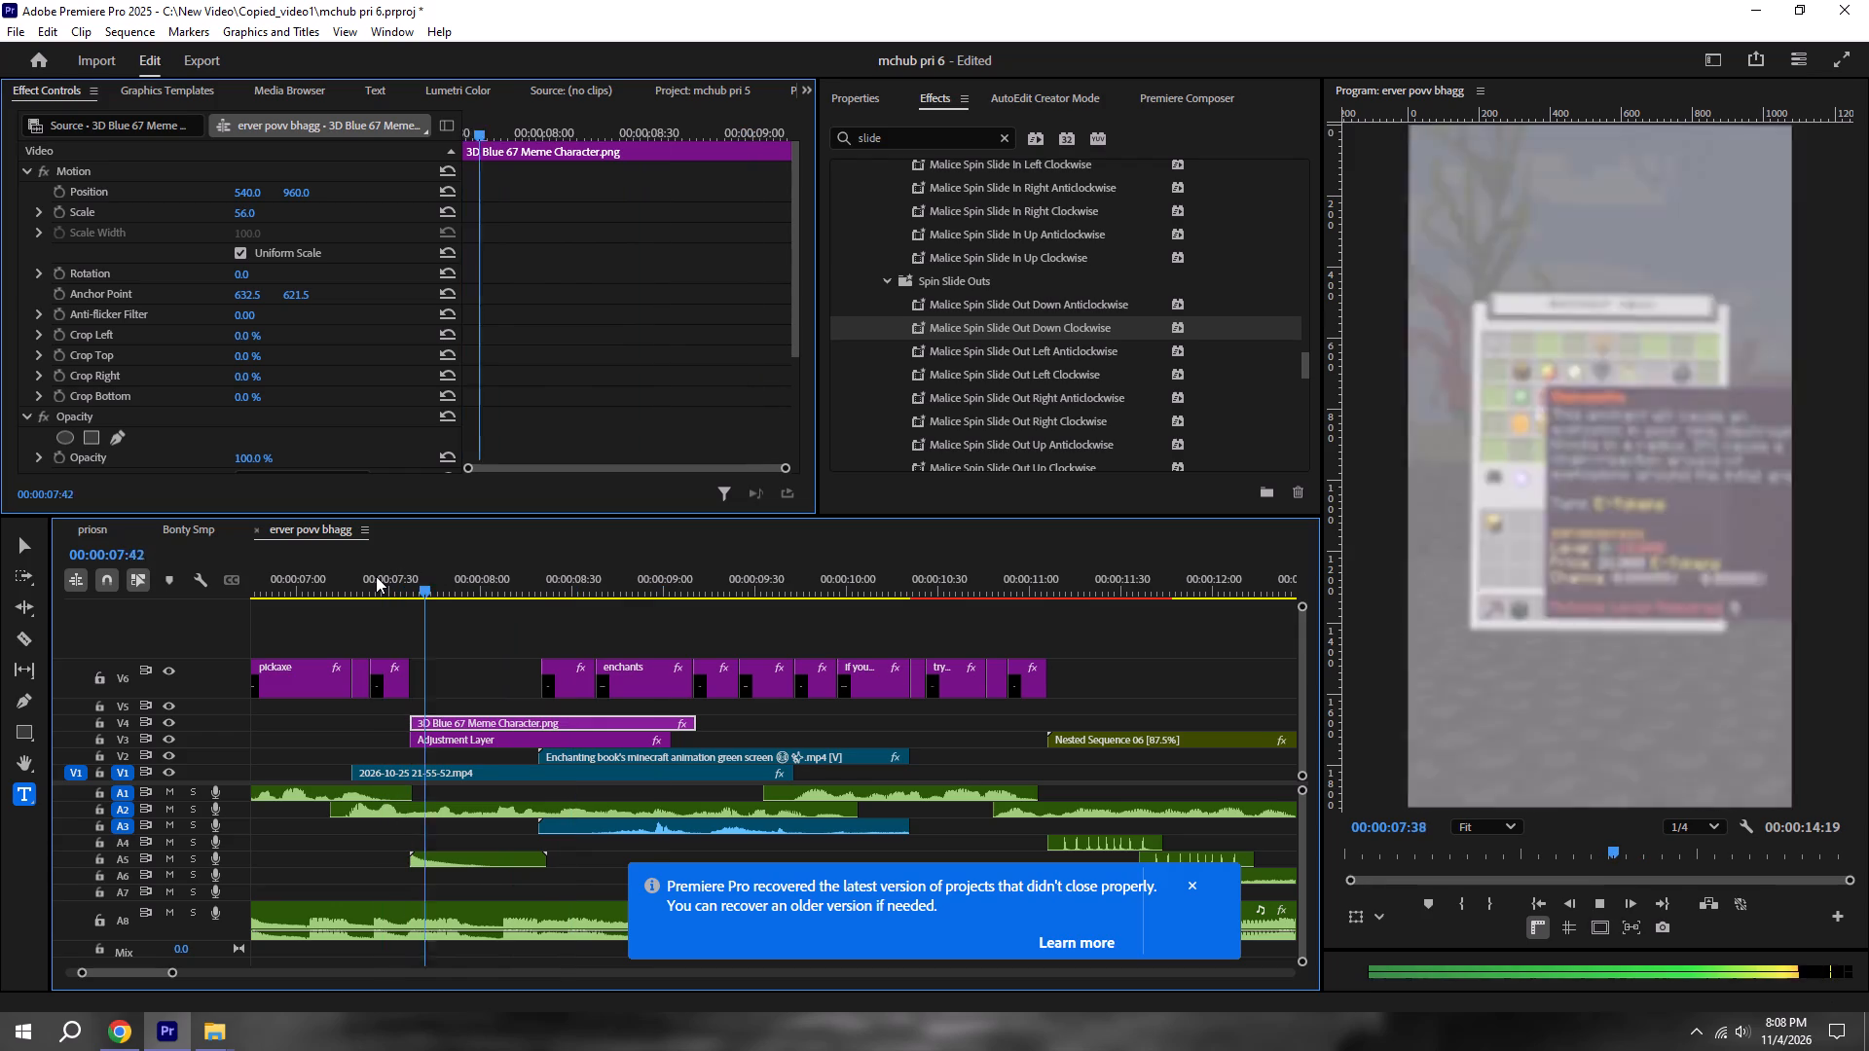
pyautogui.press('space')
pyautogui.press('space')
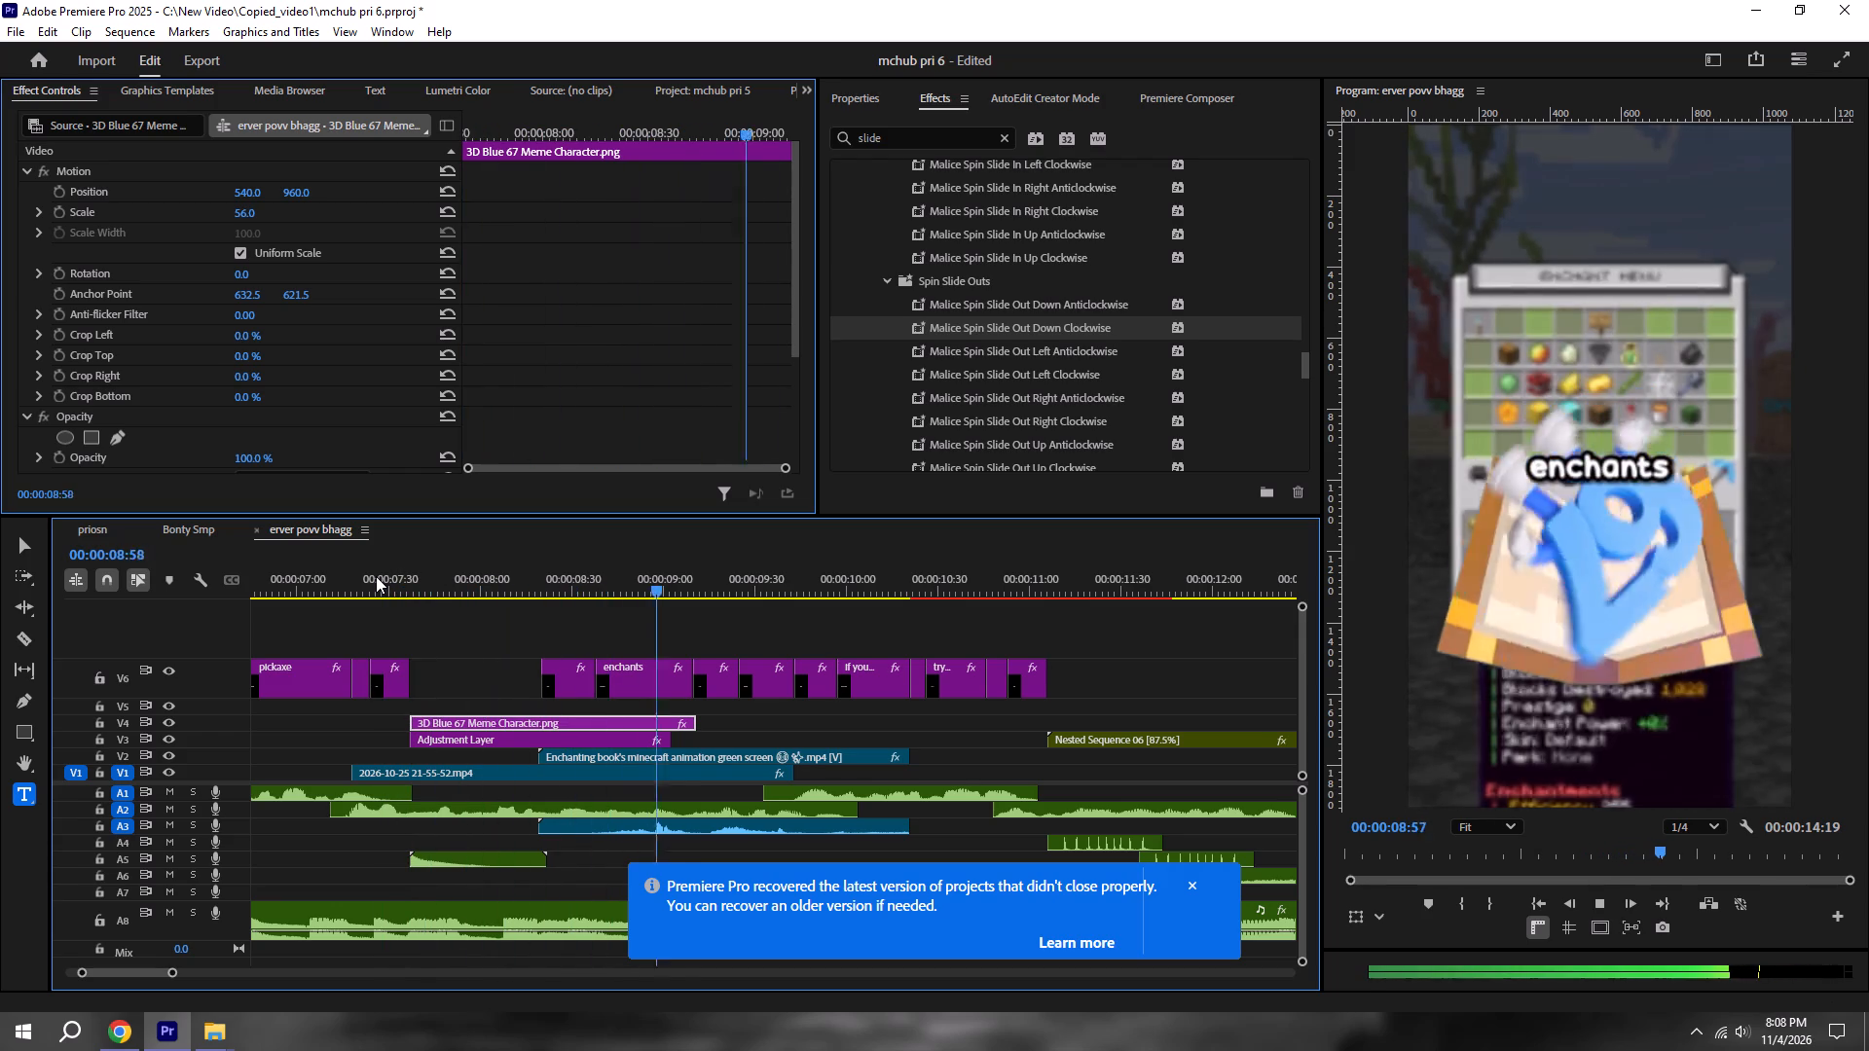
pyautogui.press('space')
pyautogui.press('space')
pyautogui.keyDown('alt'); pyautogui.scroll(-6, 746, 659); pyautogui.keyUp('alt')
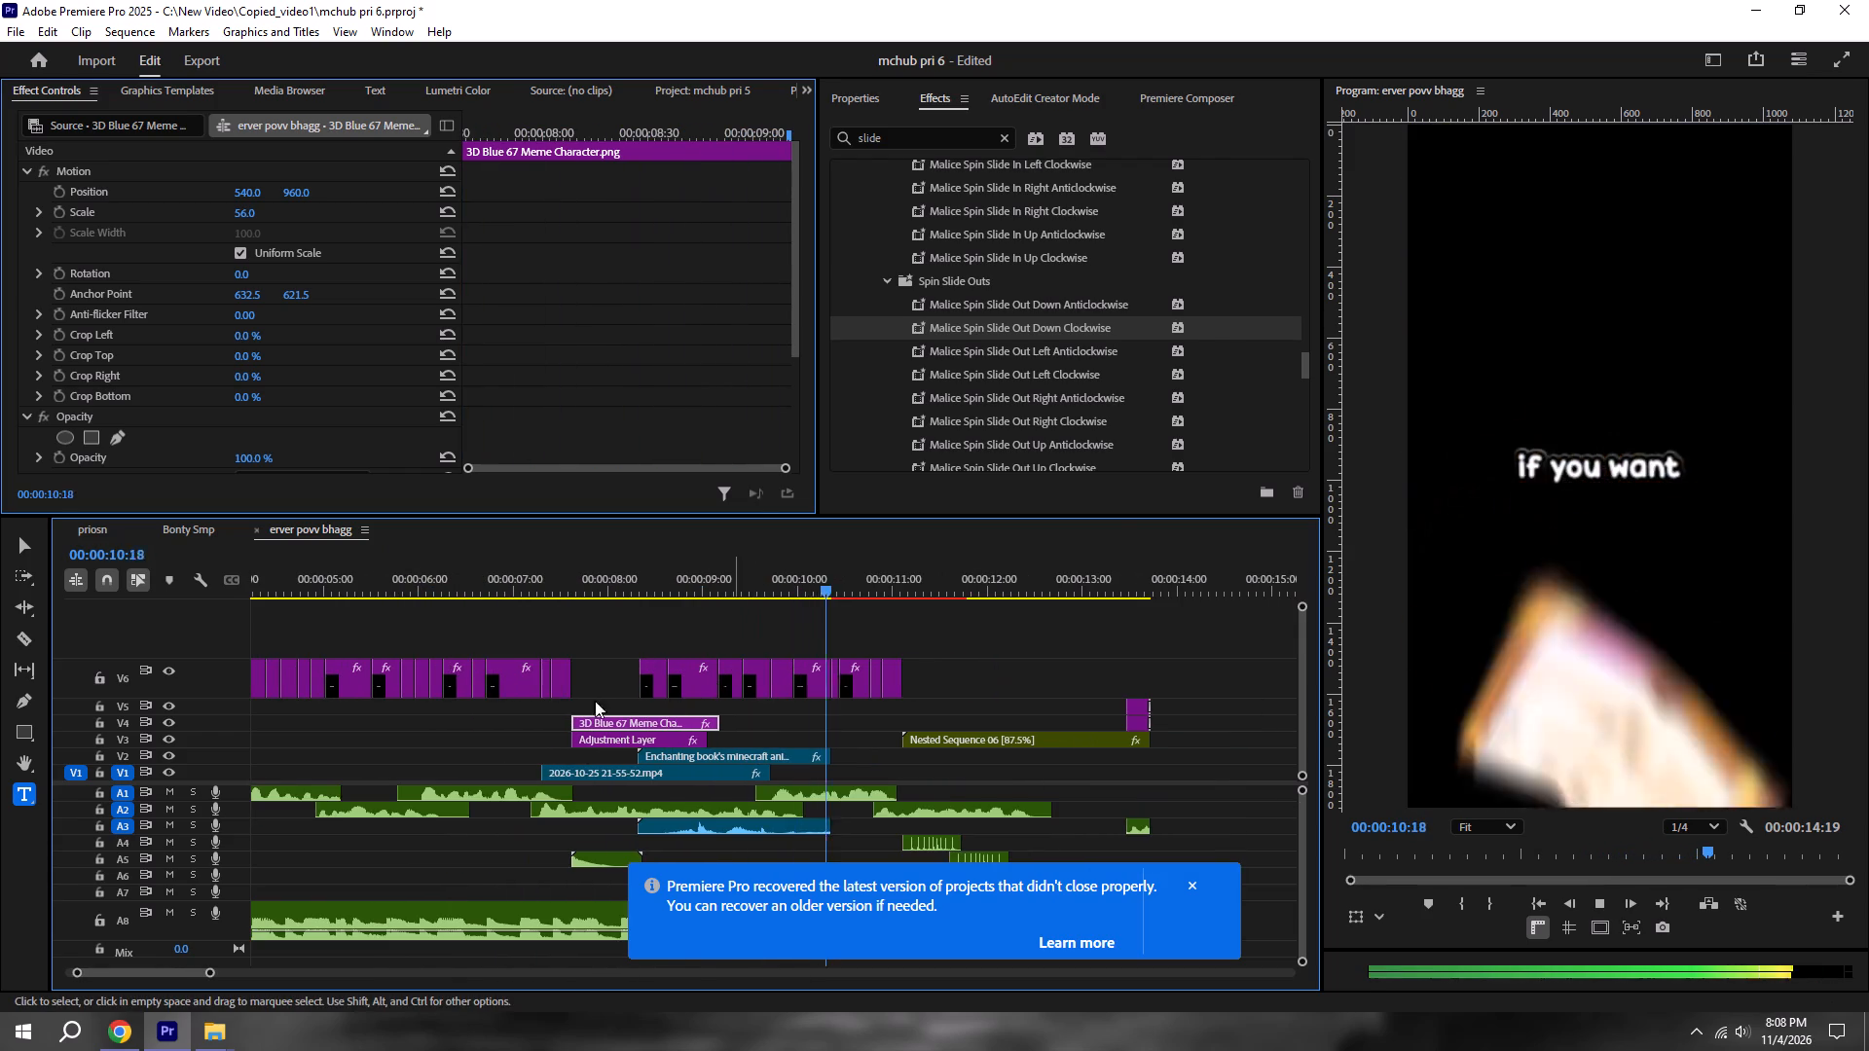
pyautogui.hotkey('ctrl', 's')
pyautogui.keyDown('shift'); pyautogui.moveTo(560, 585); pyautogui.dragTo(524, 577); pyautogui.keyUp('shift')
pyautogui.press('space')
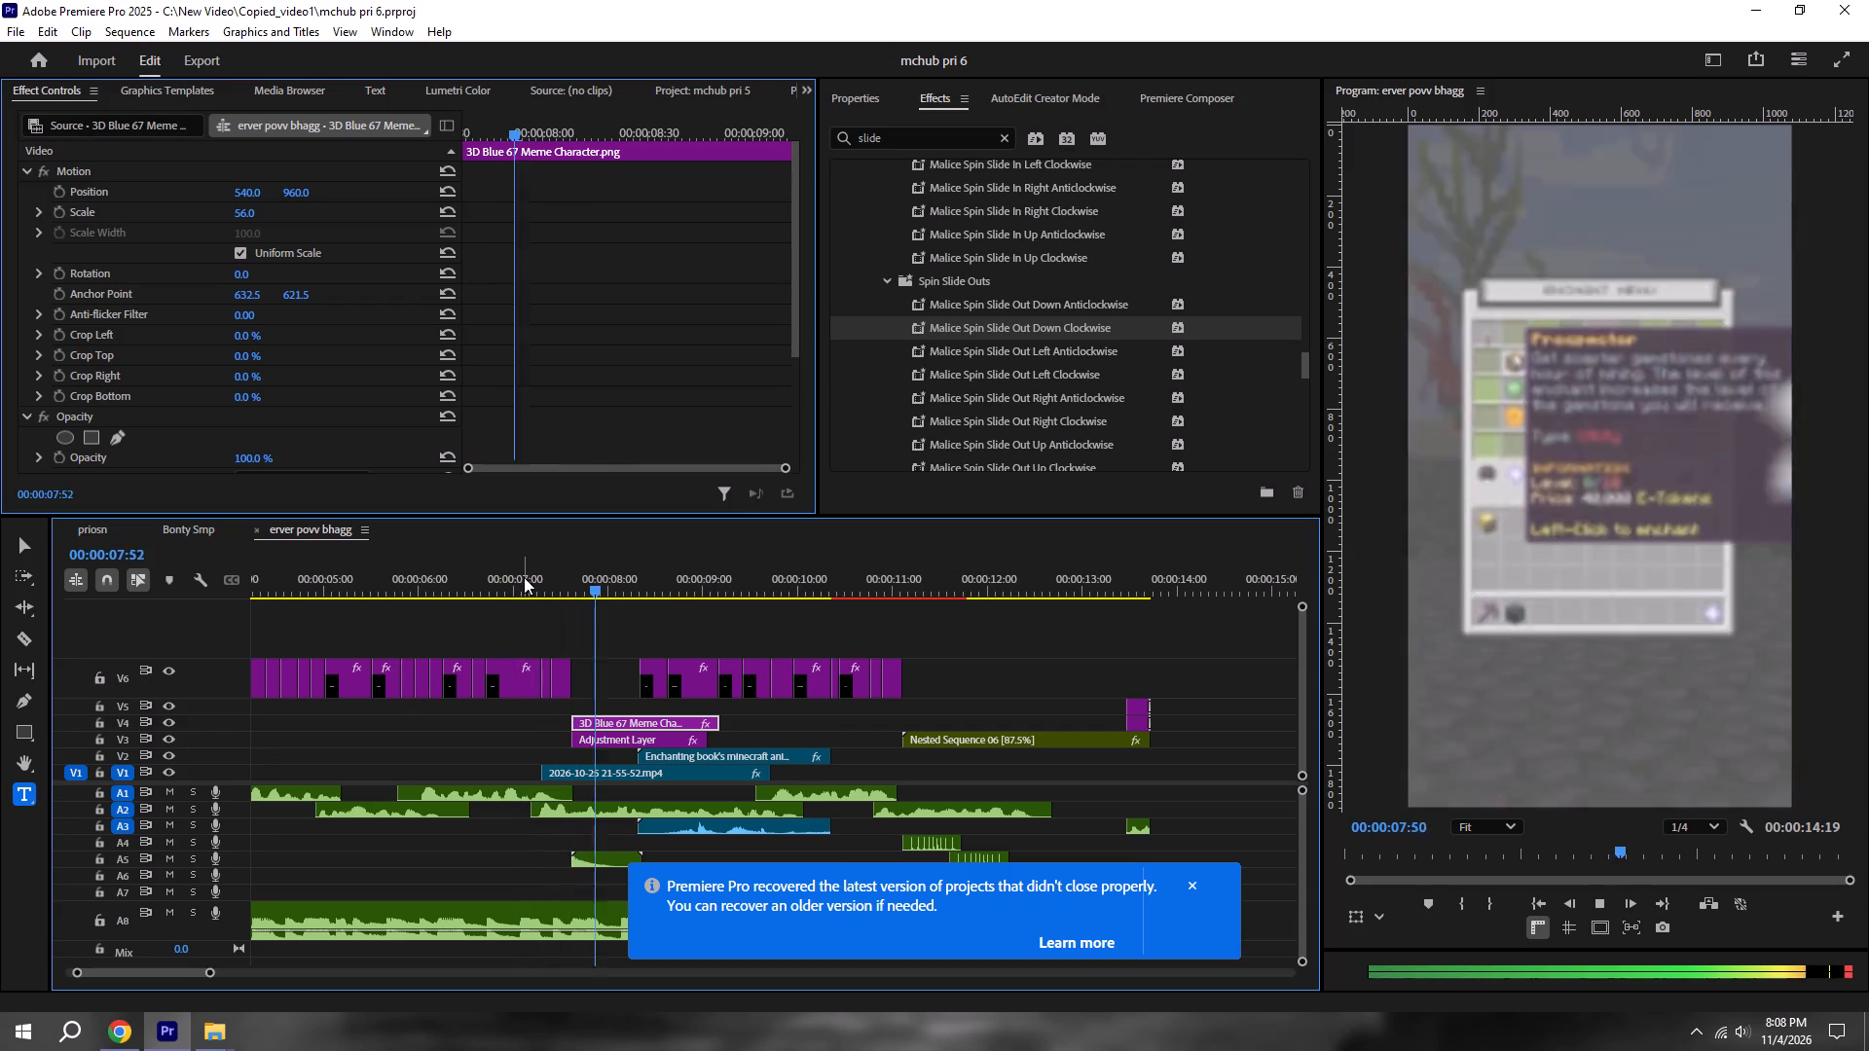
pyautogui.press('space')
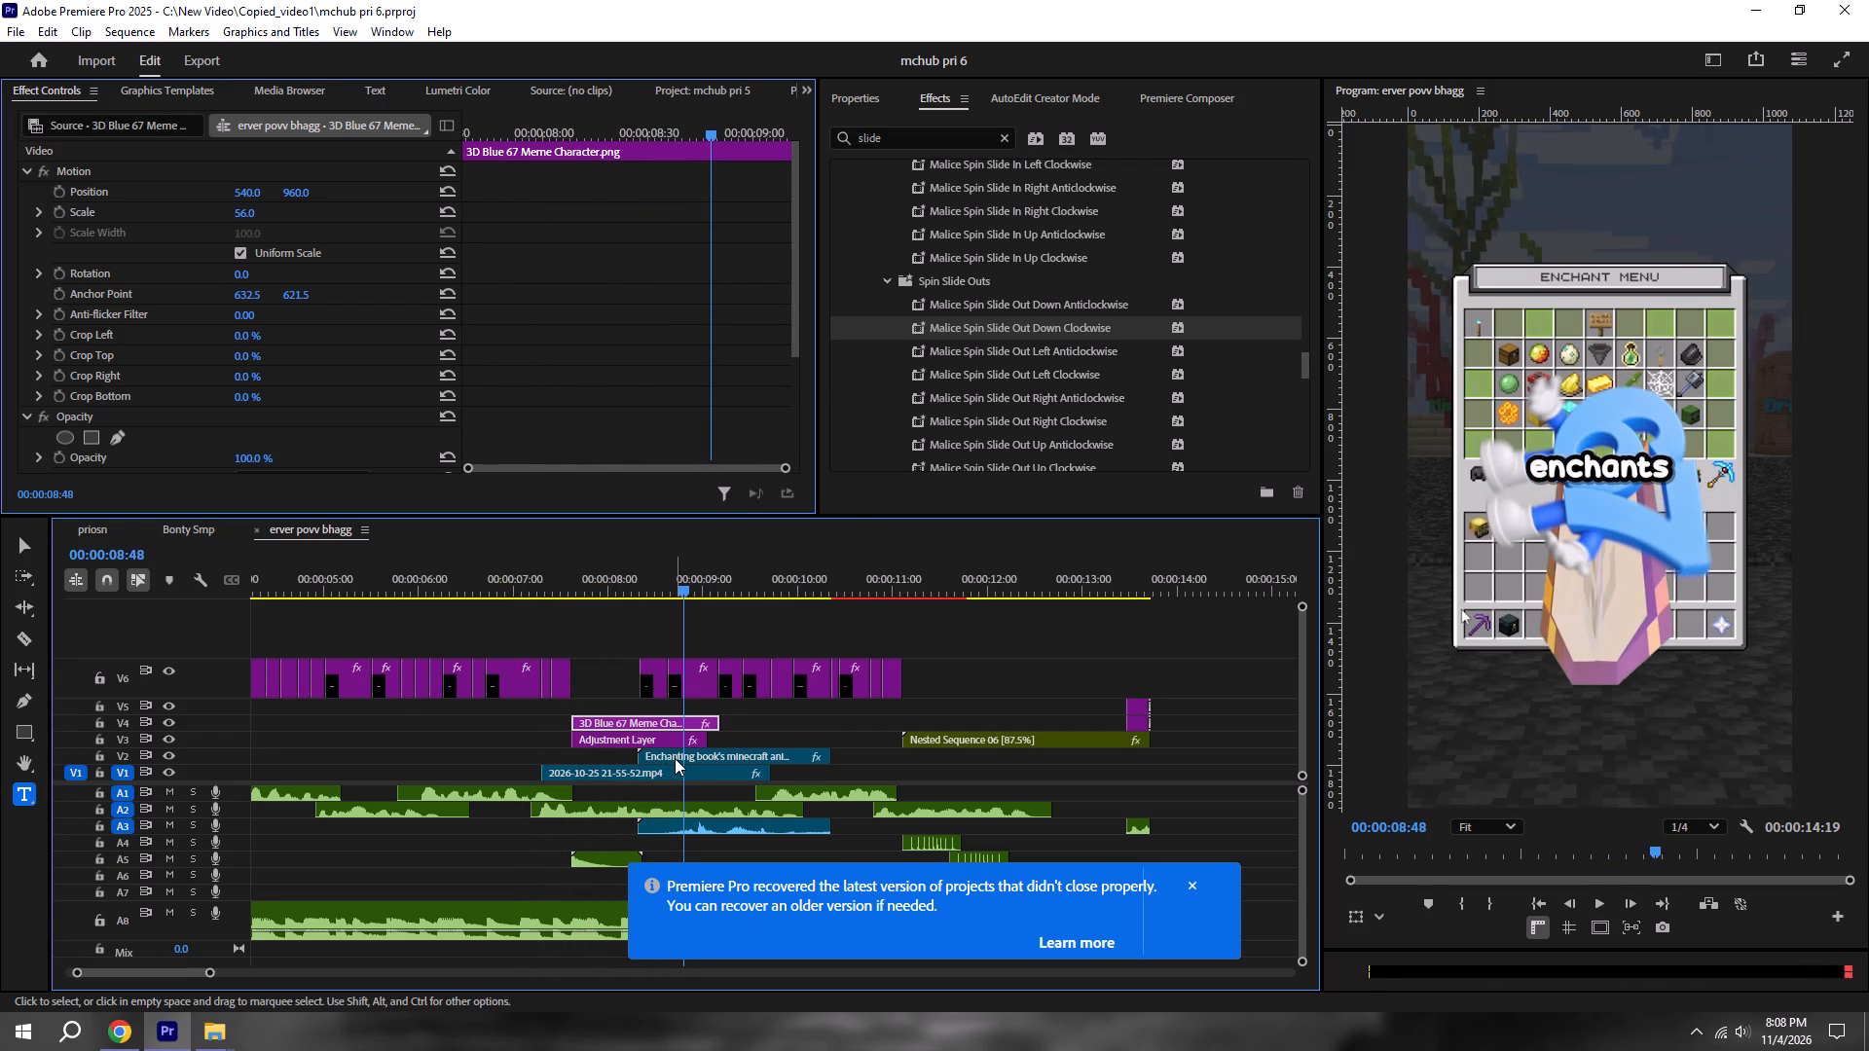
# Delete the enchanting book animation clip on V2 with its linked audio, save the project, and return the playhead to 00:00:07:18.
pyautogui.click(675, 758)
pyautogui.press('BackSpace')
pyautogui.hotkey('ctrl', 's')
pyautogui.keyDown('shift'); pyautogui.click(545, 594); pyautogui.keyUp('shift')
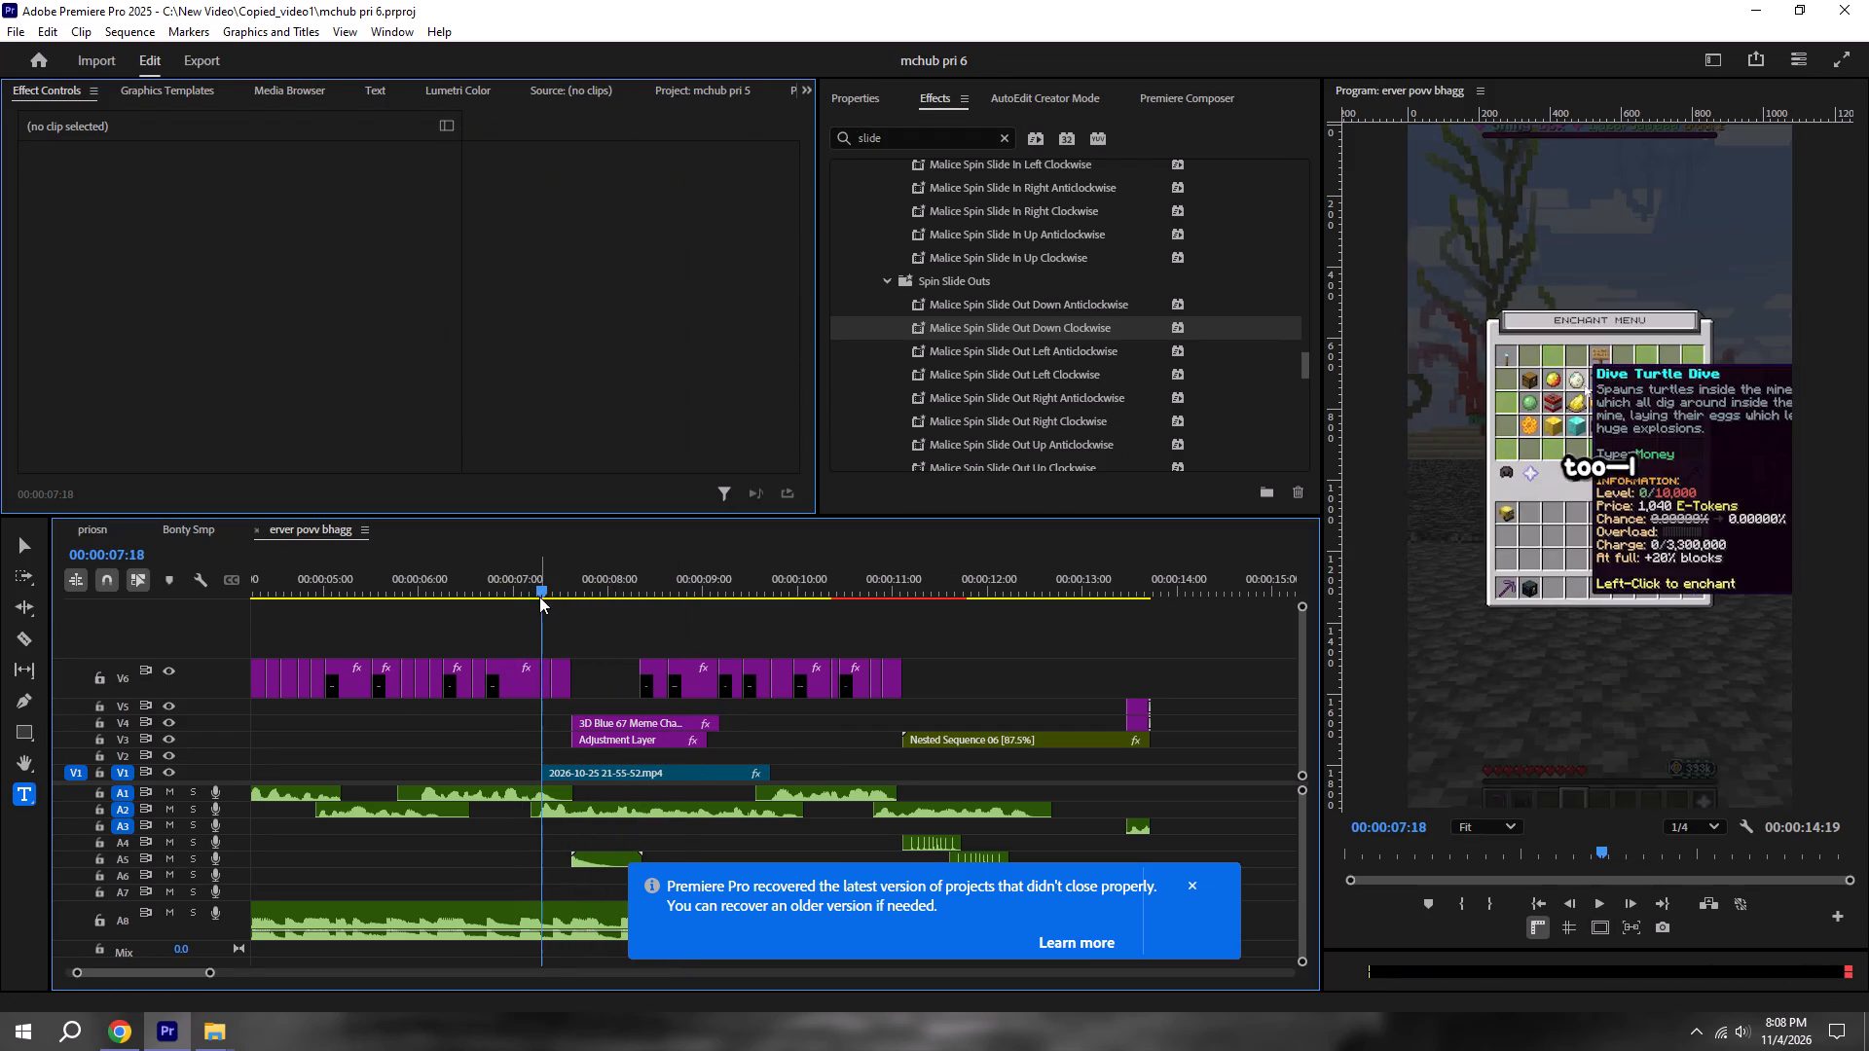
# Move the 67 character clip on V4 earlier to start at 00:00:07:29, ahead of the Adjustment Layer, and play it back.
pyautogui.press('space')
pyautogui.press('space')
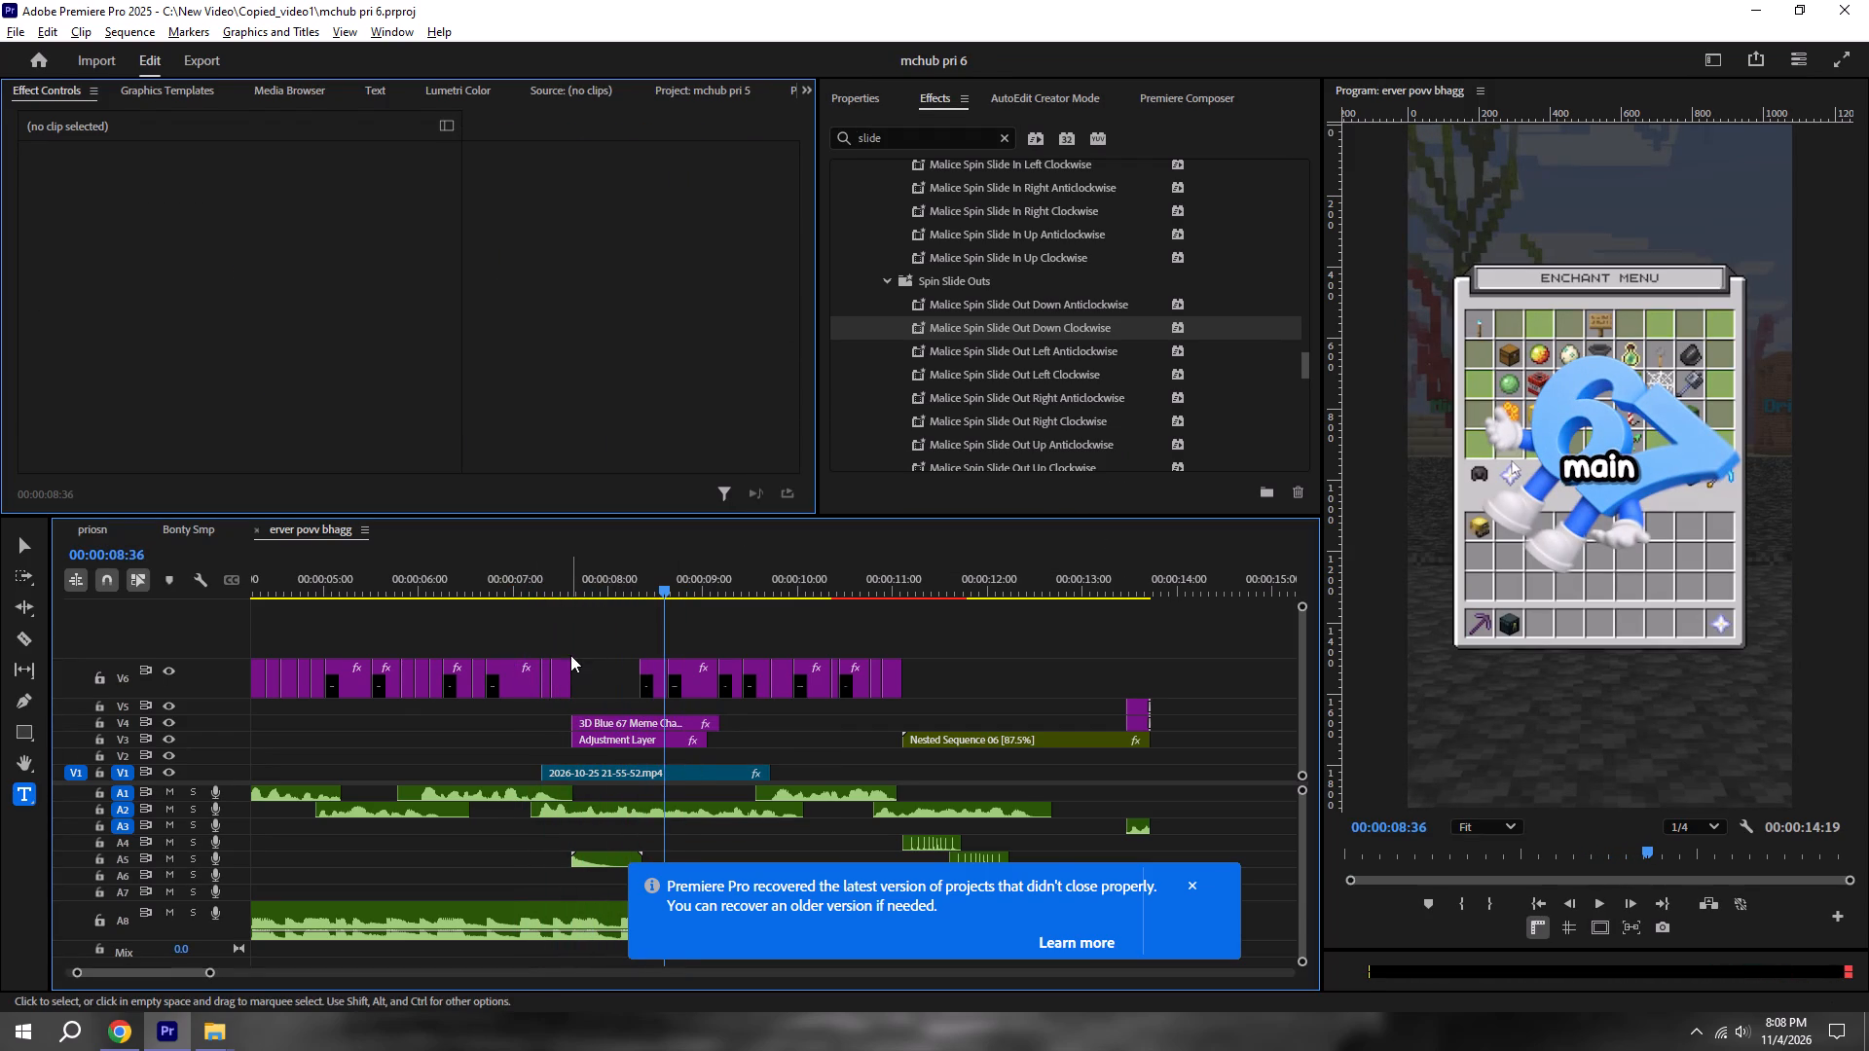
pyautogui.keyDown('alt'); pyautogui.scroll(6, 570, 655); pyautogui.keyUp('alt')
pyautogui.moveTo(591, 722); pyautogui.dragTo(574, 723)
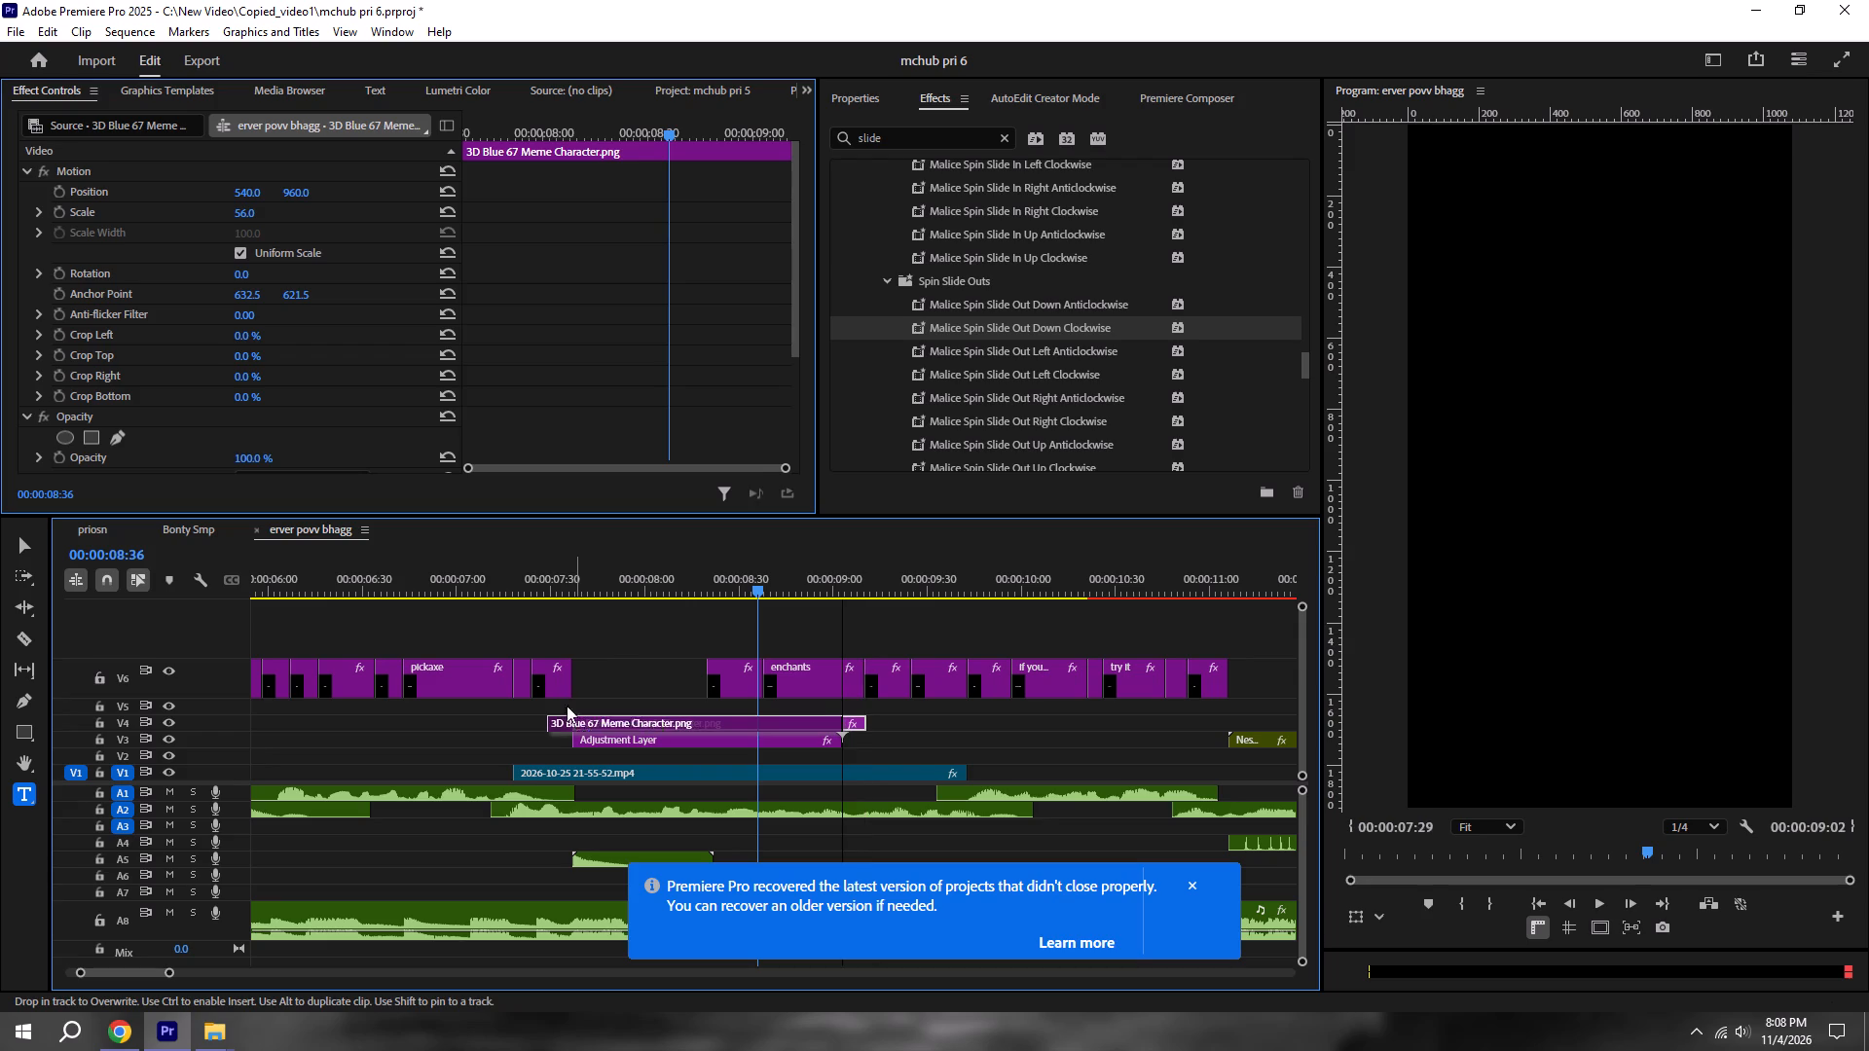
pyautogui.keyDown('shift'); pyautogui.click(533, 574); pyautogui.keyUp('shift')
pyautogui.press('space')
pyautogui.press('space')
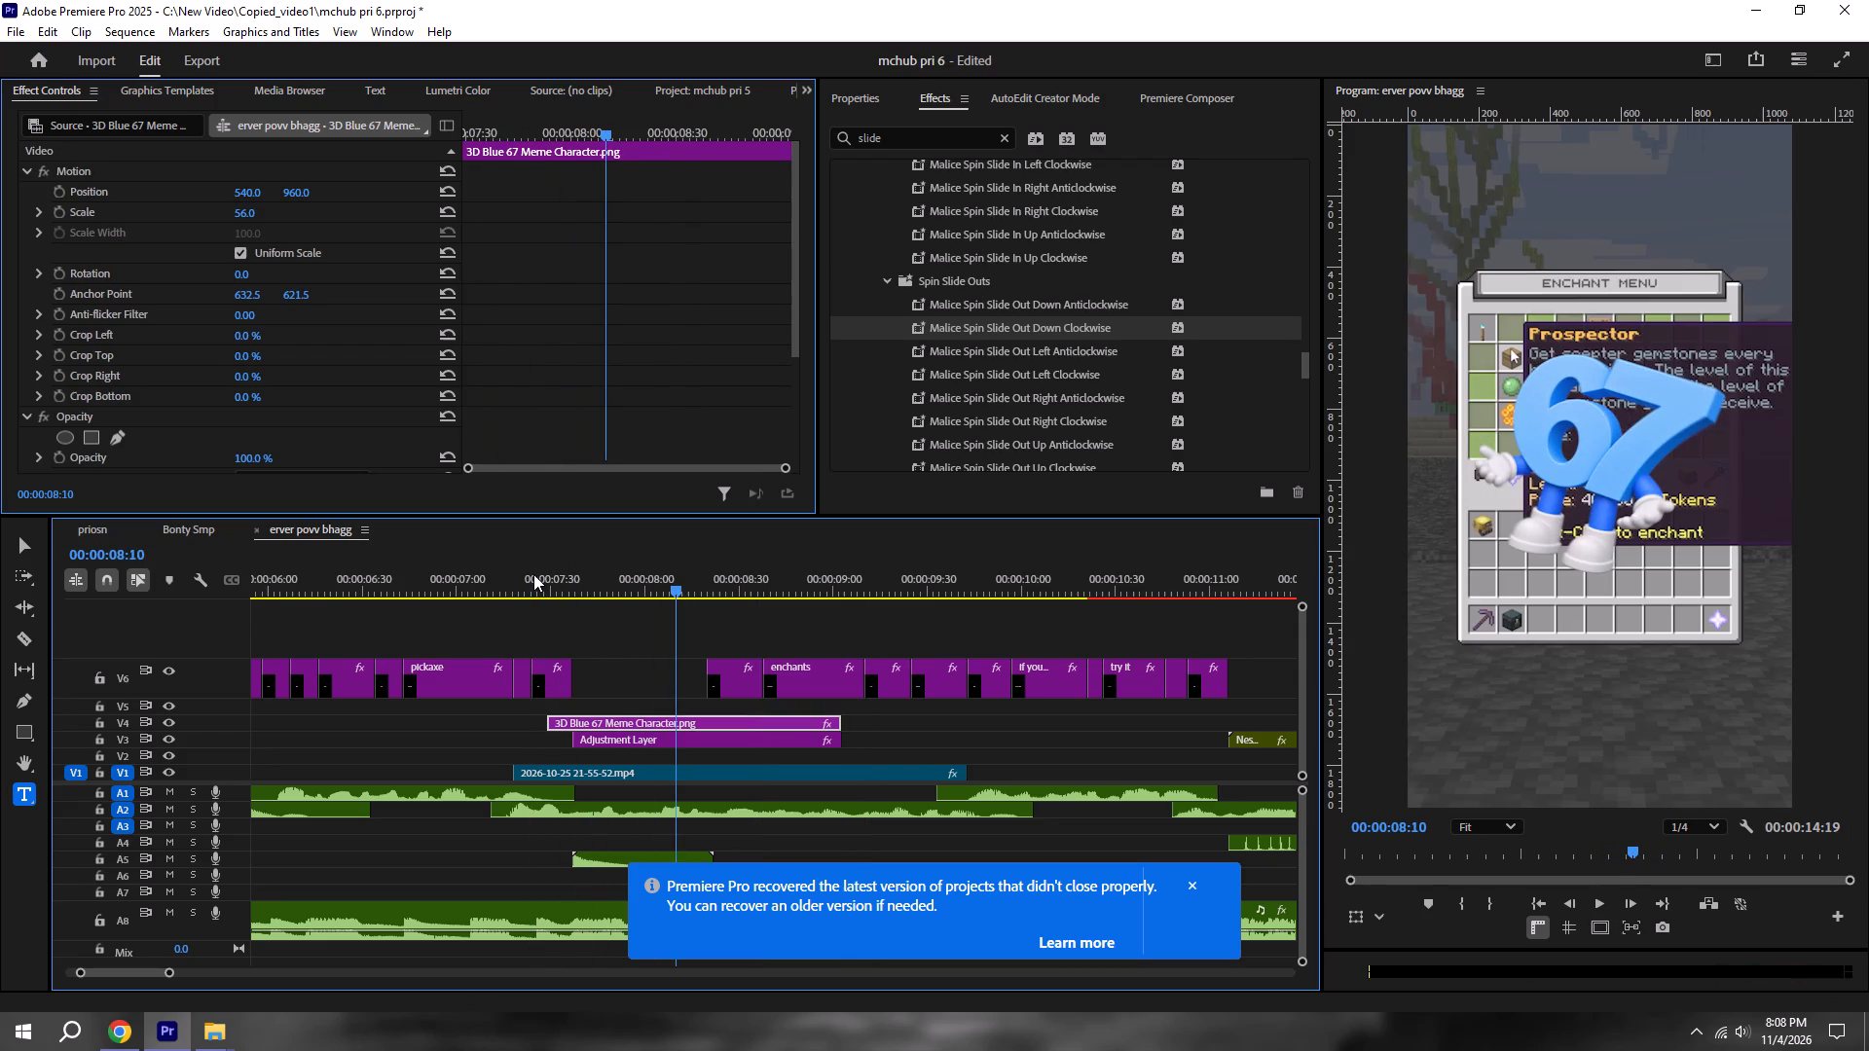
pyautogui.press('space')
pyautogui.press('space')
pyautogui.press('space')
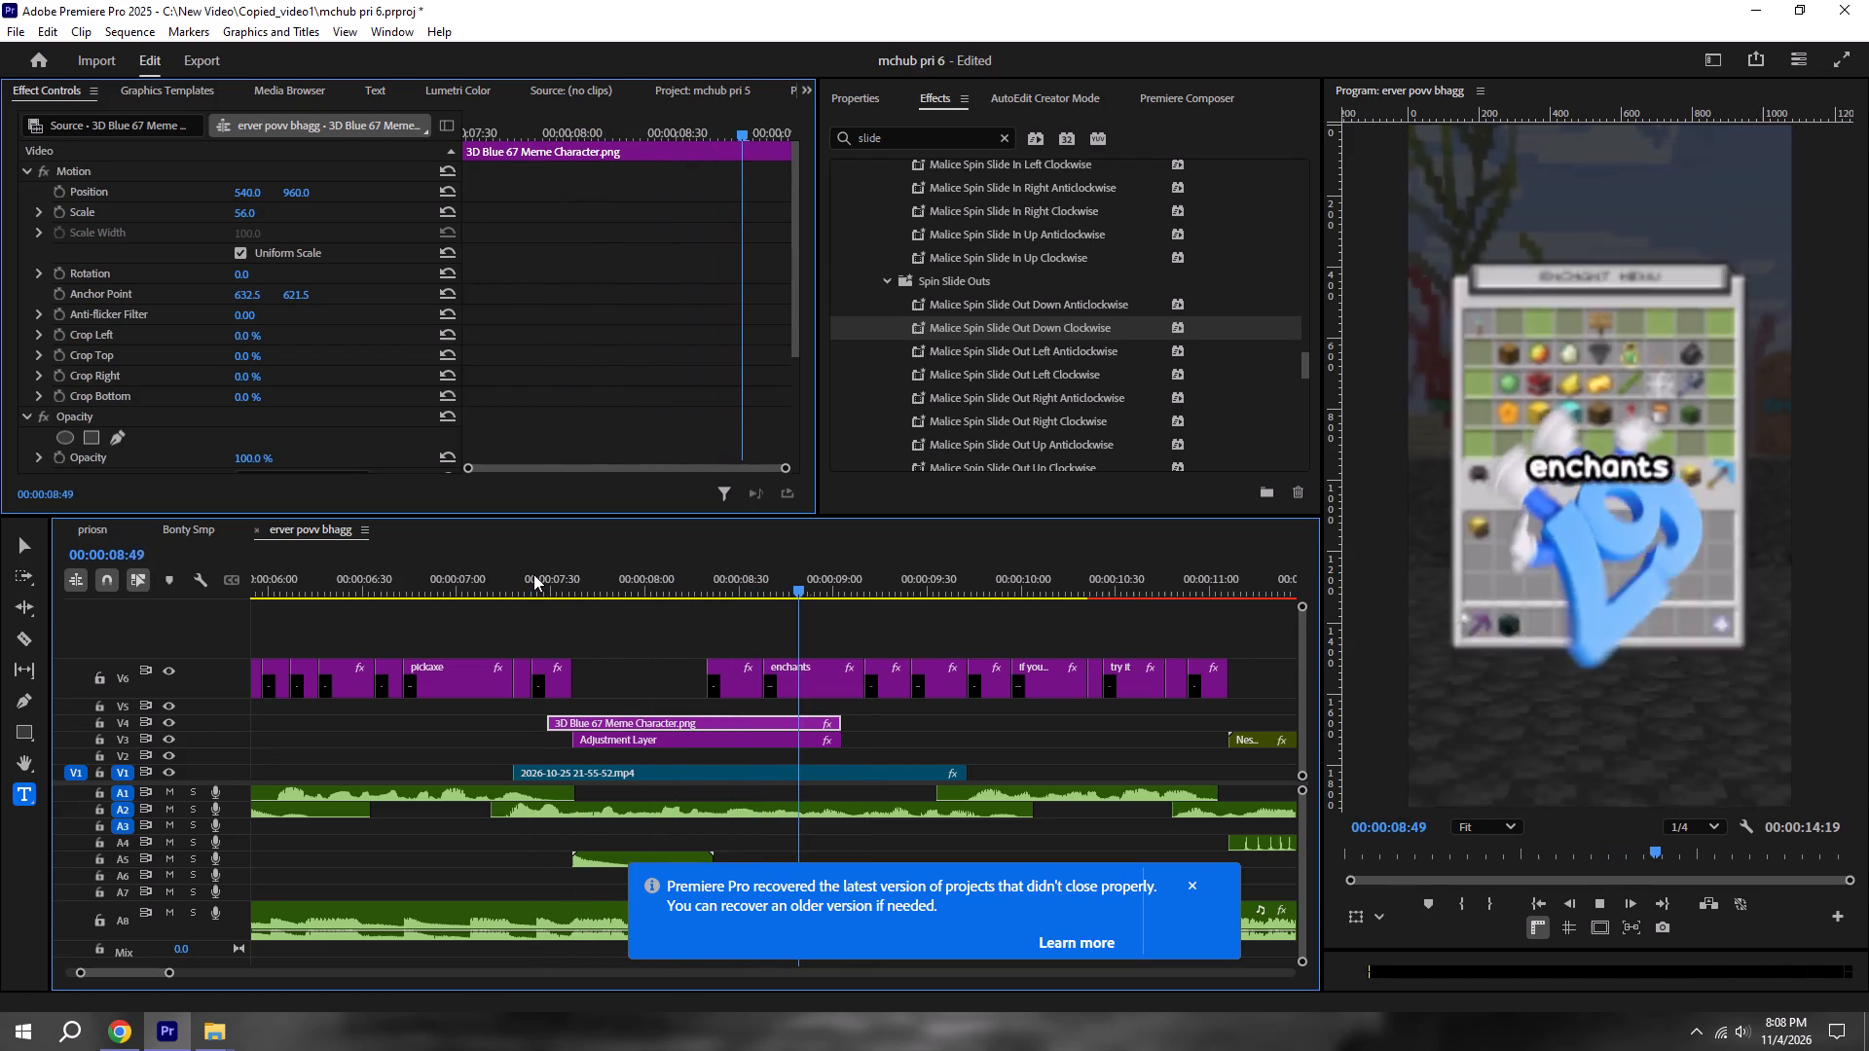
pyautogui.press('space')
# Replay the 67 character section several times, checking its entrance and exit timing against the captions and flash transition.
pyautogui.click(509, 585)
pyautogui.press('space')
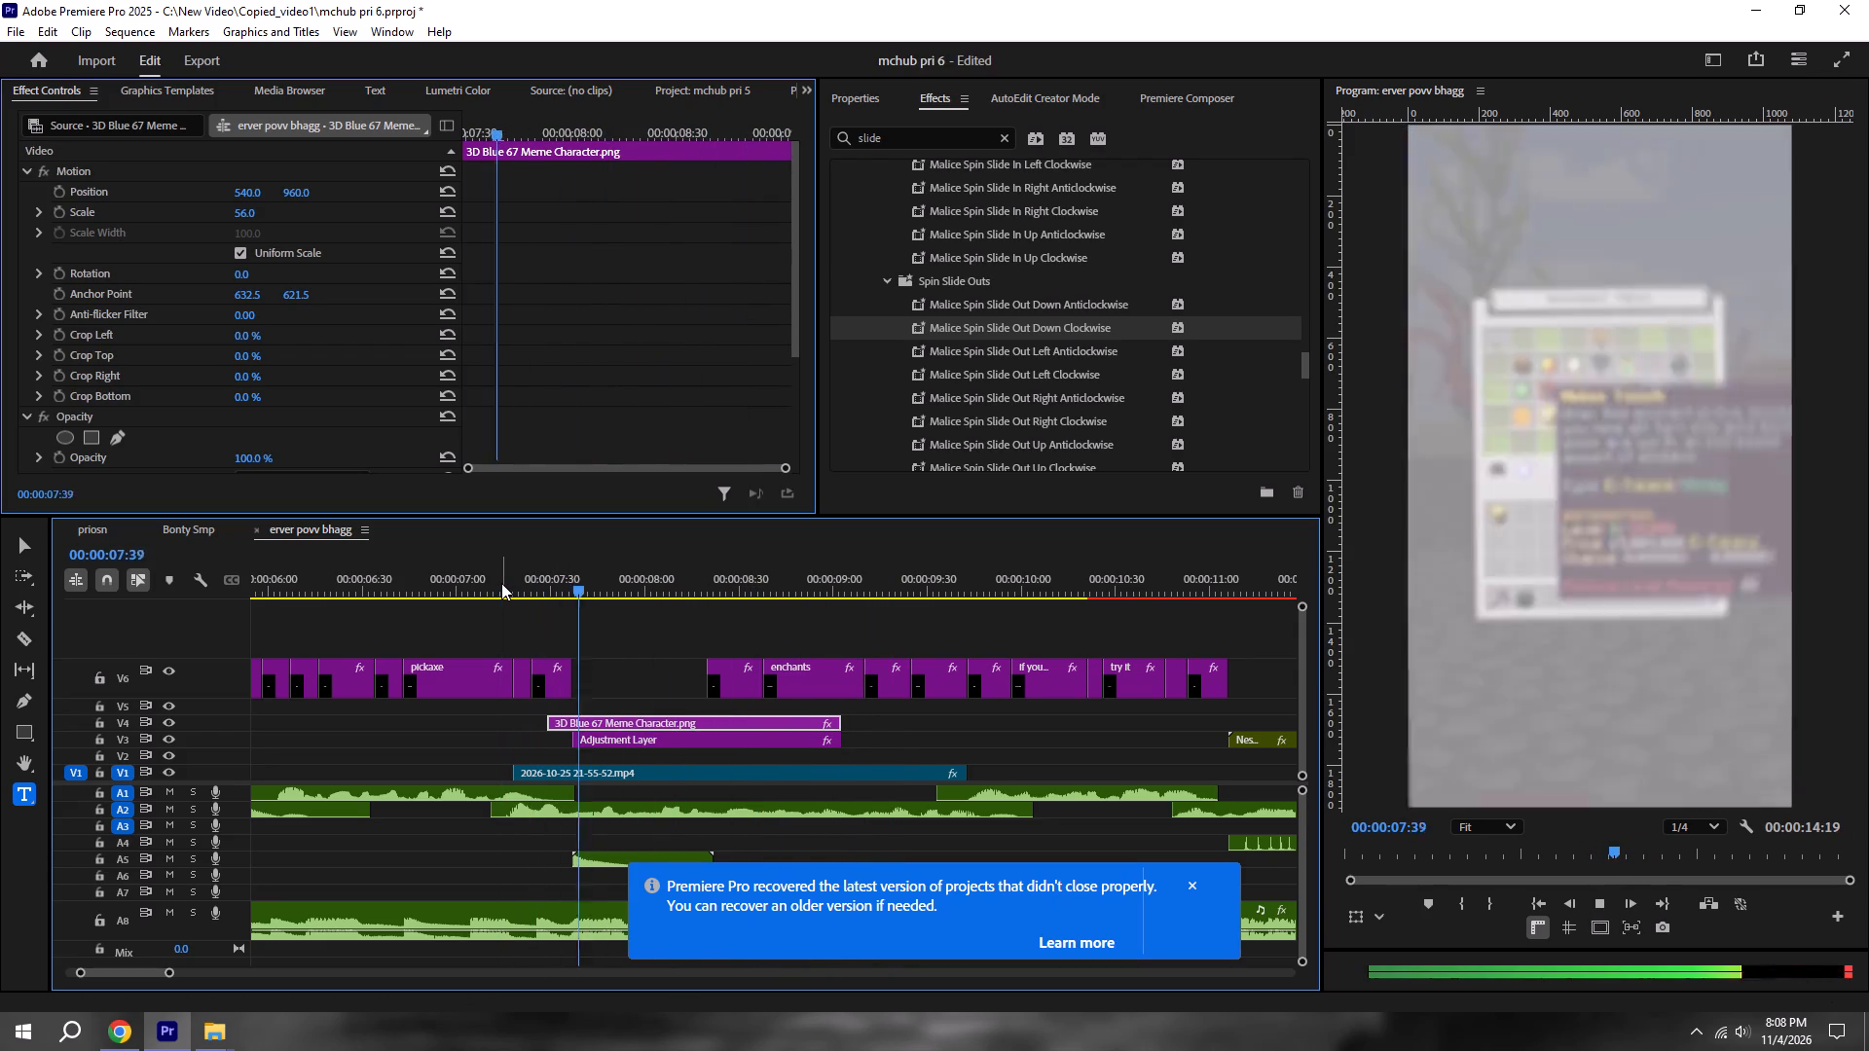
pyautogui.press('space')
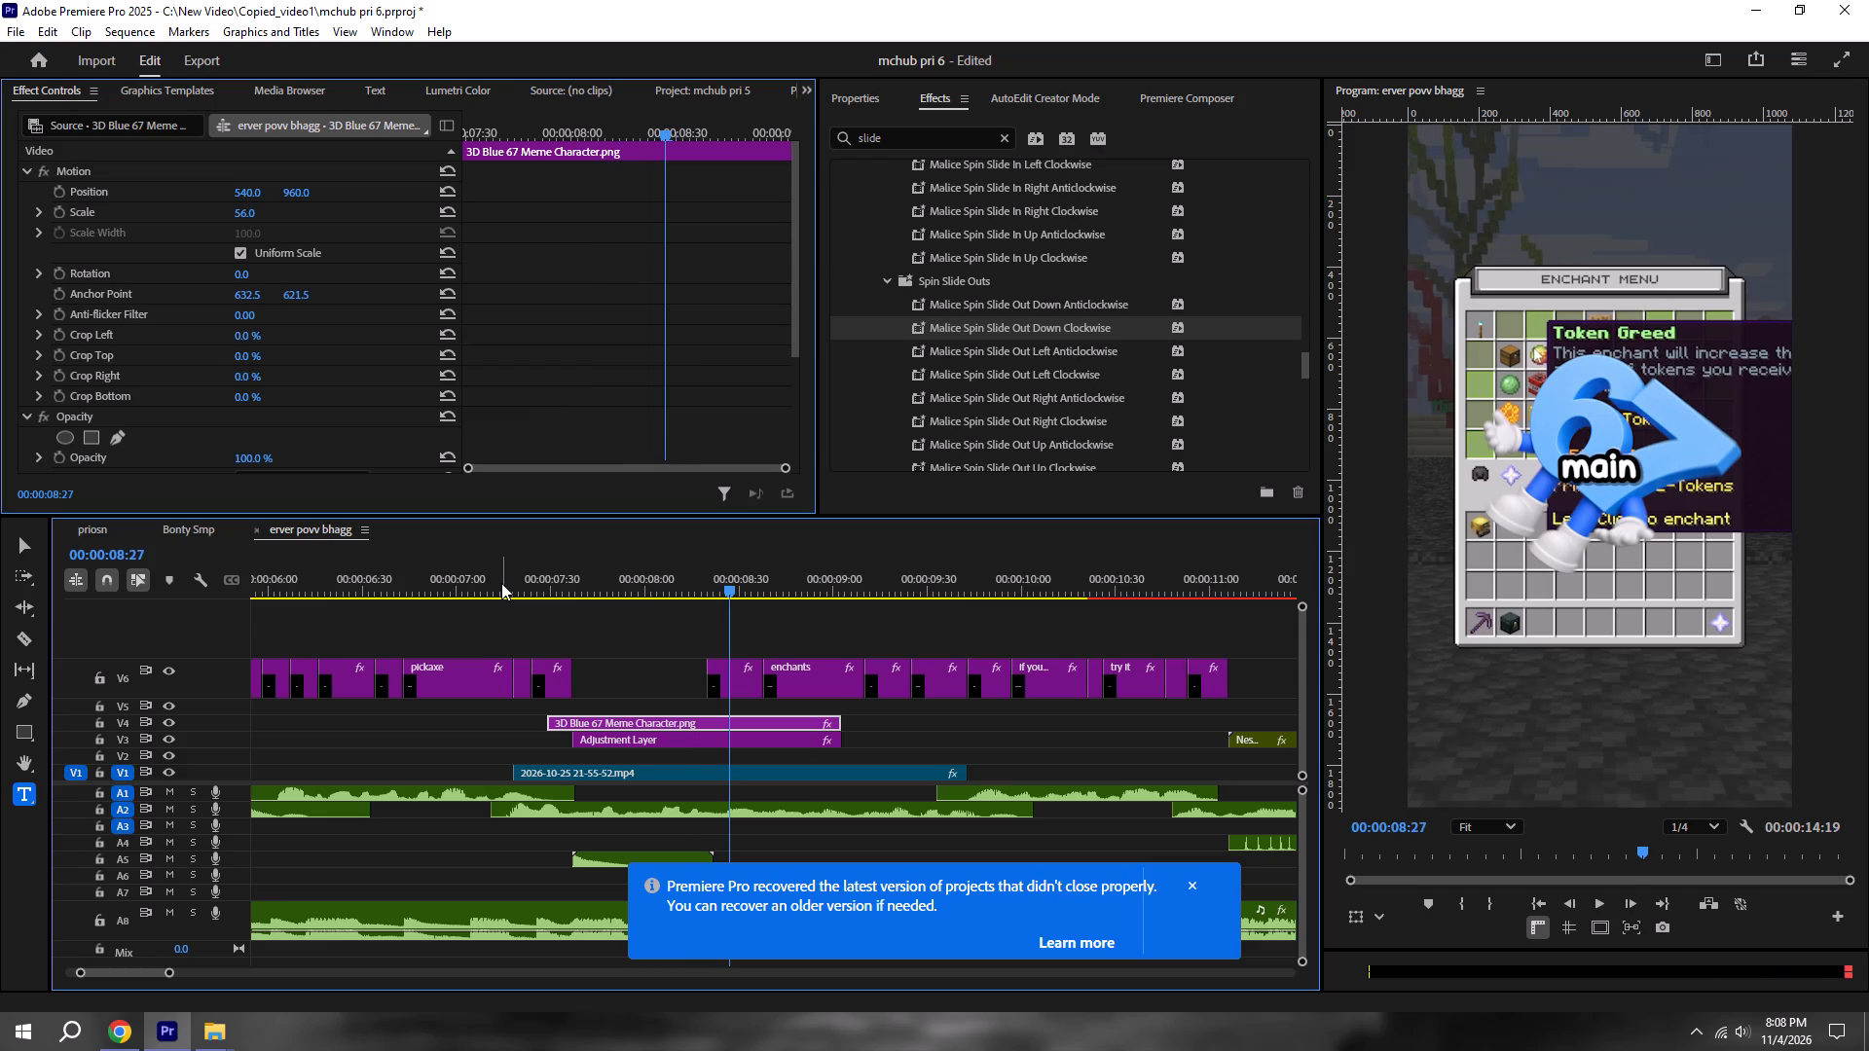
pyautogui.press('space')
pyautogui.press('space')
pyautogui.press('space')
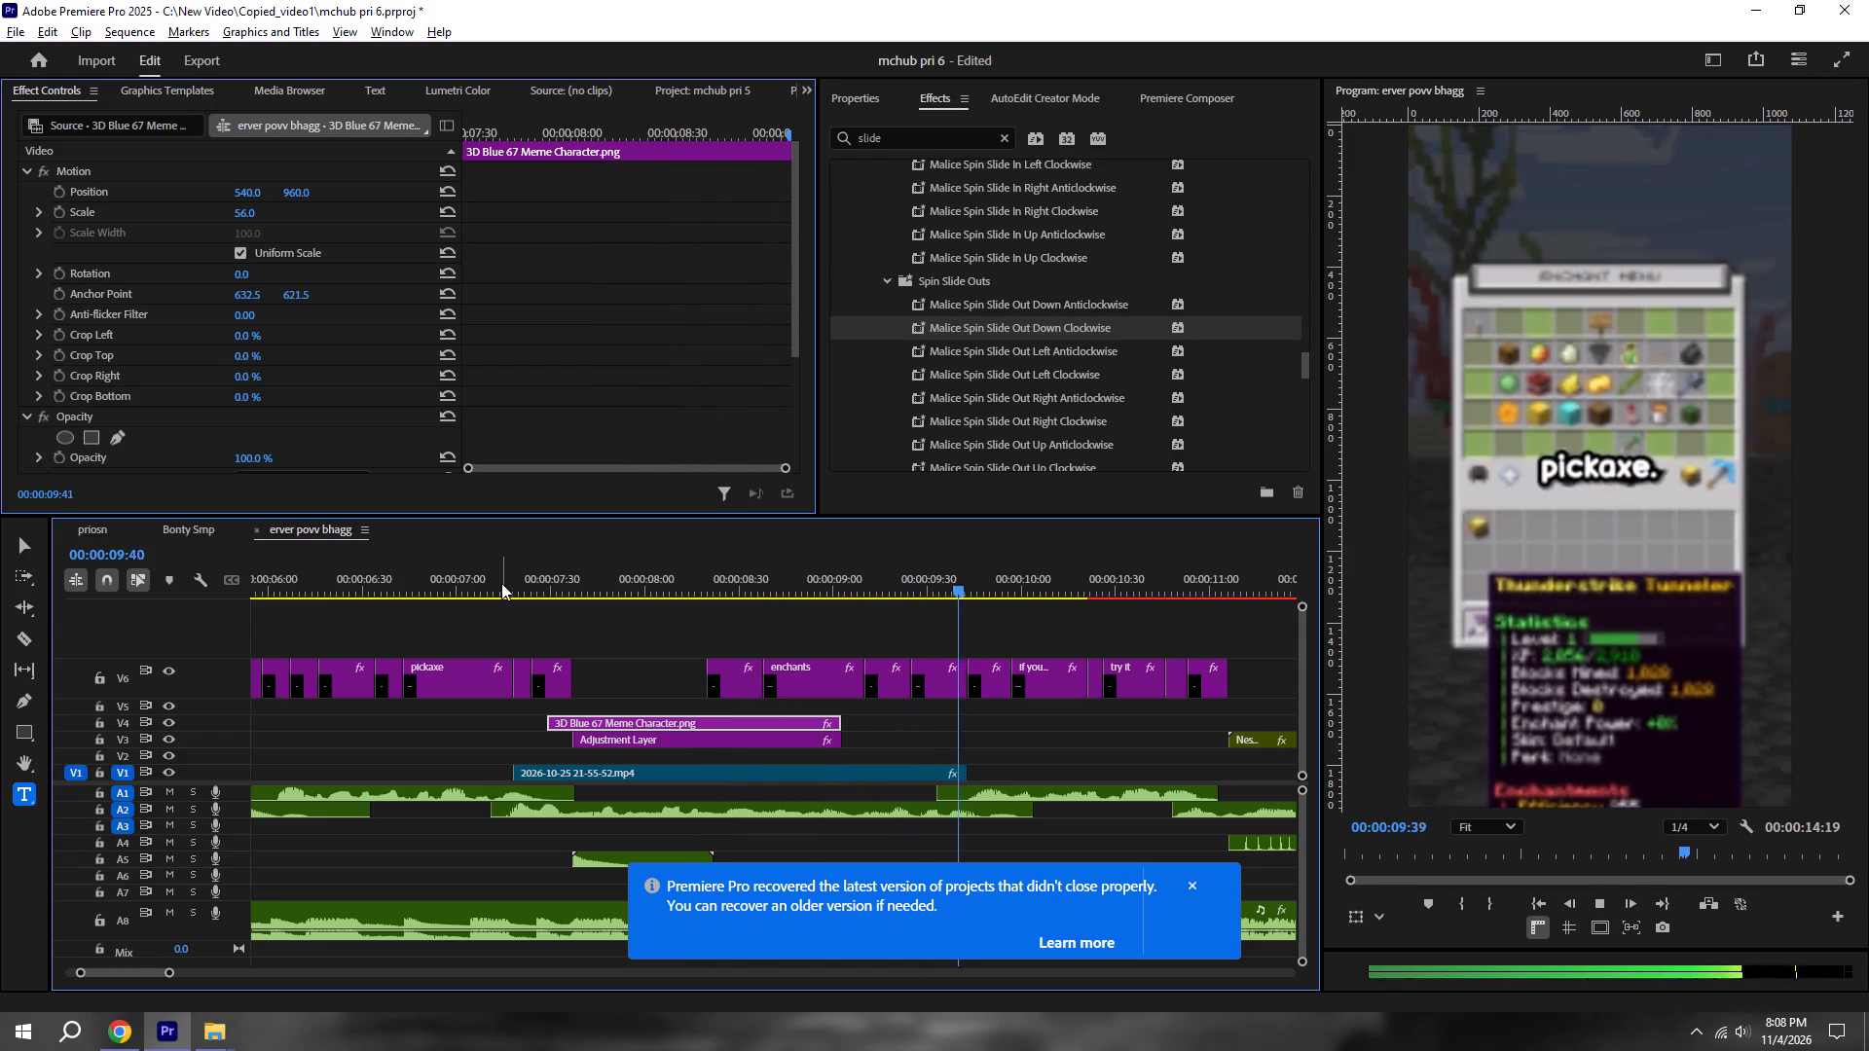
pyautogui.keyDown('alt'); pyautogui.scroll(-10, 502, 582); pyautogui.keyUp('alt')
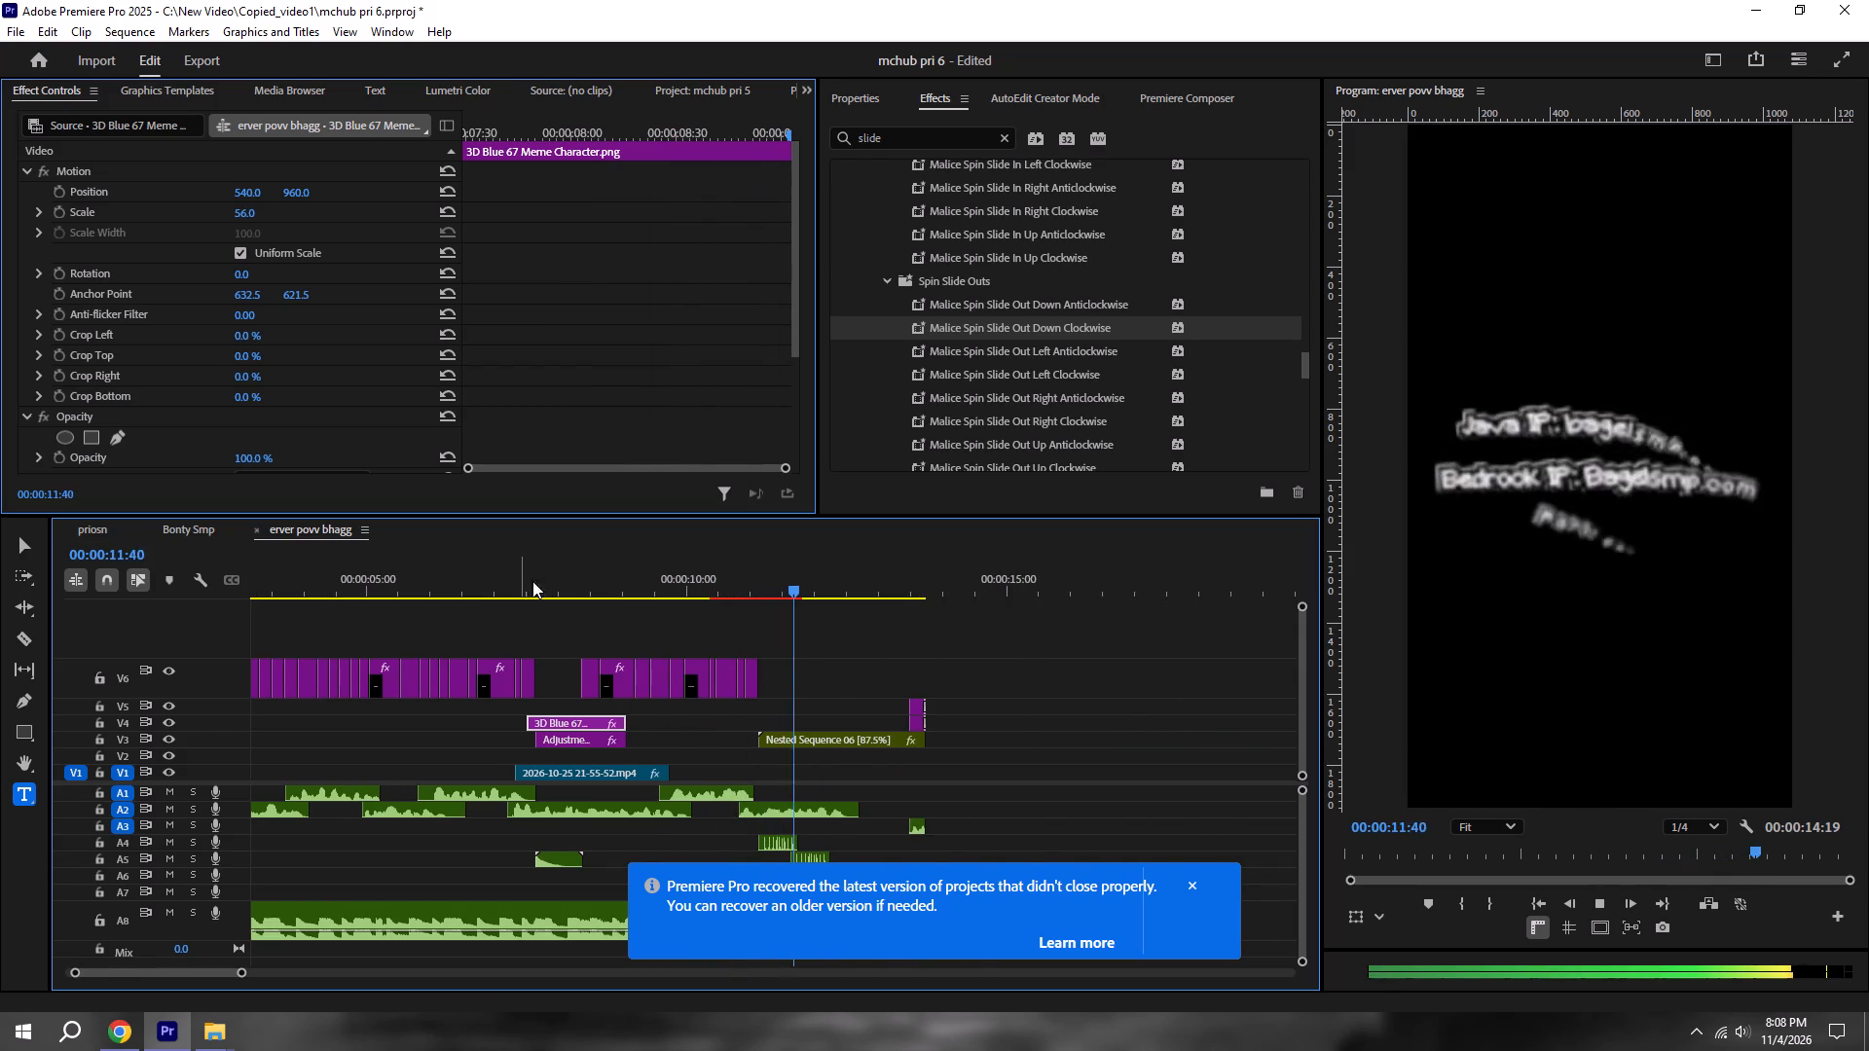
pyautogui.click(489, 580)
pyautogui.press('space')
pyautogui.keyDown('alt'); pyautogui.scroll(11, 560, 625); pyautogui.keyUp('alt')
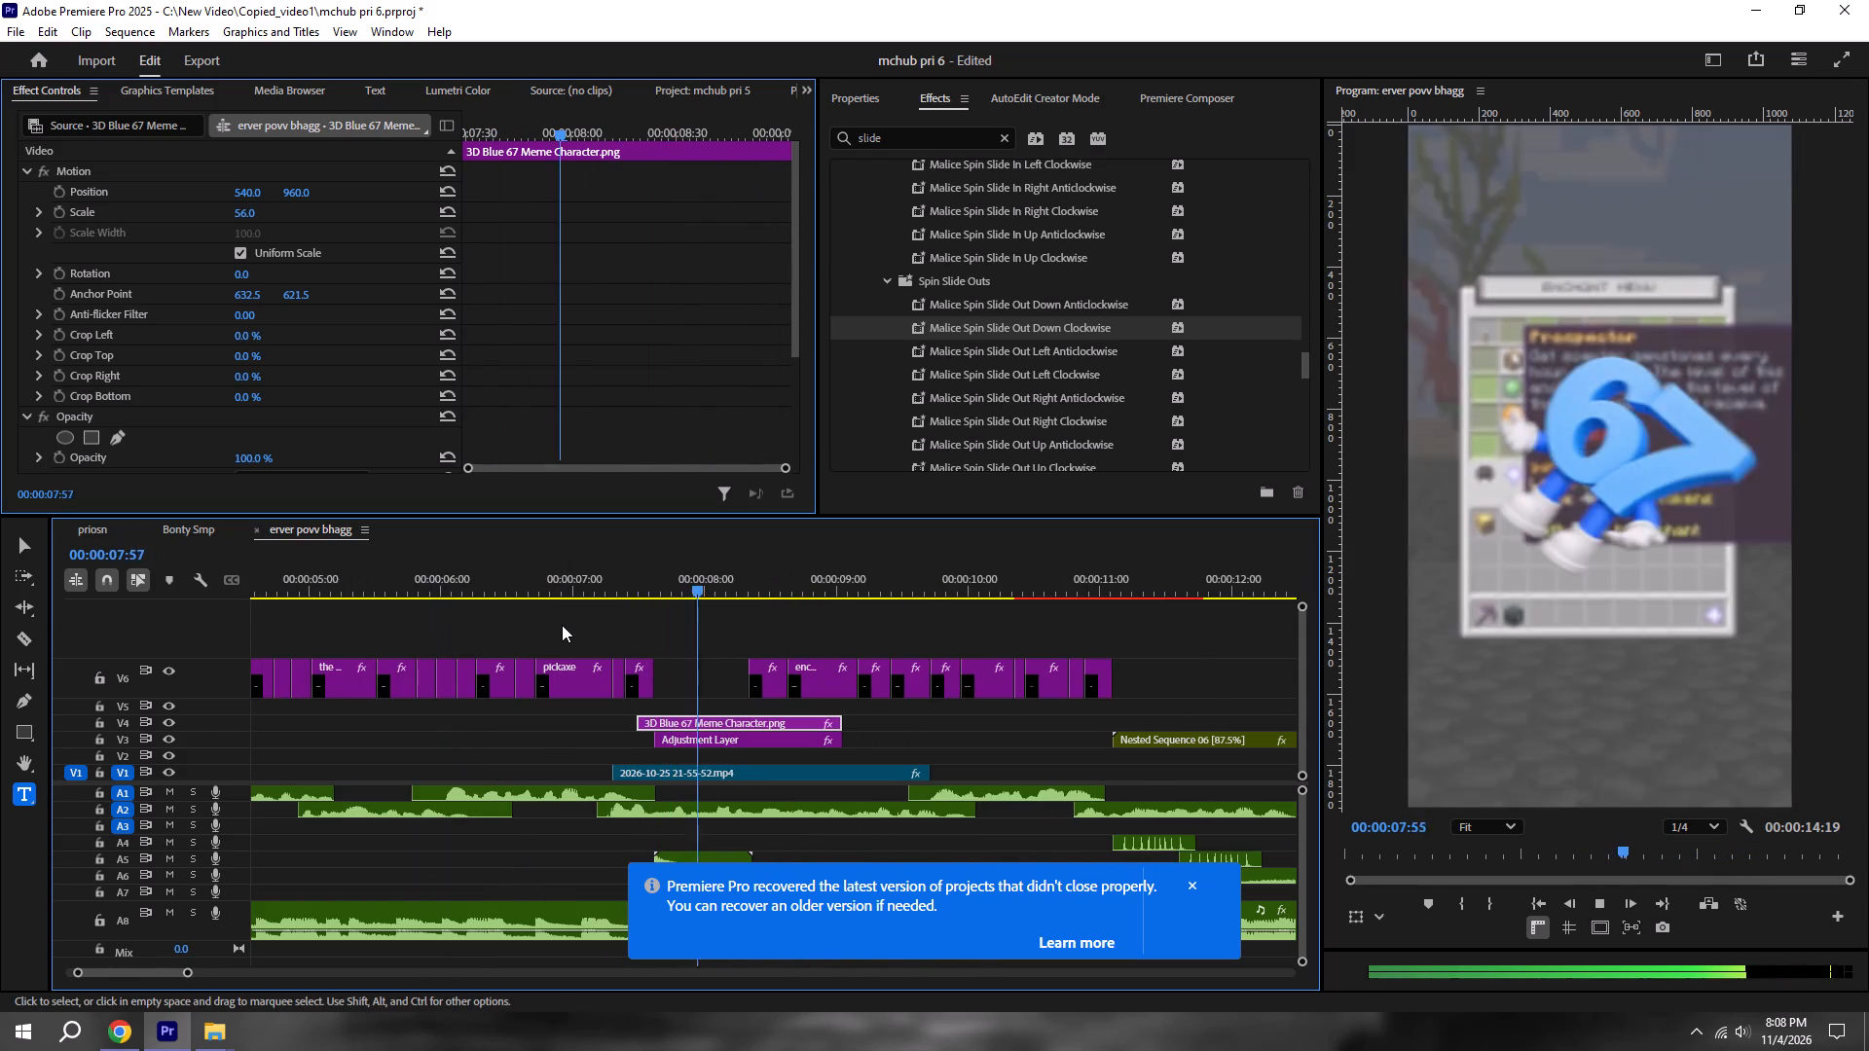
pyautogui.press('space')
pyautogui.click(590, 605)
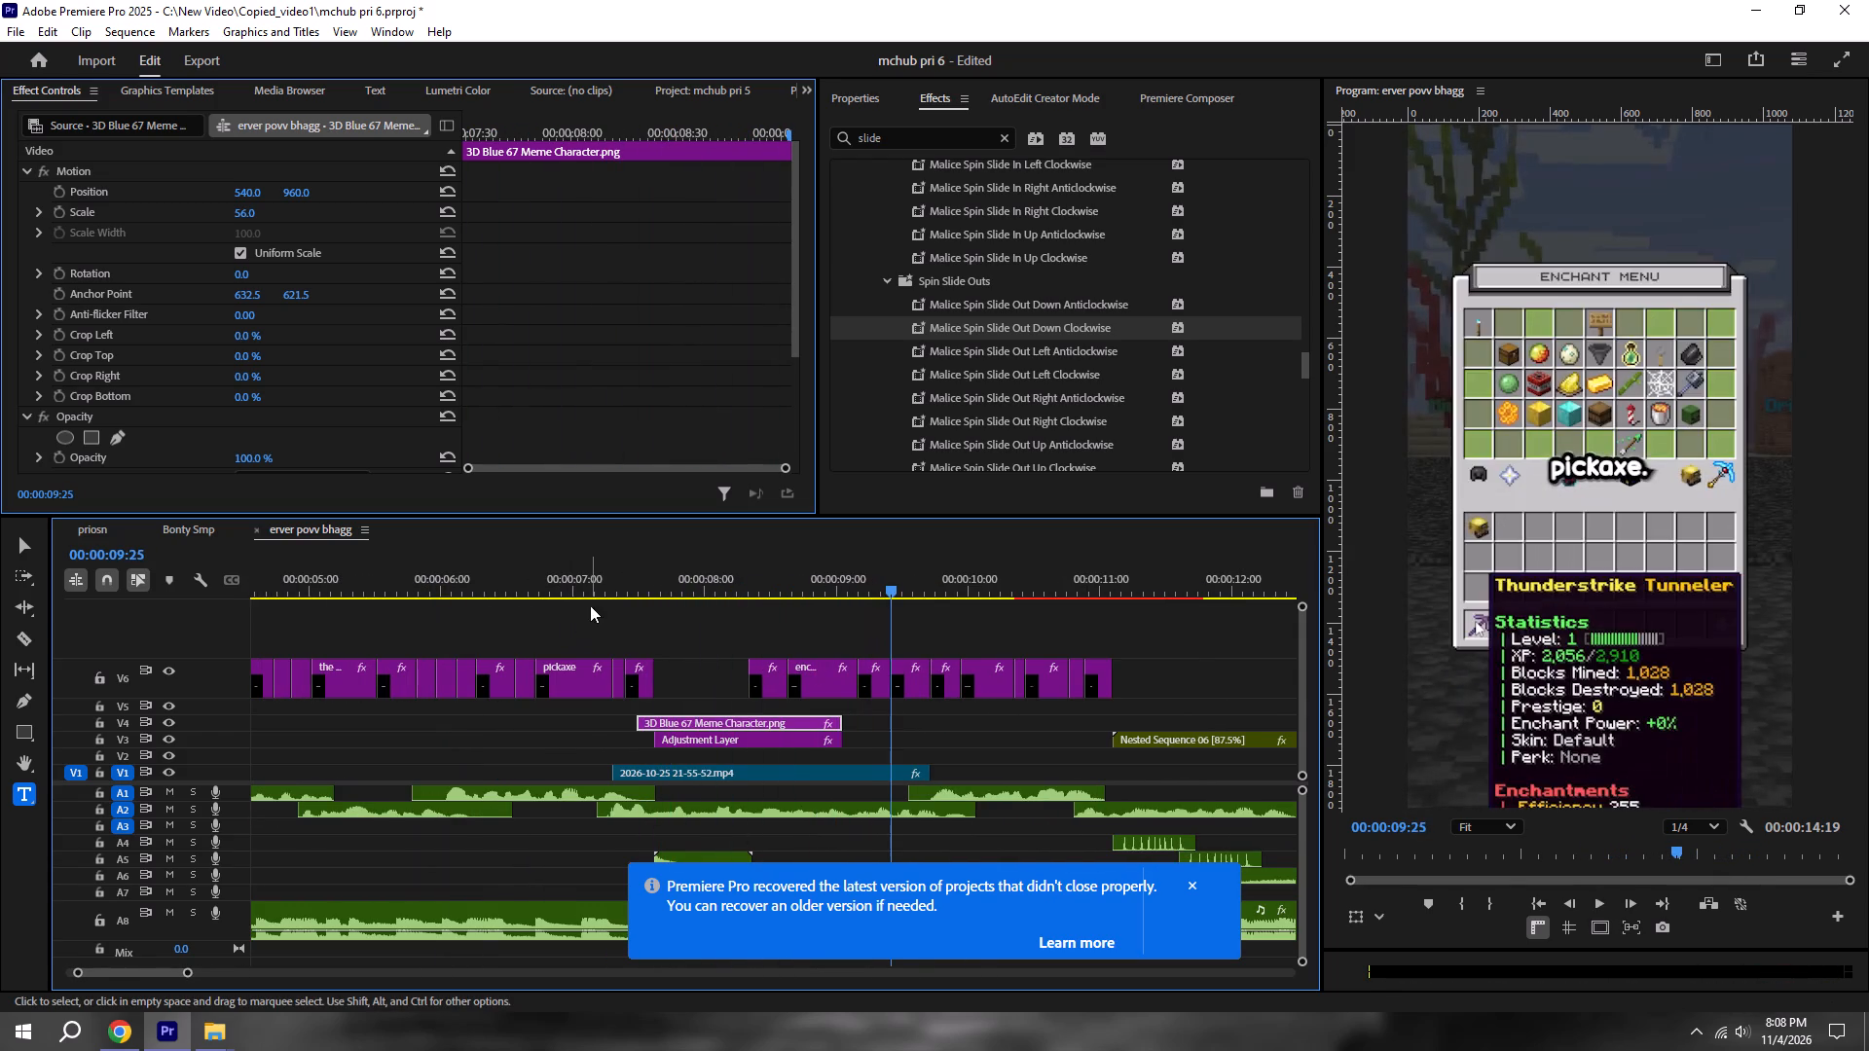
pyautogui.click(591, 586)
pyautogui.press('space')
pyautogui.press('space')
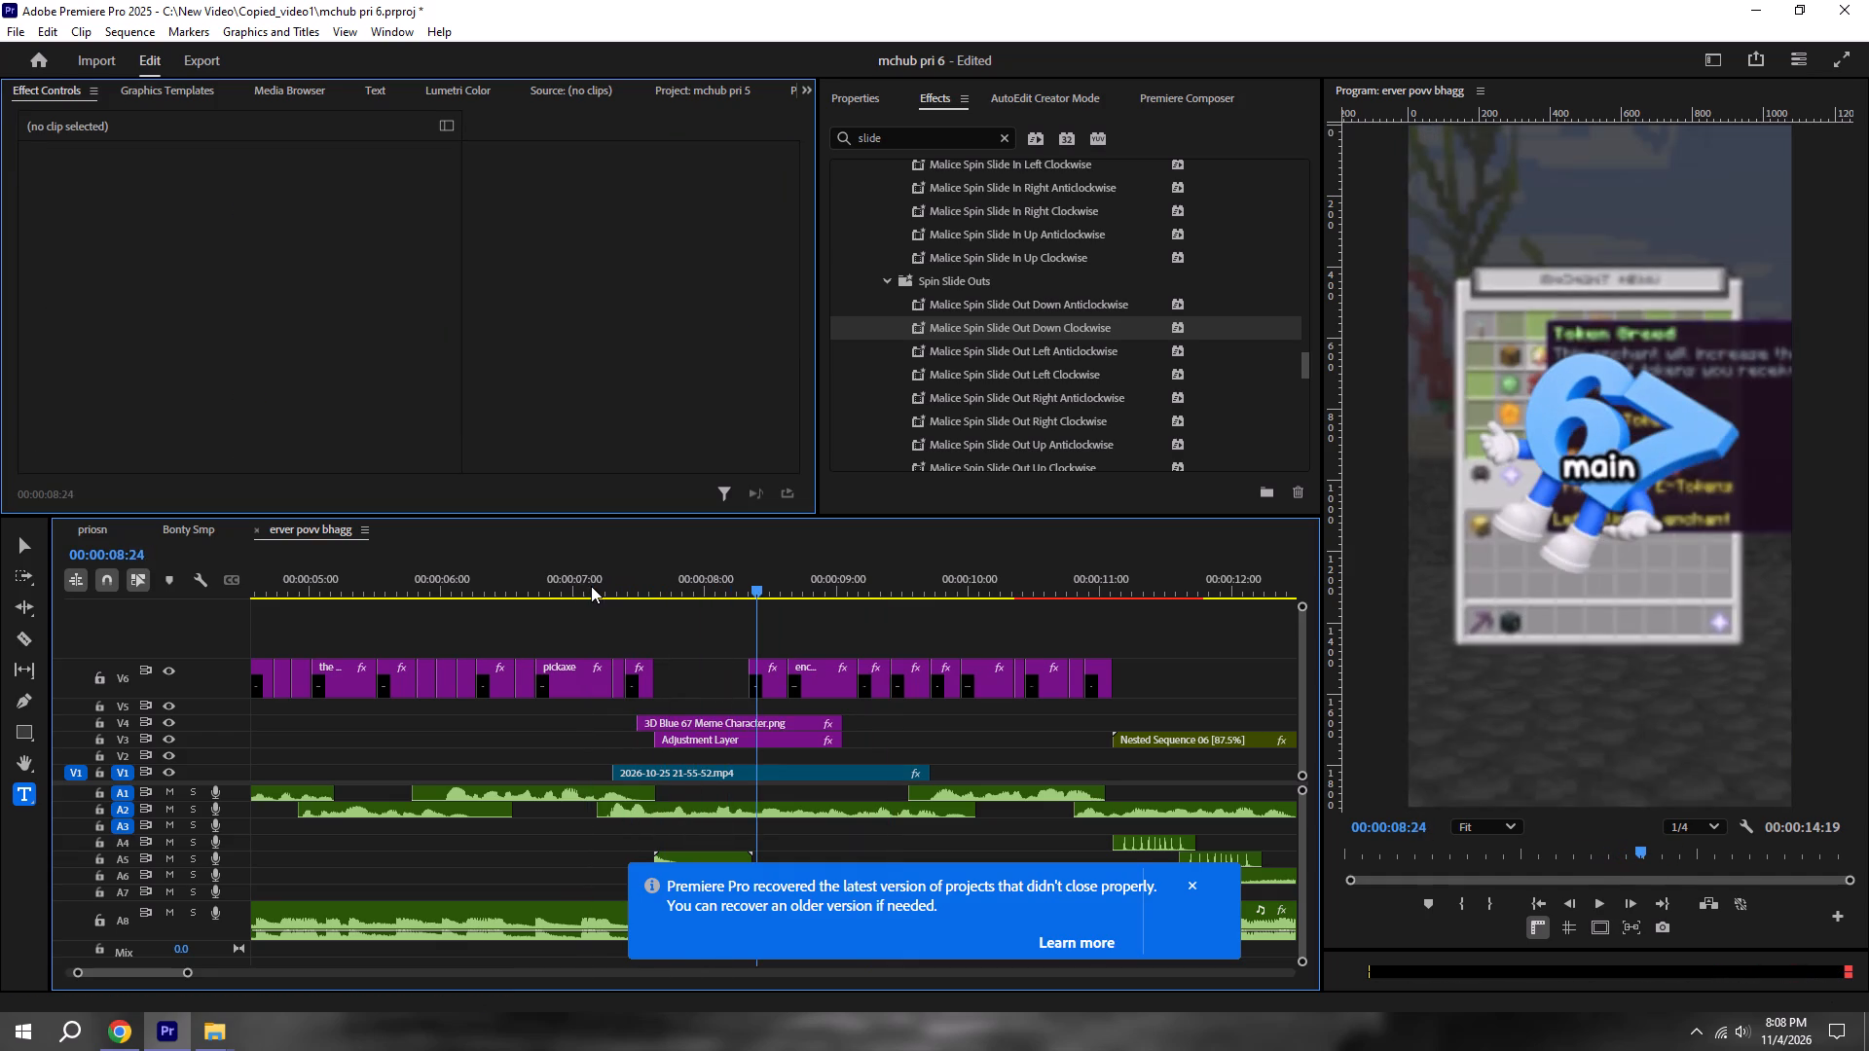
# Shift the 67 character clip about 5 frames earlier on V4 and scrub through its entrance.
pyautogui.keyDown('alt'); pyautogui.scroll(6, 683, 713); pyautogui.keyUp('alt')
pyautogui.keyDown('shift'); pyautogui.moveTo(628, 585); pyautogui.dragTo(617, 581); pyautogui.keyUp('shift')
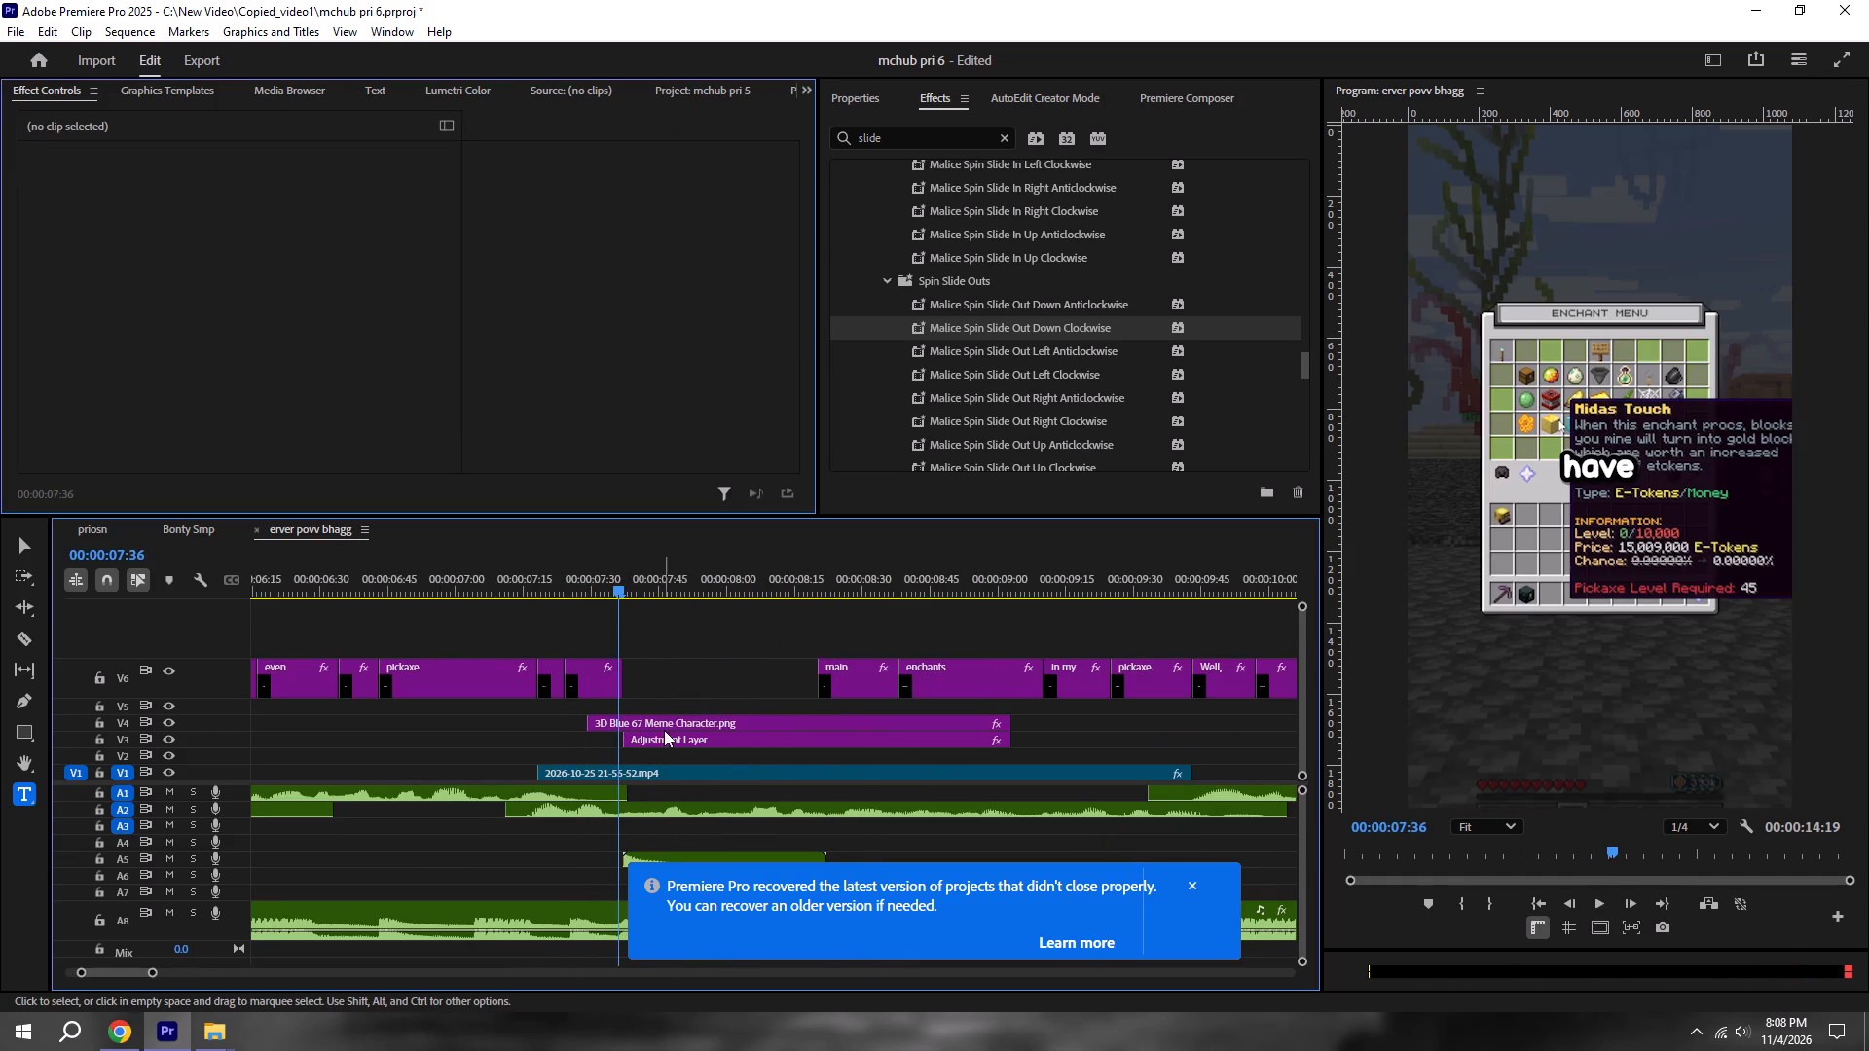
pyautogui.moveTo(651, 717); pyautogui.dragTo(630, 718)
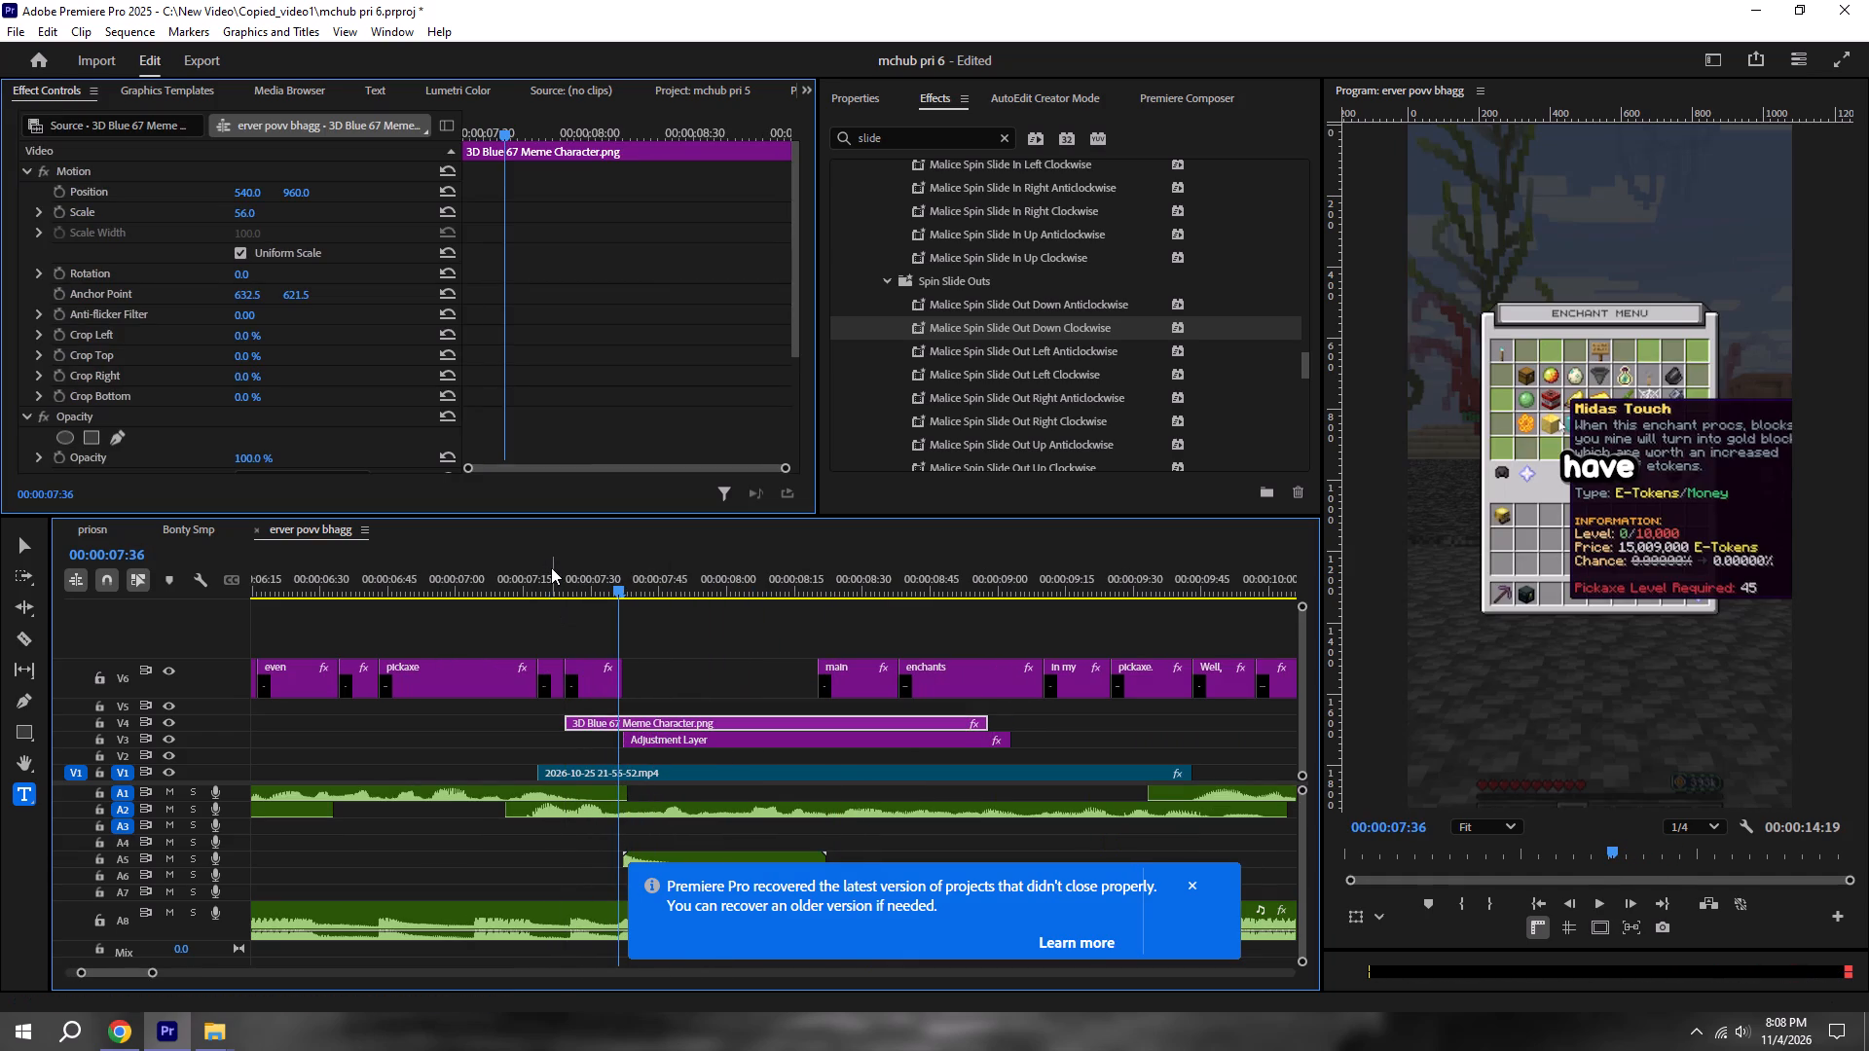
pyautogui.keyDown('shift'); pyautogui.click(551, 567); pyautogui.keyUp('shift')
pyautogui.press('space')
pyautogui.press('space')
pyautogui.moveTo(577, 567); pyautogui.dragTo(583, 568)
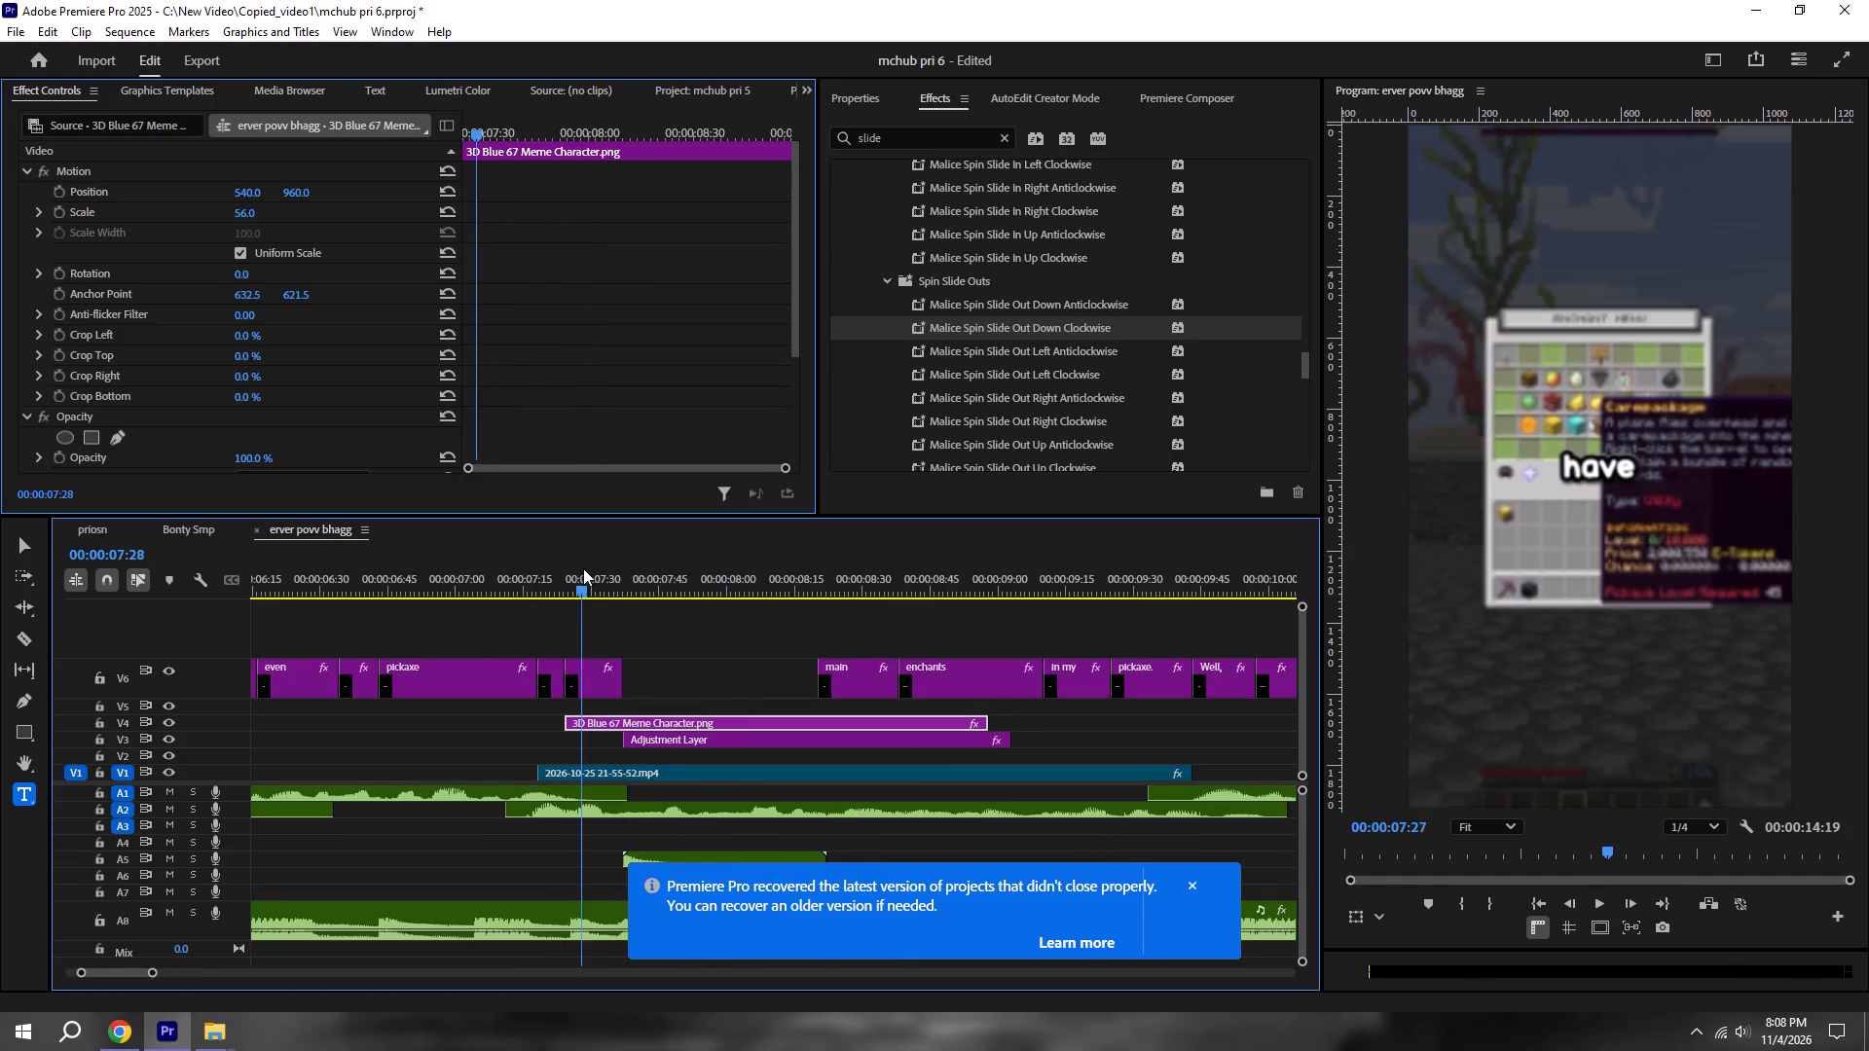
pyautogui.moveTo(583, 568); pyautogui.dragTo(619, 571)
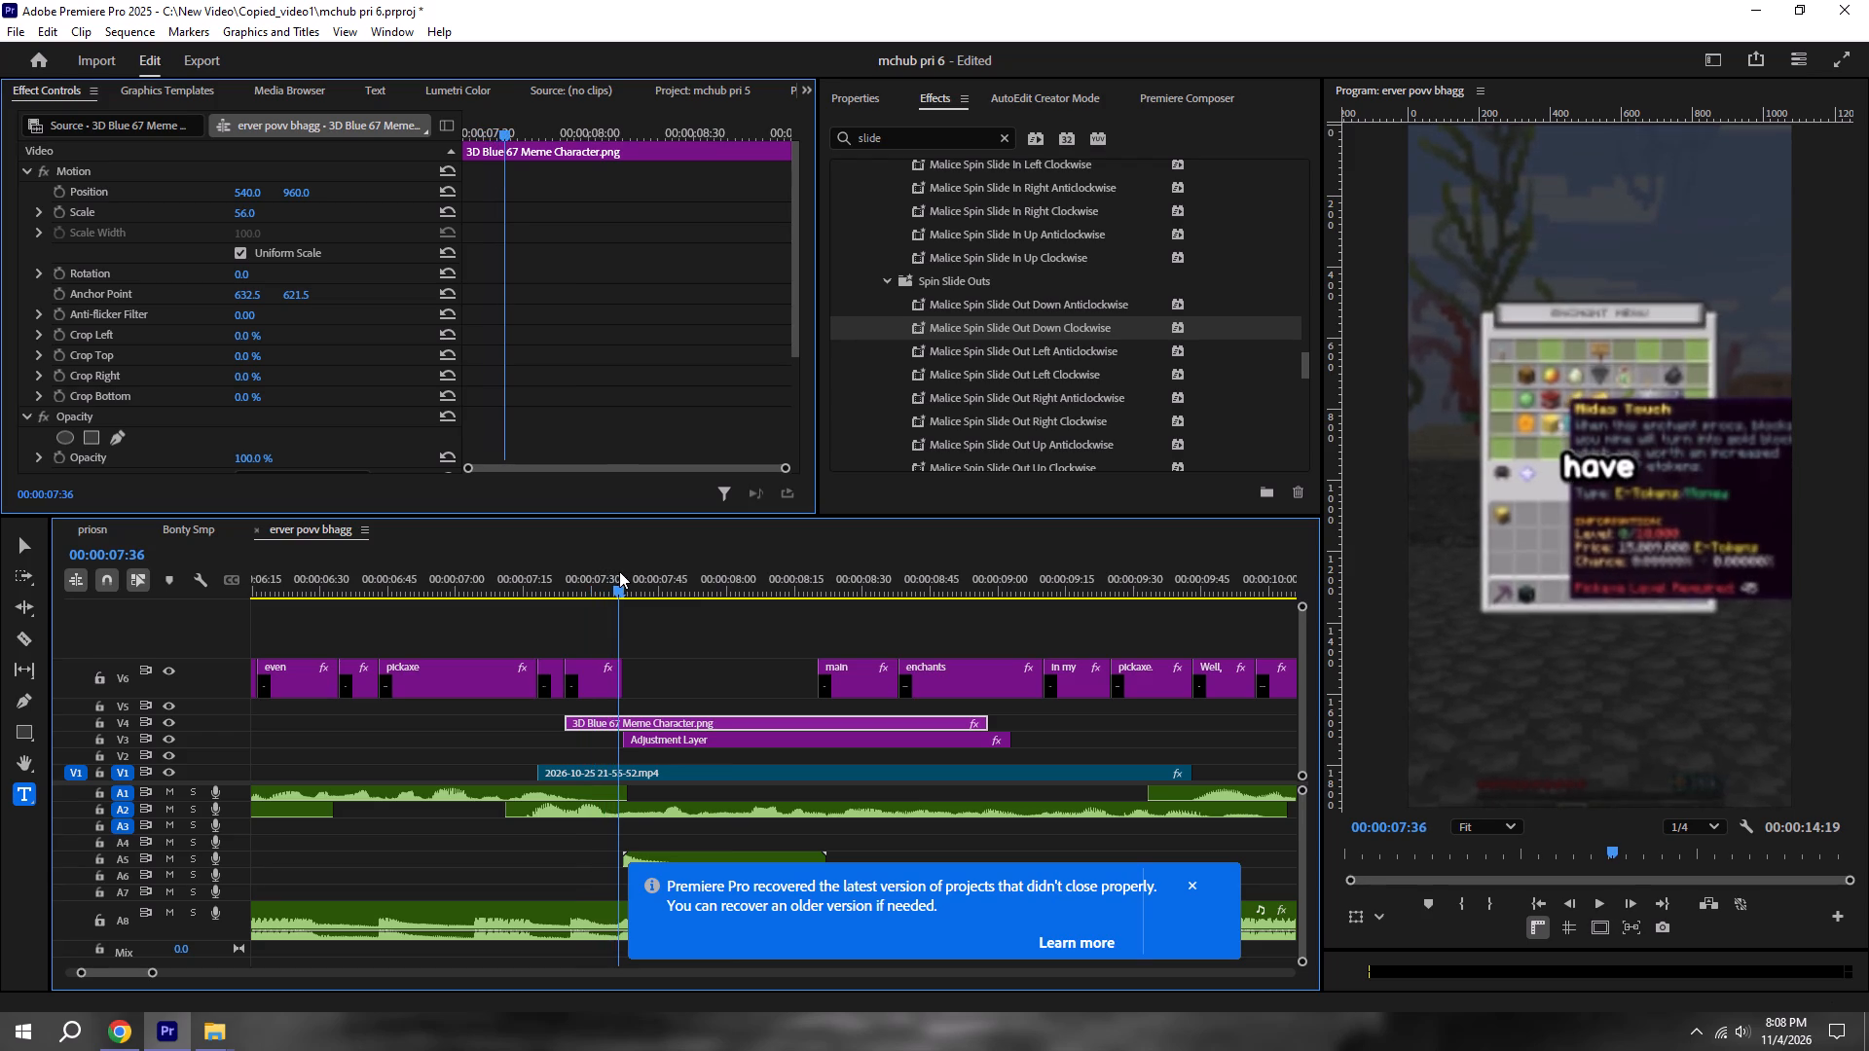
pyautogui.moveTo(619, 571); pyautogui.dragTo(640, 571)
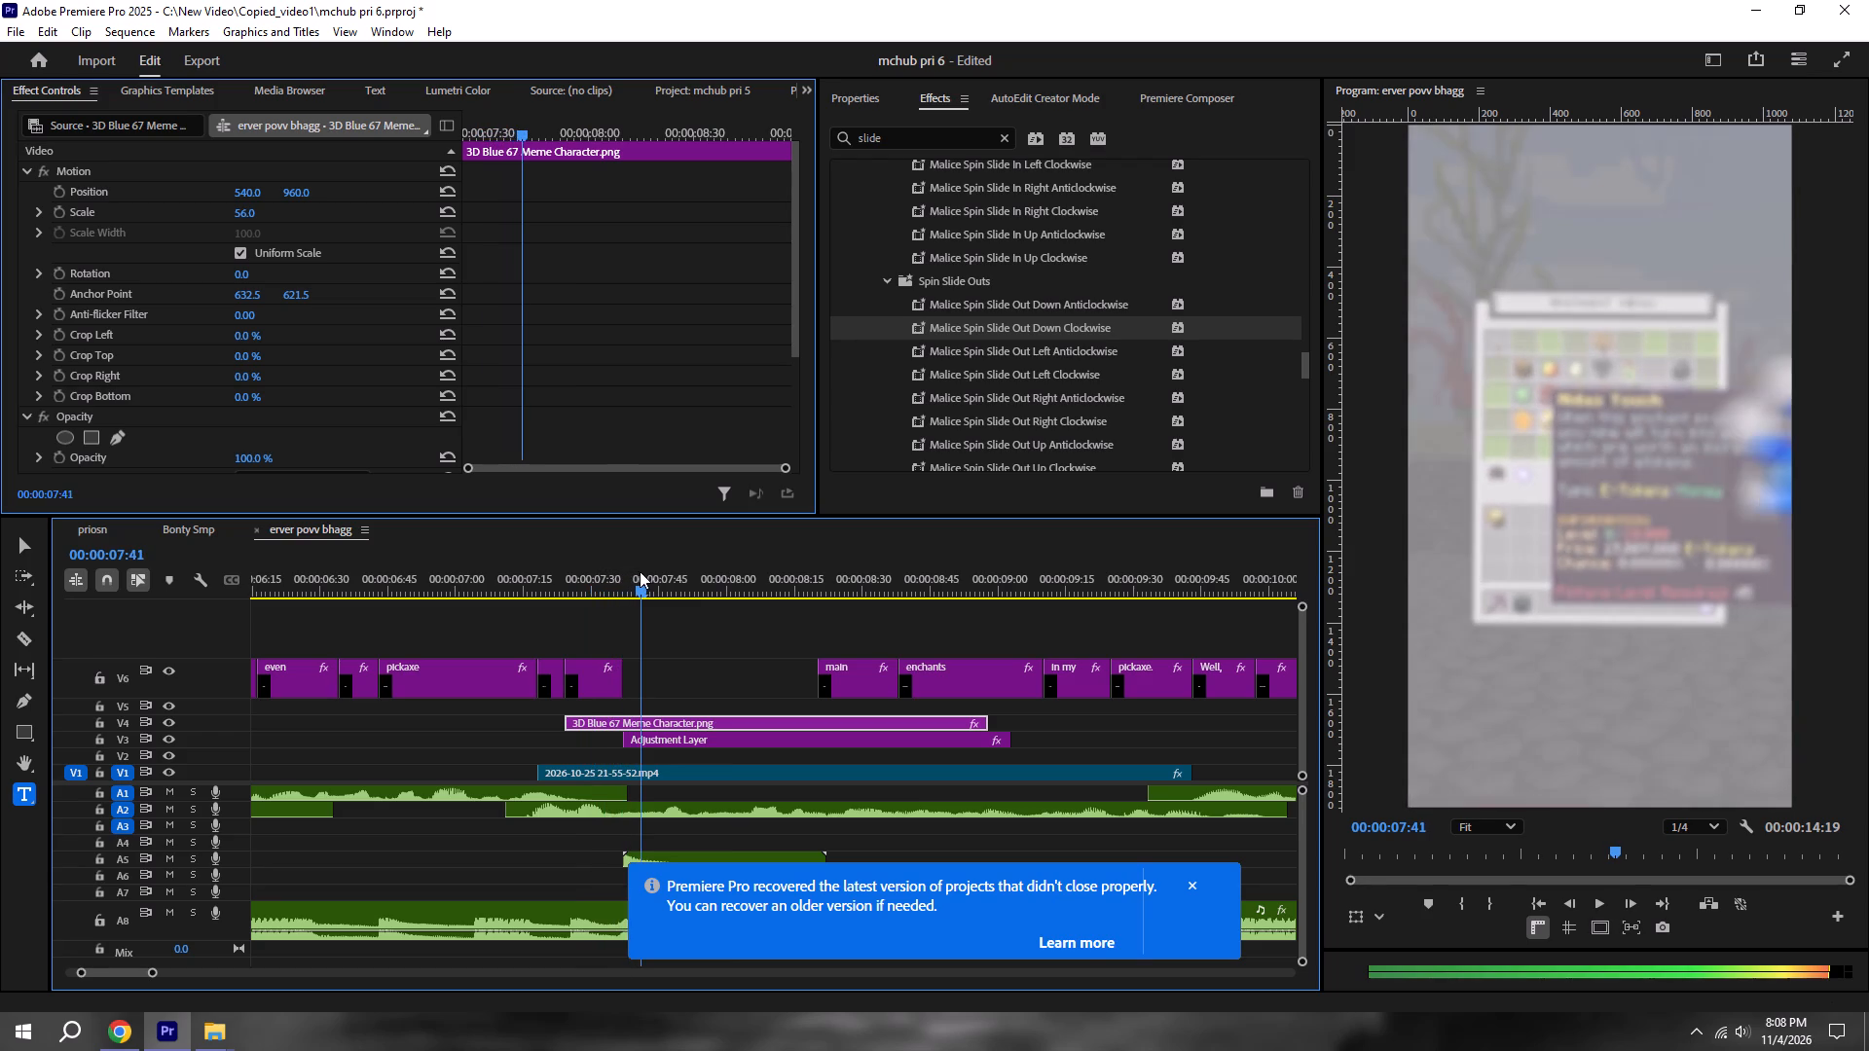
pyautogui.moveTo(640, 571); pyautogui.dragTo(657, 572)
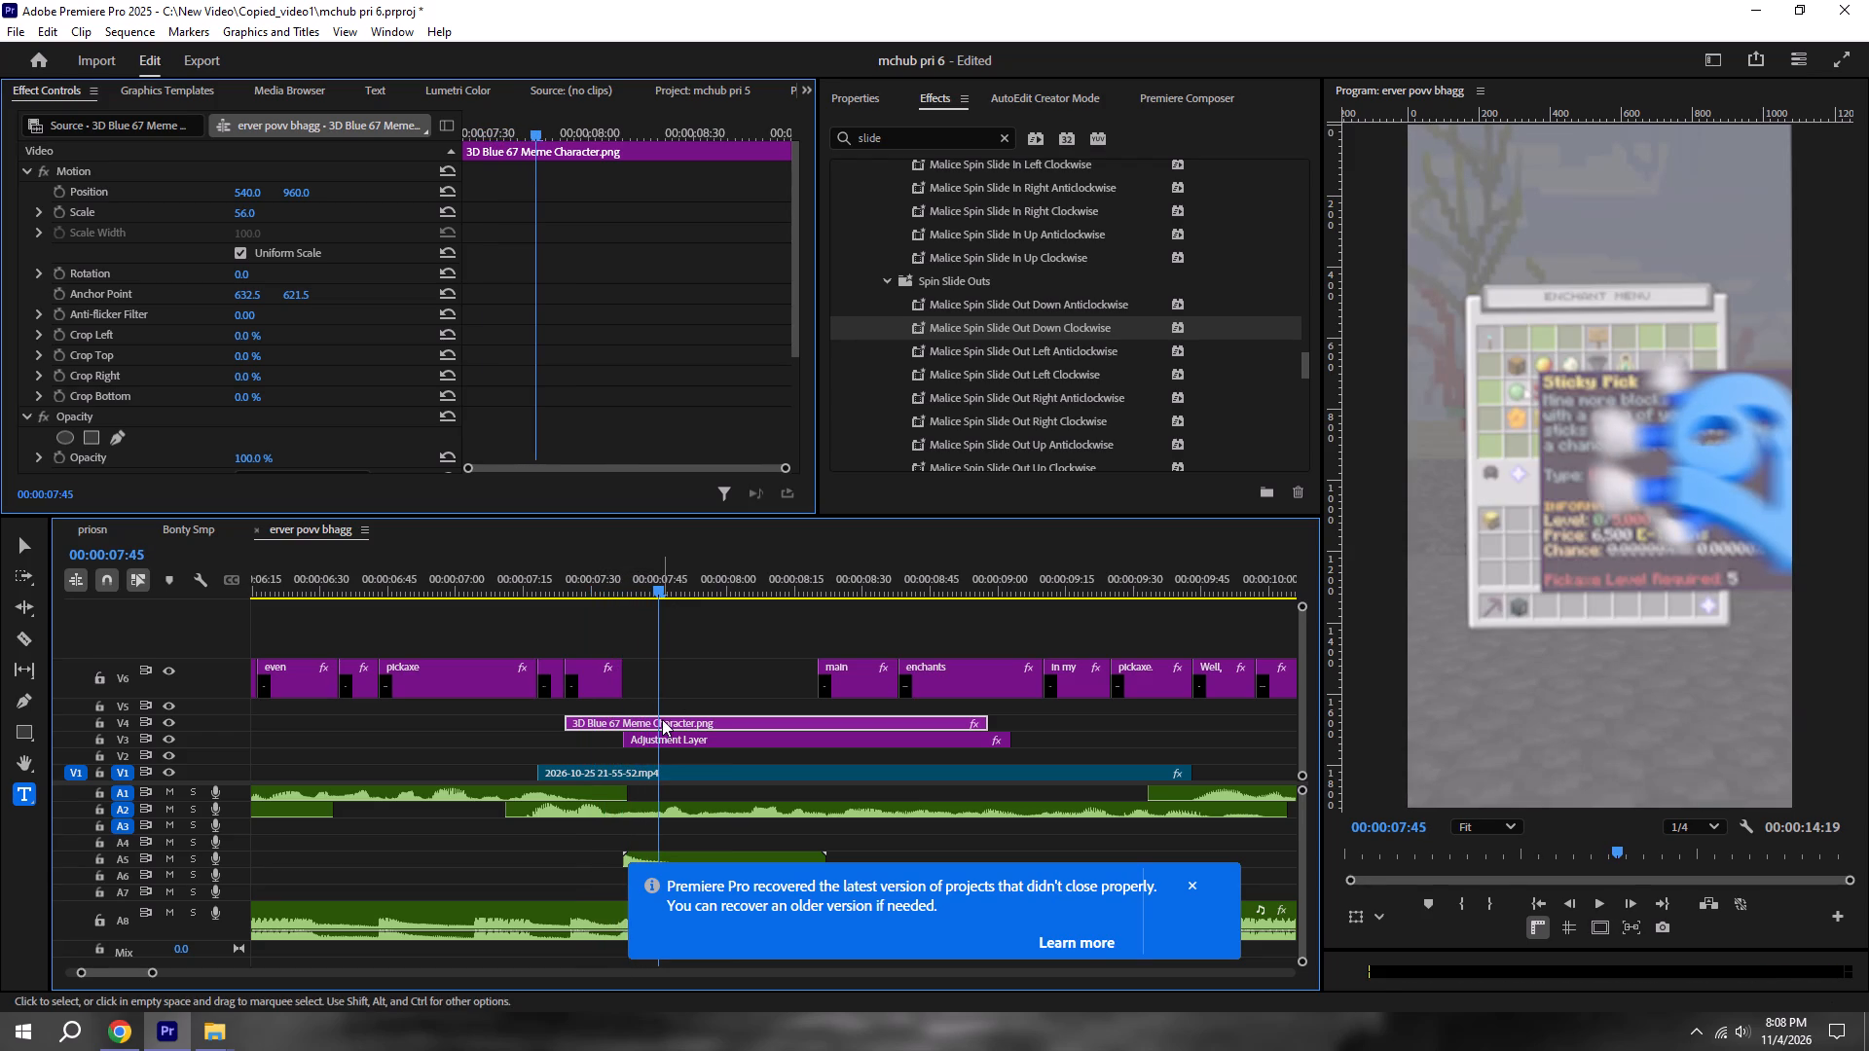
# Shift the 67 character clip about 3 frames earlier on V4 and play back its entrance.
pyautogui.moveTo(662, 719); pyautogui.dragTo(649, 724)
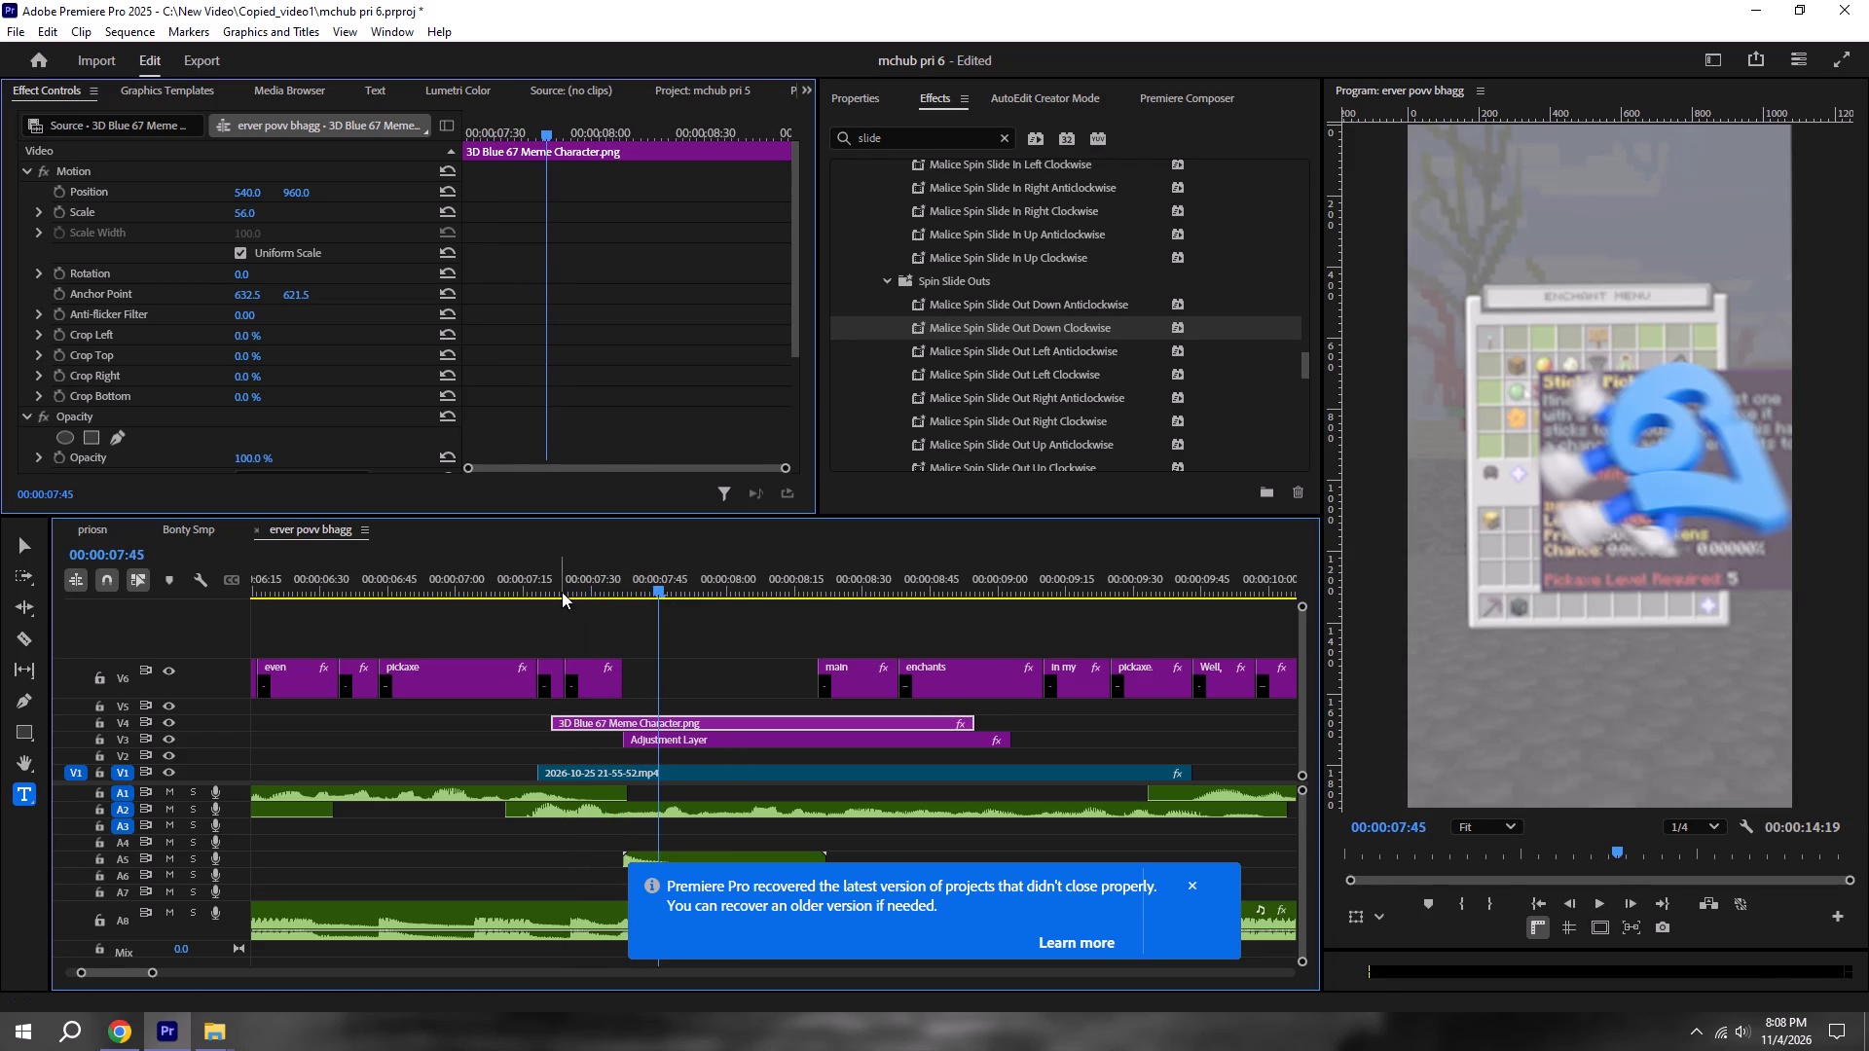
pyautogui.keyDown('shift'); pyautogui.moveTo(561, 583); pyautogui.dragTo(547, 582); pyautogui.keyUp('shift')
pyautogui.press('space')
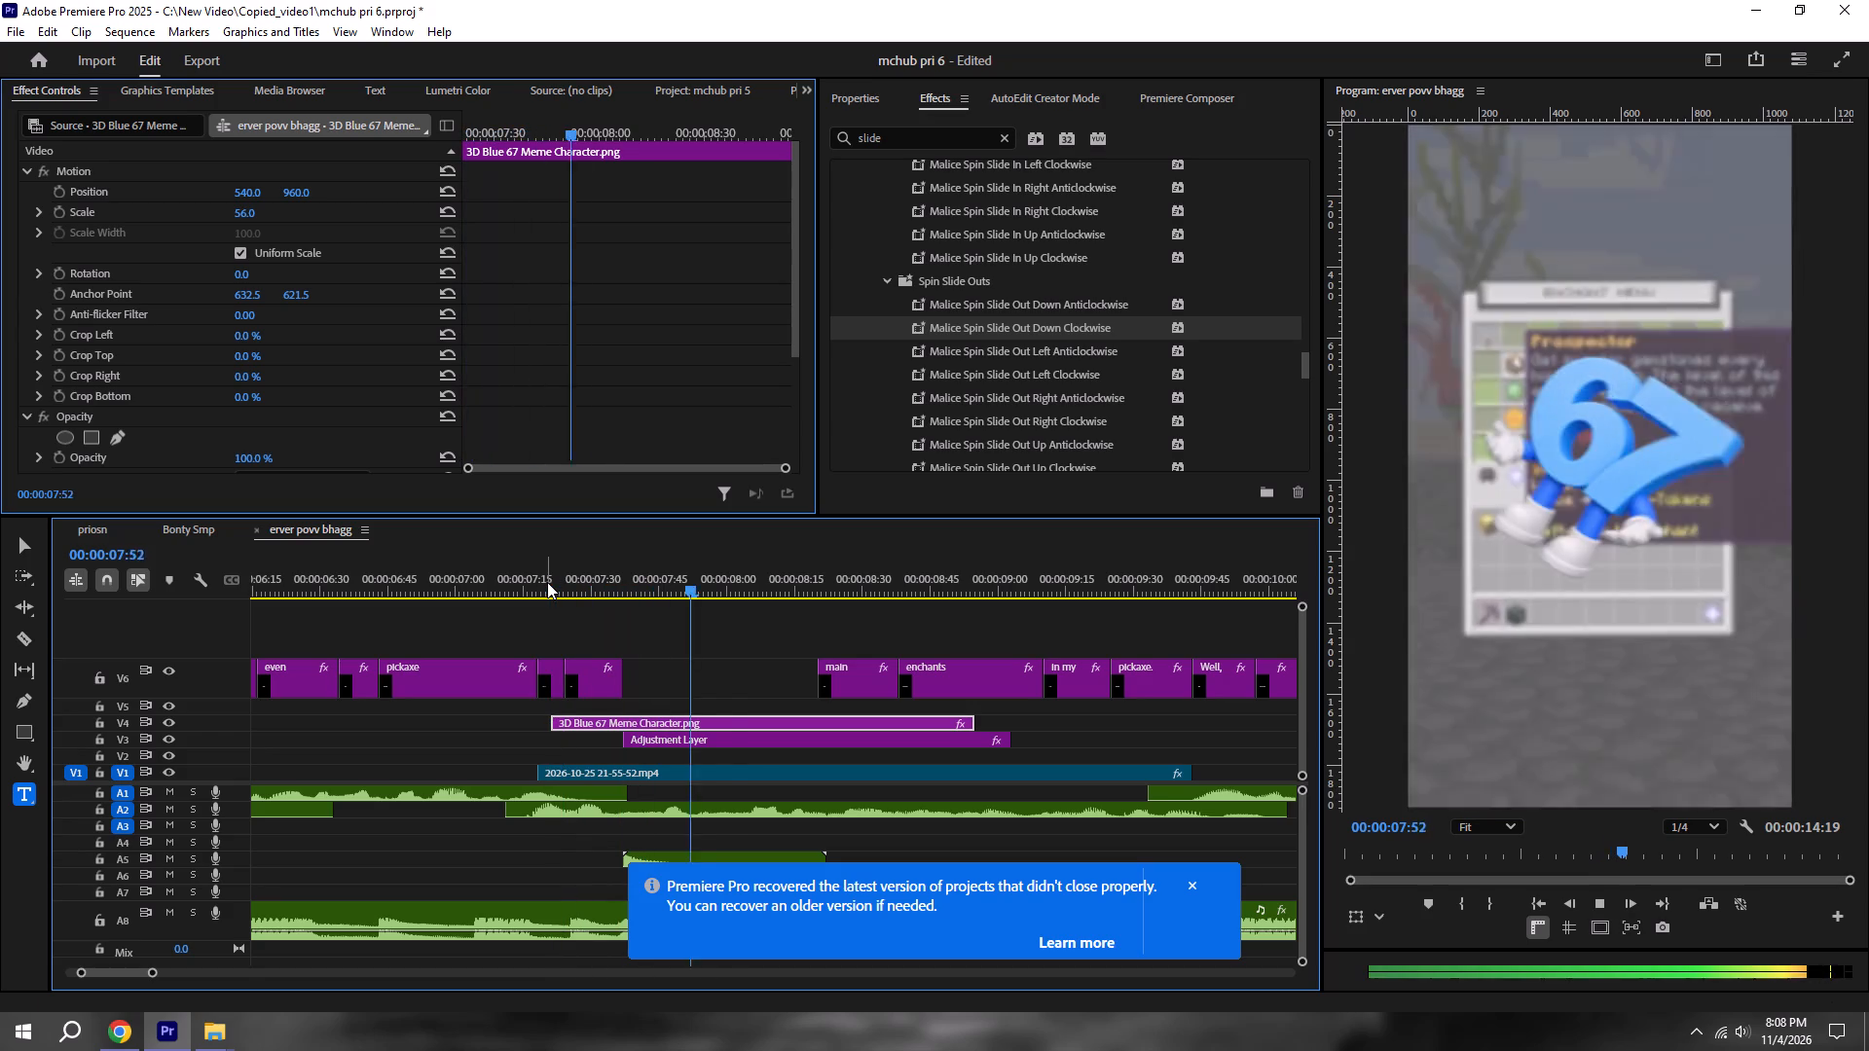
pyautogui.press('space')
# Replay the 67 character's animation from around its entrance through its exit to check the timing.
pyautogui.moveTo(556, 580); pyautogui.dragTo(623, 583)
pyautogui.press('space')
pyautogui.press('space')
pyautogui.press('space')
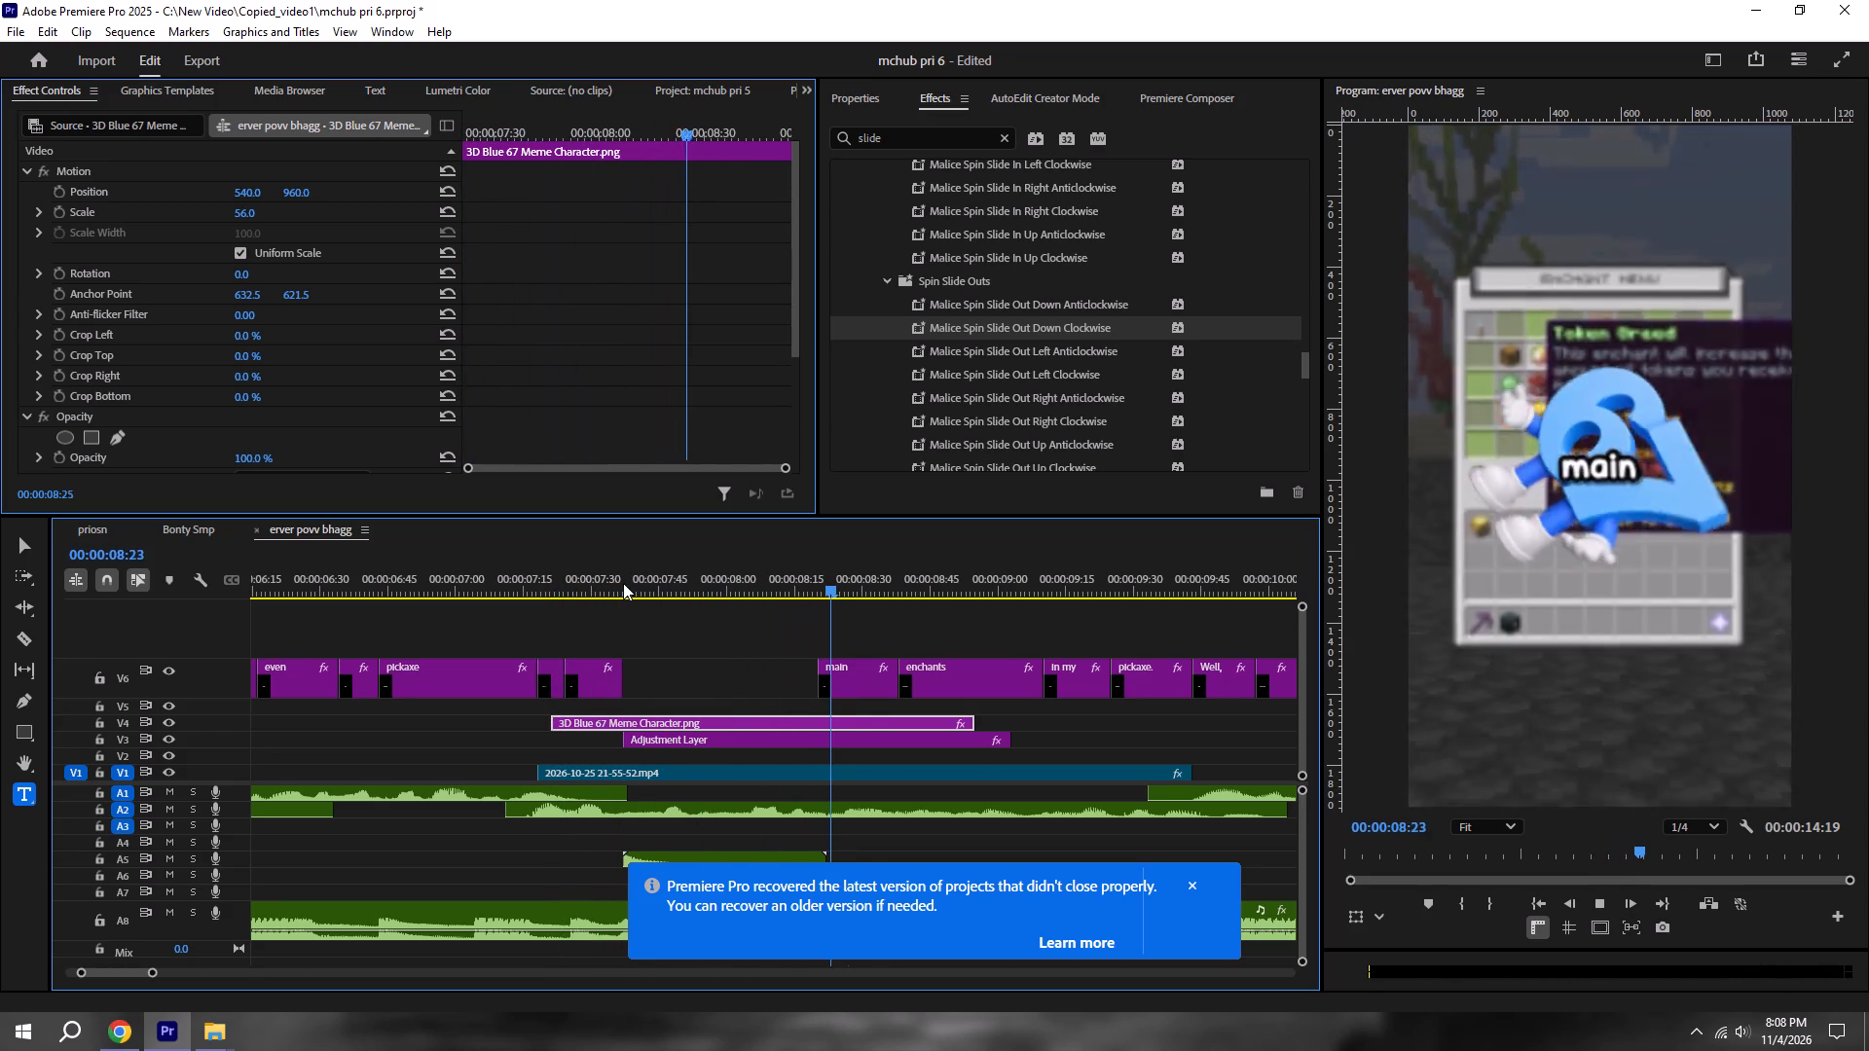
pyautogui.press('space')
pyautogui.keyDown('shift'); pyautogui.moveTo(633, 574); pyautogui.dragTo(615, 570); pyautogui.keyUp('shift')
pyautogui.press('space')
pyautogui.press('space')
pyautogui.press('space')
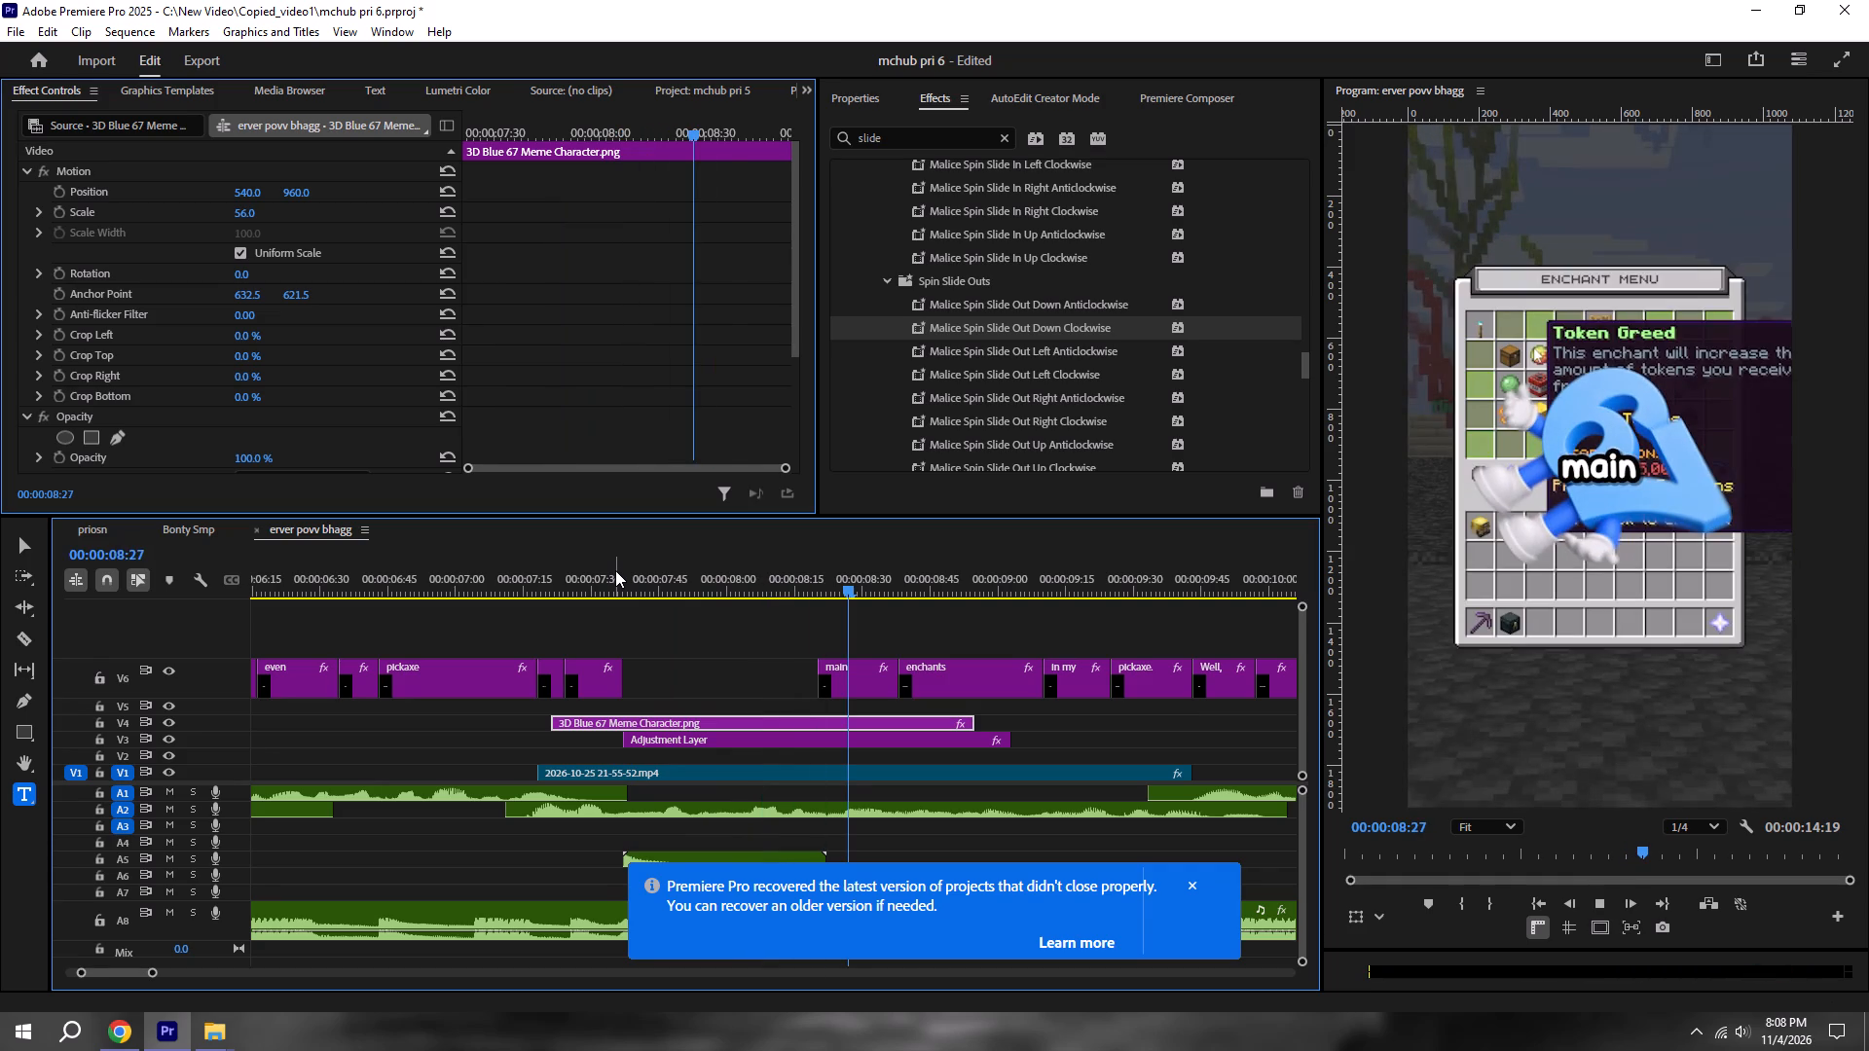
pyautogui.press('space')
pyautogui.press('space')
pyautogui.press('space')
pyautogui.press('space')
pyautogui.press('space')
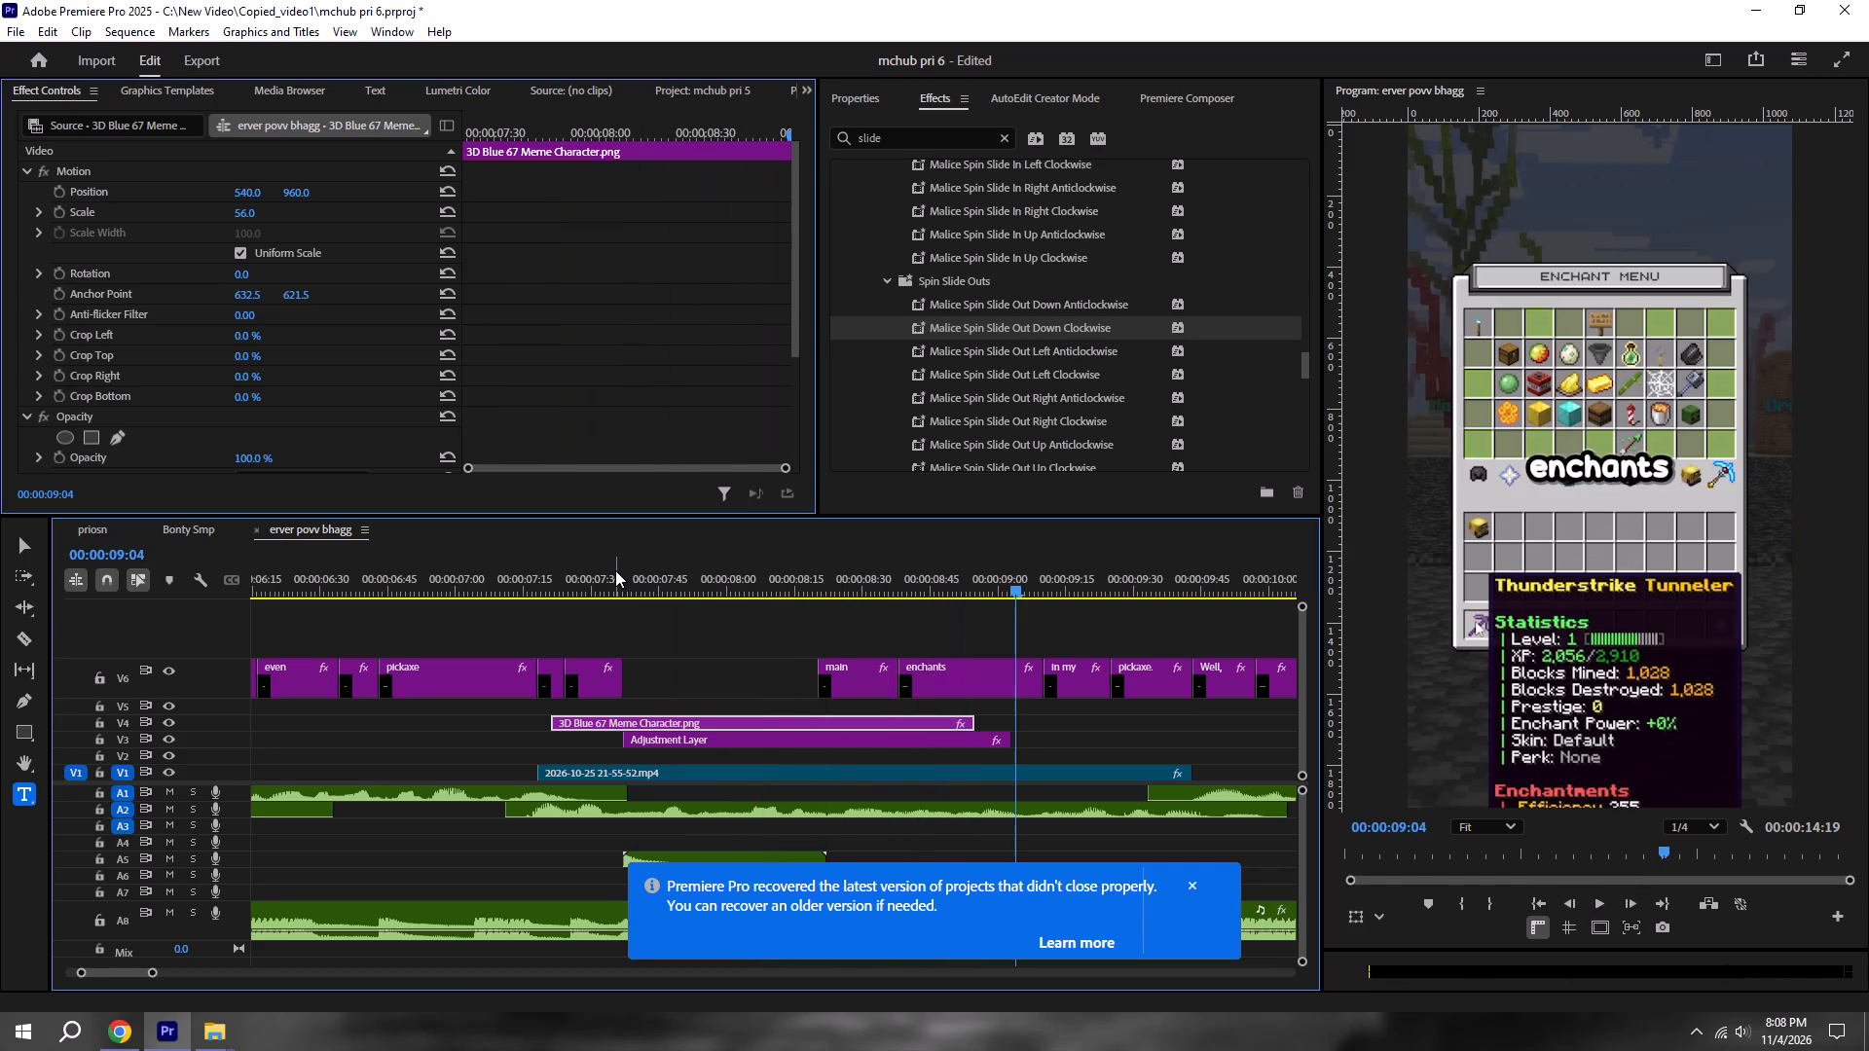
# Extend the end of the 67 character clip to line up with the Adjustment Layer's end, then review the section.
pyautogui.moveTo(978, 718); pyautogui.dragTo(1001, 719)
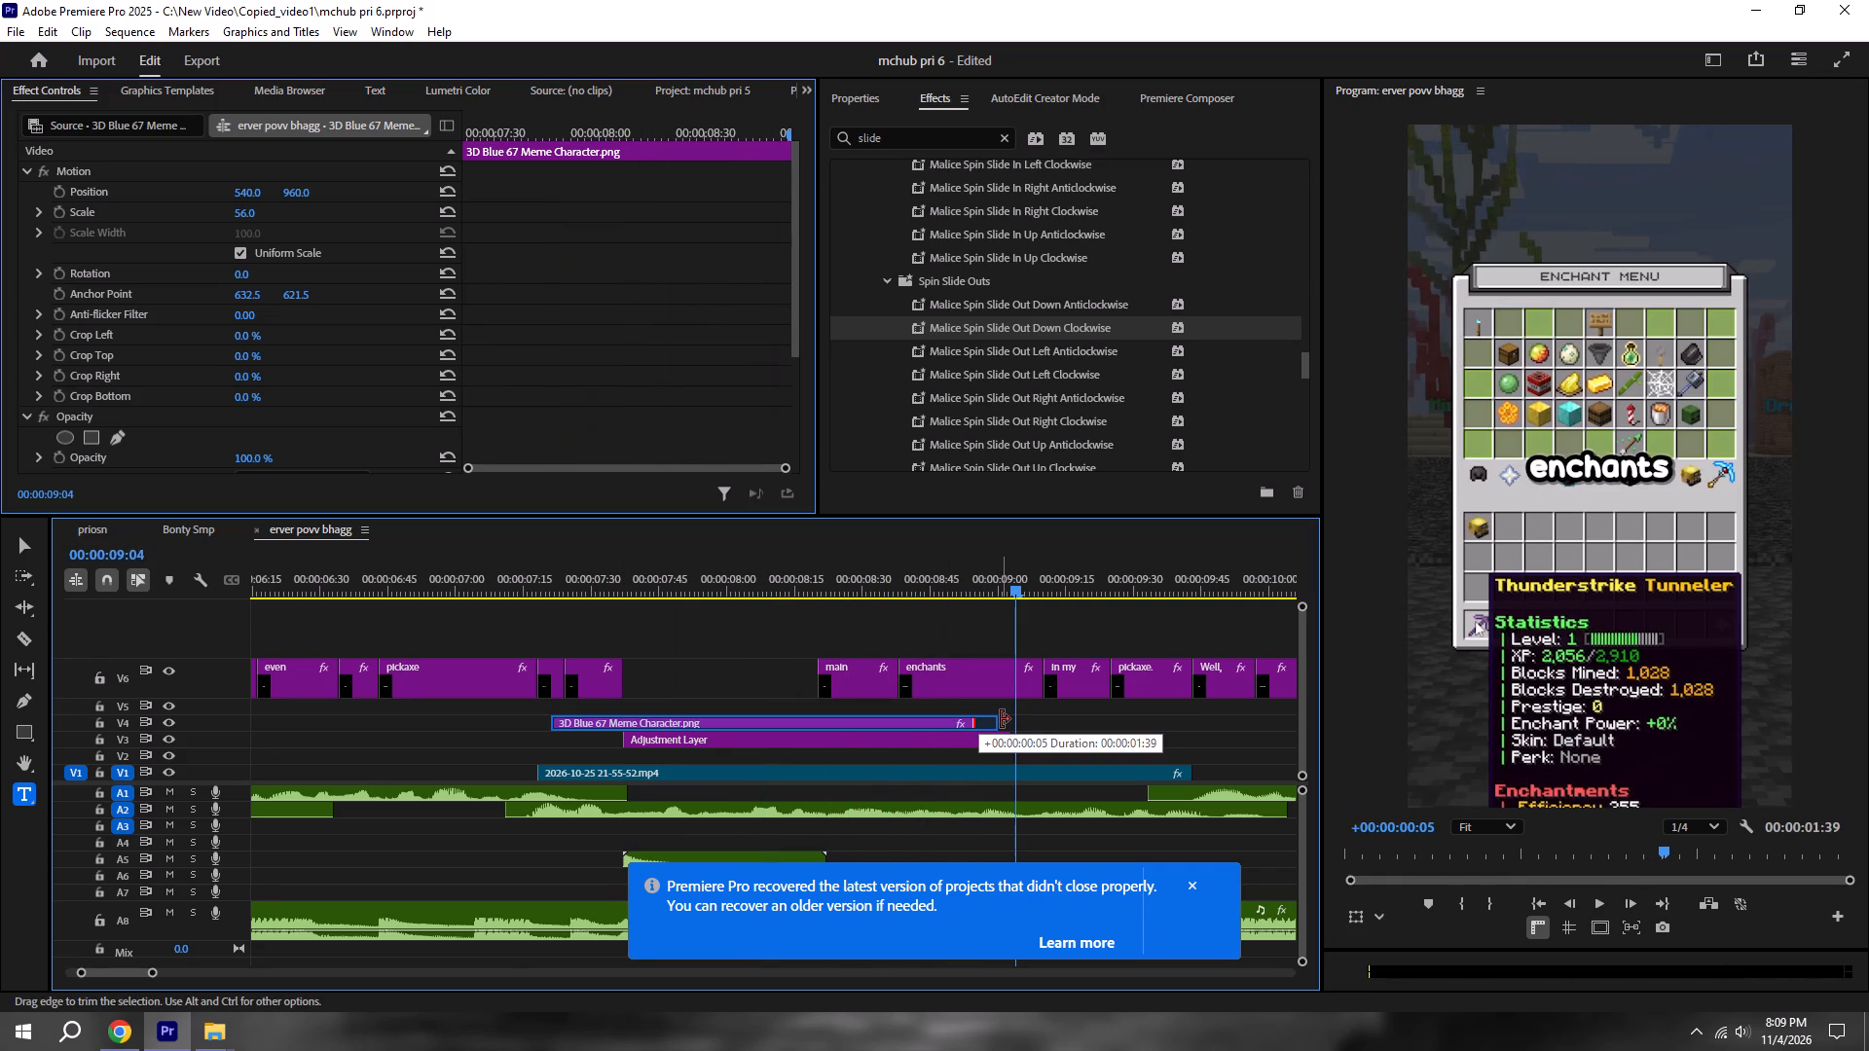
pyautogui.moveTo(1001, 719); pyautogui.dragTo(1010, 719)
pyautogui.click(568, 571)
pyautogui.press('space')
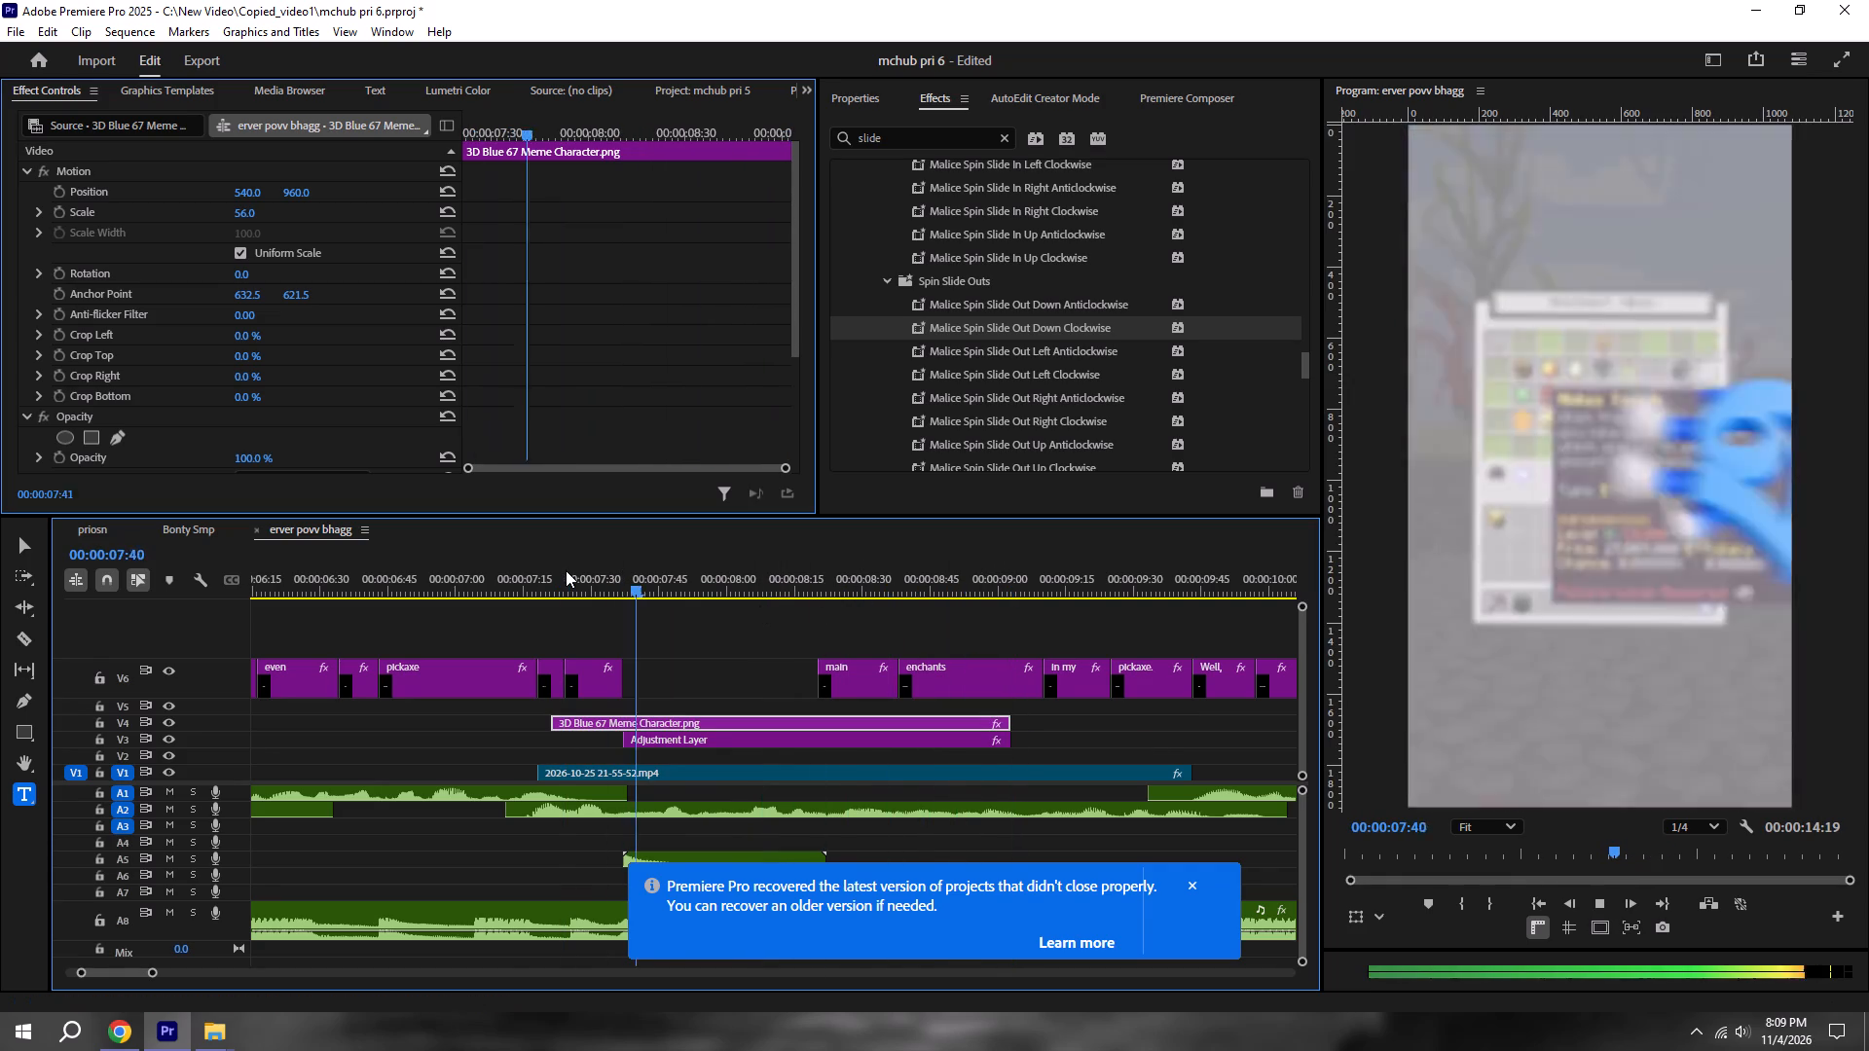
pyautogui.press('space')
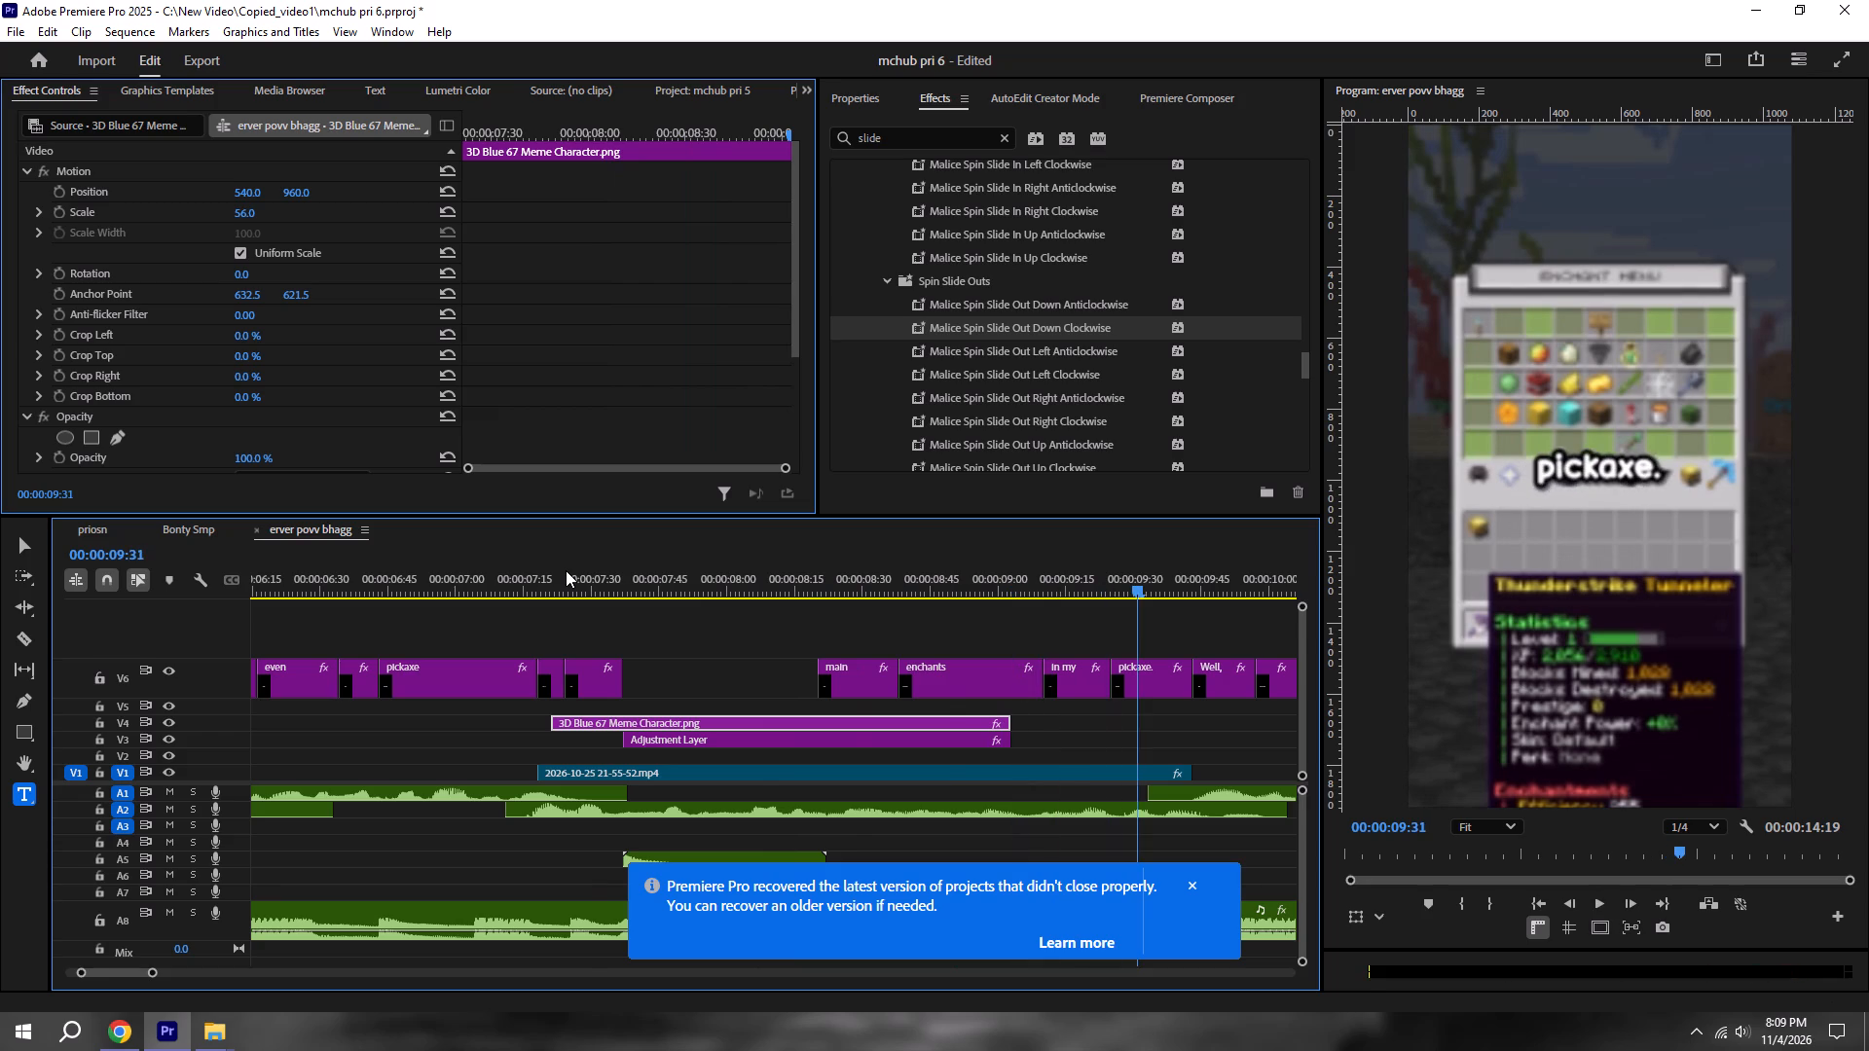
pyautogui.moveTo(594, 572); pyautogui.dragTo(549, 569)
pyautogui.press('space')
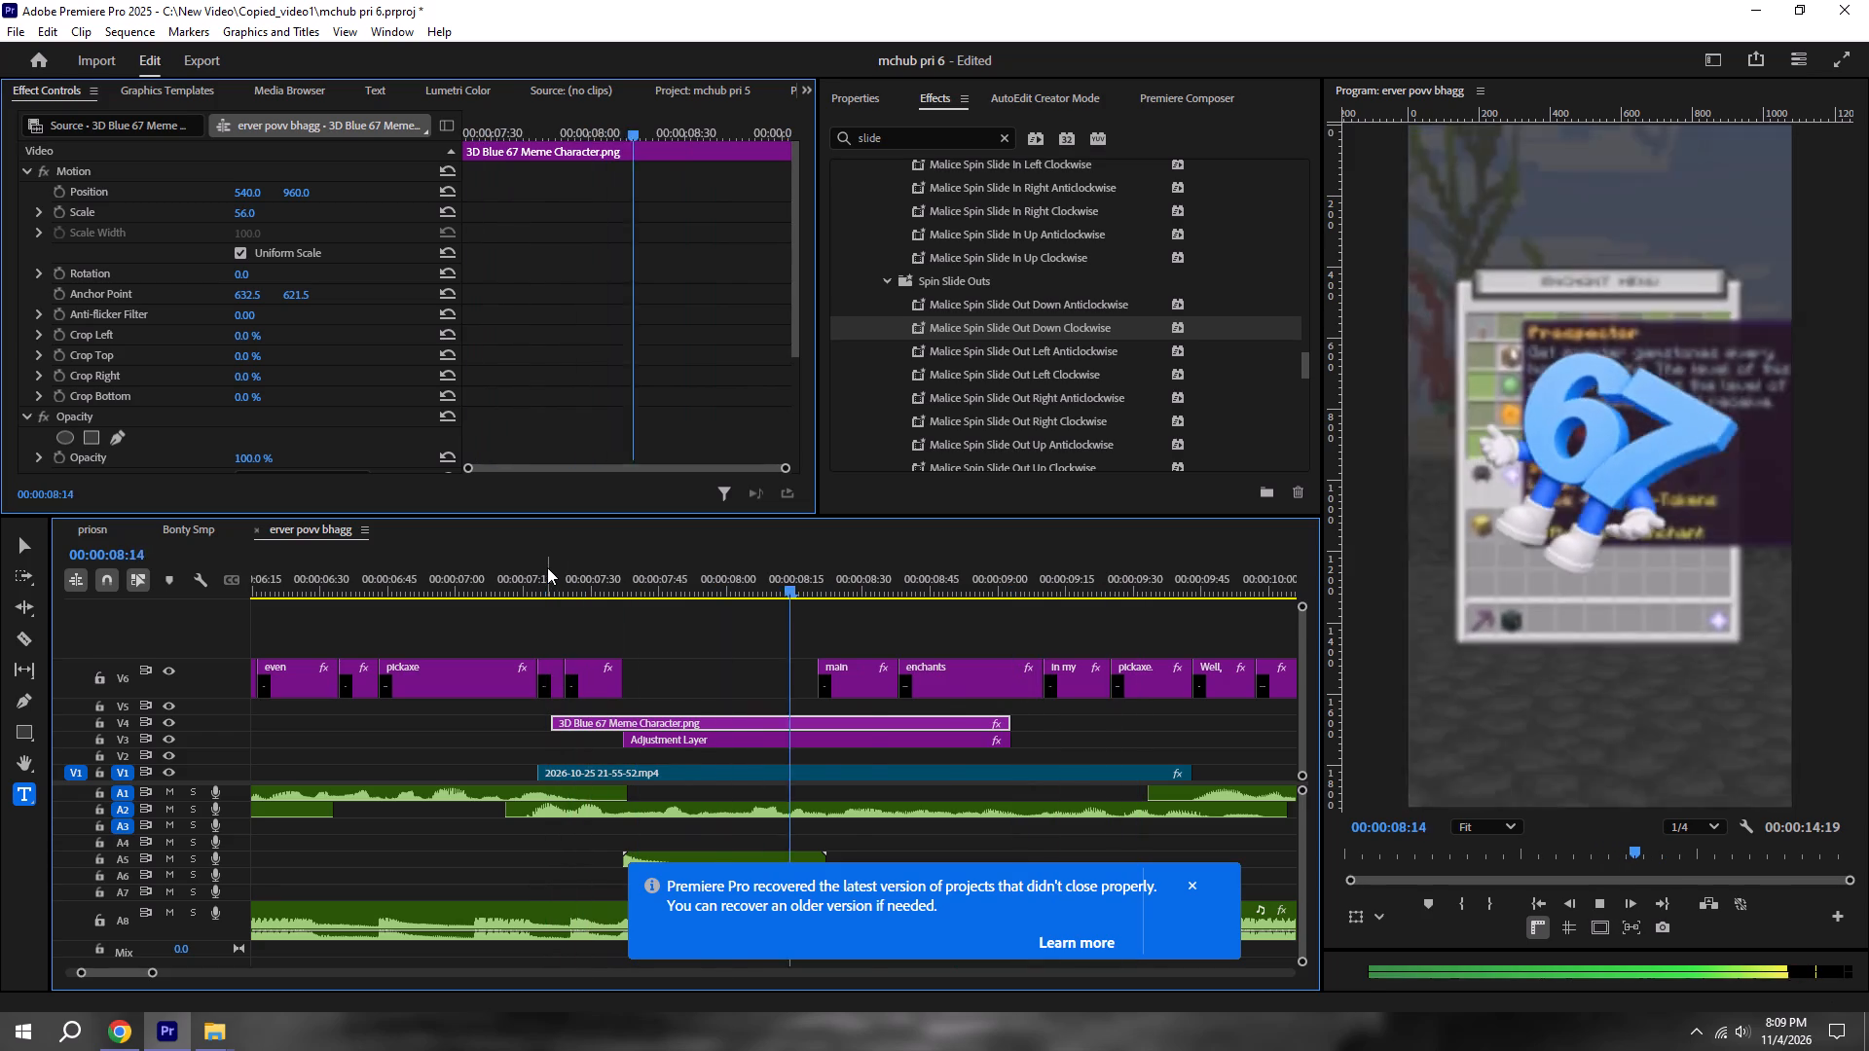
pyautogui.press('space')
pyautogui.moveTo(547, 566); pyautogui.dragTo(631, 564)
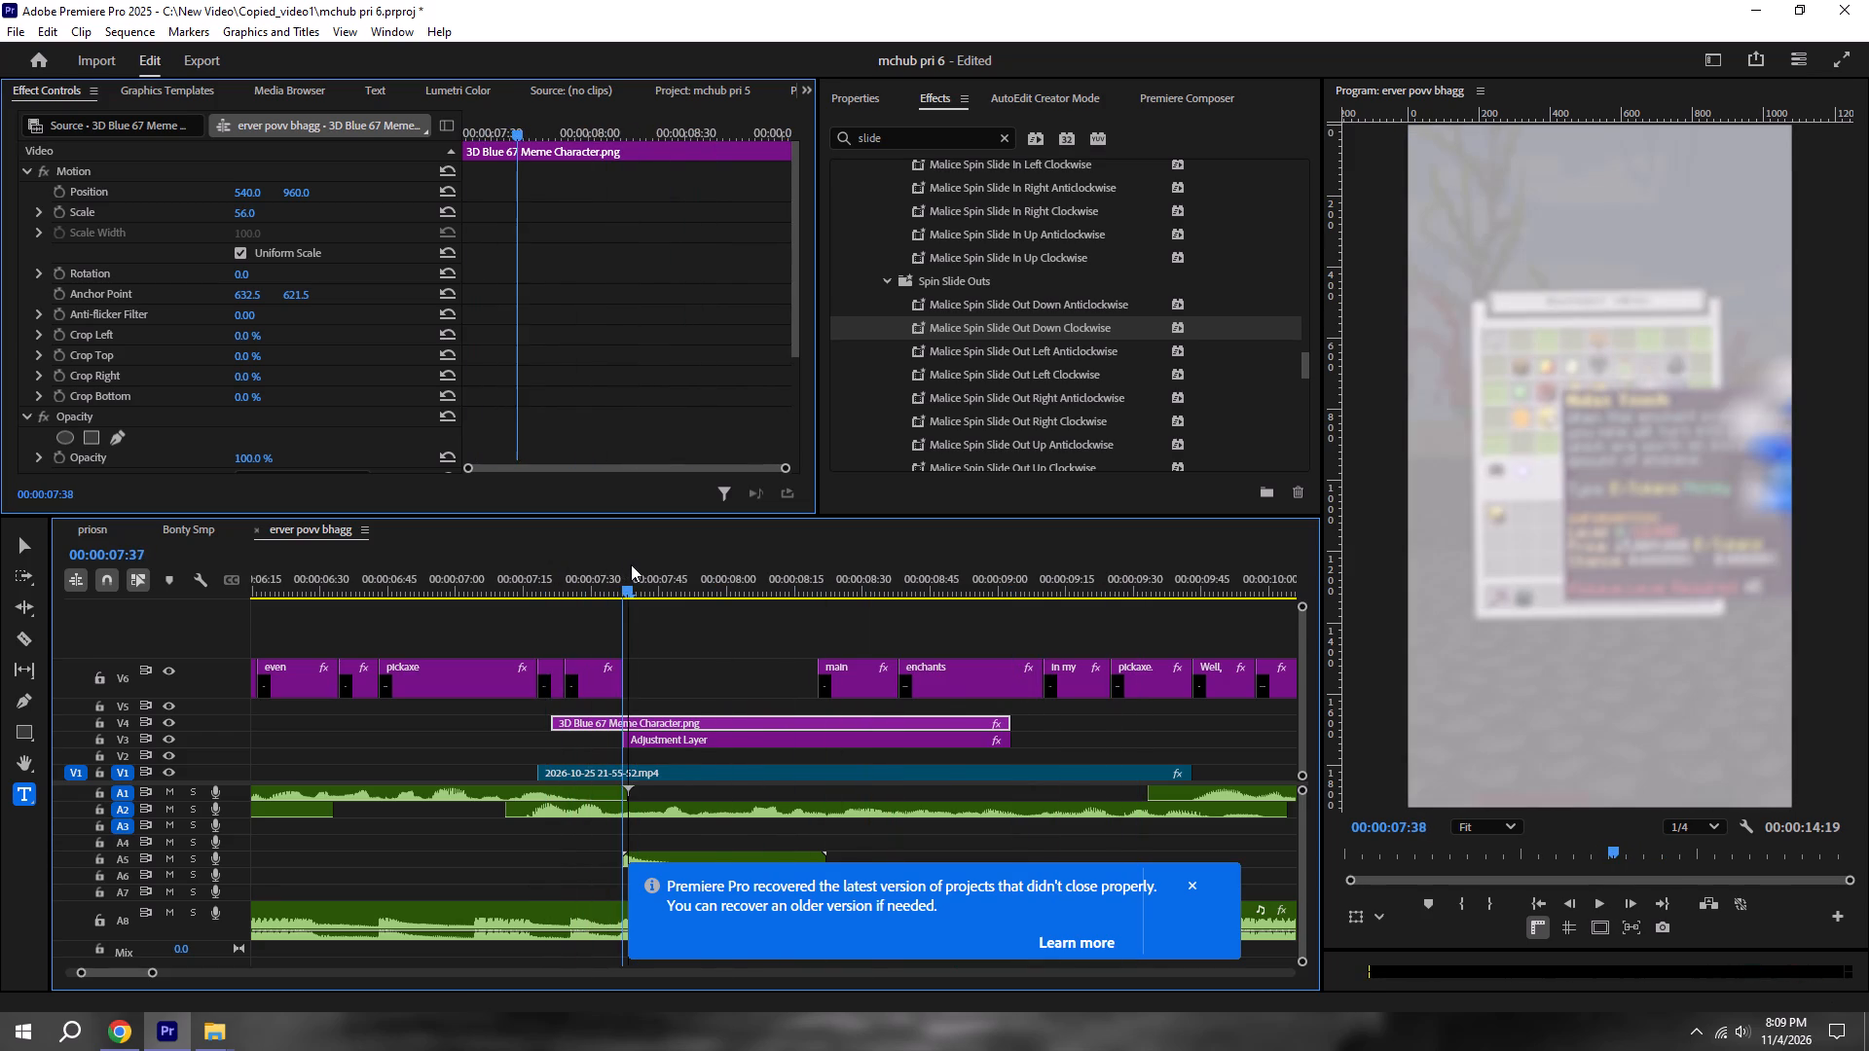
pyautogui.moveTo(631, 564); pyautogui.dragTo(625, 562)
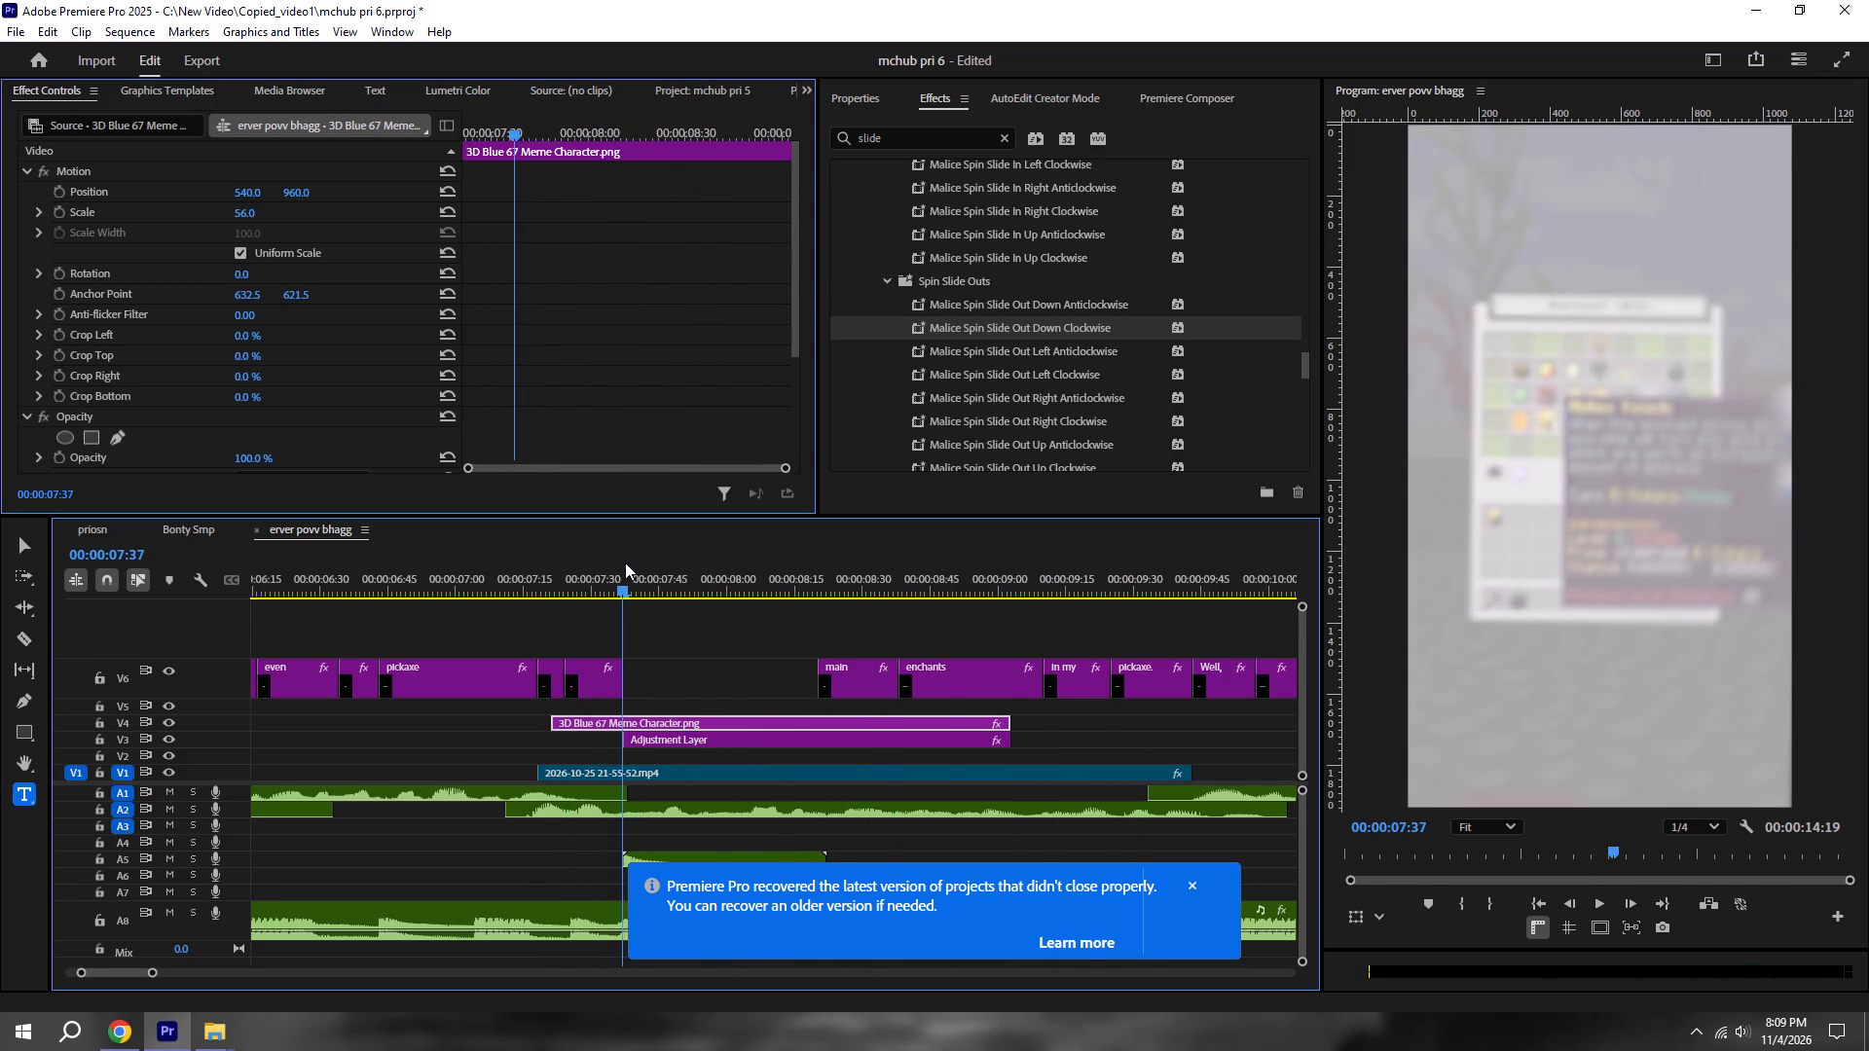
# Switch to Chrome, search Google for "six seven sound effect" in a new tab, and open the Myinstants 67 sound page.
pyautogui.click(120, 1033)
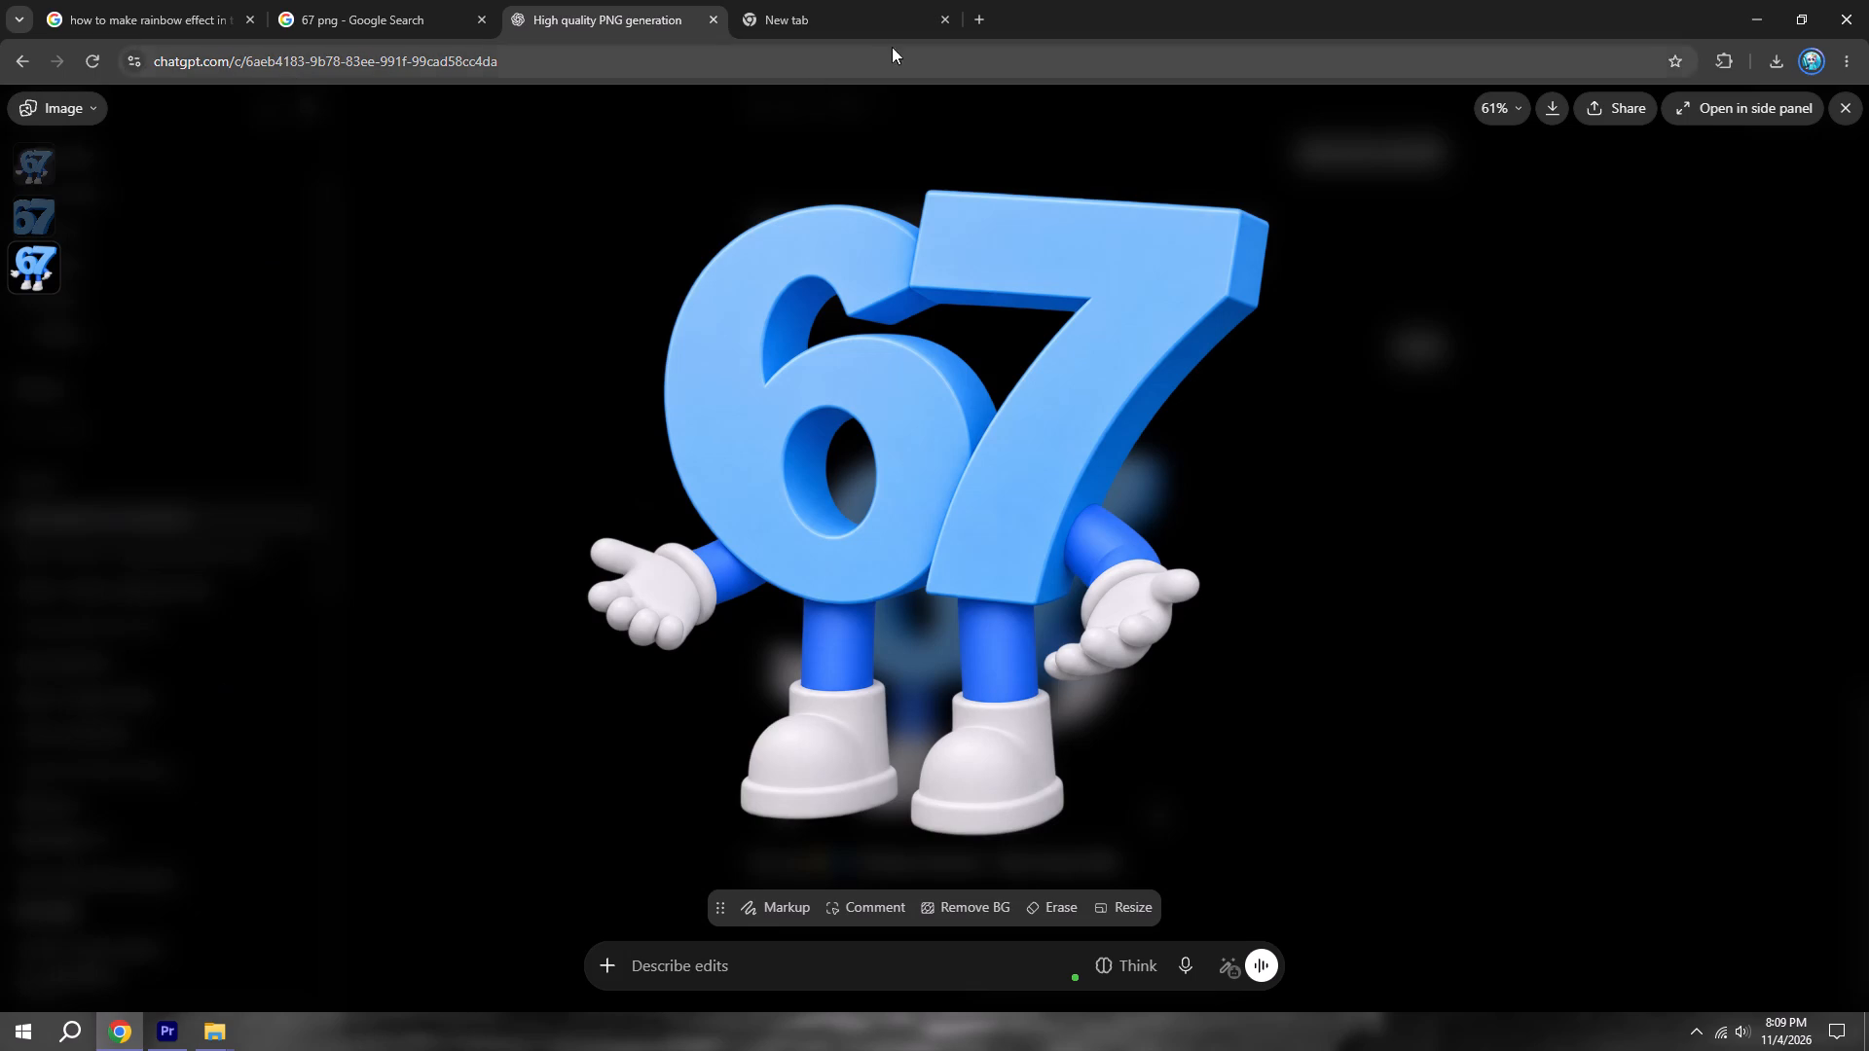
pyautogui.doubleClick(964, 7)
pyautogui.click(971, 18)
pyautogui.click(737, 68)
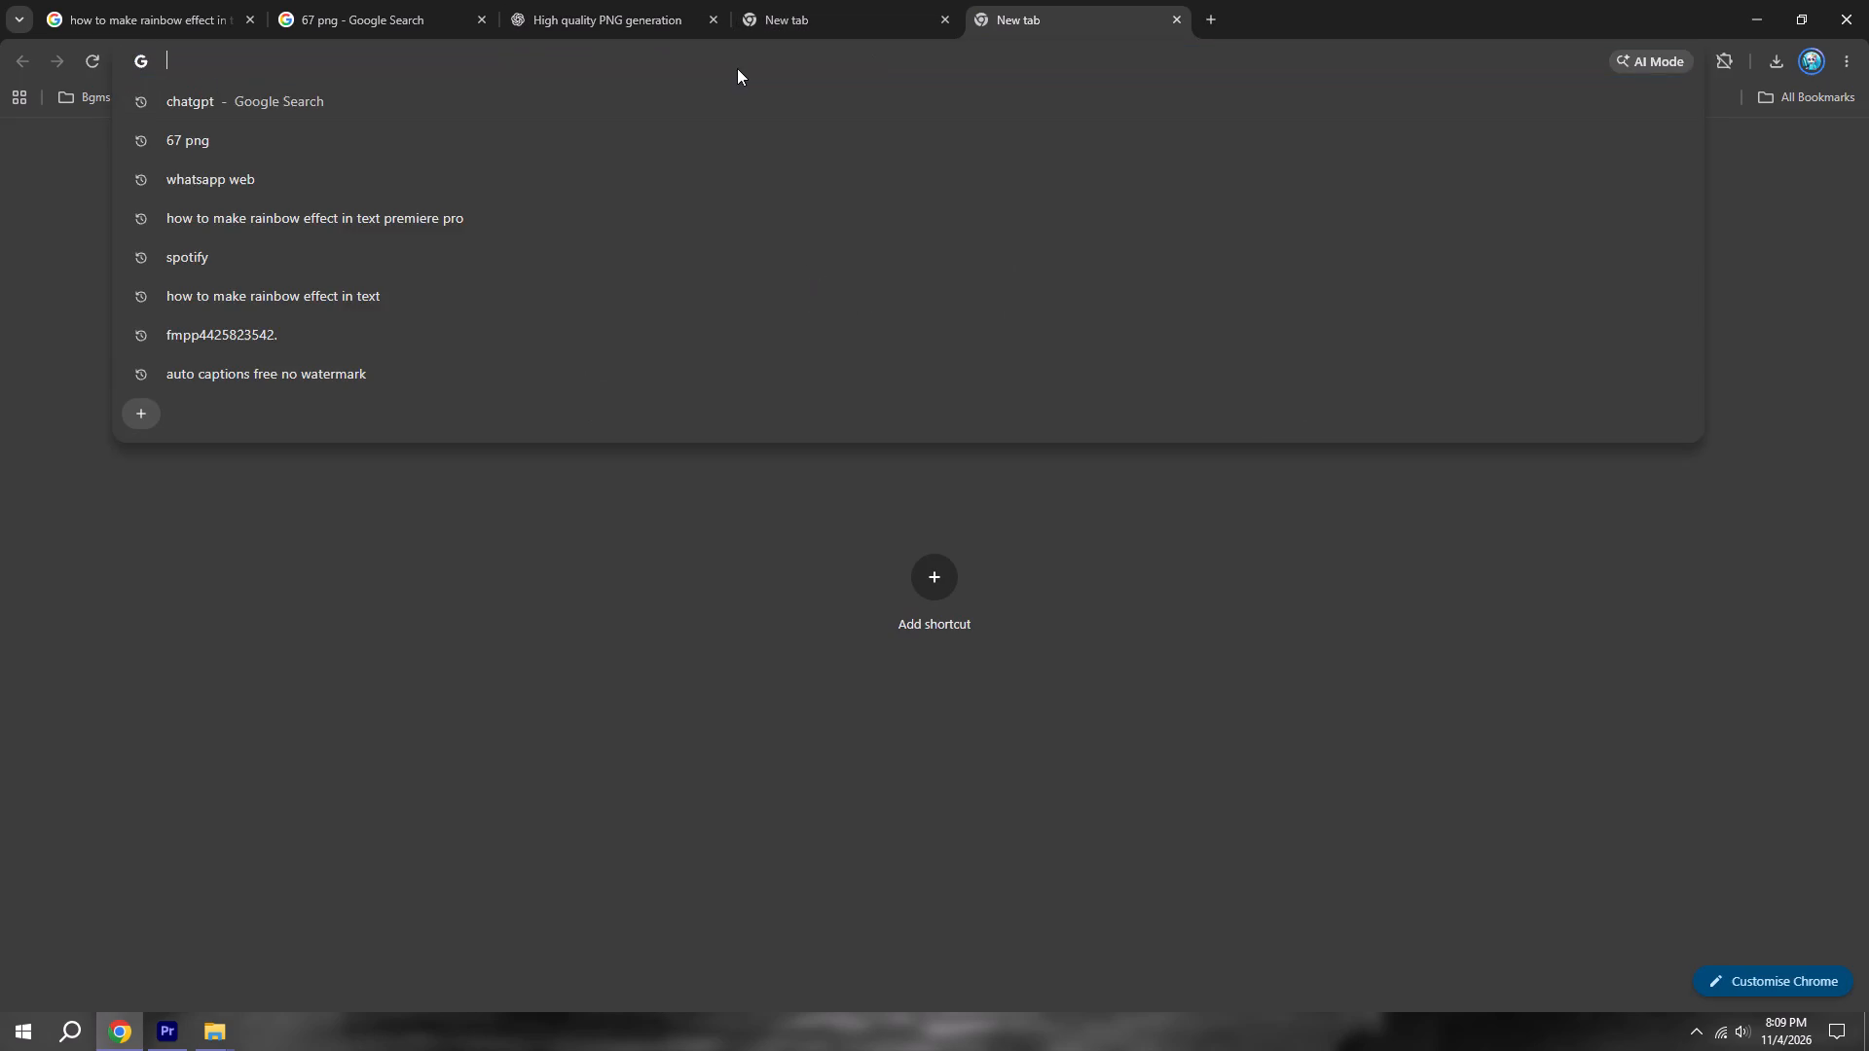
pyautogui.write('sis s')
pyautogui.press('BackSpace')
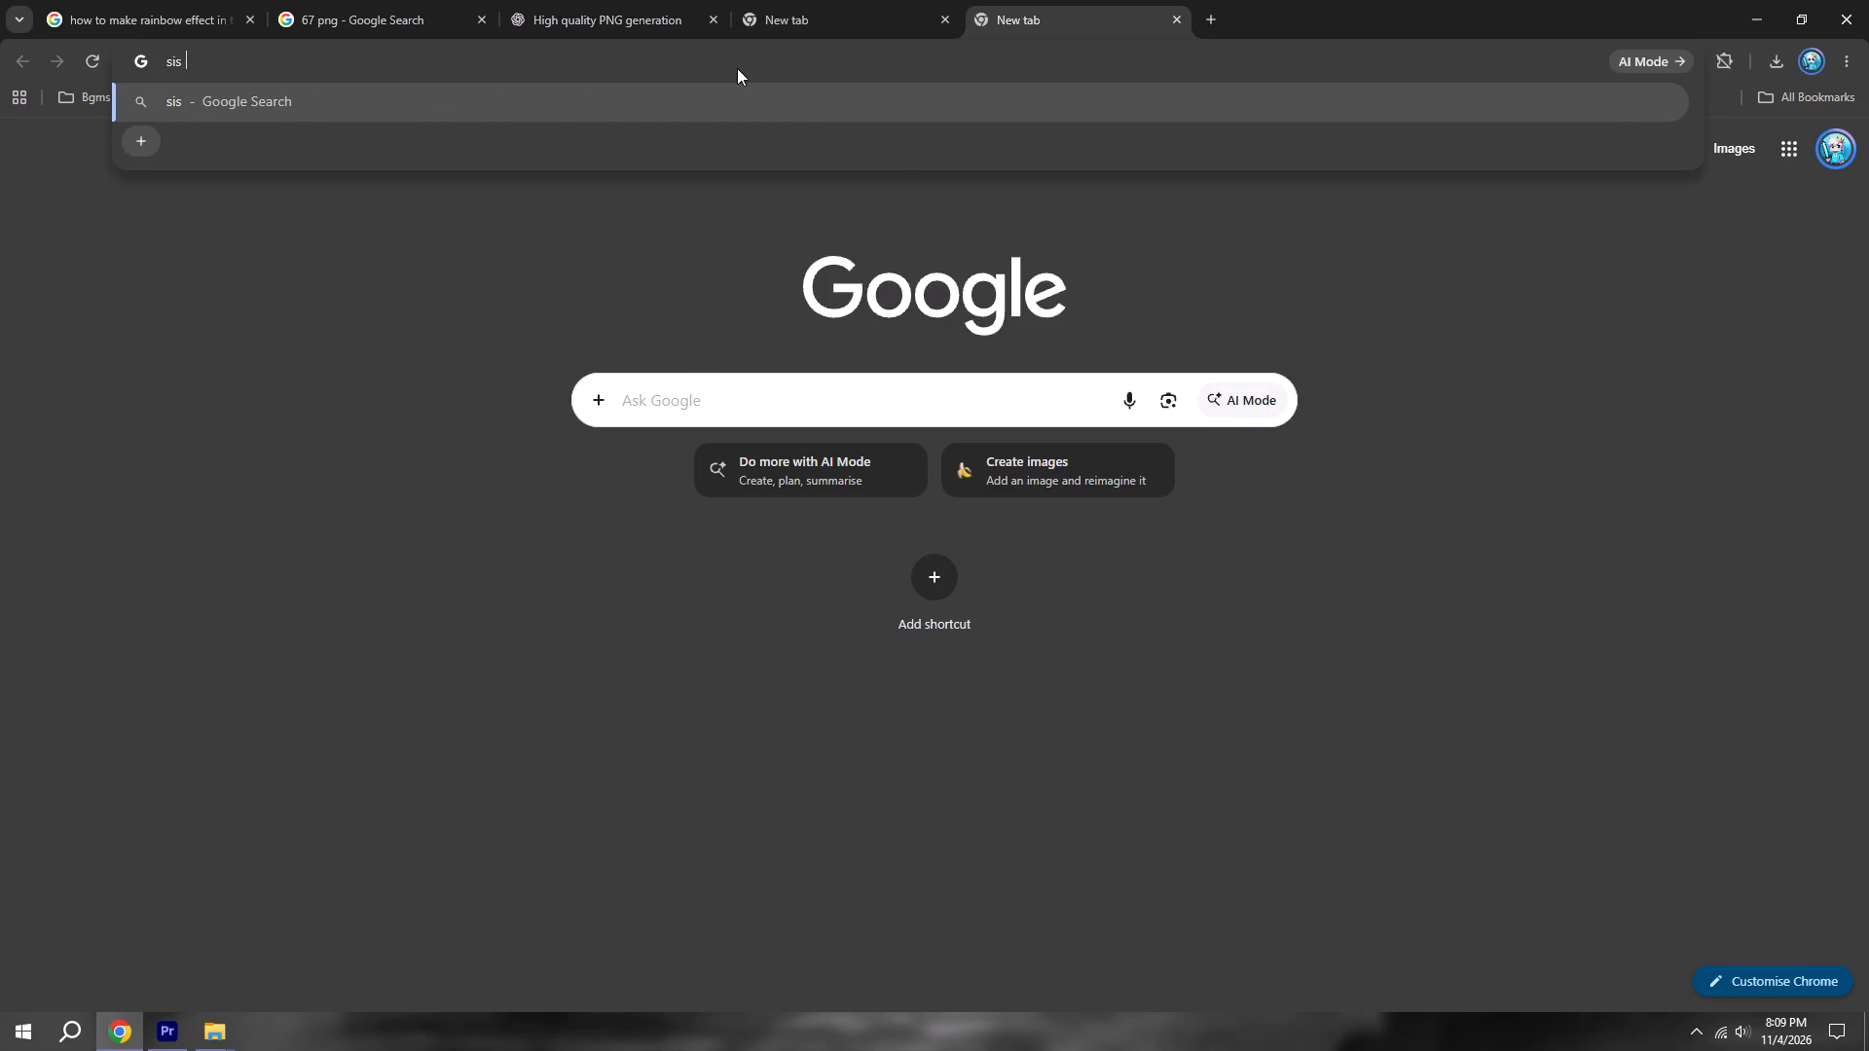
pyautogui.press('BackSpace')
pyautogui.press('BackSpace')
pyautogui.write('x seven sound')
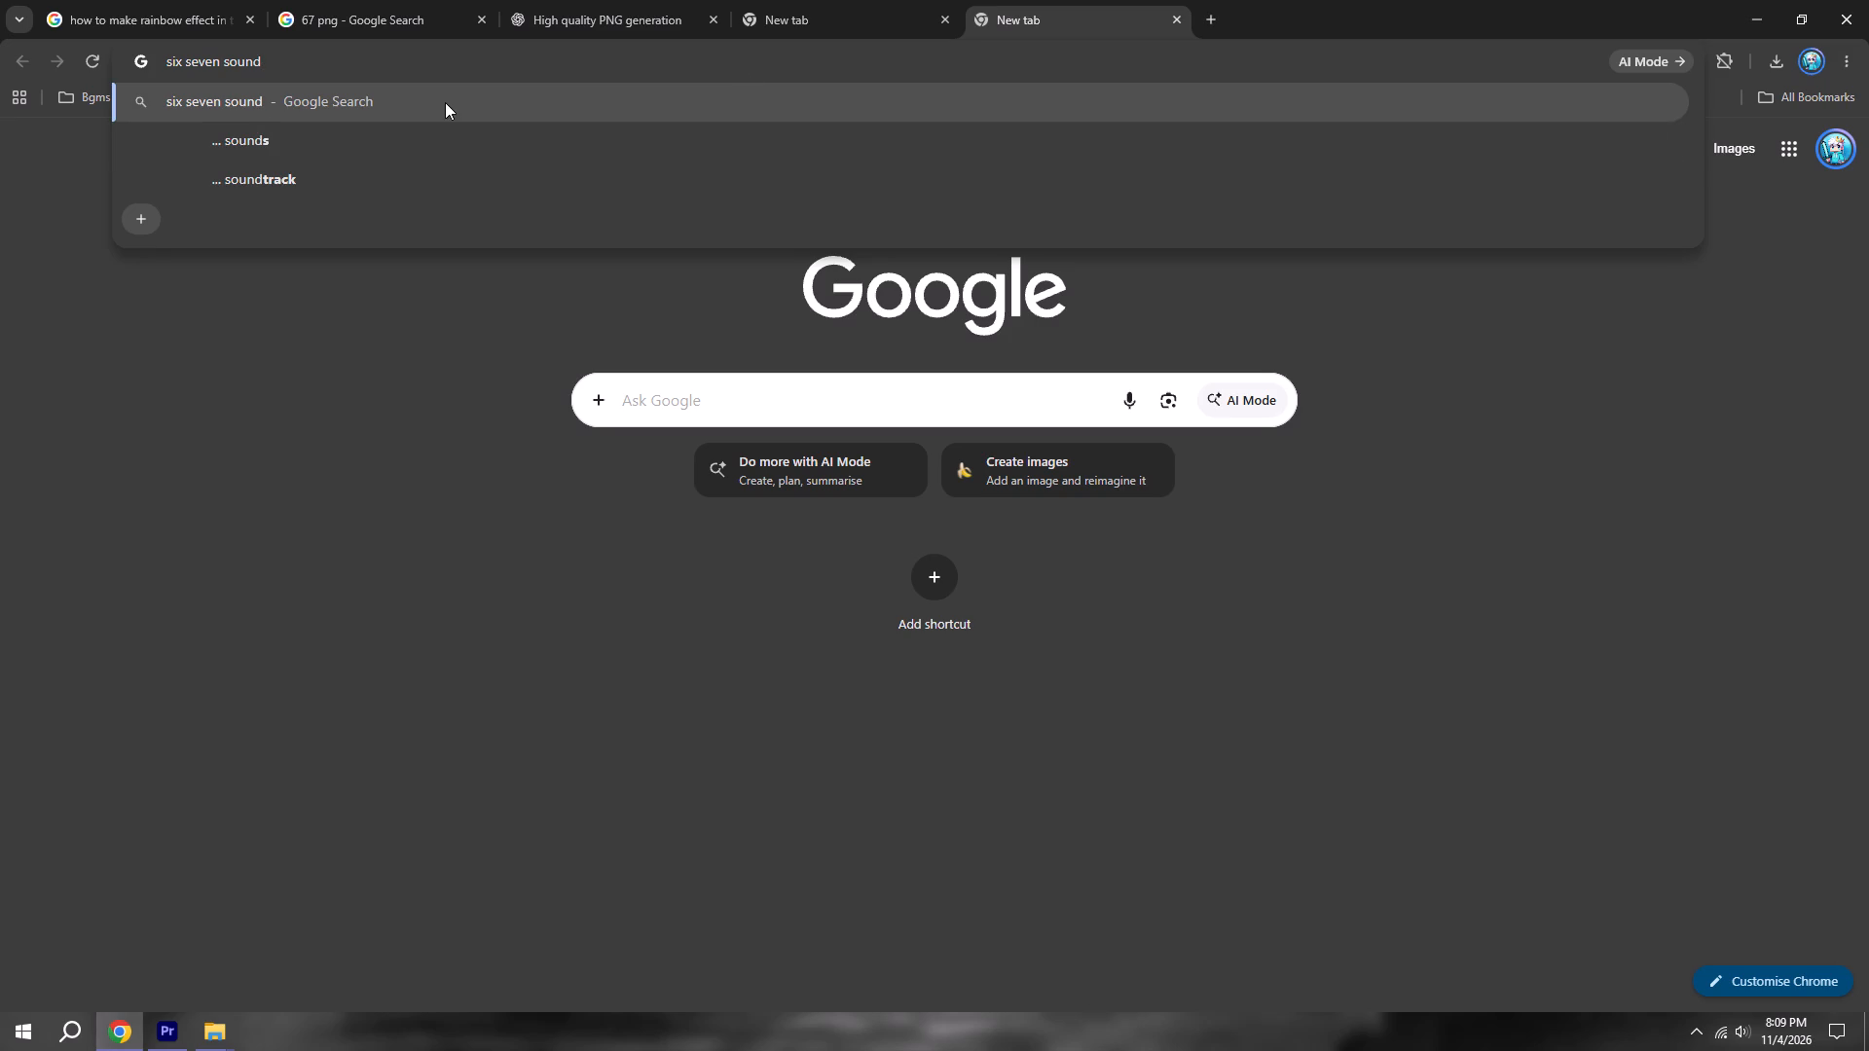
pyautogui.press('space')
pyautogui.write('effect')
pyautogui.press('Return')
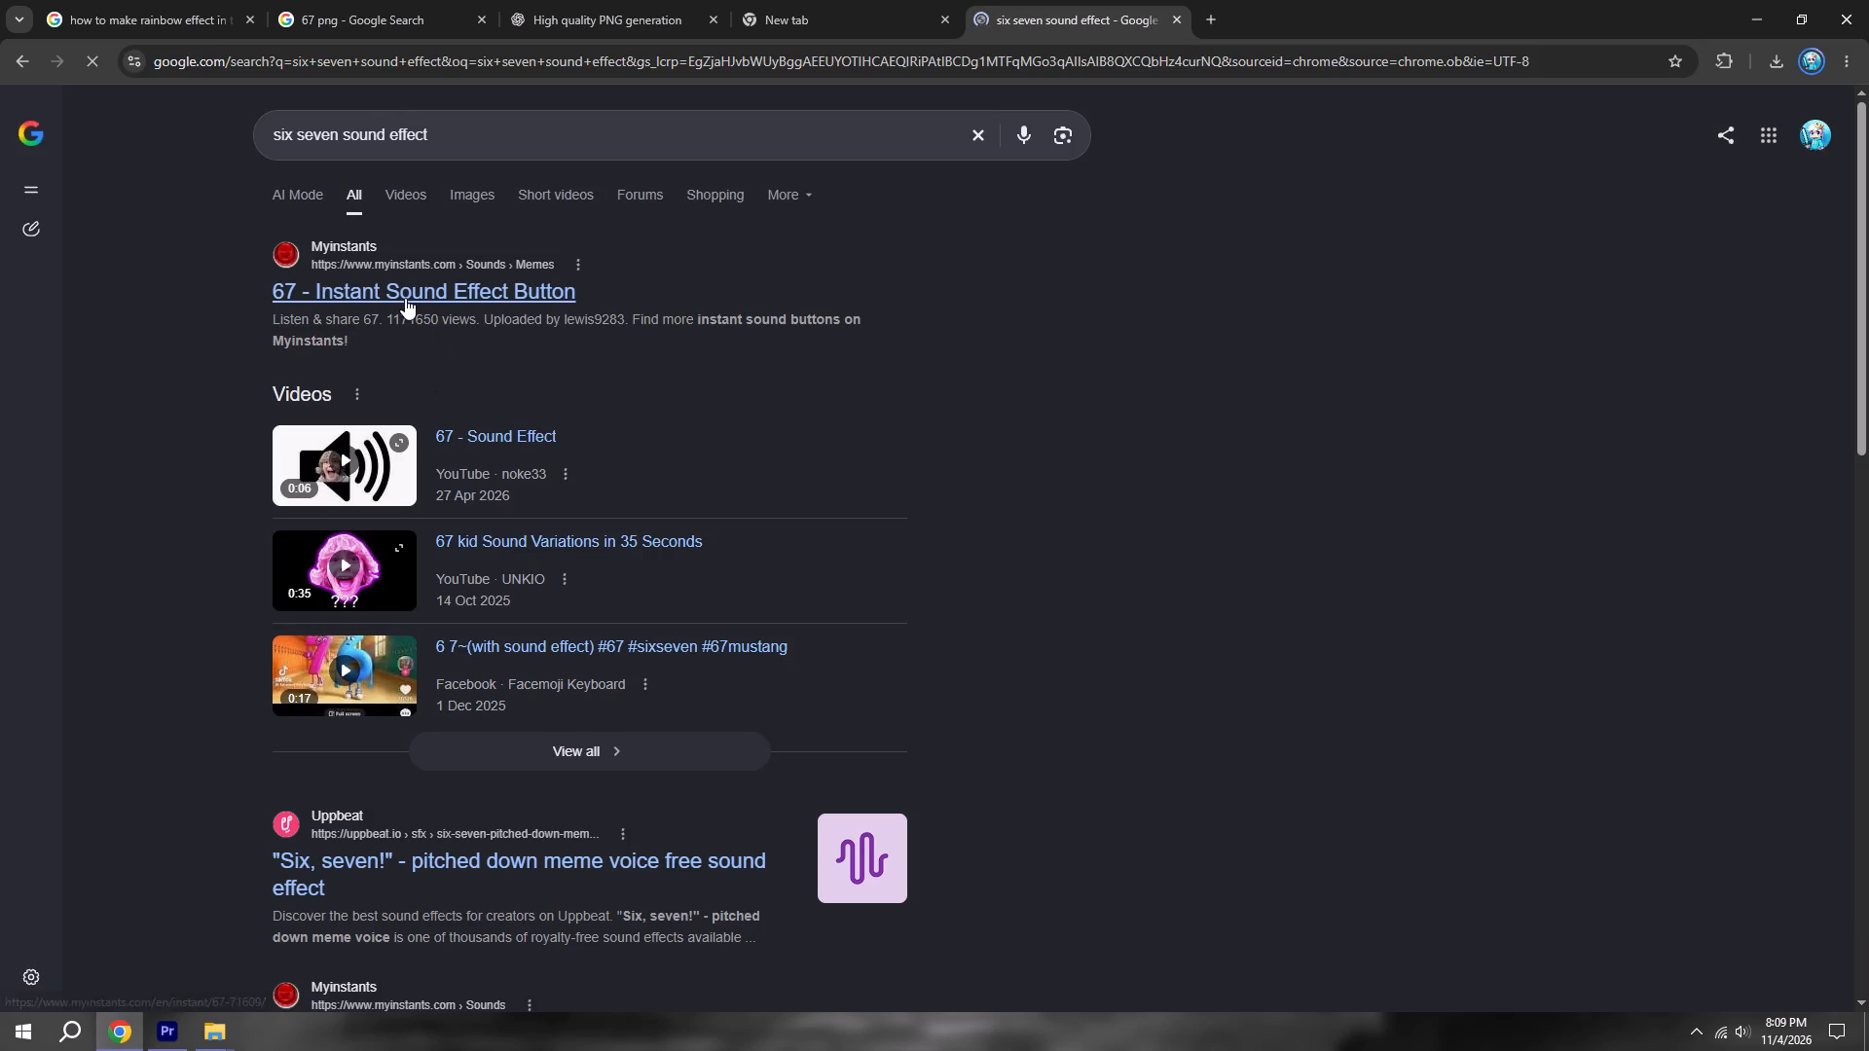
pyautogui.click(405, 298)
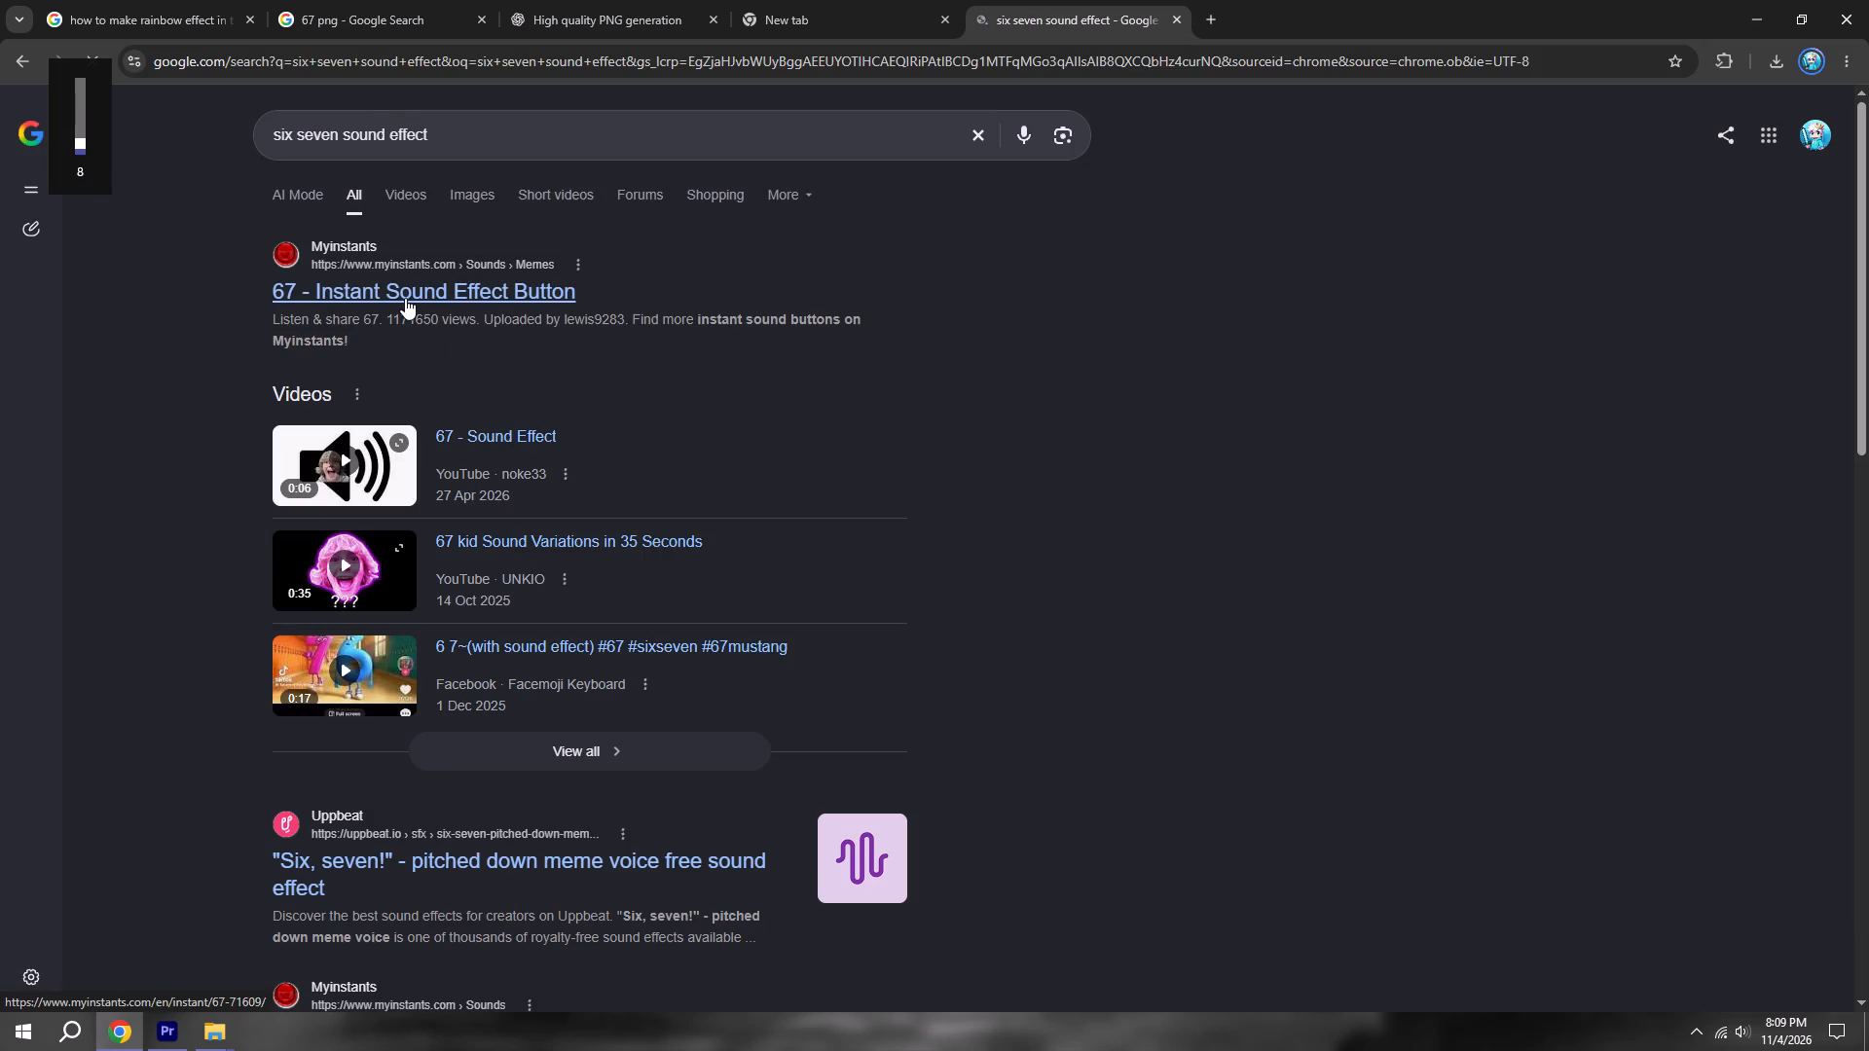
pyautogui.scroll(-5, 476, 378)
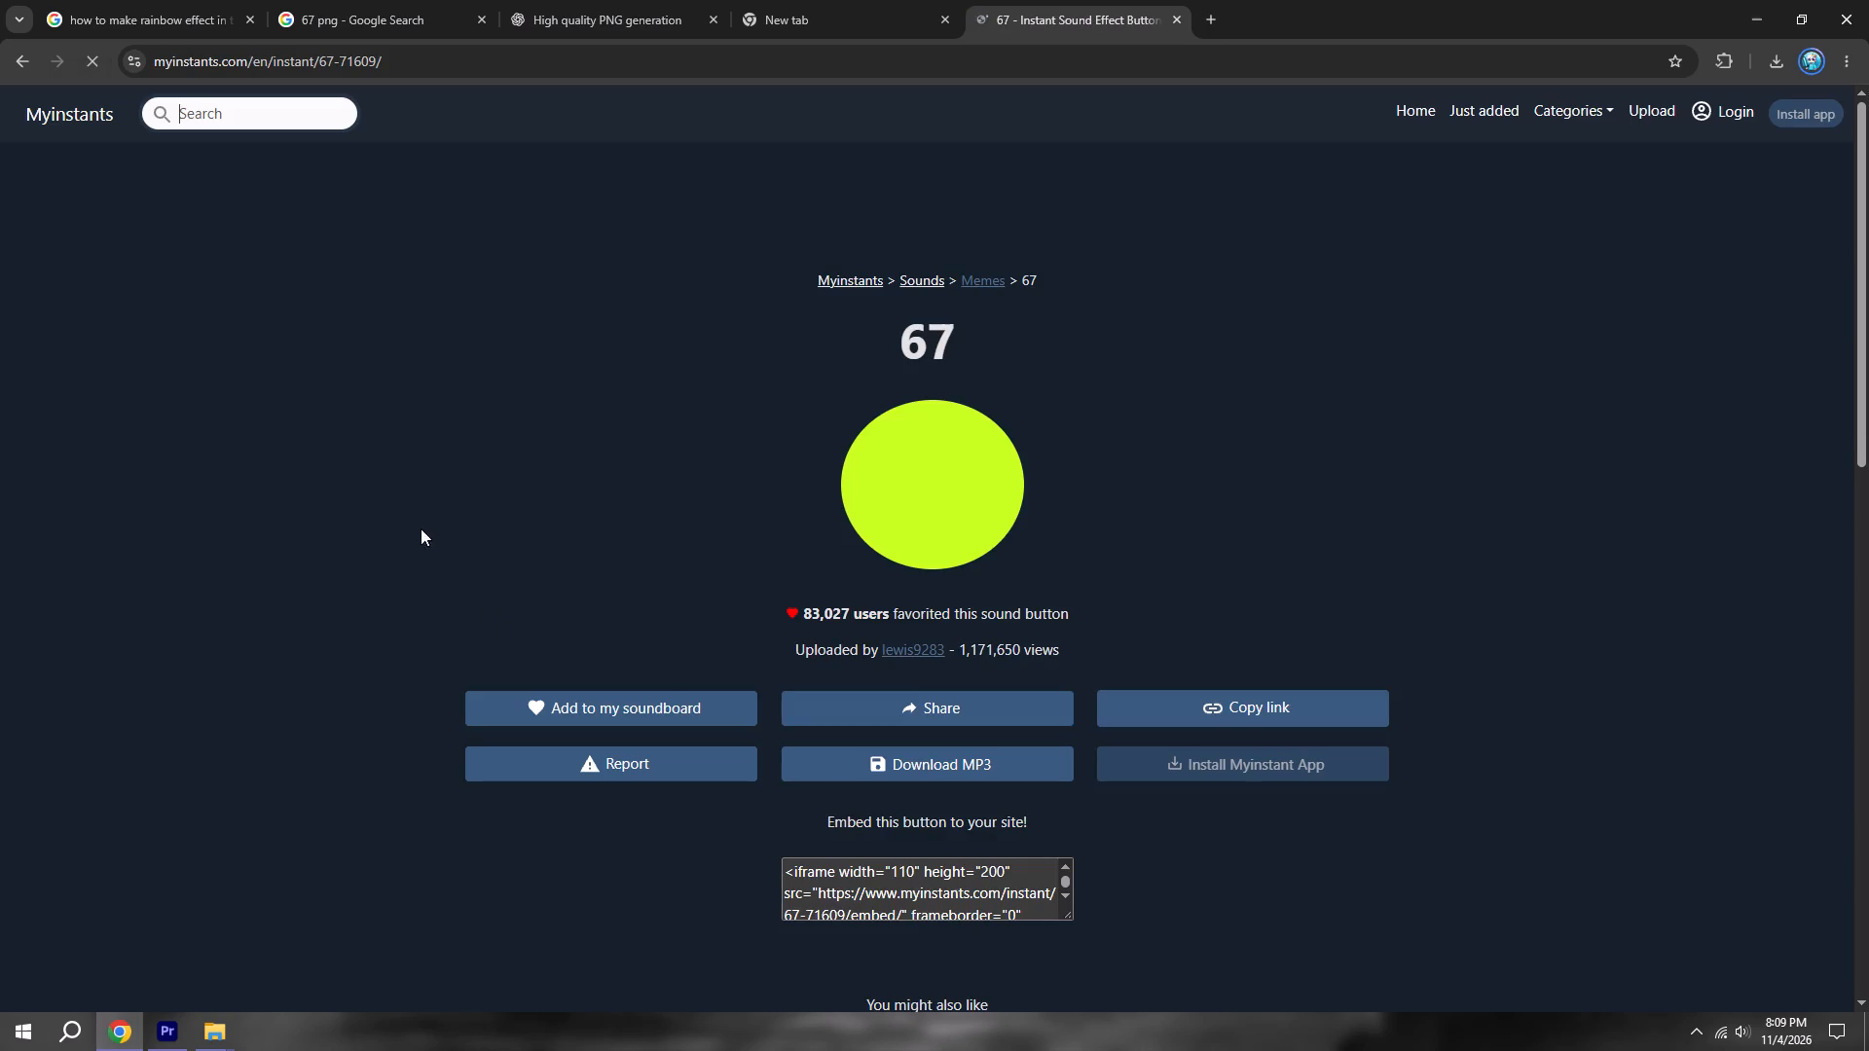
# Preview the 67 sound on Myinstants and download its MP3.
pyautogui.click(969, 419)
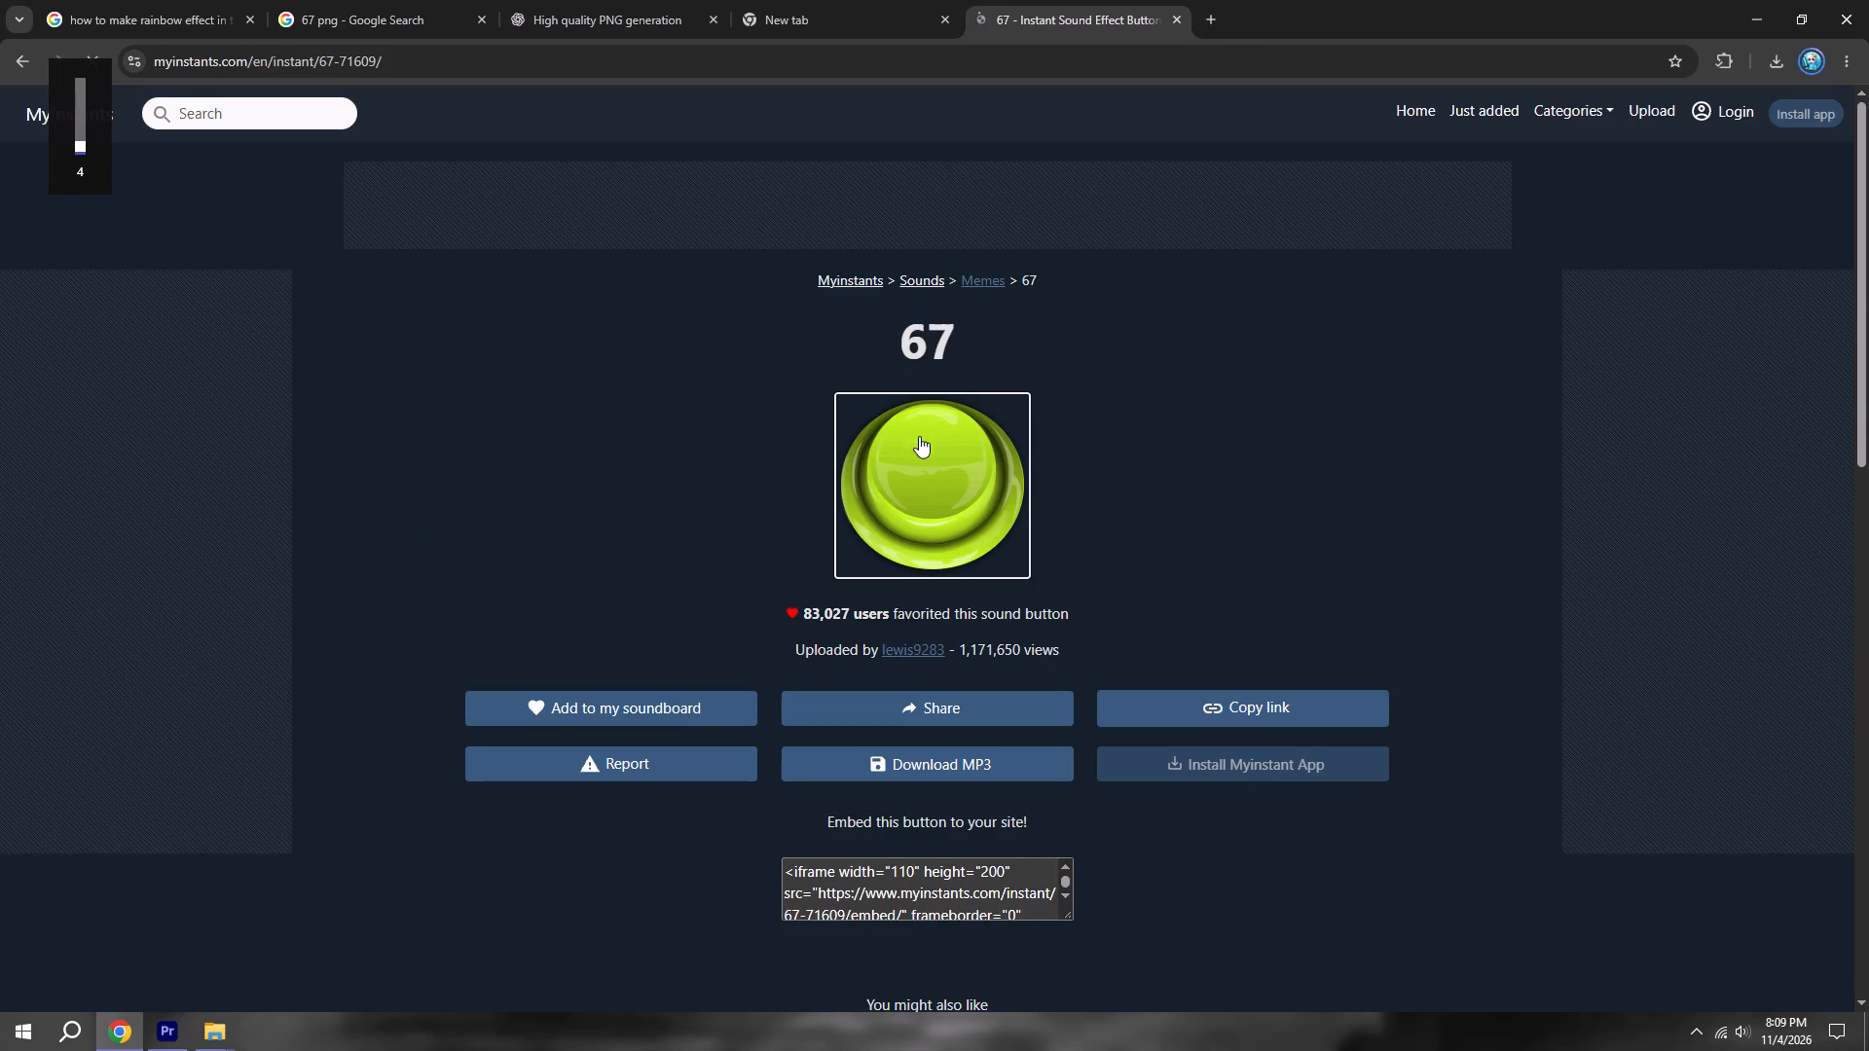
pyautogui.click(917, 454)
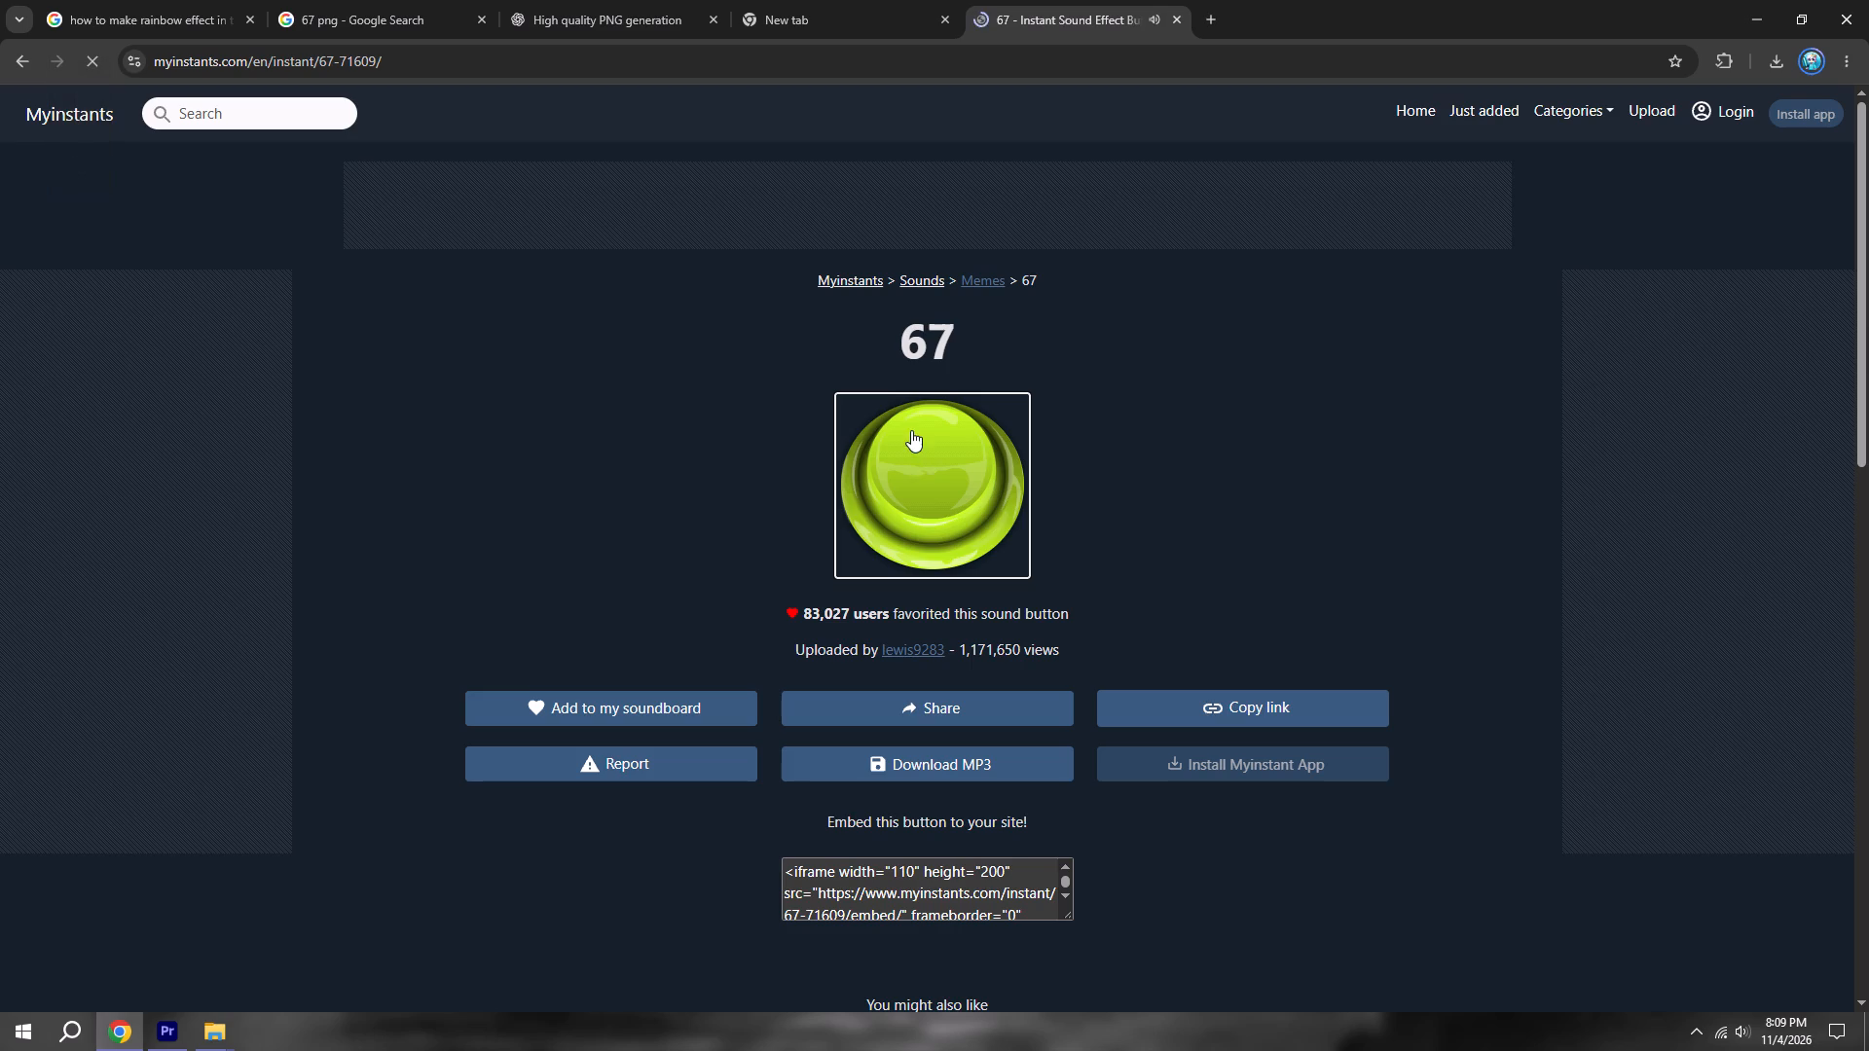
pyautogui.click(916, 774)
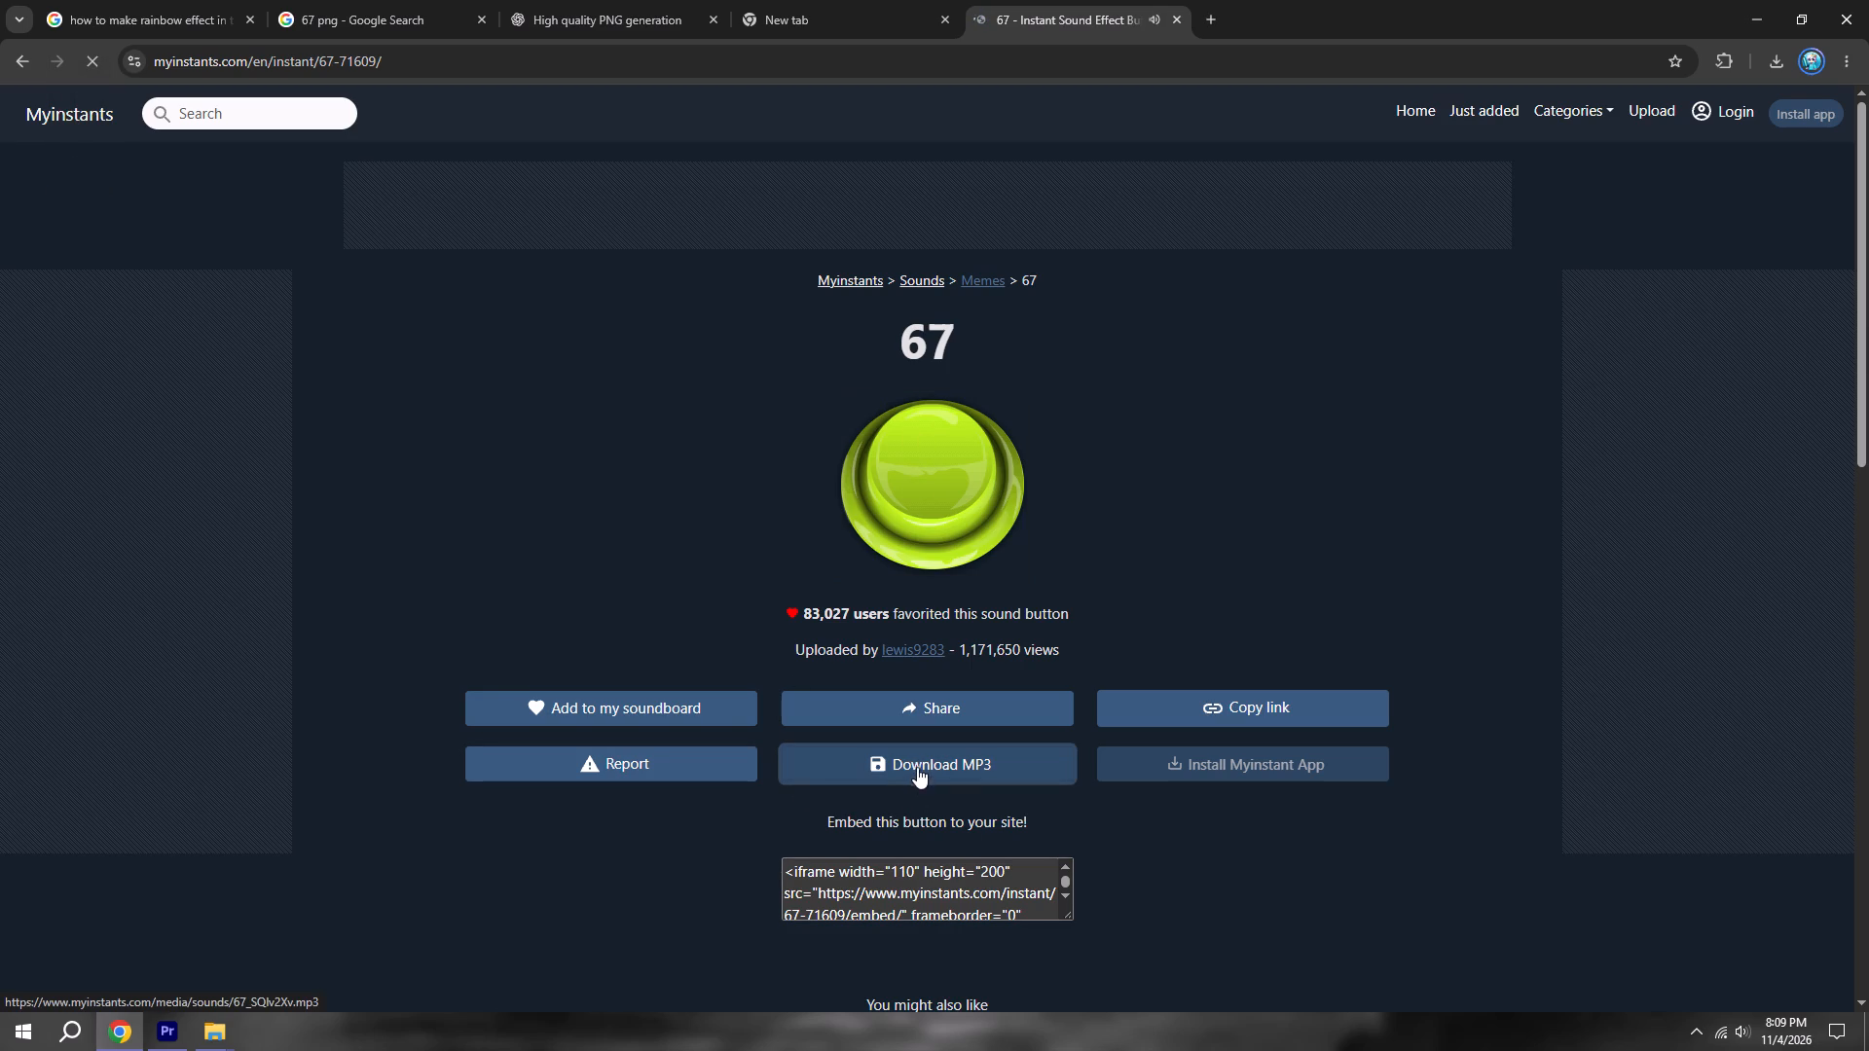
pyautogui.scroll(-5, 872, 716)
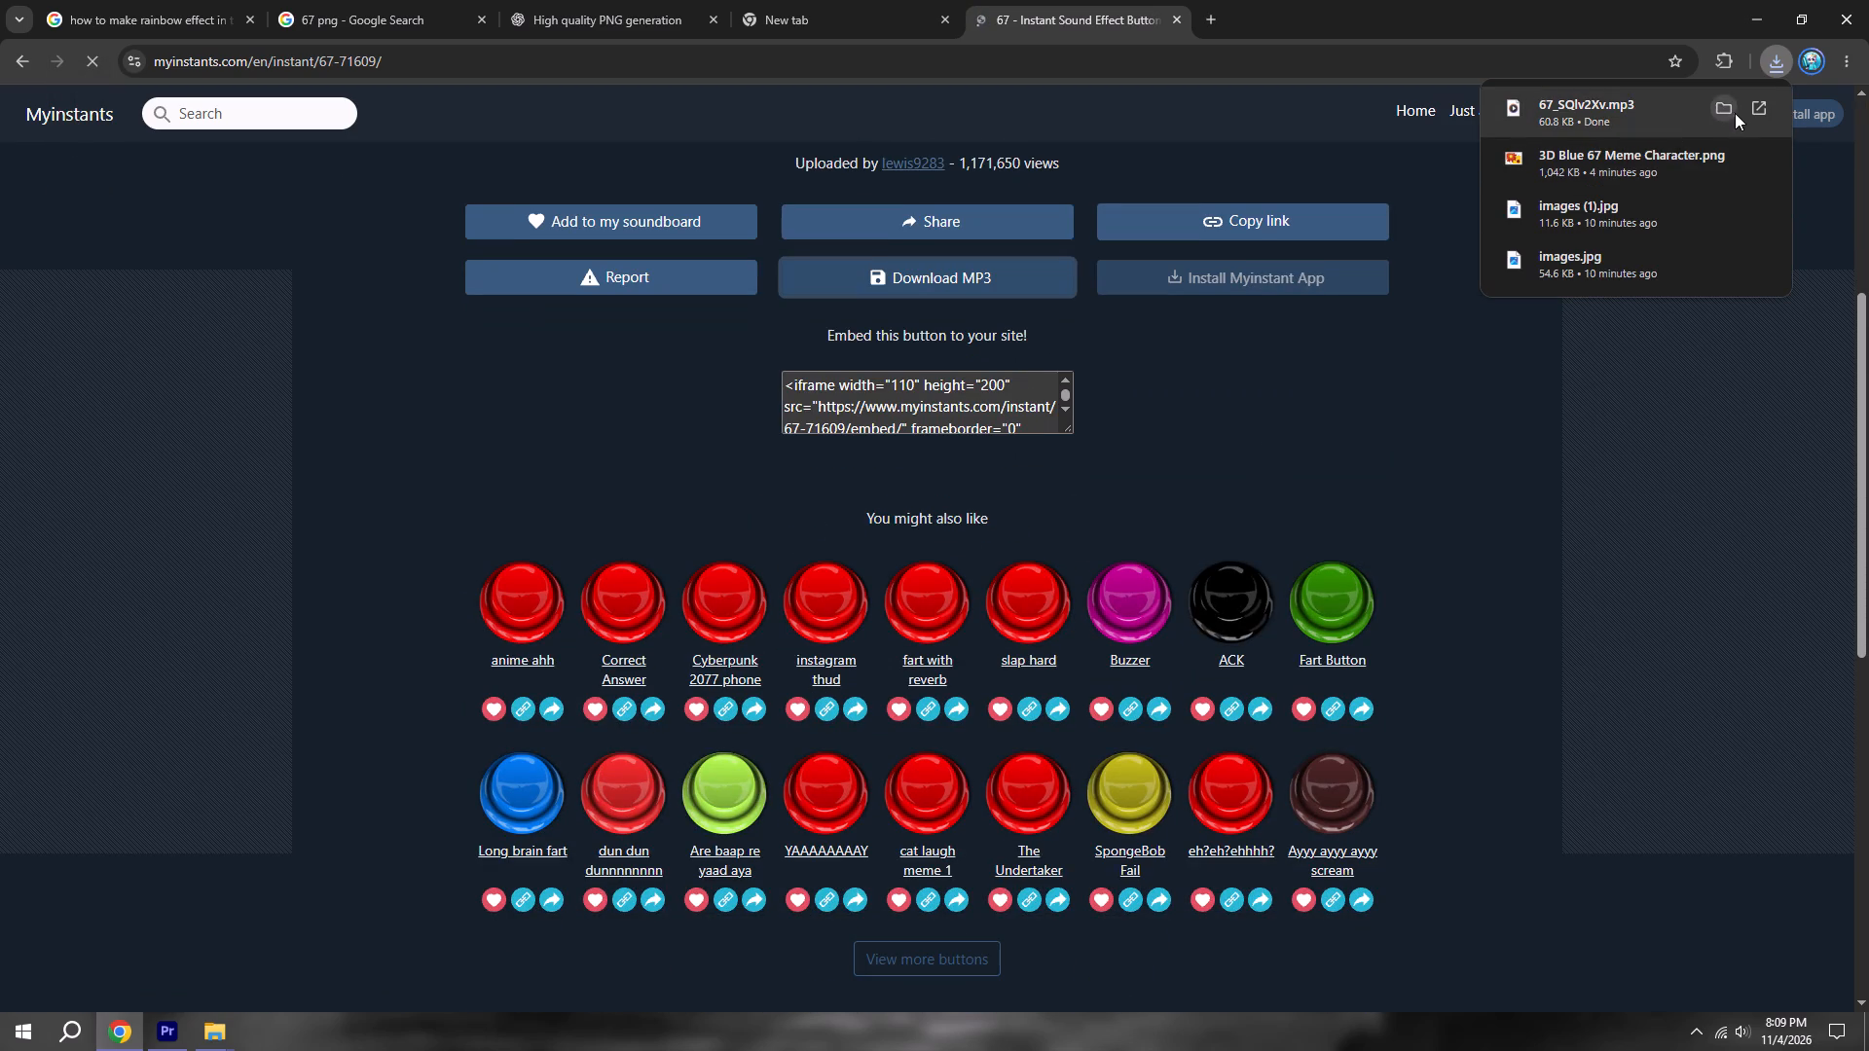
# Bring 67_SQlv2Xv.mp3 from the Downloads folder into the Premiere Pro timeline on track A4, starting at 00:00:07:37.
pyautogui.click(1731, 112)
pyautogui.click(1773, 8)
pyautogui.moveTo(1252, 460); pyautogui.dragTo(1224, 470)
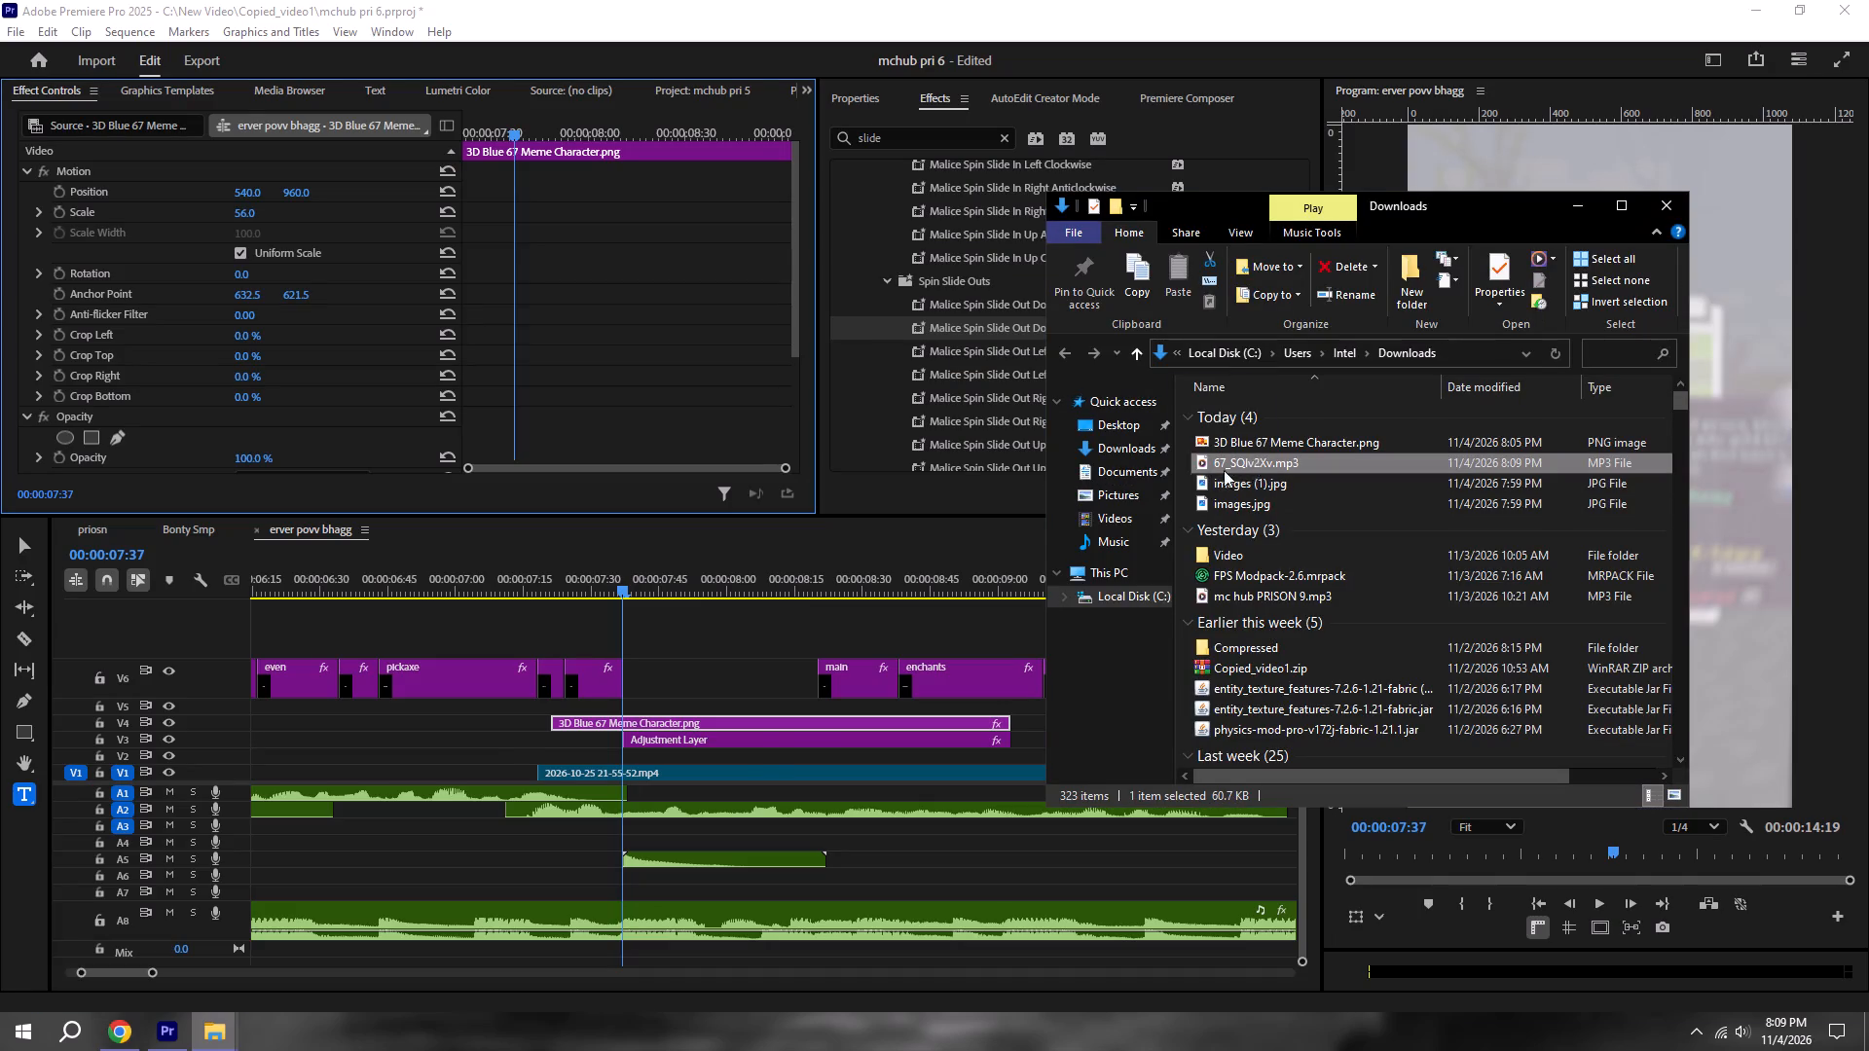
pyautogui.moveTo(1224, 470); pyautogui.dragTo(556, 845)
pyautogui.moveTo(646, 843); pyautogui.dragTo(714, 842)
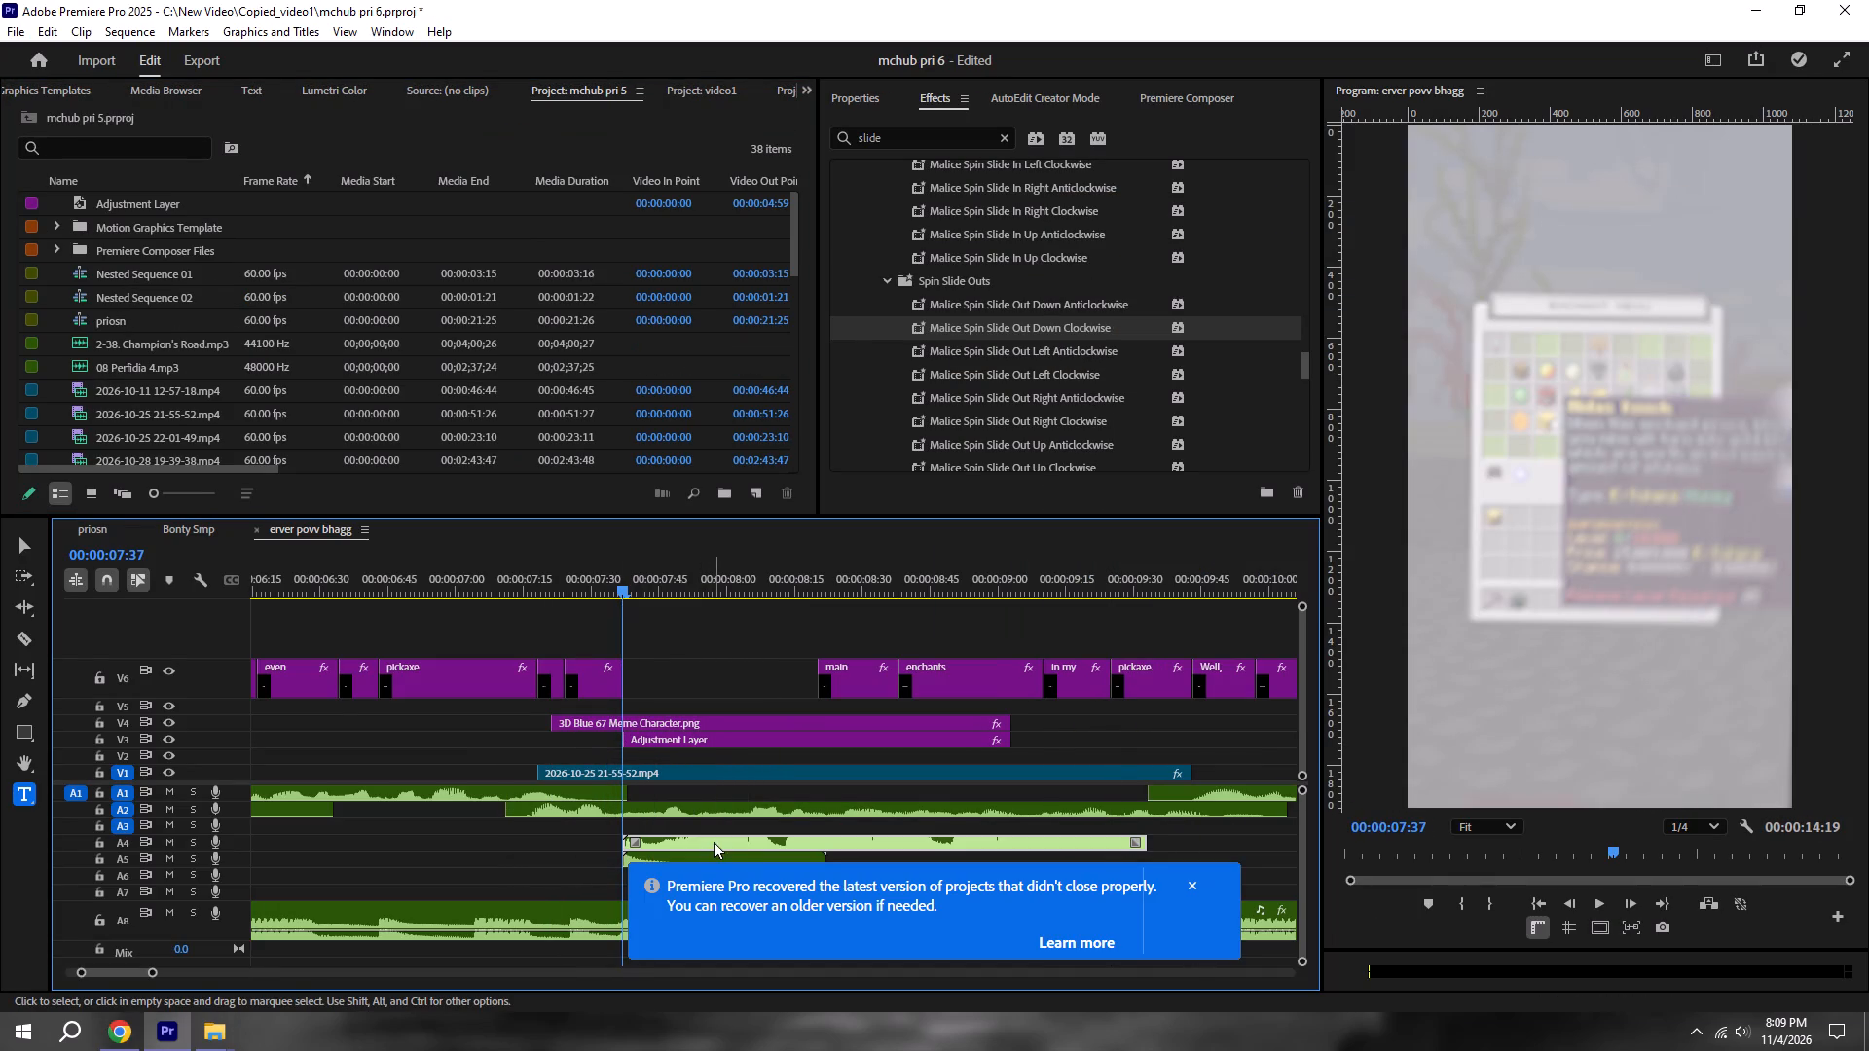
# Set the 67 sound clip's volume to -30 dB and save the project.
pyautogui.click(714, 842)
pyautogui.click(844, 106)
pyautogui.click(1214, 210)
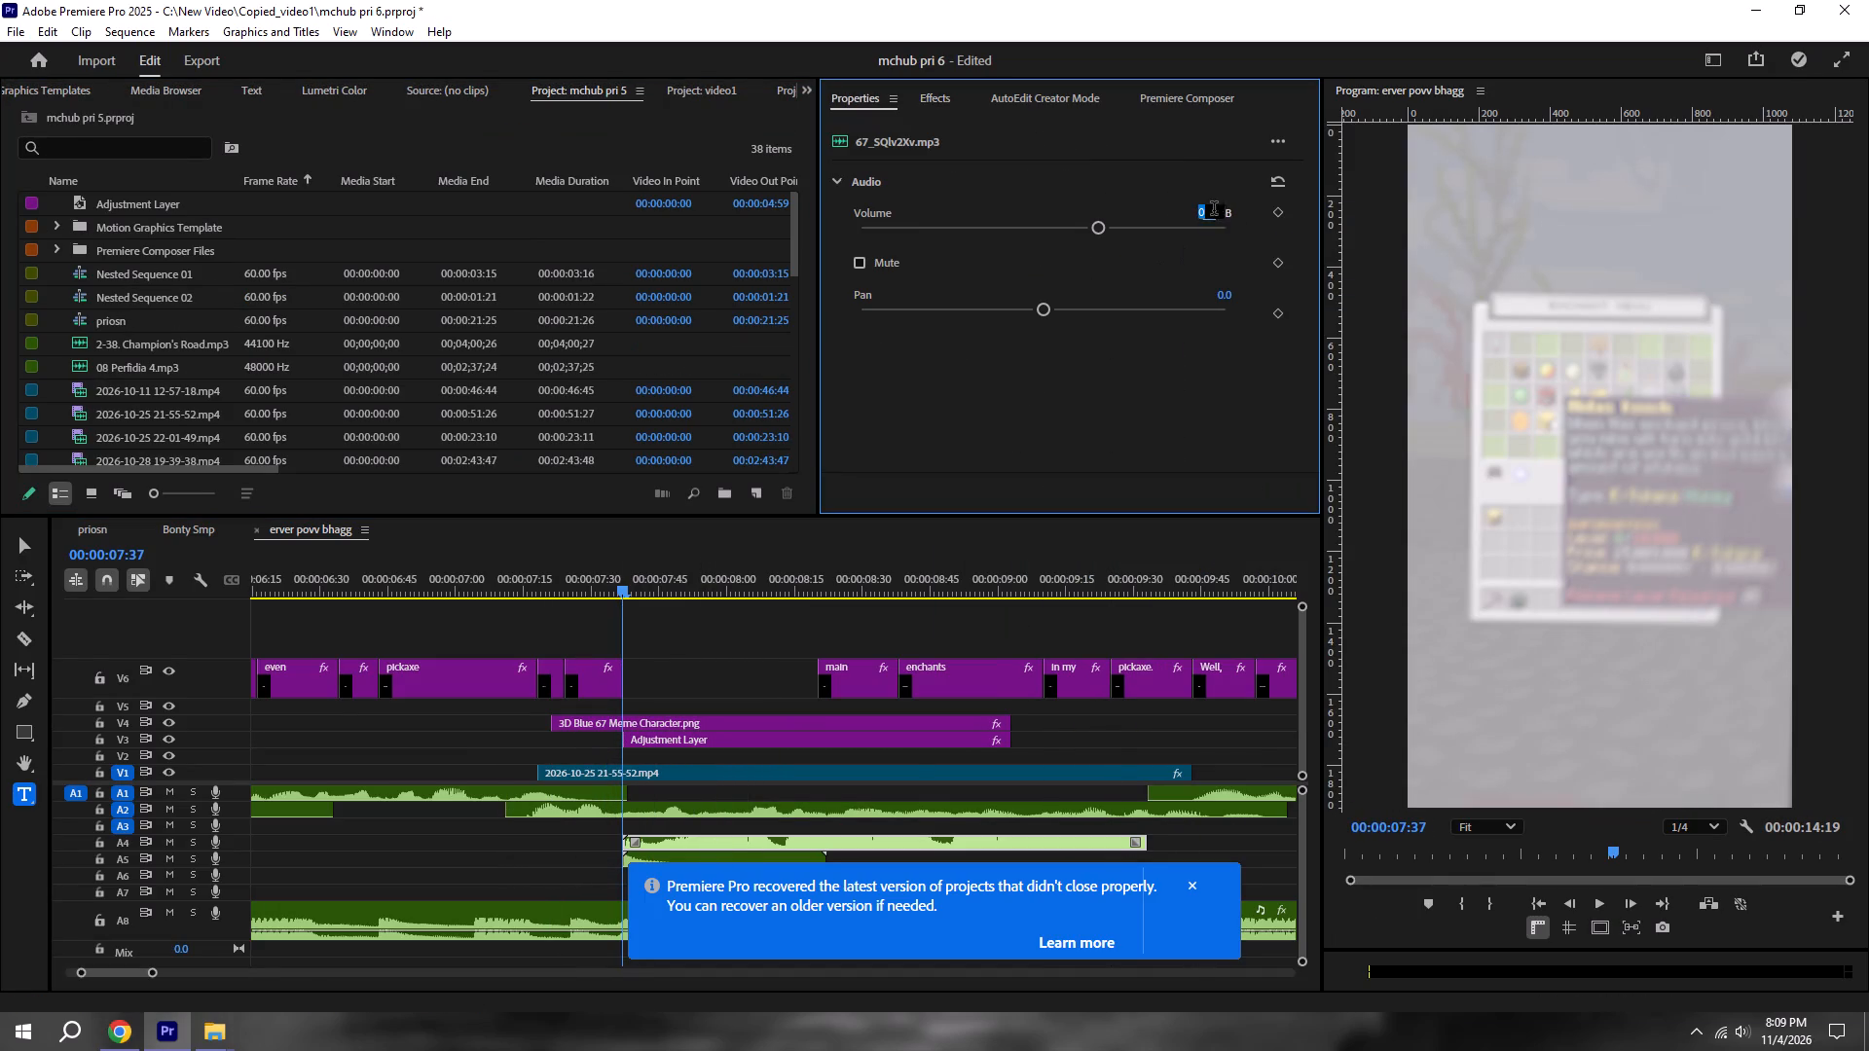
pyautogui.press('BackSpace')
pyautogui.press('-')
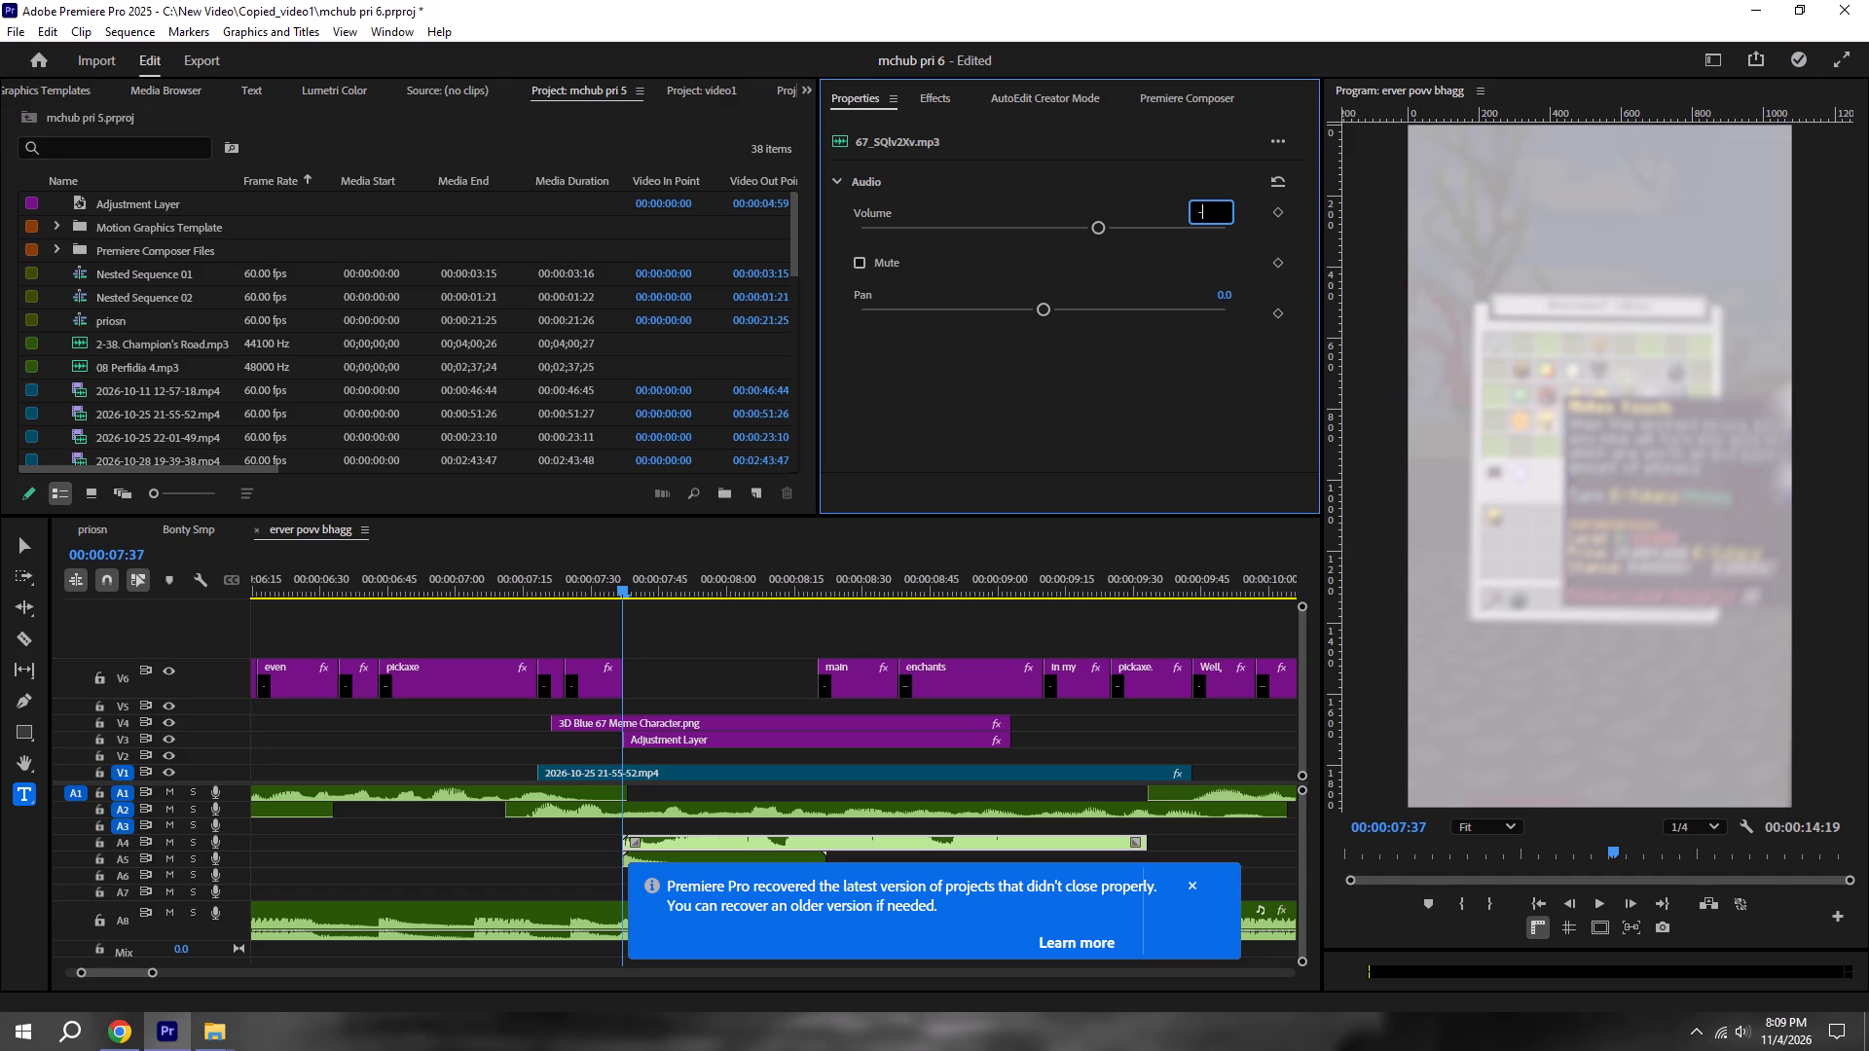
pyautogui.write('30')
pyautogui.press('Return')
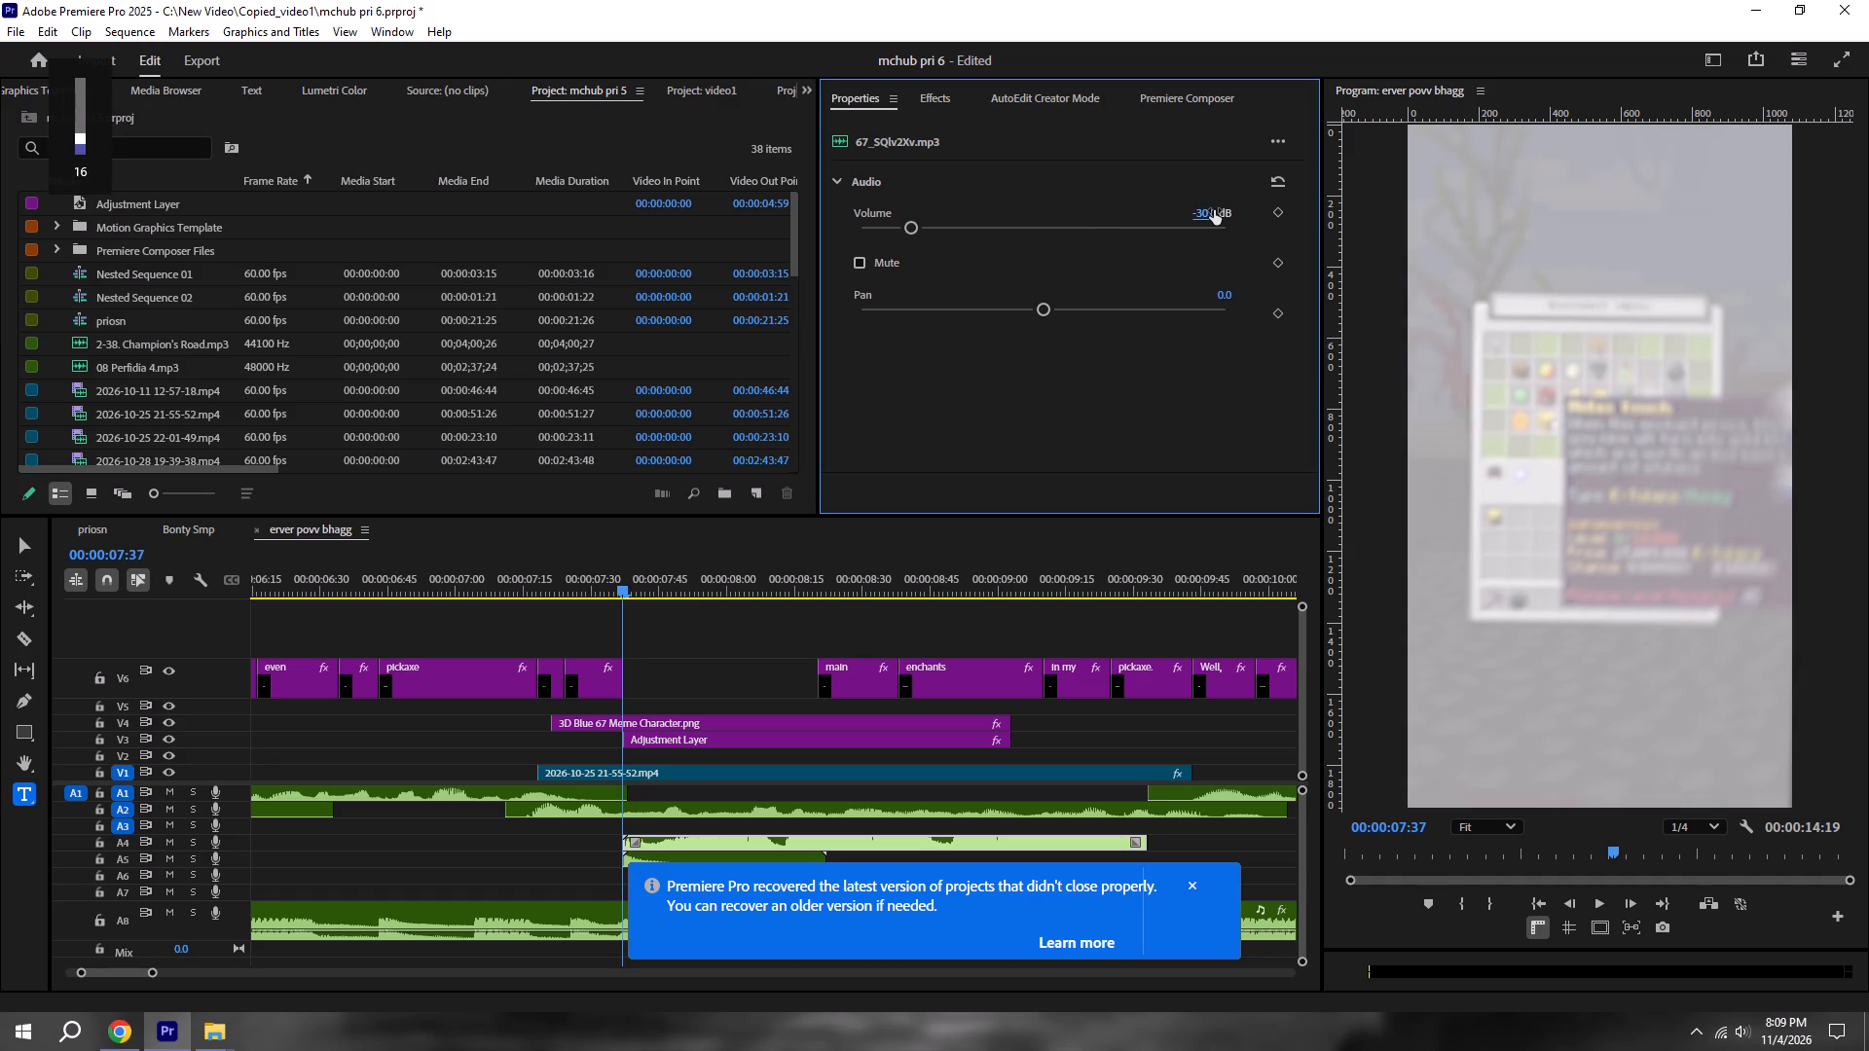
pyautogui.hotkey('ctrl', 's')
# Play back the 67 character's moment to check the sound effect's timing and loudness, and save.
pyautogui.click(535, 572)
pyautogui.press('space')
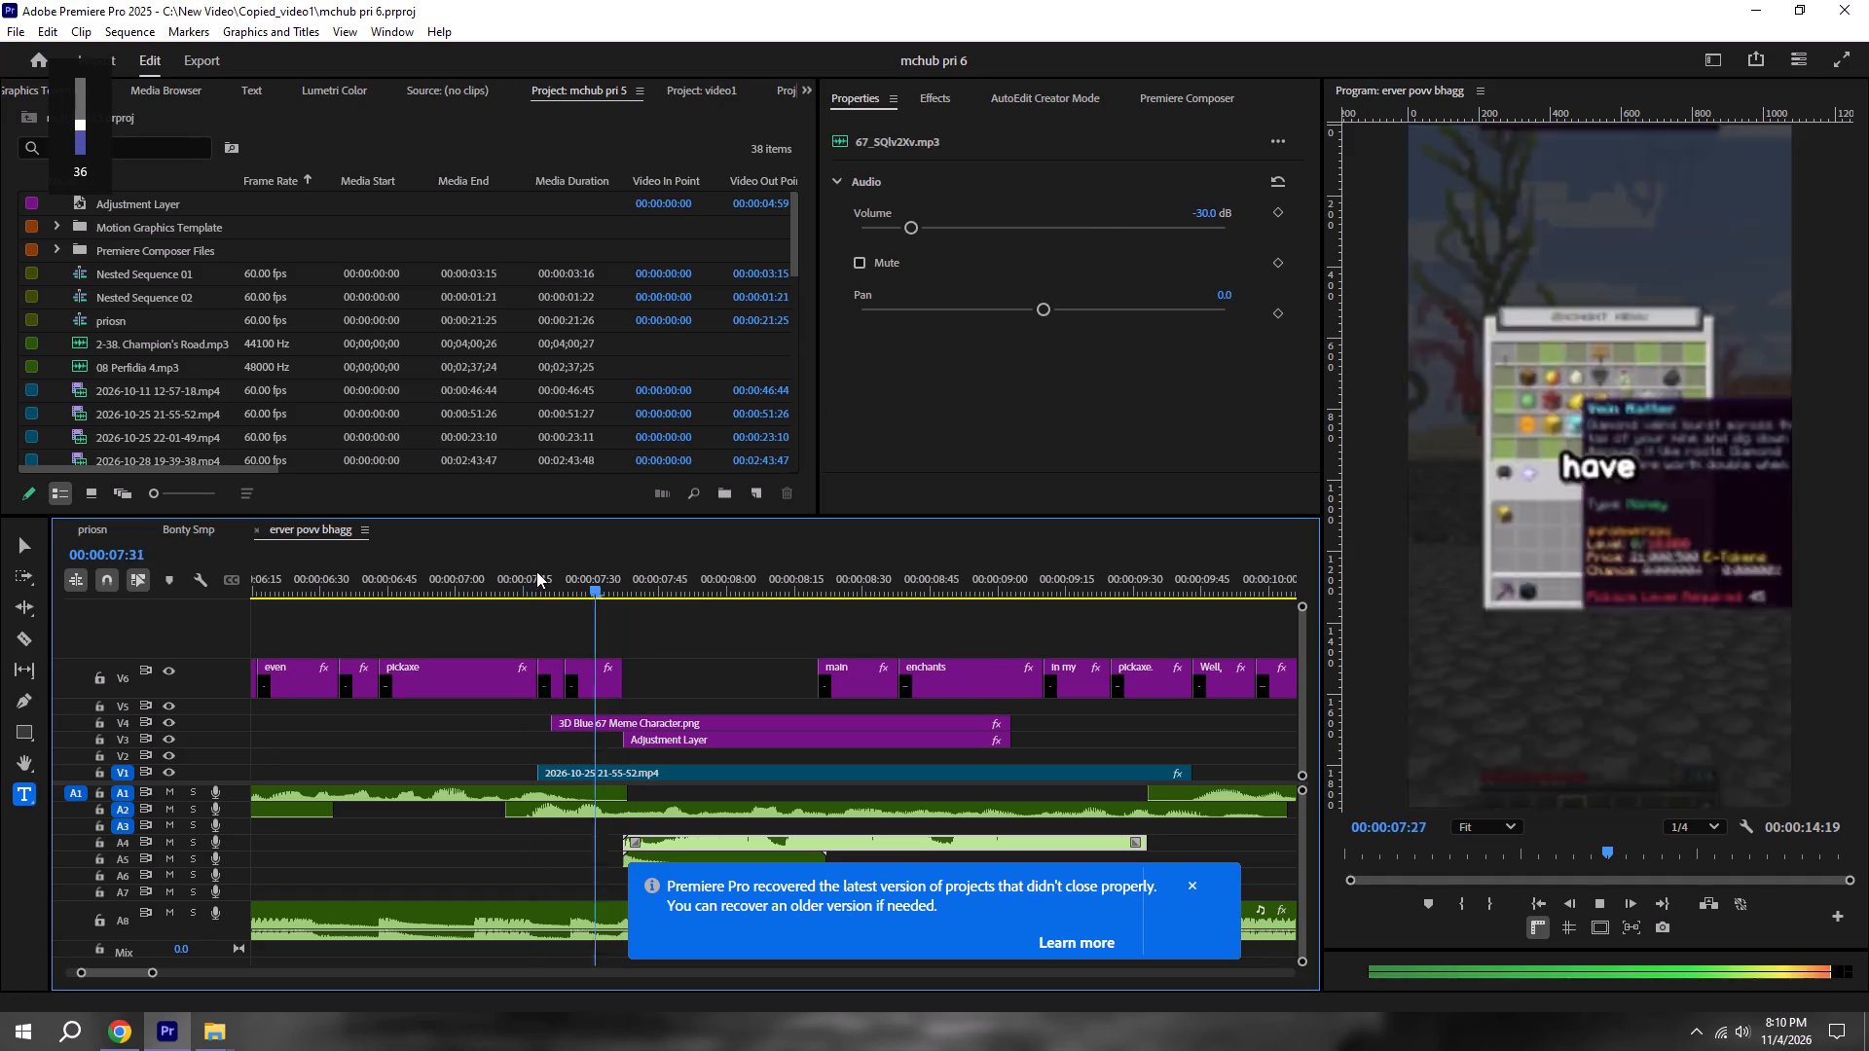
pyautogui.press('space')
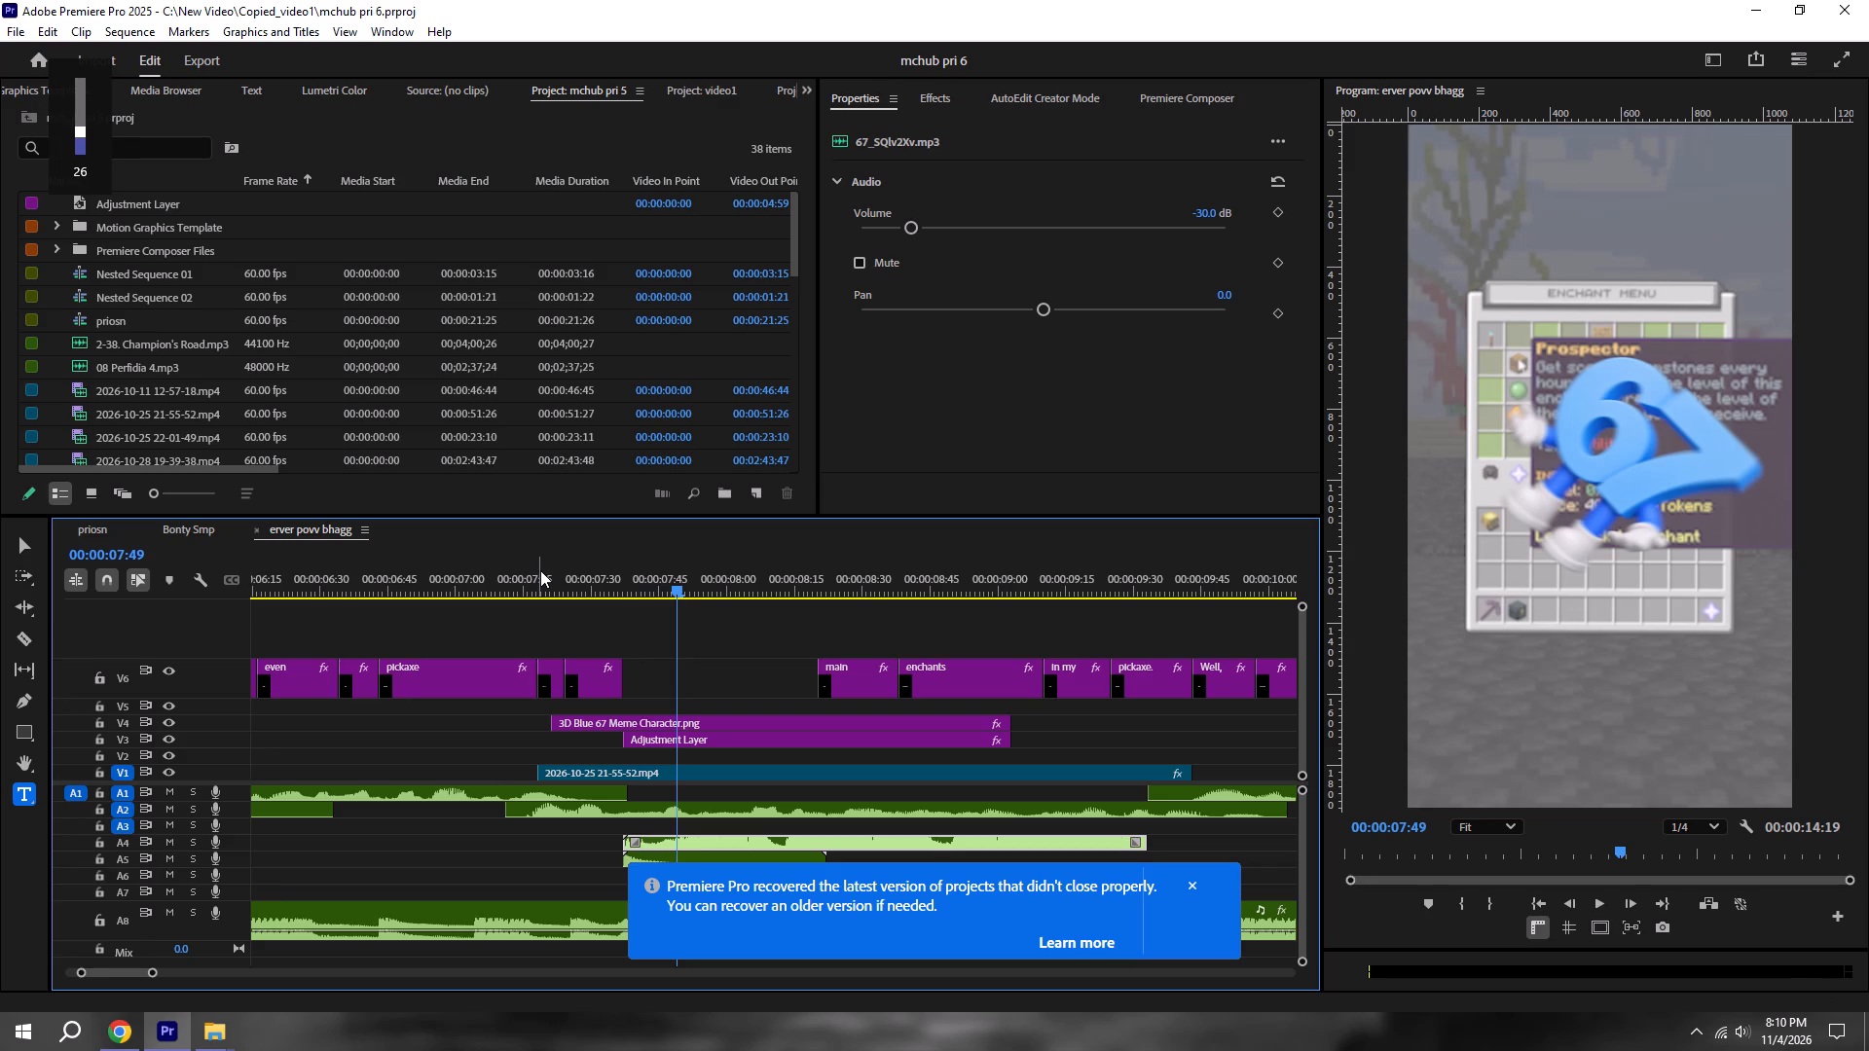
pyautogui.press('space')
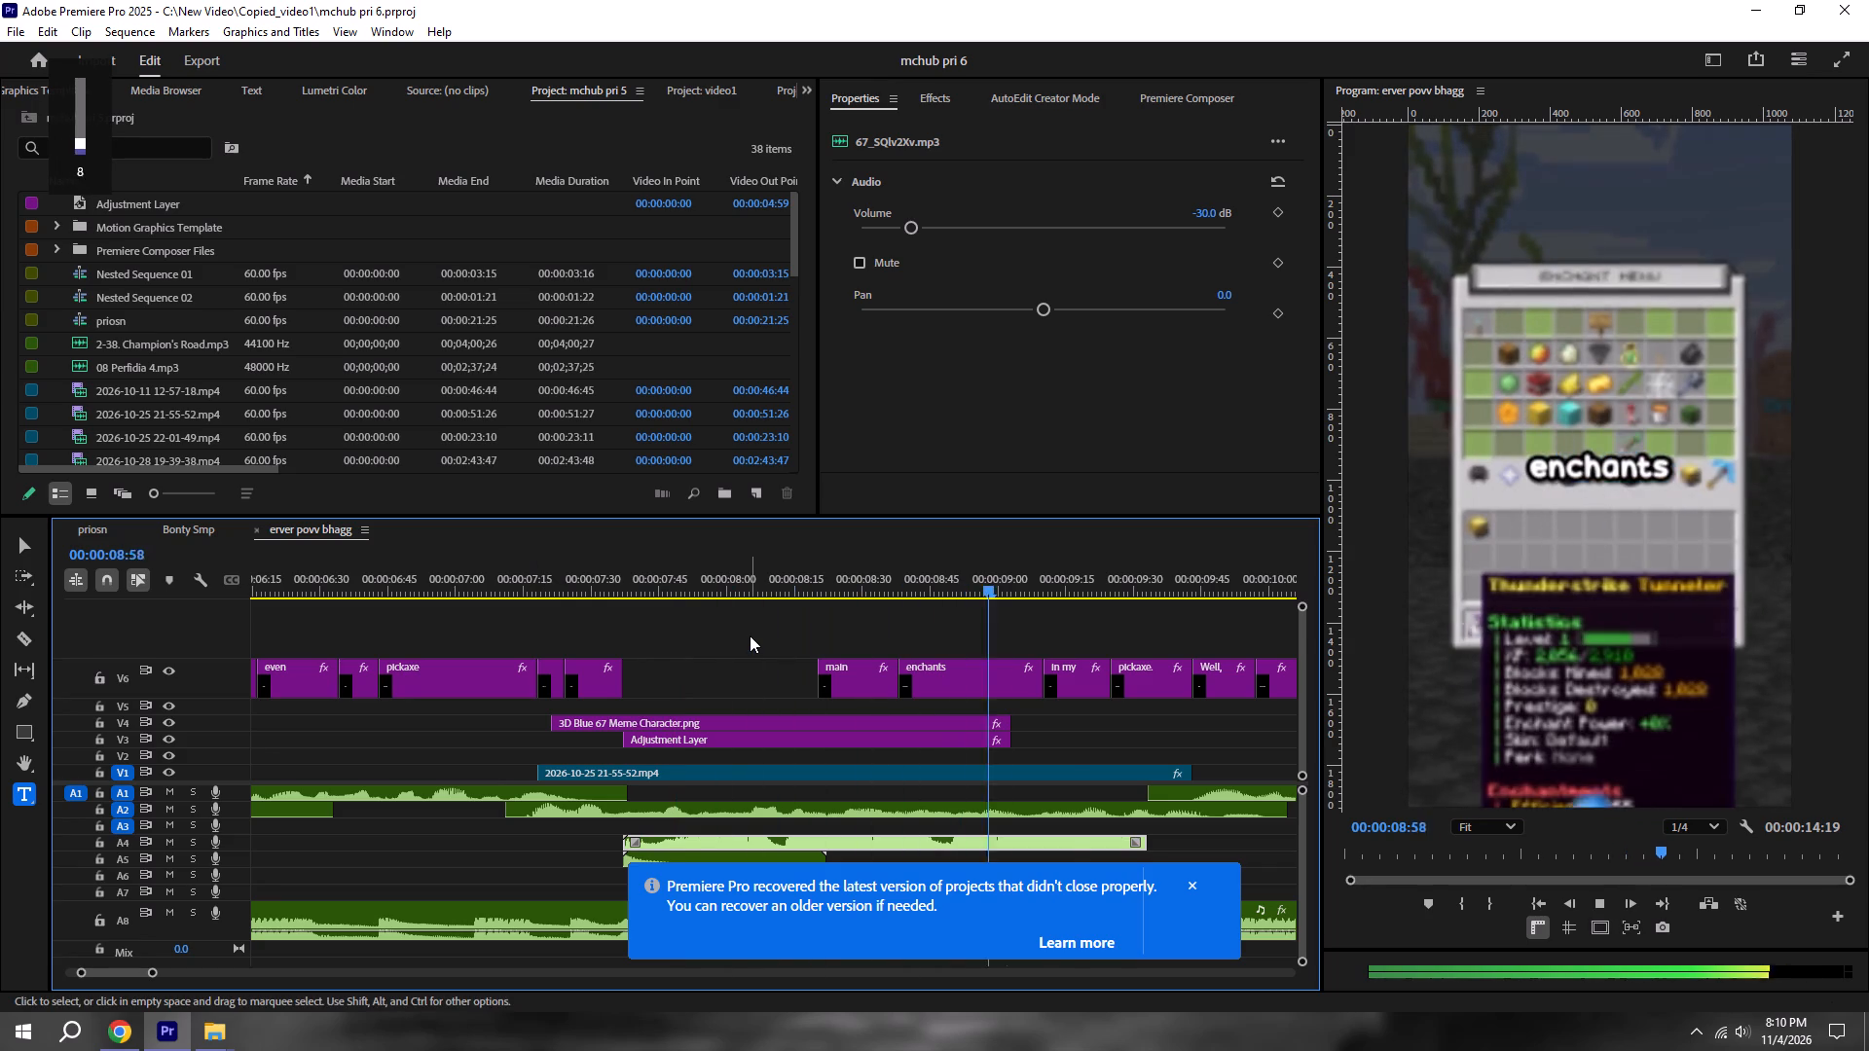
pyautogui.hotkey('ctrl', 's')
# Add a long fade-out to the 67 sound clip on A4, spanning all but its opening, and save the project.
pyautogui.keyDown('alt'); pyautogui.scroll(-7, 740, 710); pyautogui.keyUp('alt')
pyautogui.scroll(5, 529, 780)
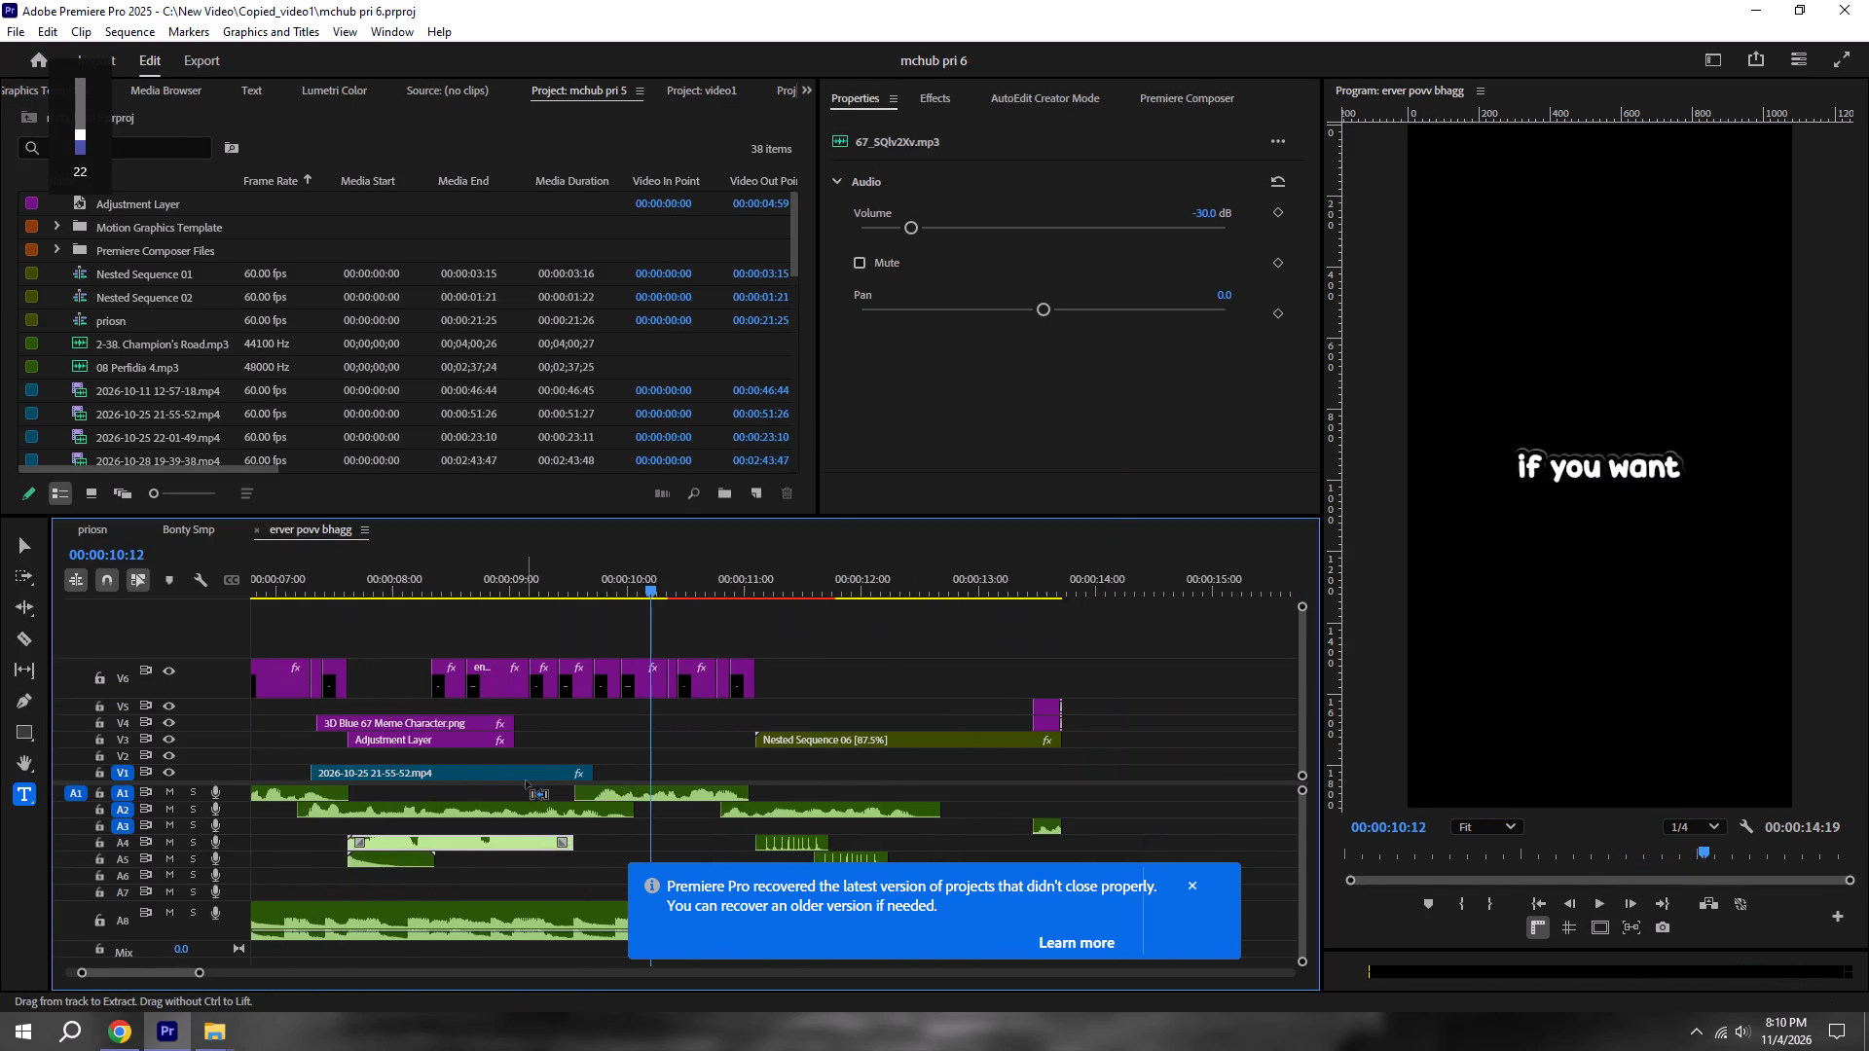
pyautogui.scroll(1, 526, 780)
pyautogui.hotkey('ctrl', 's')
pyautogui.moveTo(563, 843); pyautogui.dragTo(385, 855)
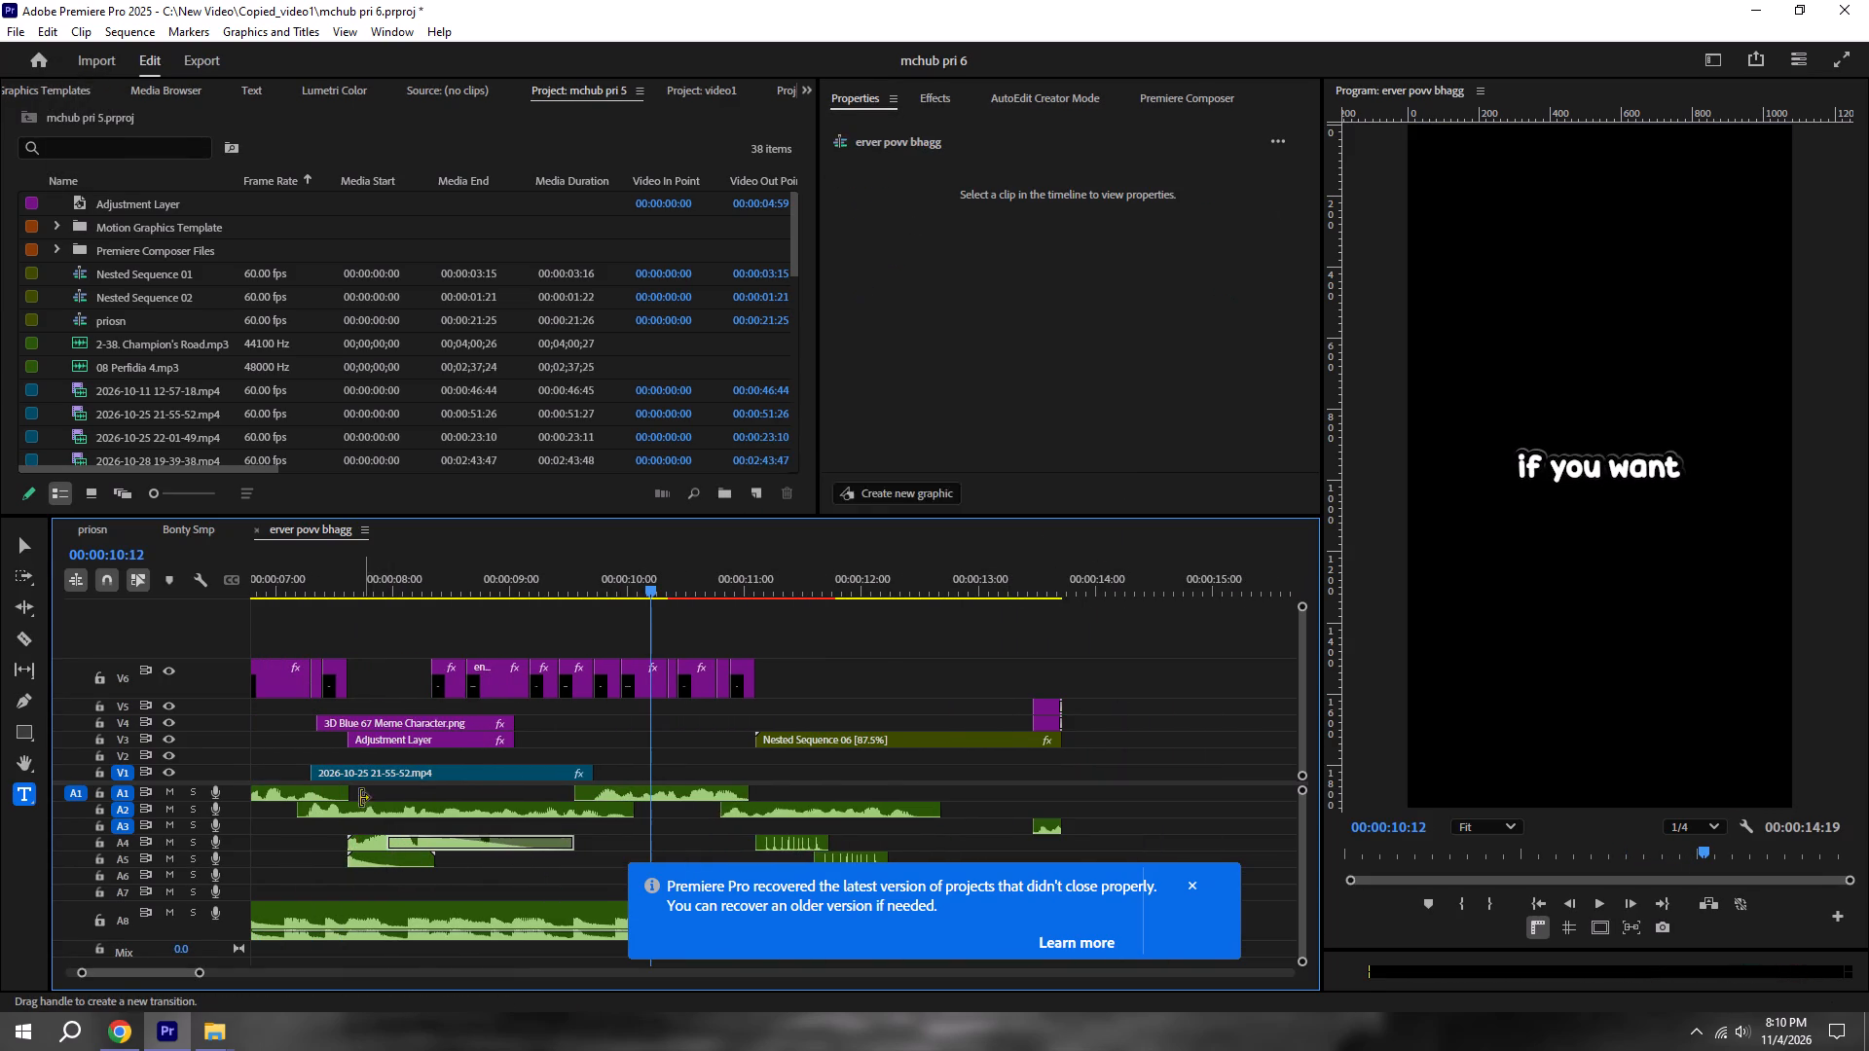
pyautogui.hotkey('ctrl', 's')
# Play back the section around the 67 character to check how the faded sound effect blends in.
pyautogui.click(299, 578)
pyautogui.press('space')
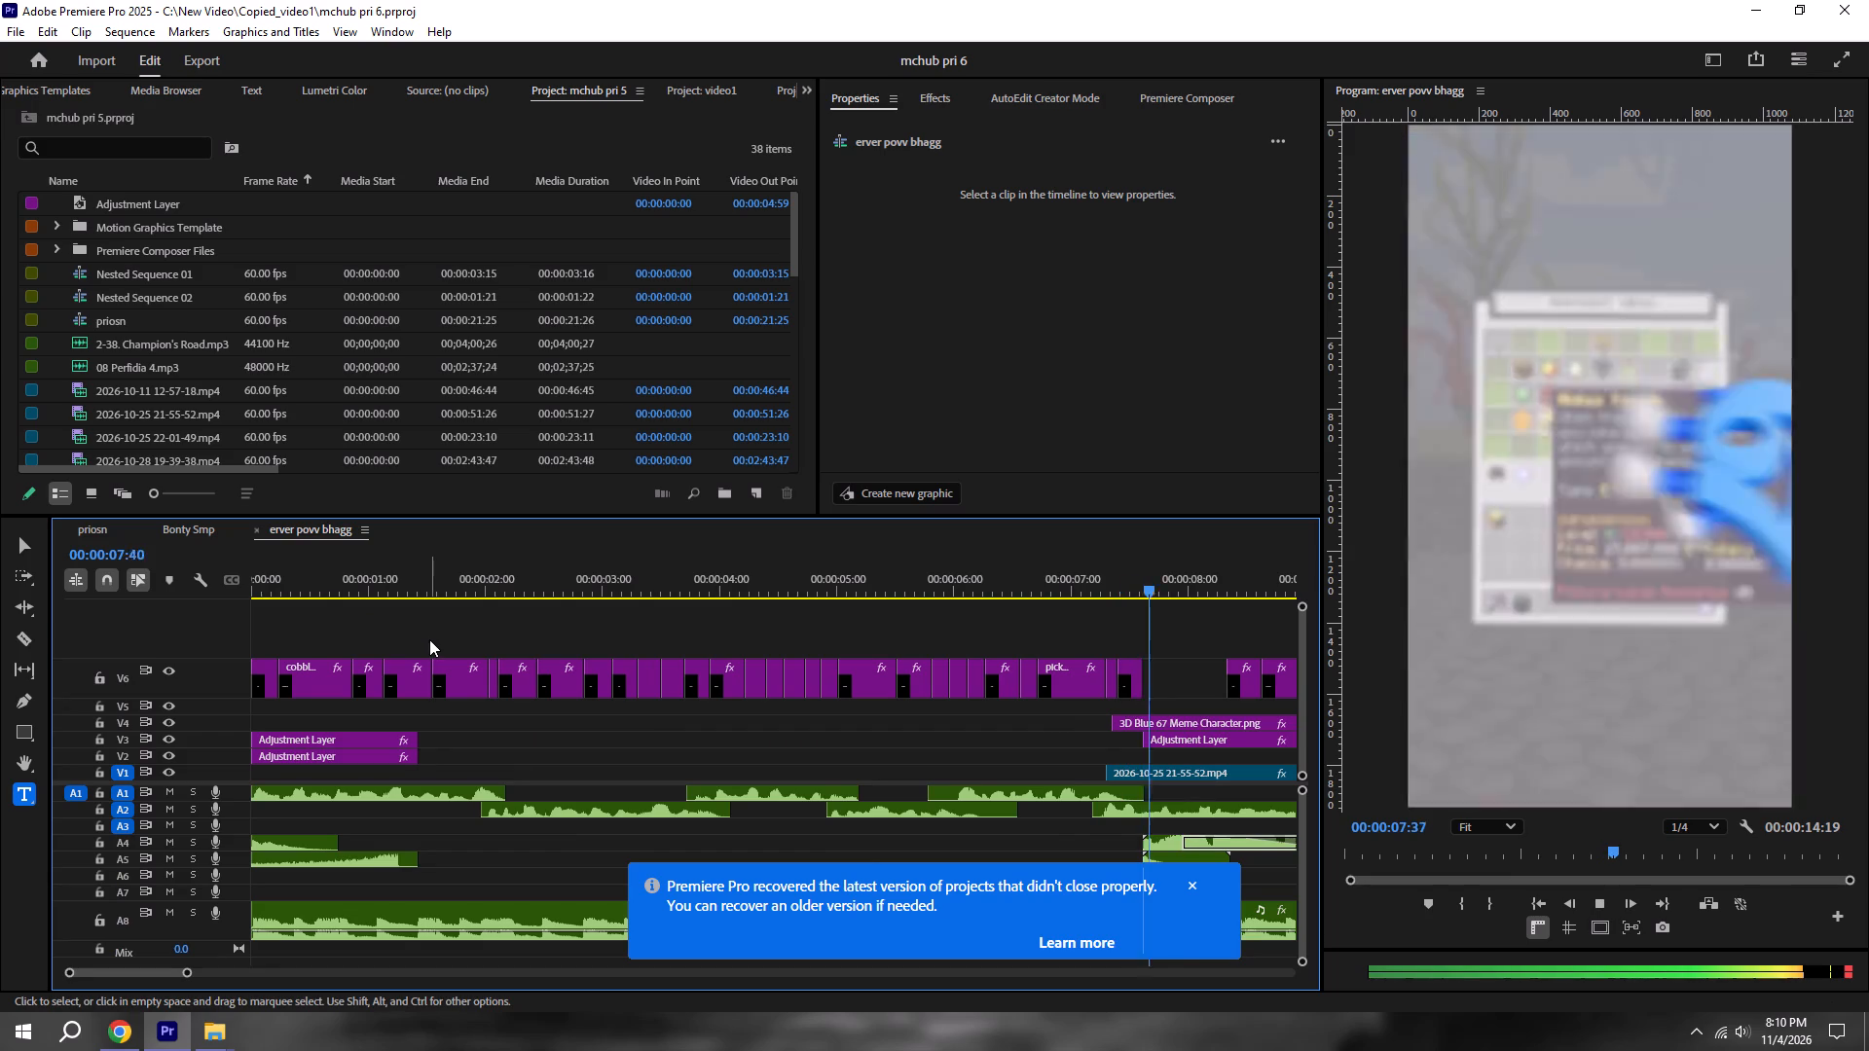
pyautogui.press('space')
pyautogui.keyDown('alt'); pyautogui.scroll(-5, 831, 719); pyautogui.keyUp('alt')
pyautogui.scroll(8, 513, 777)
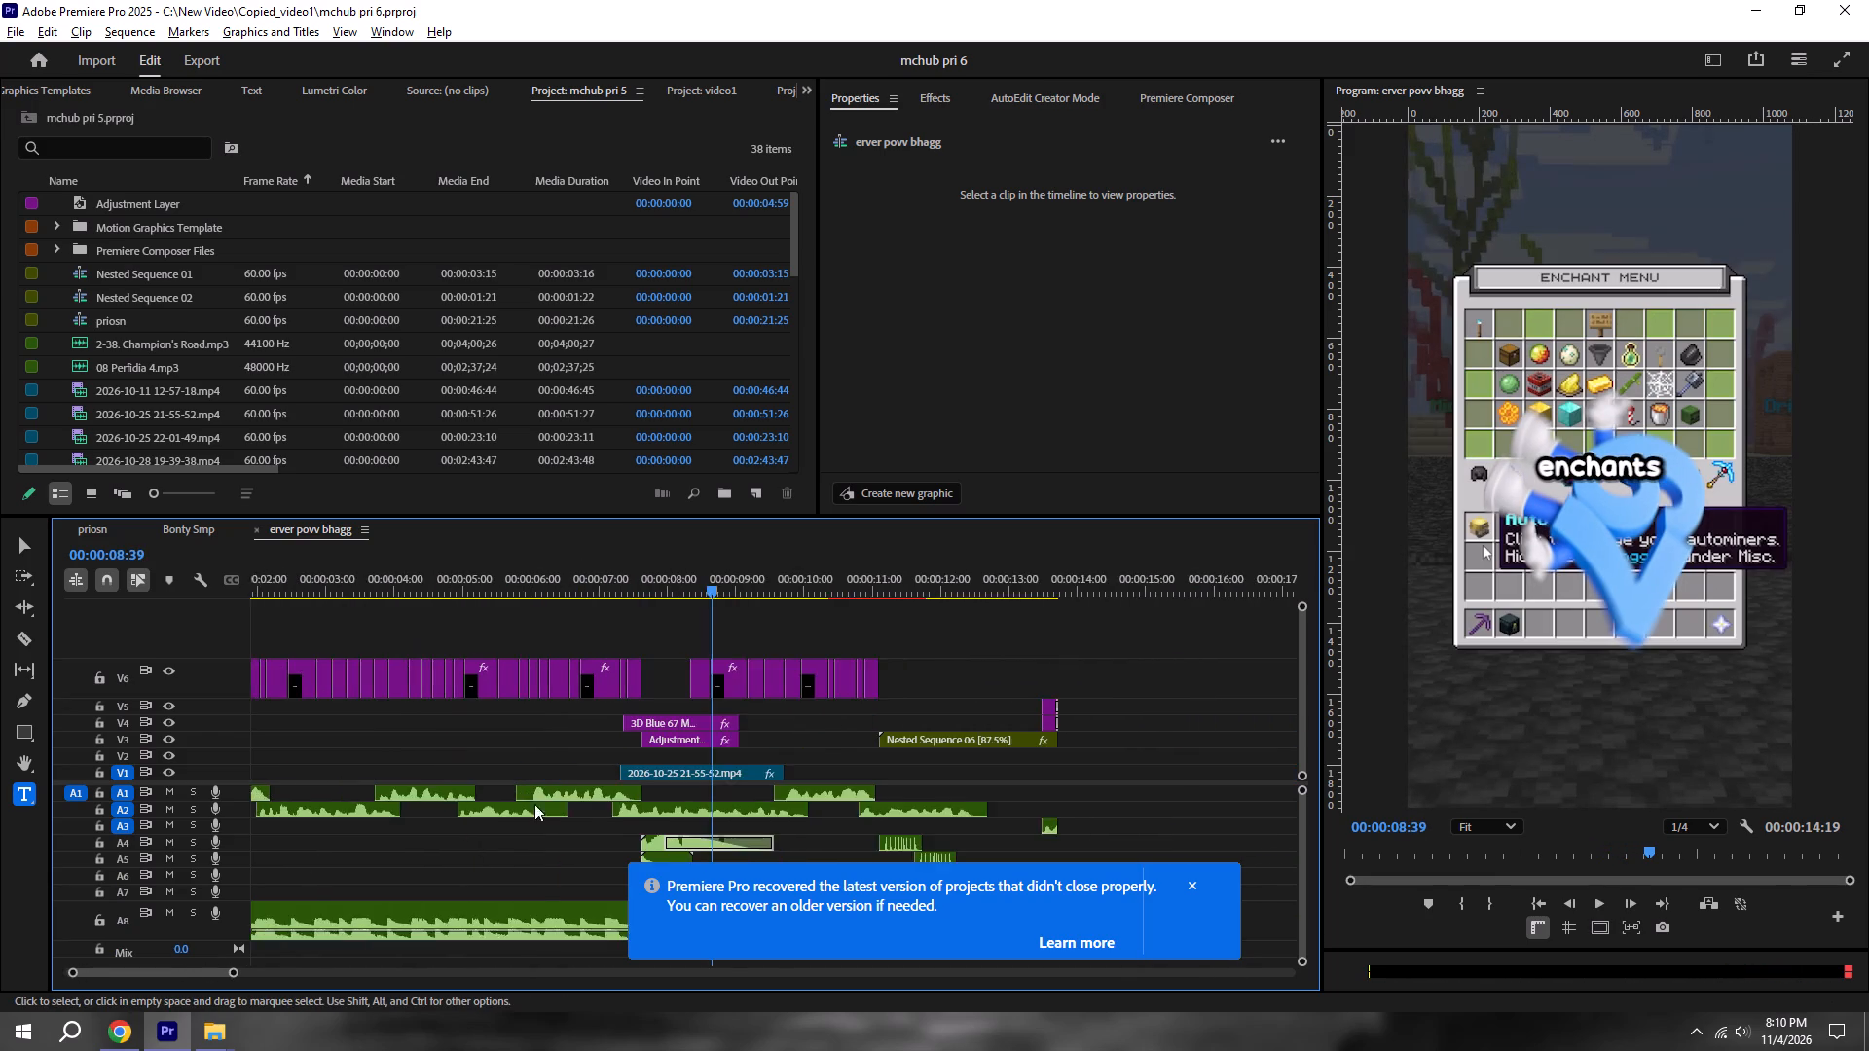
pyautogui.scroll(4, 534, 804)
pyautogui.hotkey('ctrl', 's')
pyautogui.click(674, 590)
pyautogui.press('space')
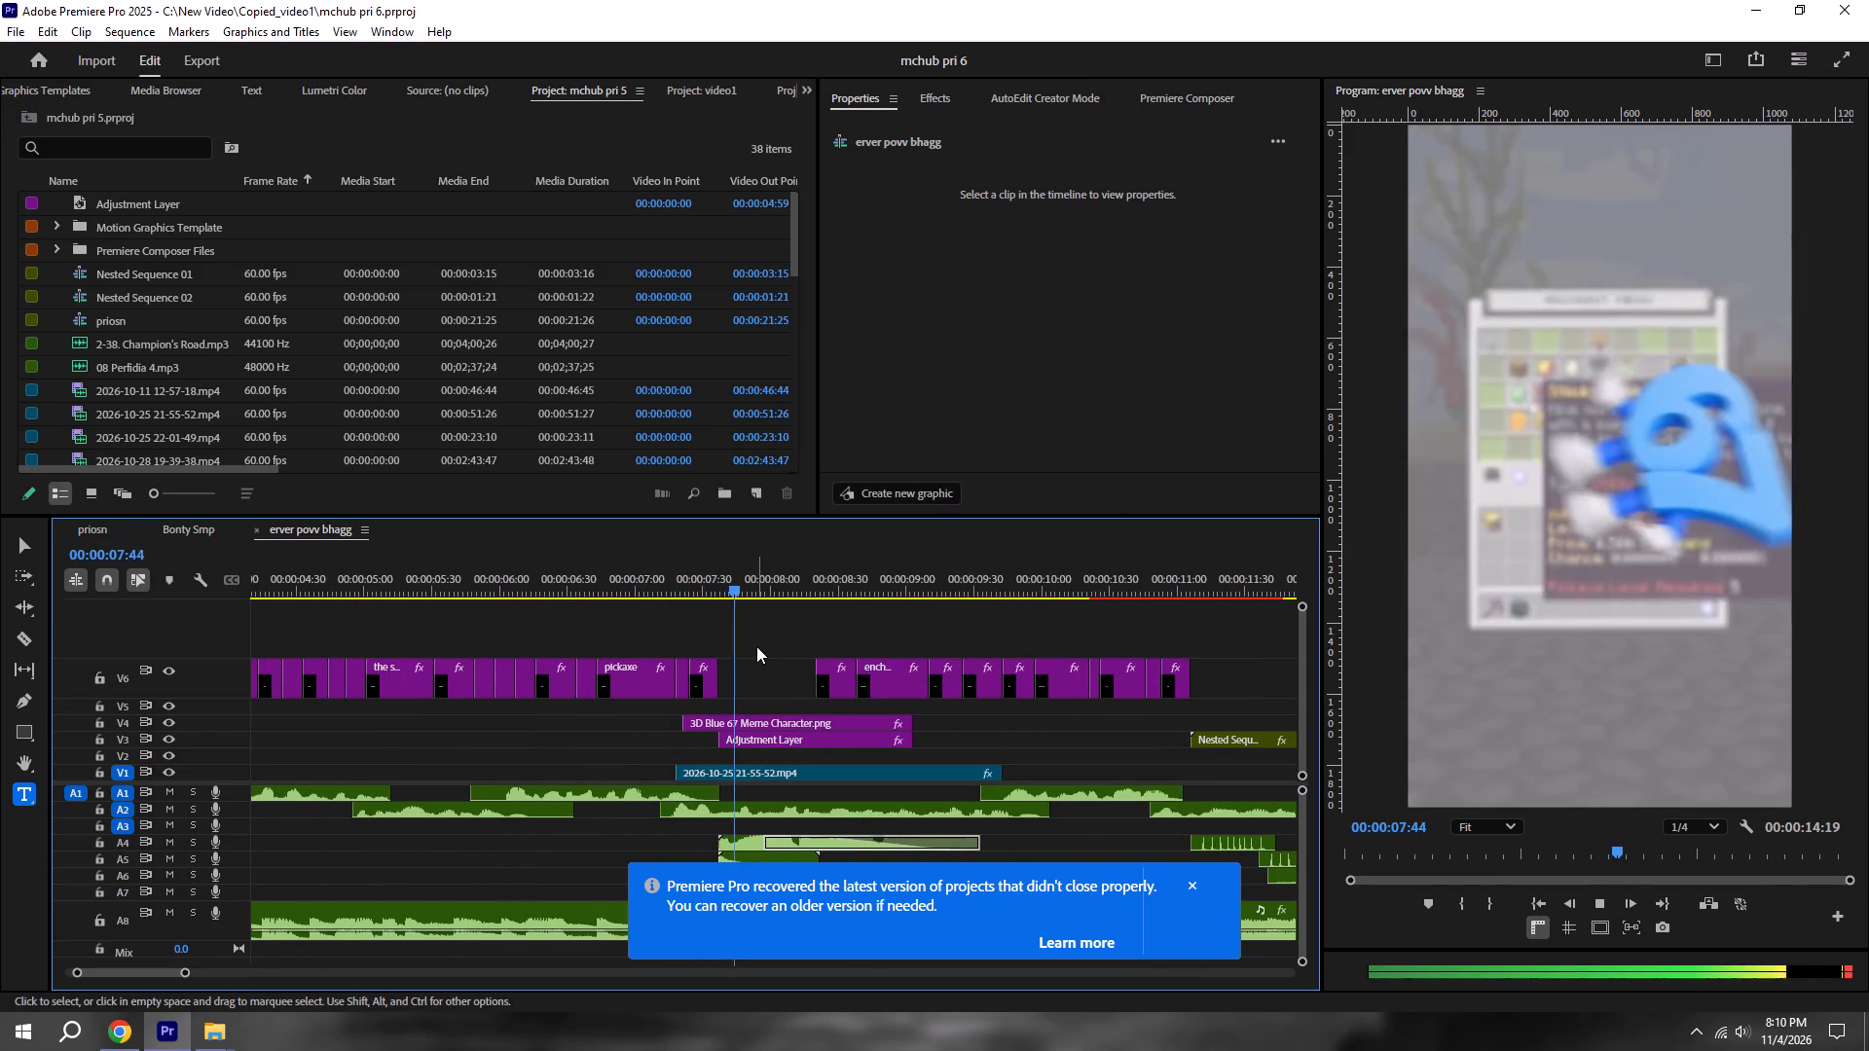
pyautogui.press('space')
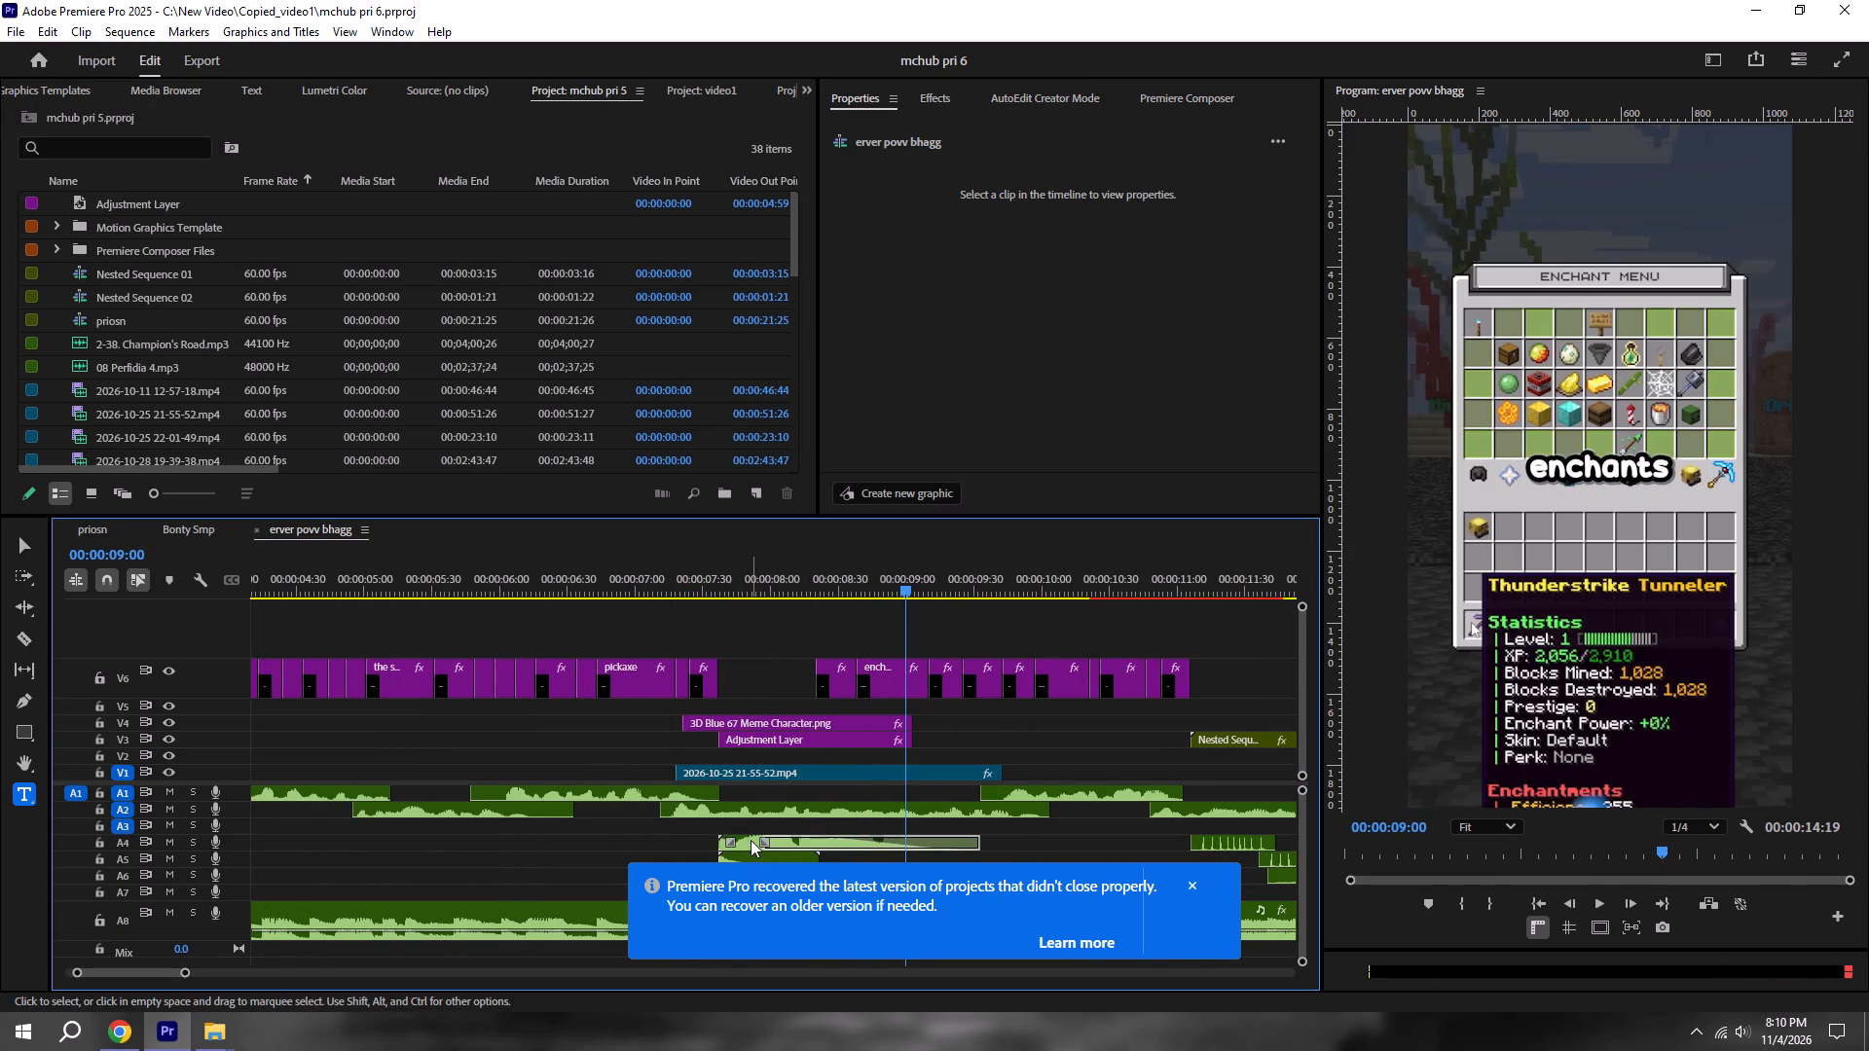
# Lower the 67 sound clip's volume to -35 dB and save the project.
pyautogui.click(751, 840)
pyautogui.click(1212, 222)
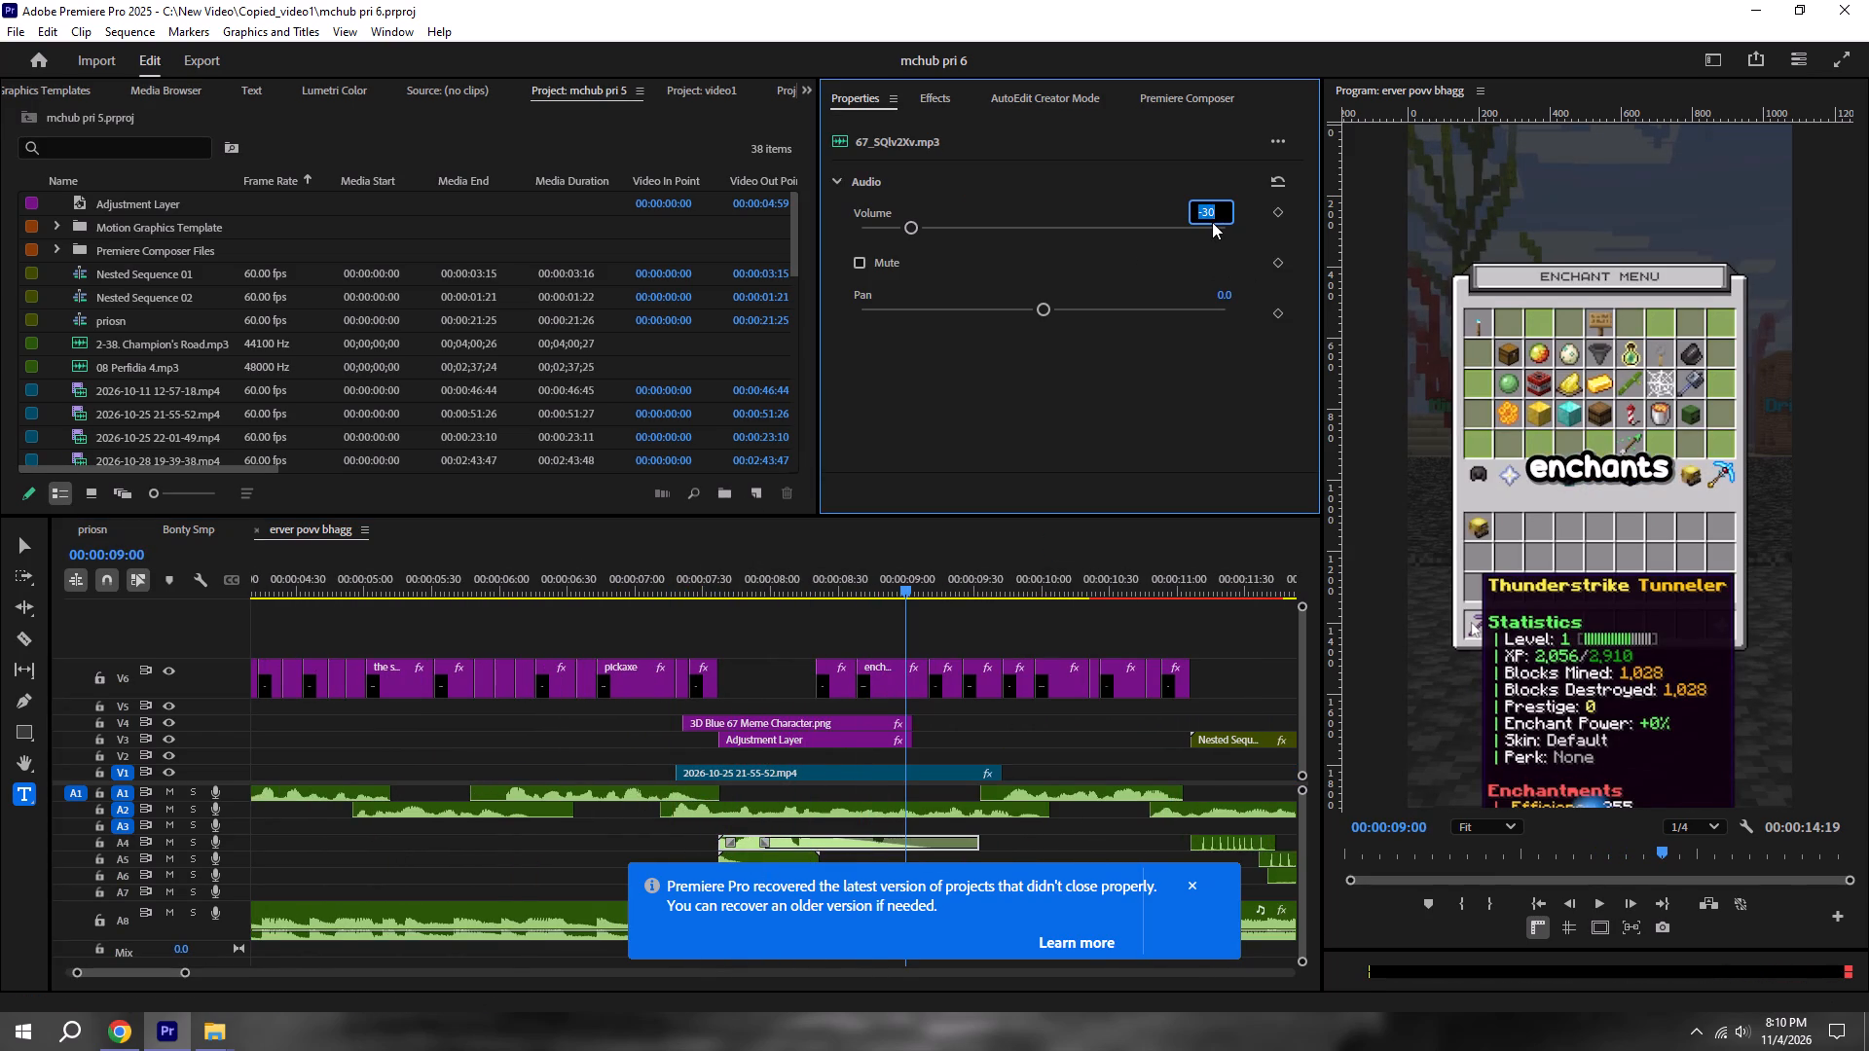
pyautogui.press('BackSpace')
pyautogui.write('-35')
pyautogui.press('Return')
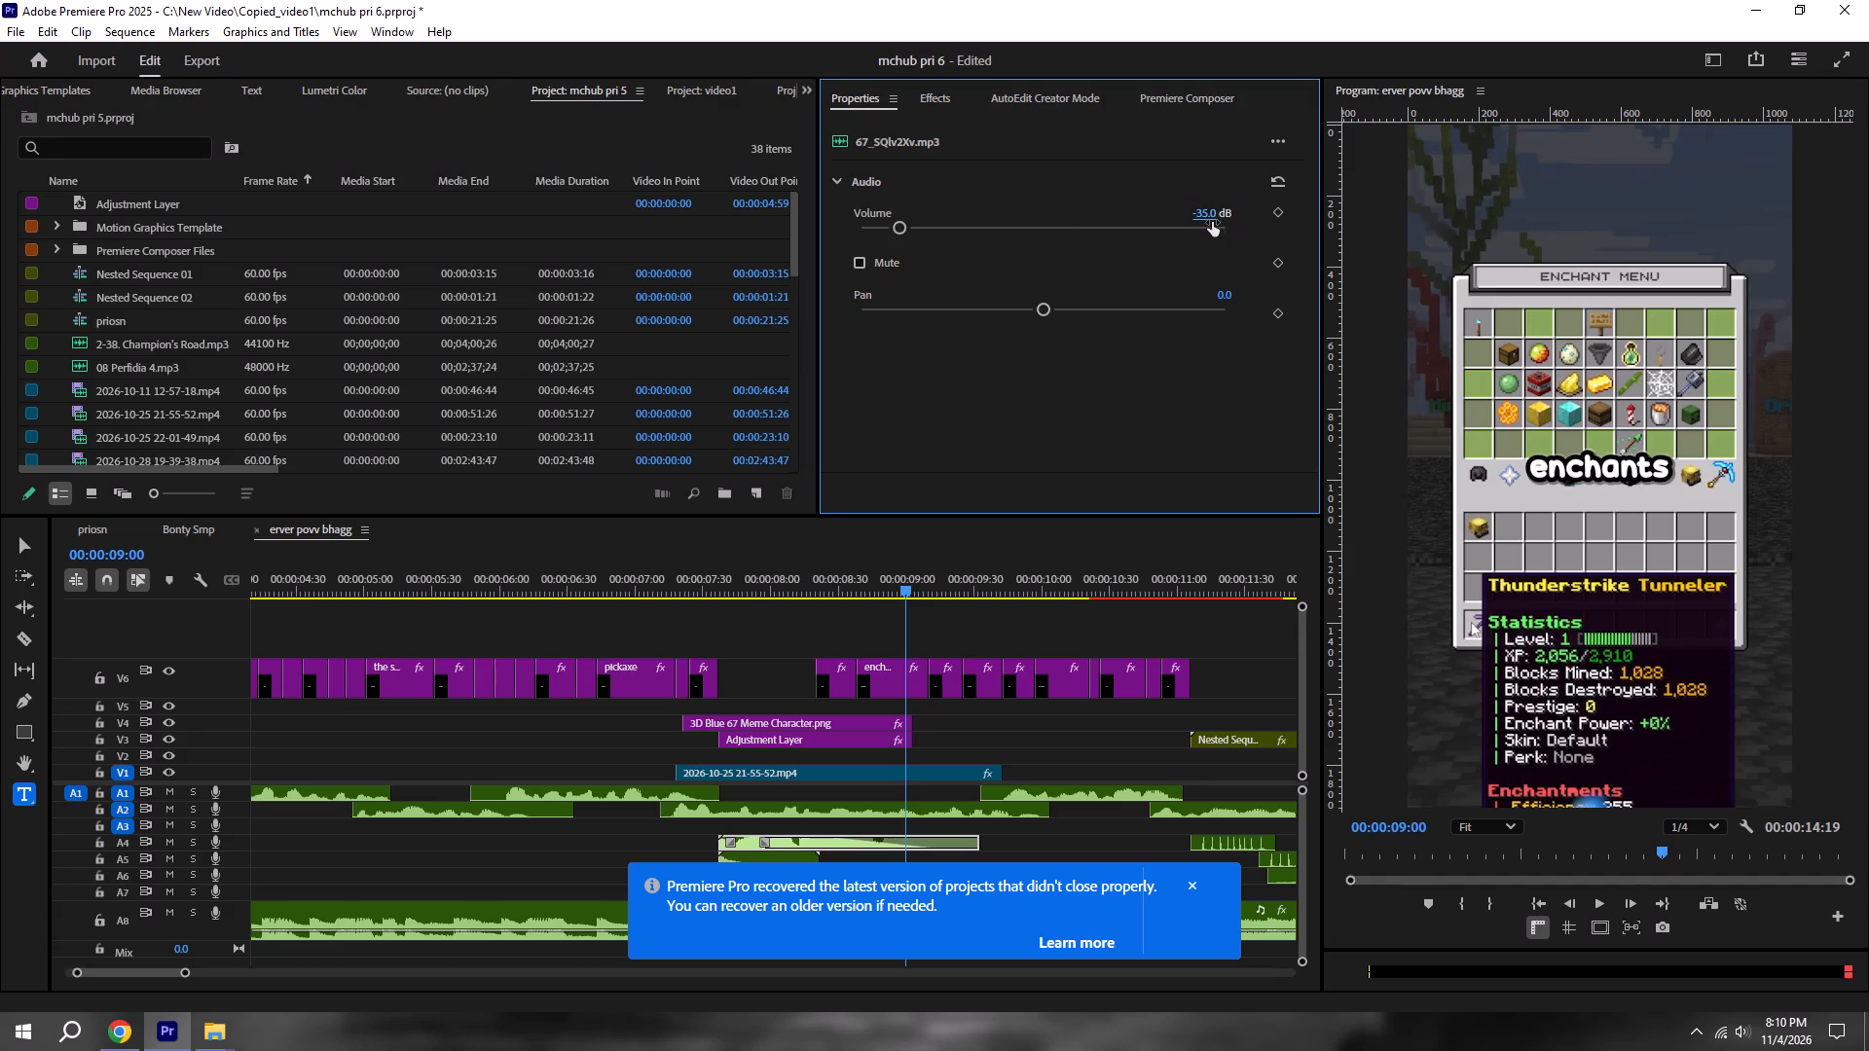
pyautogui.hotkey('ctrl', 's')
# Replay the 67 character section to check the quieter sound effect, dismissing the project recovery notice.
pyautogui.click(678, 579)
pyautogui.press('space')
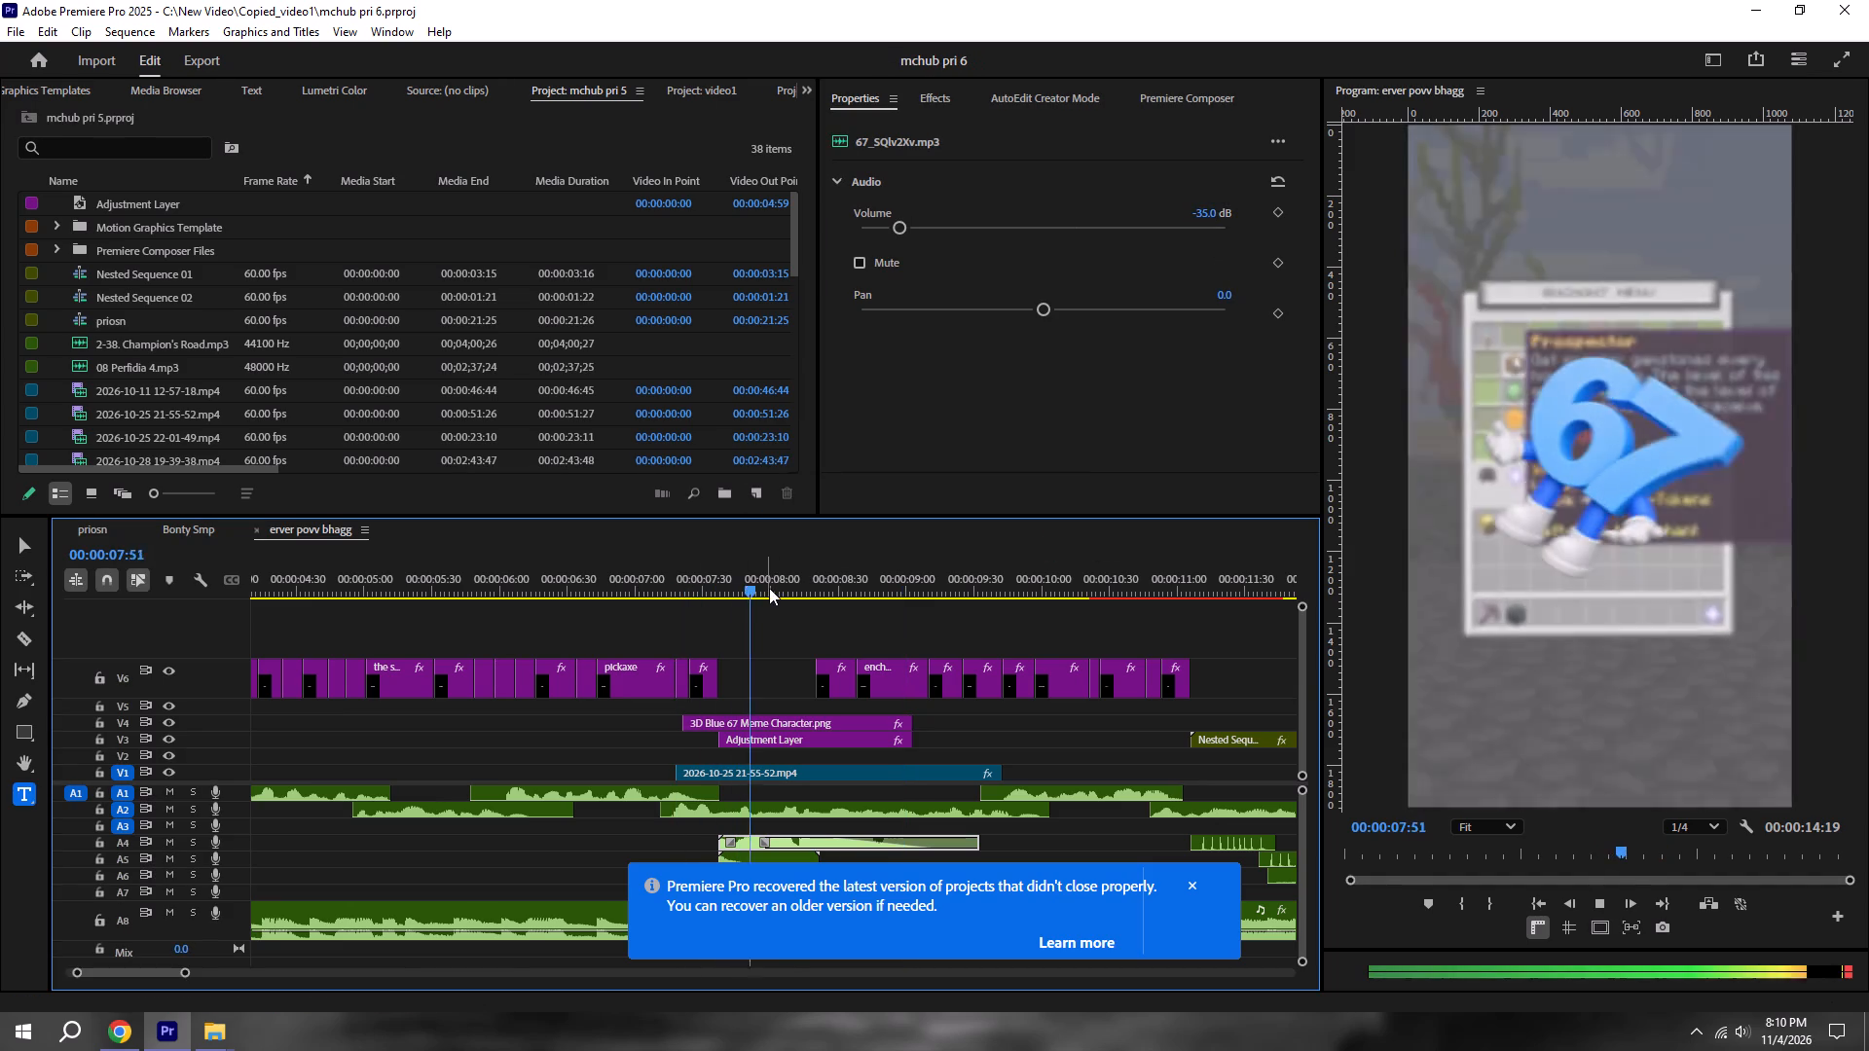
pyautogui.press('space')
pyautogui.keyDown('alt'); pyautogui.scroll(-6, 784, 635); pyautogui.keyUp('alt')
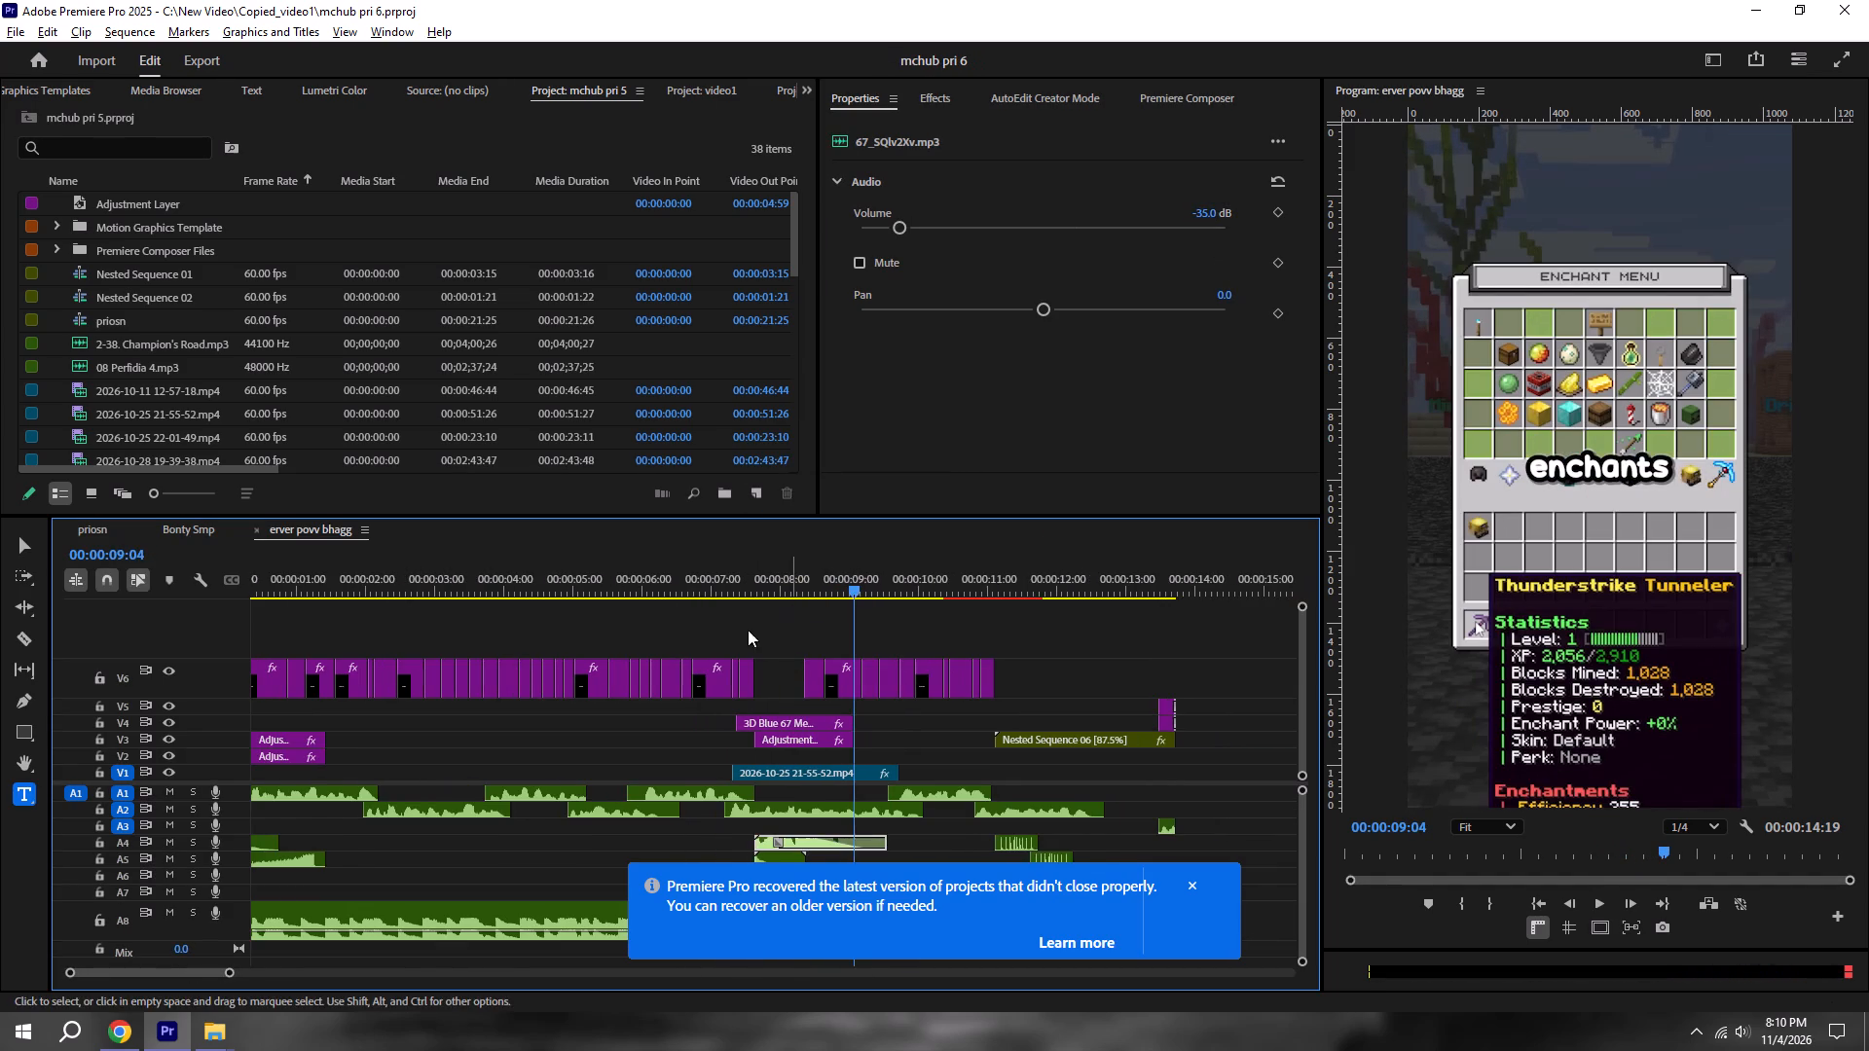
pyautogui.click(695, 586)
pyautogui.press('space')
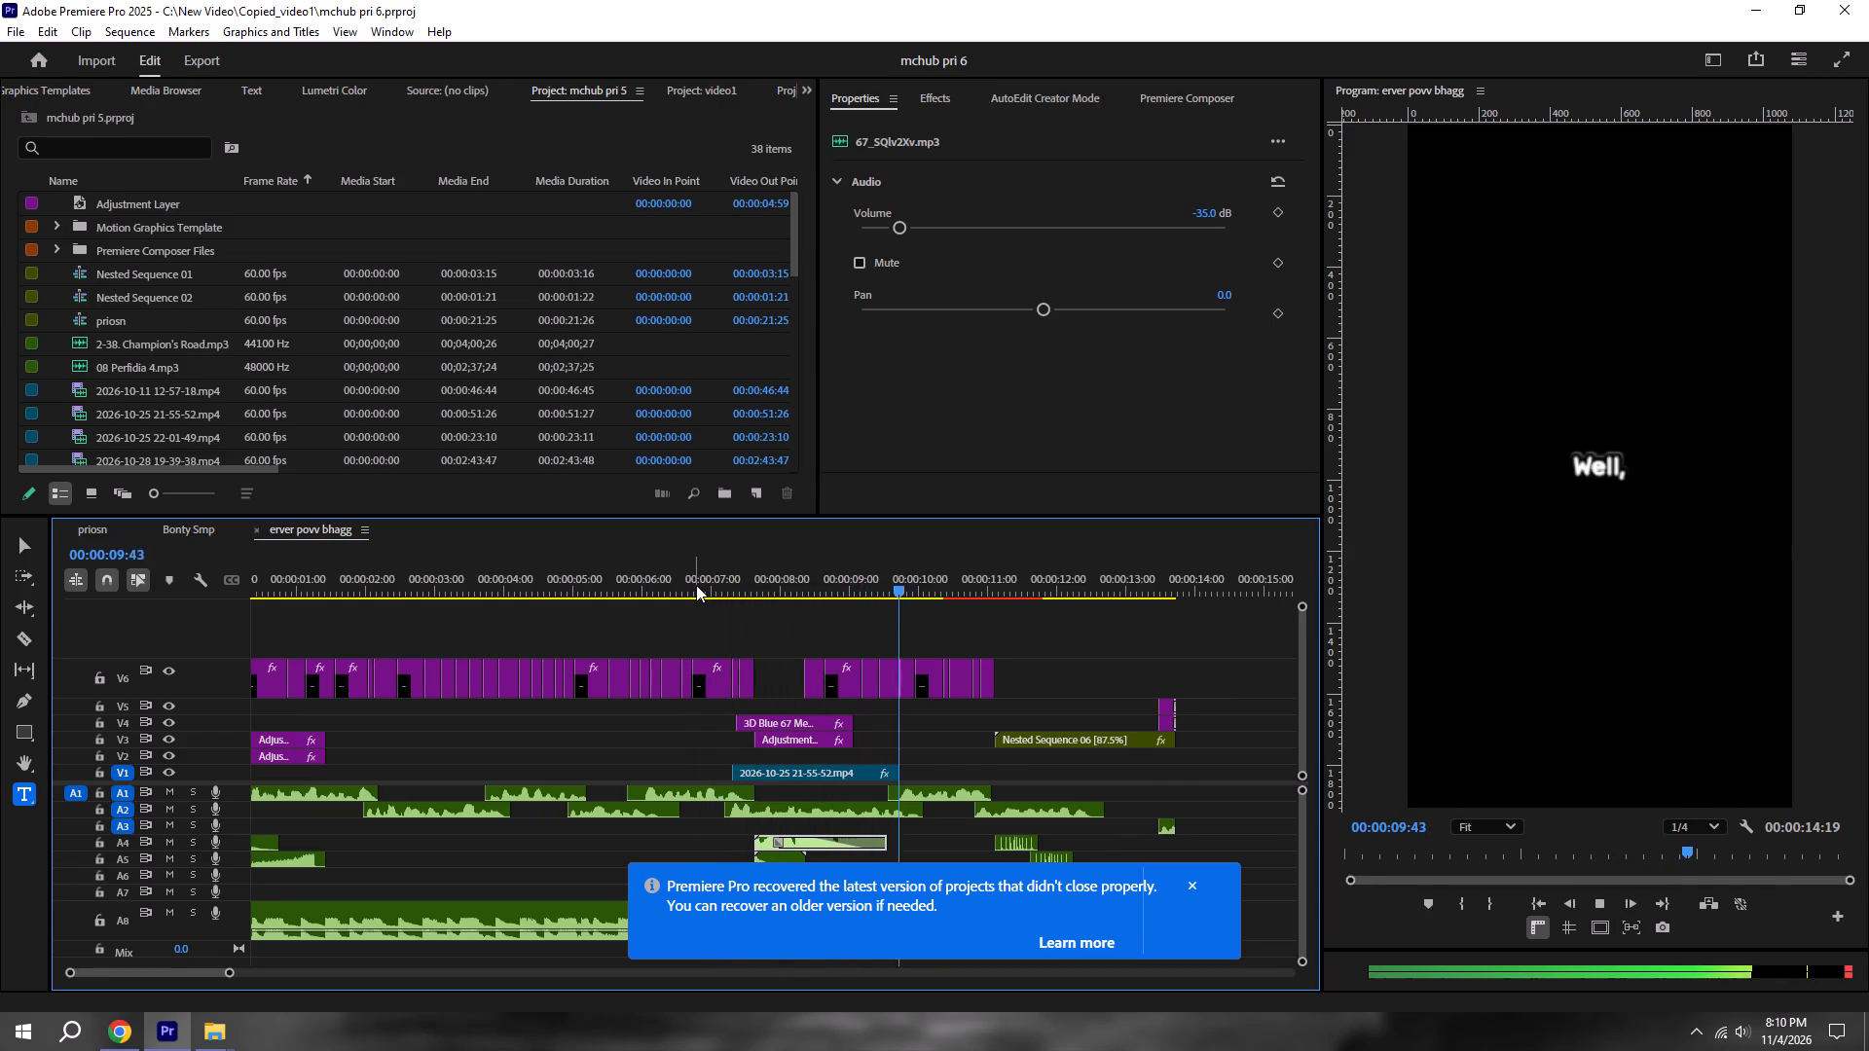
pyautogui.click(1199, 887)
pyautogui.press('space')
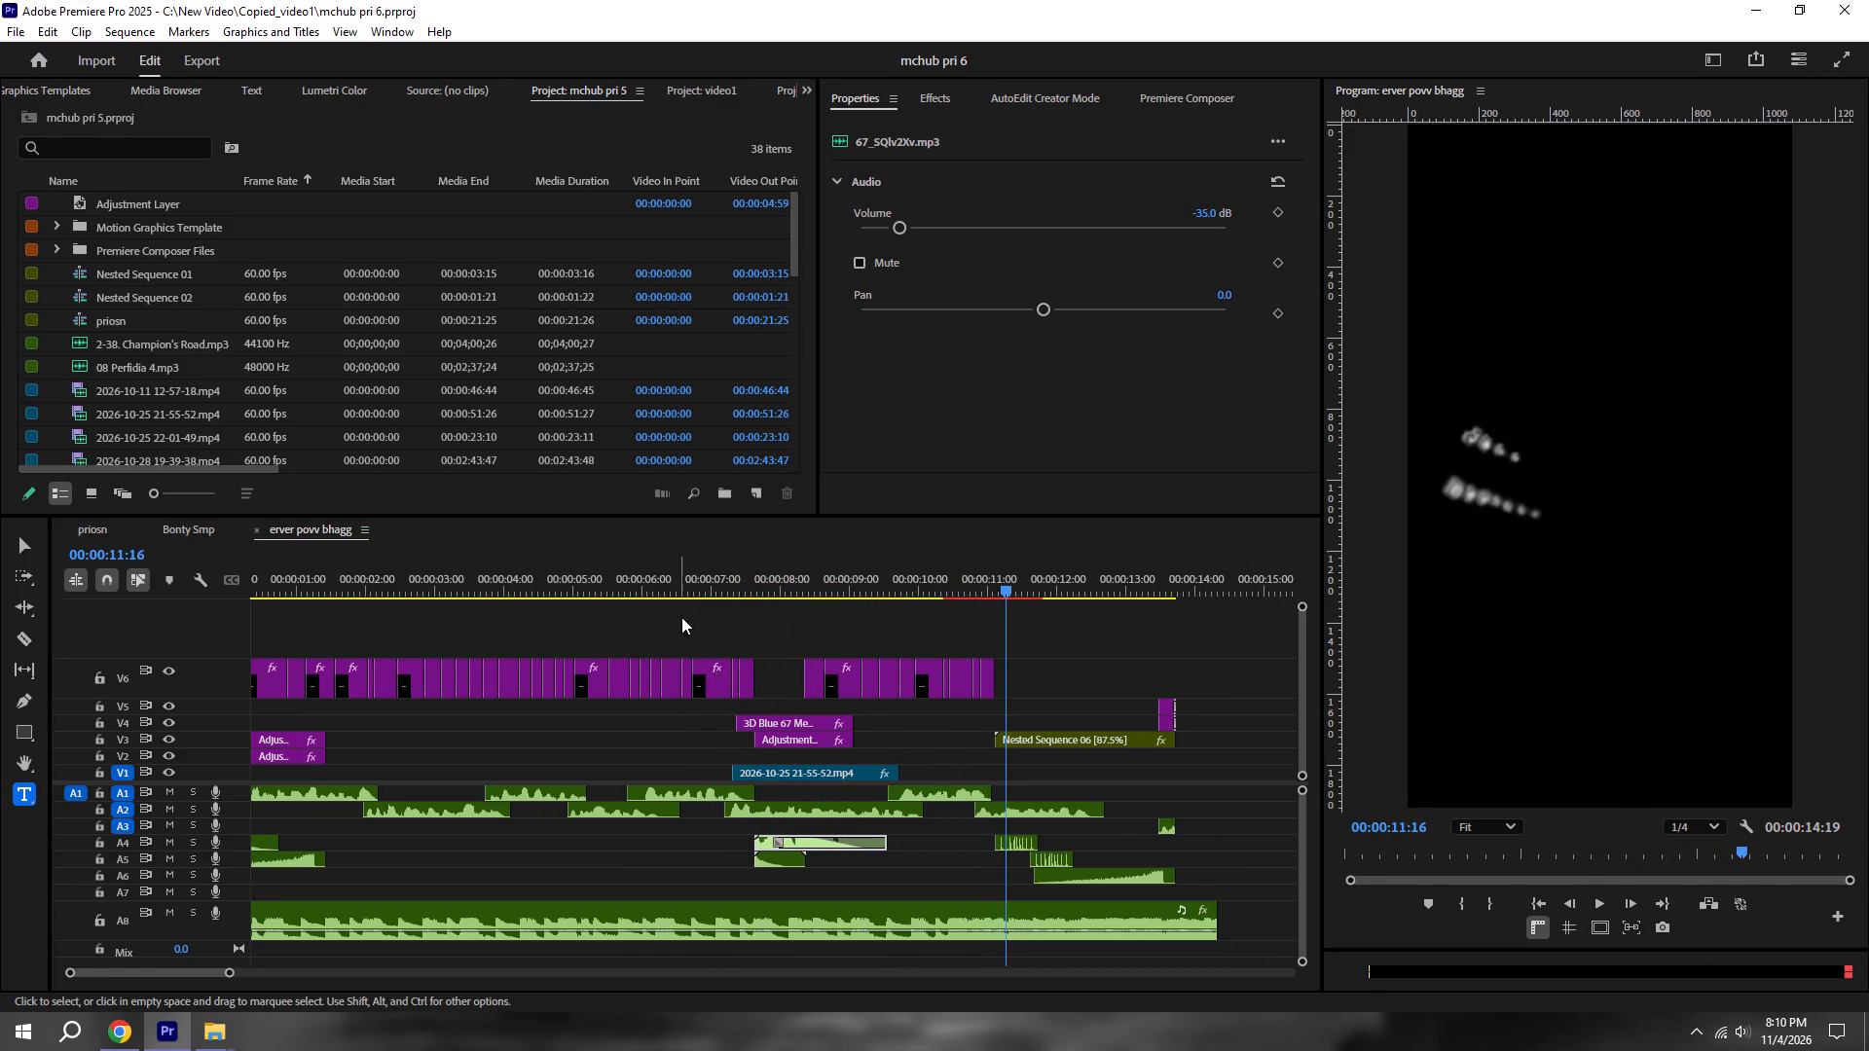
pyautogui.click(688, 581)
pyautogui.press('space')
pyautogui.keyDown('alt'); pyautogui.scroll(5, 781, 649); pyautogui.keyUp('alt')
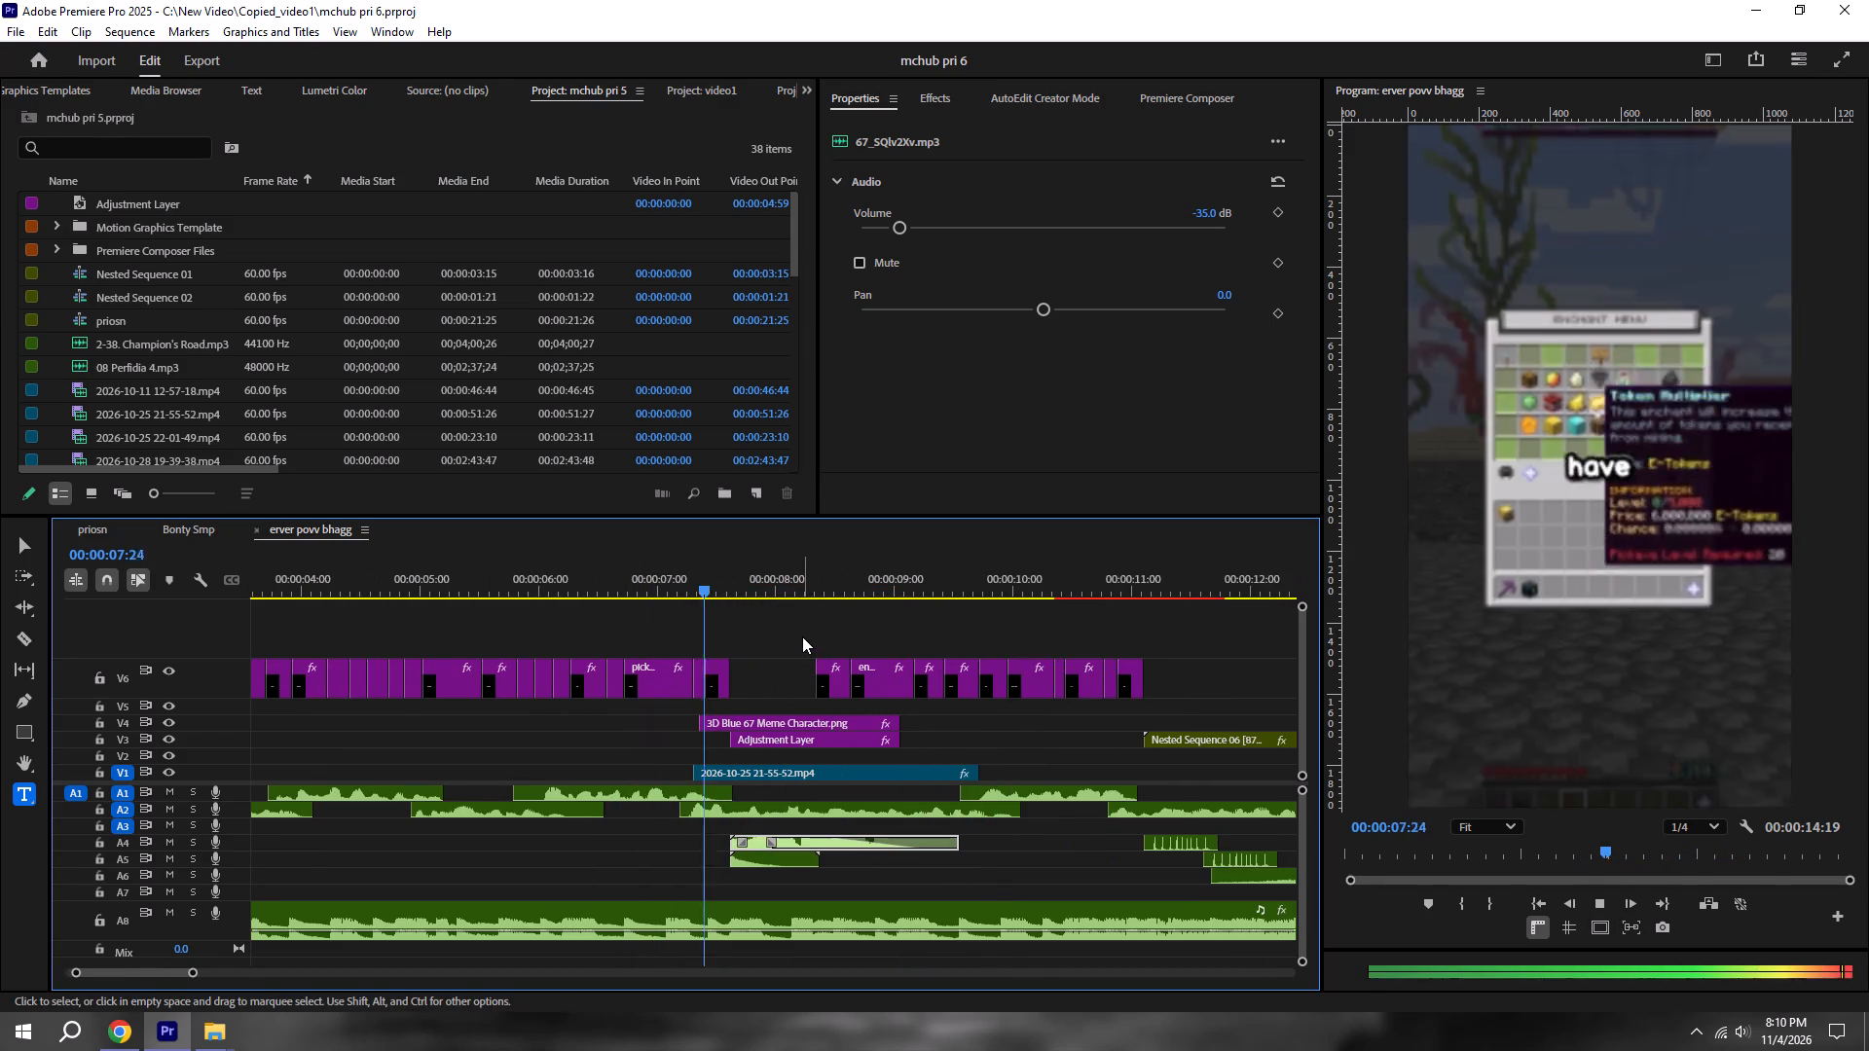
pyautogui.press('space')
pyautogui.press('space')
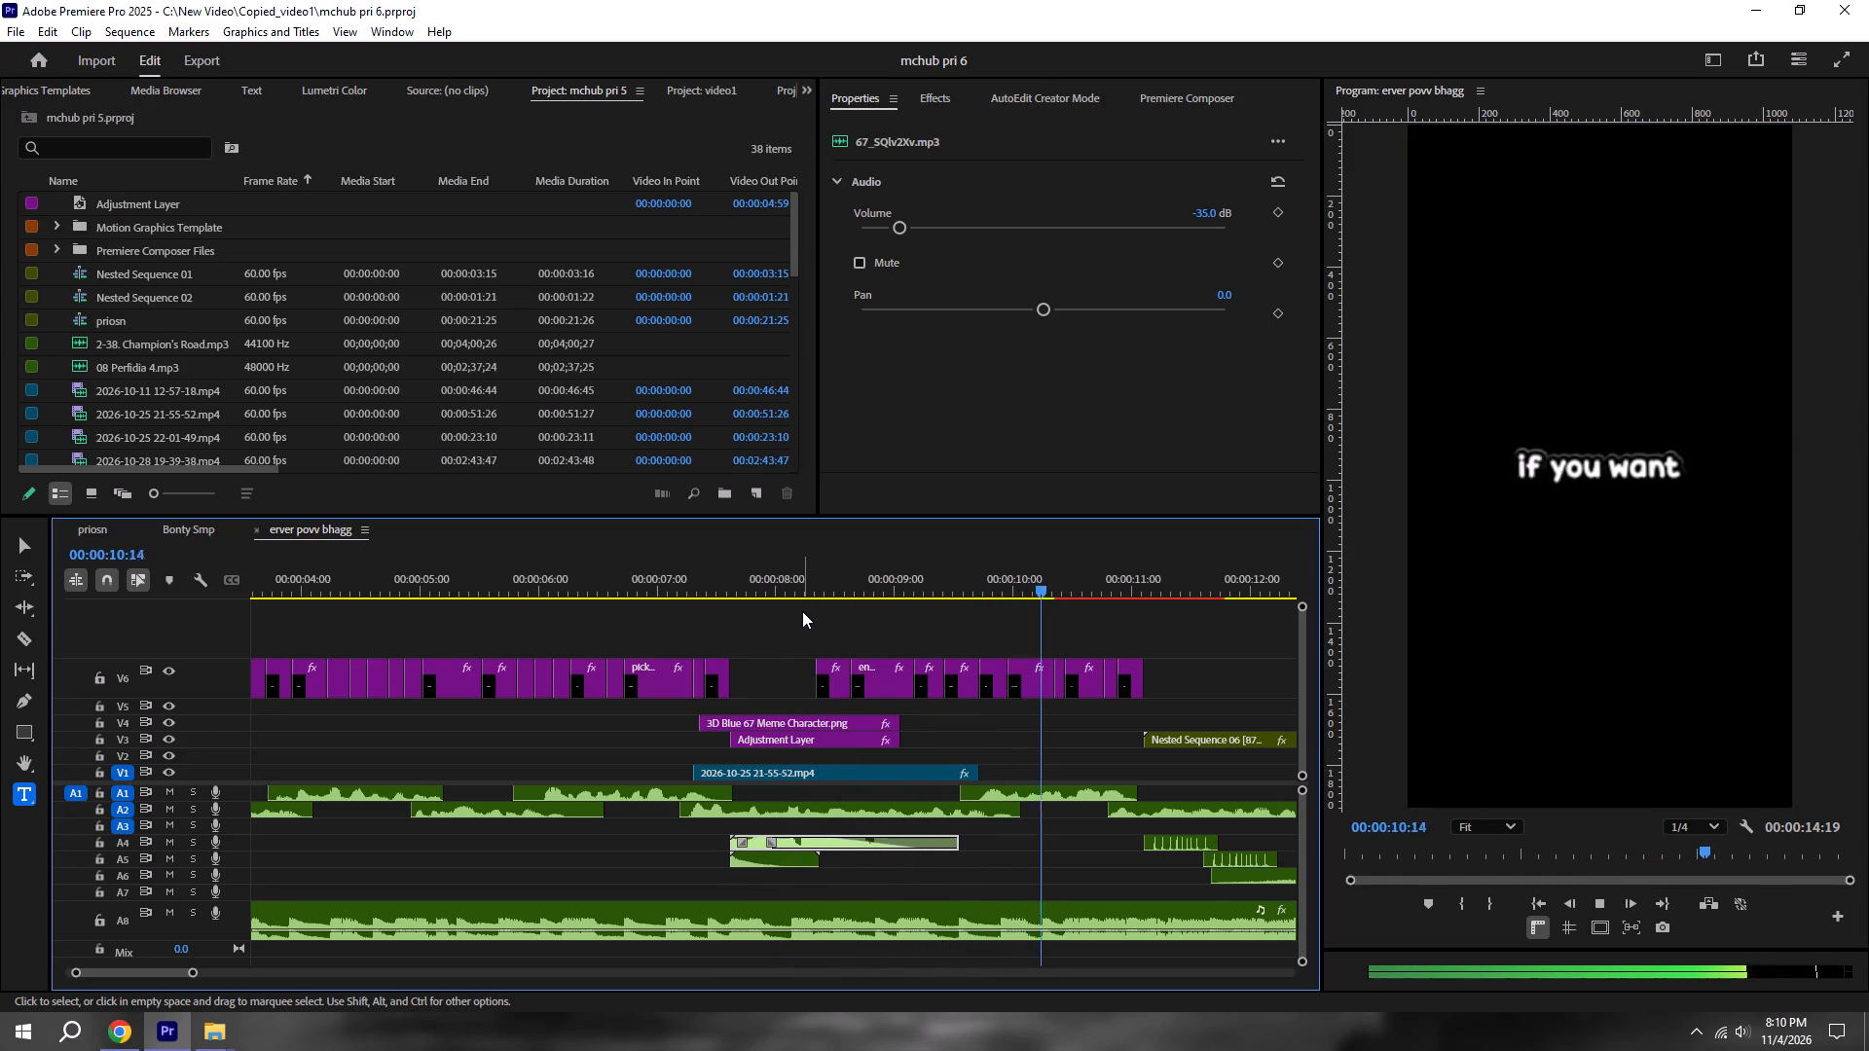
# Save the project and replay the 67 moment from just before the character's entrance to check picture and sound together.
pyautogui.hotkey('ctrl', 's')
pyautogui.click(705, 591)
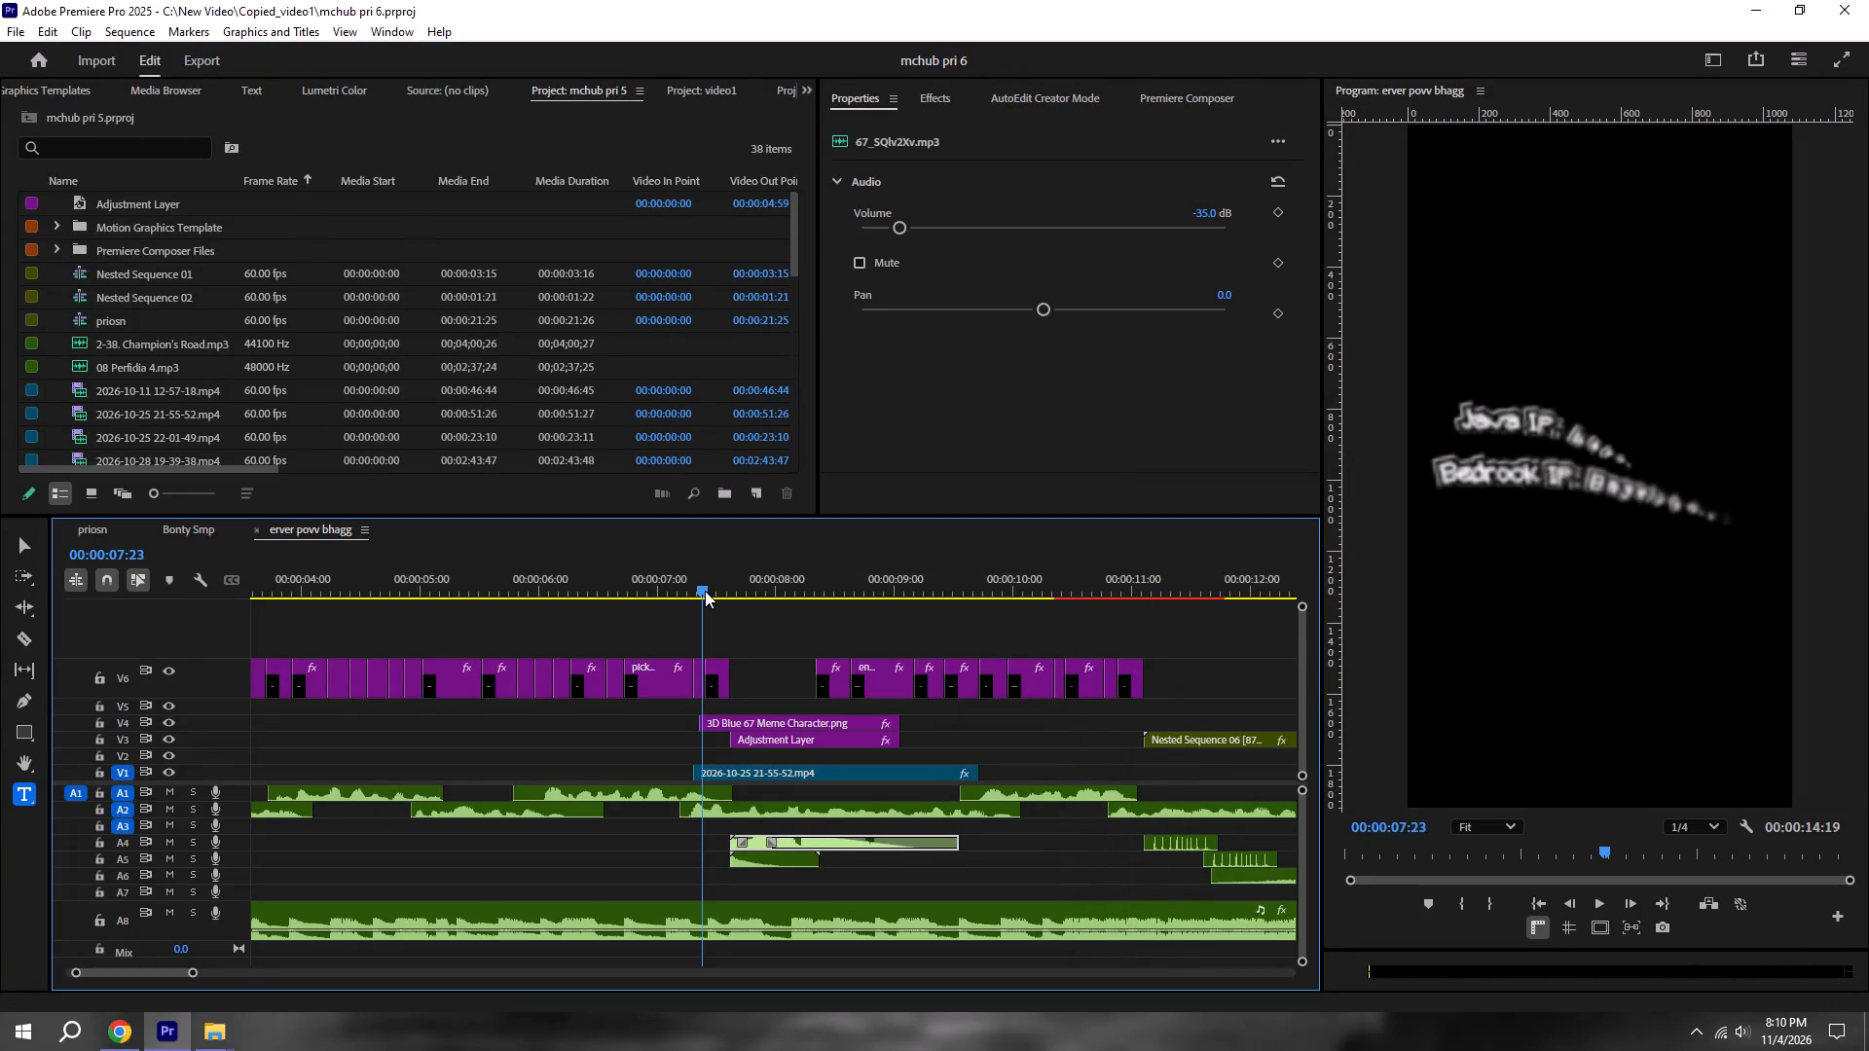
pyautogui.press('space')
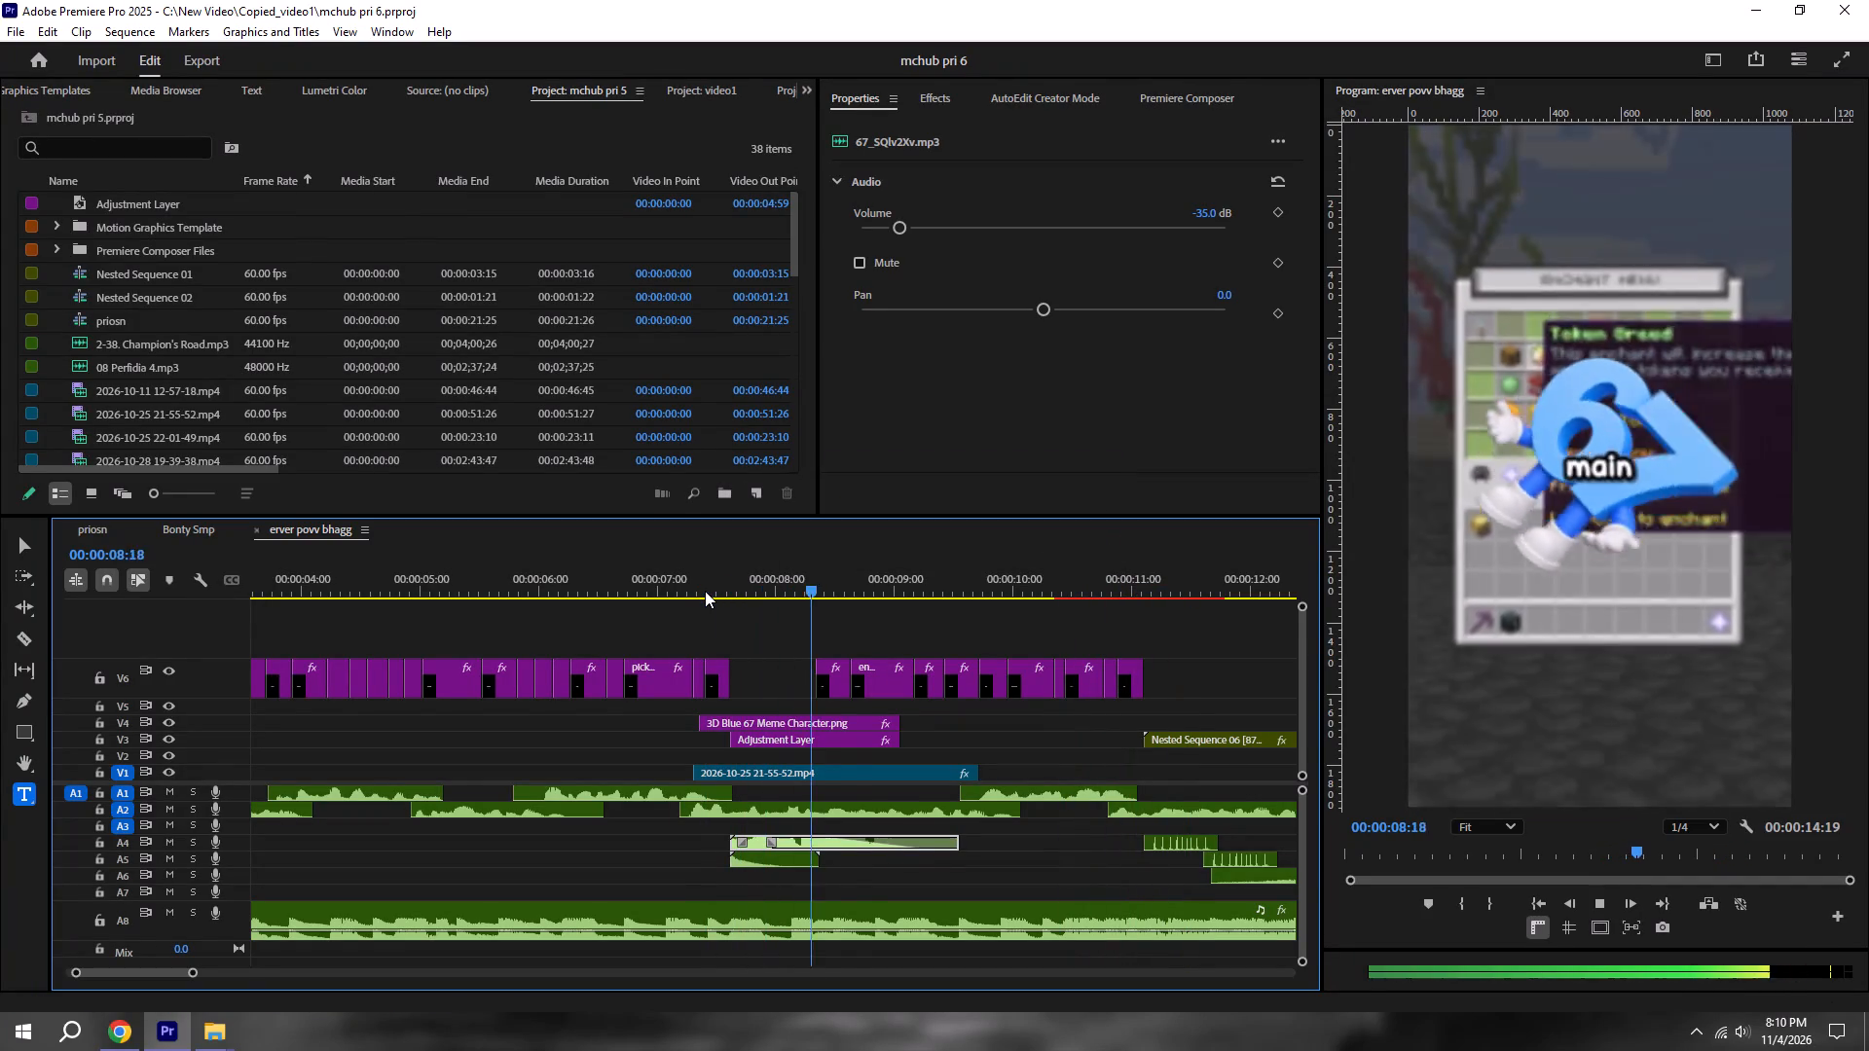
pyautogui.press('space')
pyautogui.click(664, 587)
pyautogui.press('space')
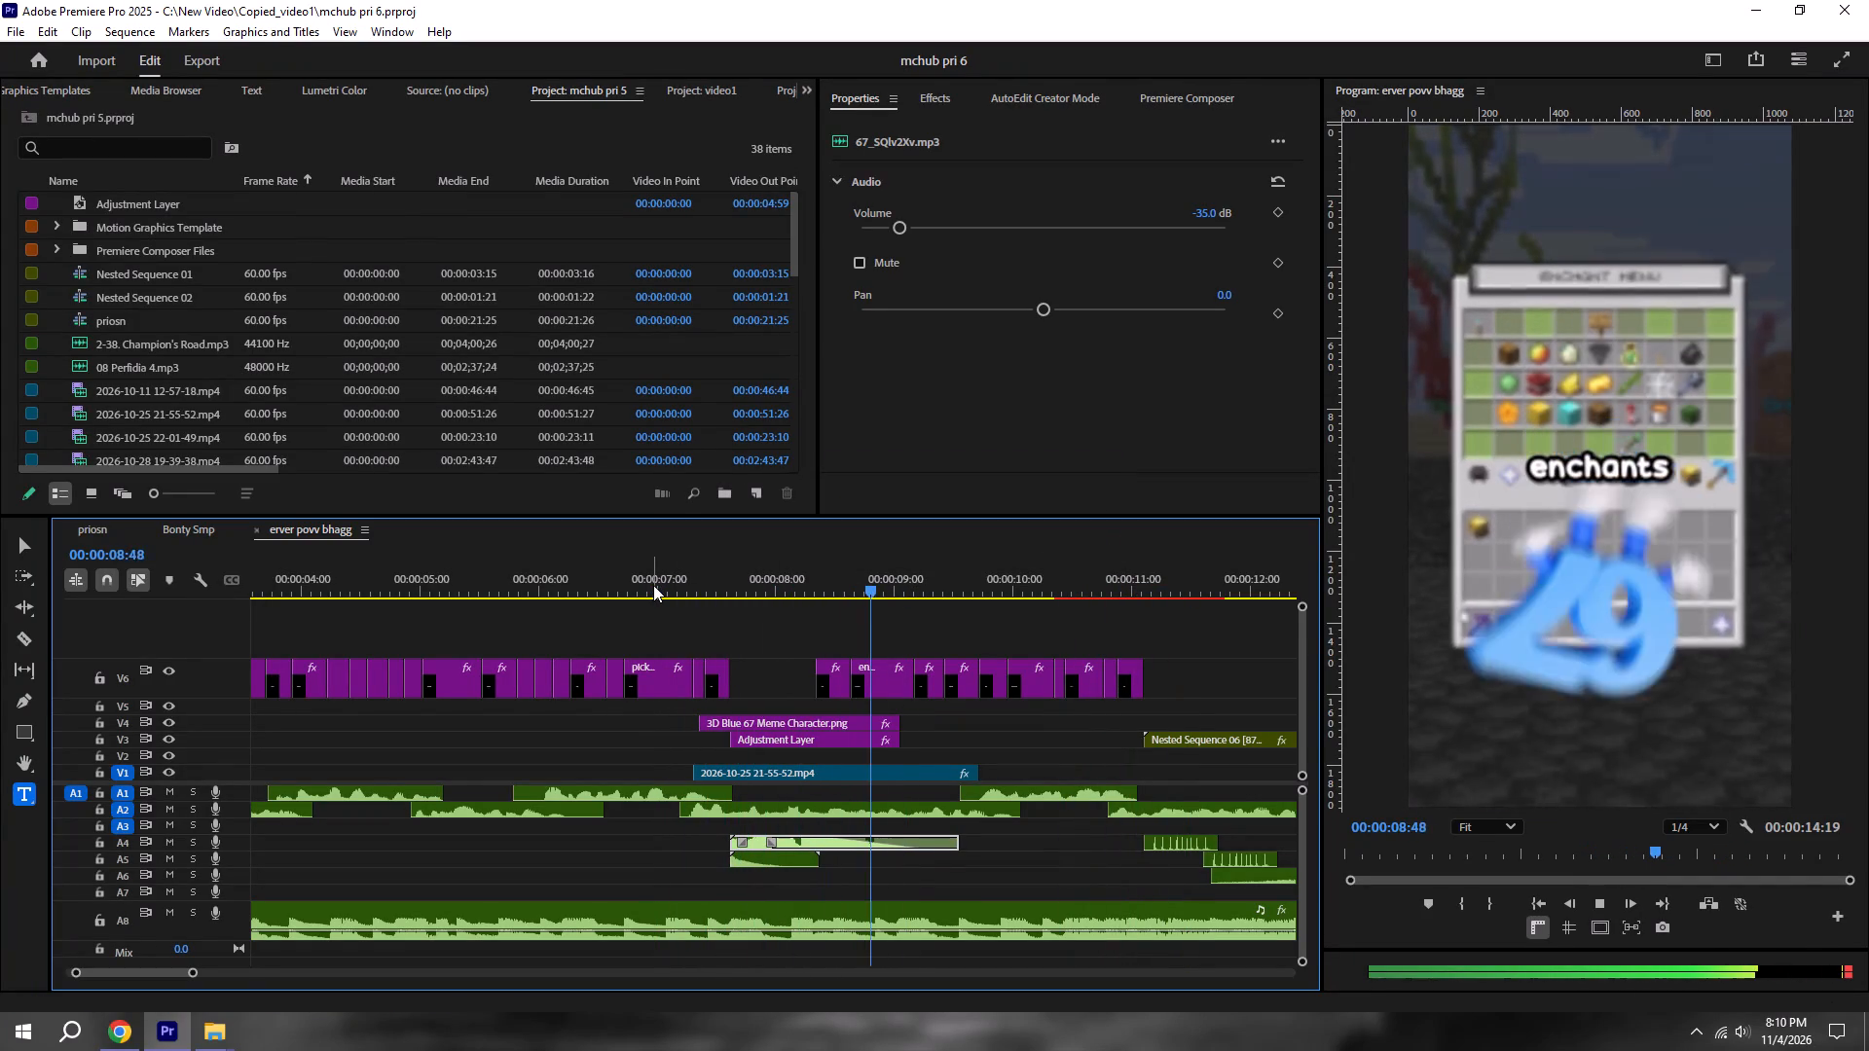
pyautogui.press('space')
pyautogui.press('space')
pyautogui.keyDown('alt'); pyautogui.scroll(-6, 811, 603); pyautogui.keyUp('alt')
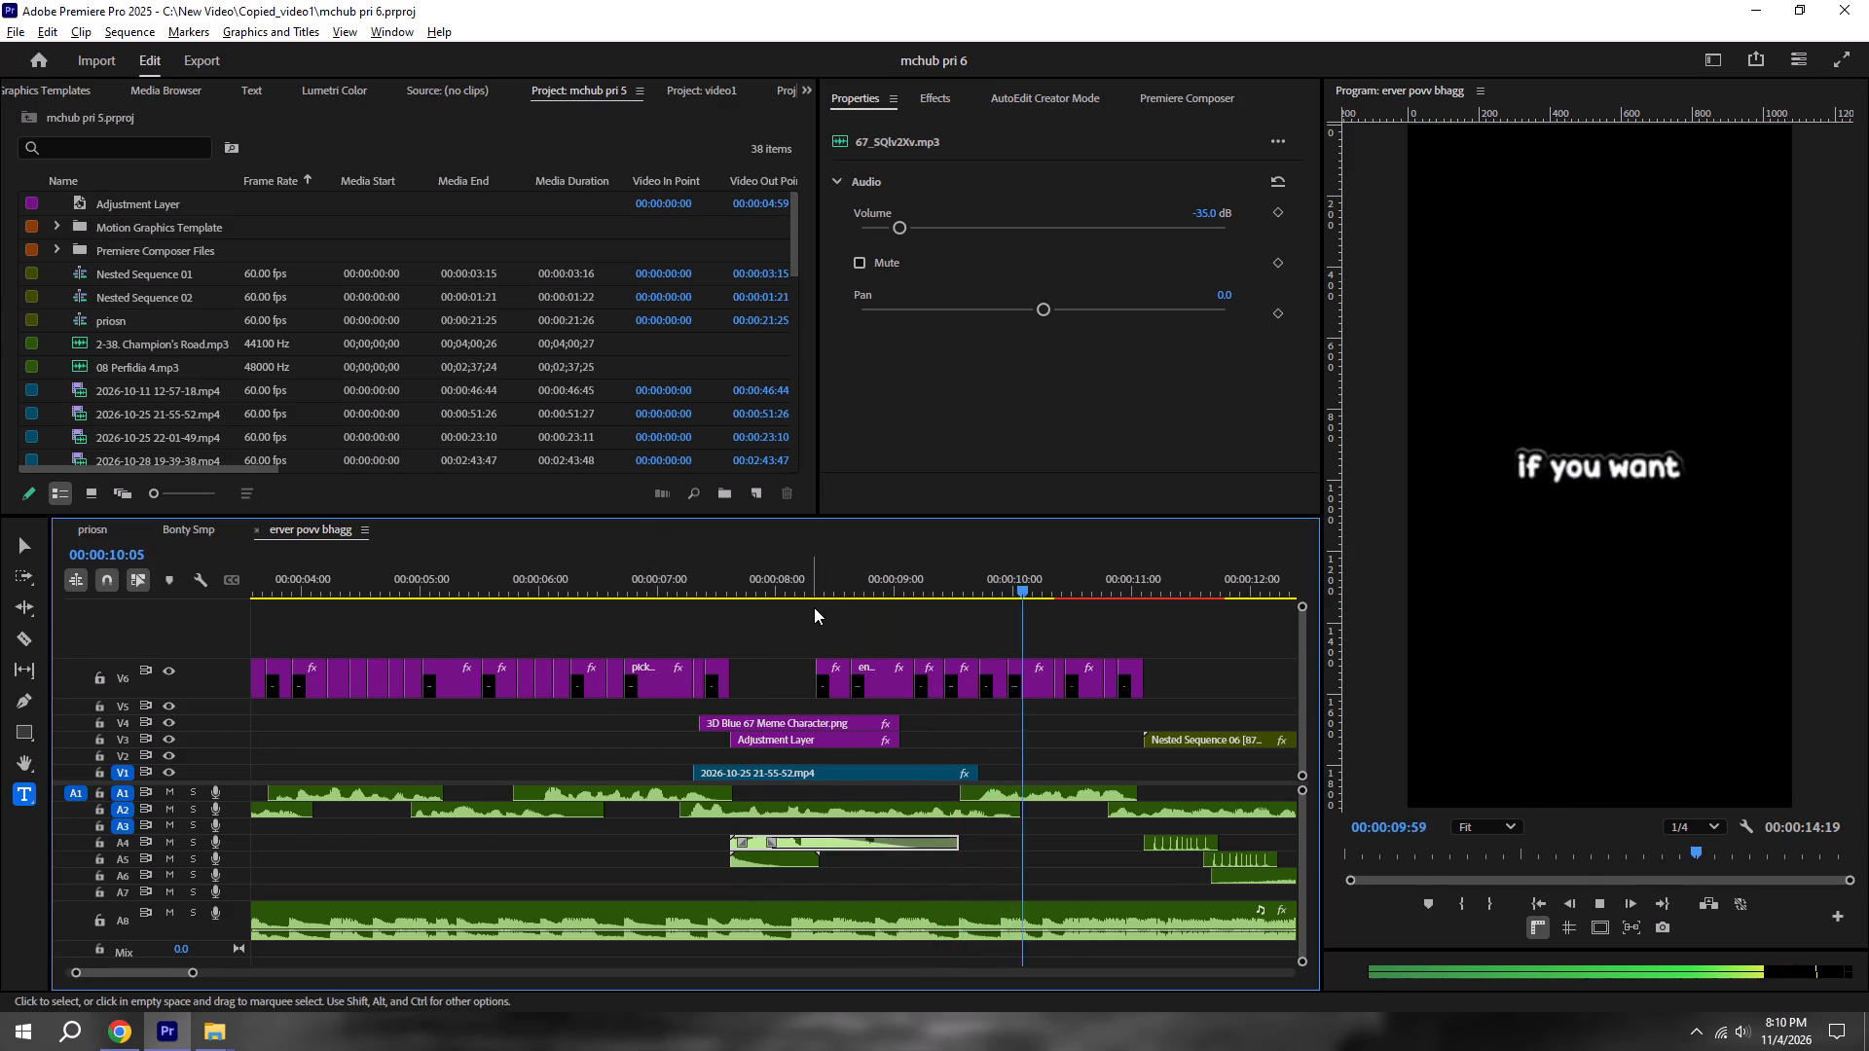
pyautogui.hotkey('ctrl', 's')
# Play the whole short from the beginning to review the edit through to the server IP text.
pyautogui.click(1517, 900)
pyautogui.click(1539, 900)
pyautogui.press('space')
pyautogui.keyDown('alt'); pyautogui.scroll(2, 696, 768); pyautogui.keyUp('alt')
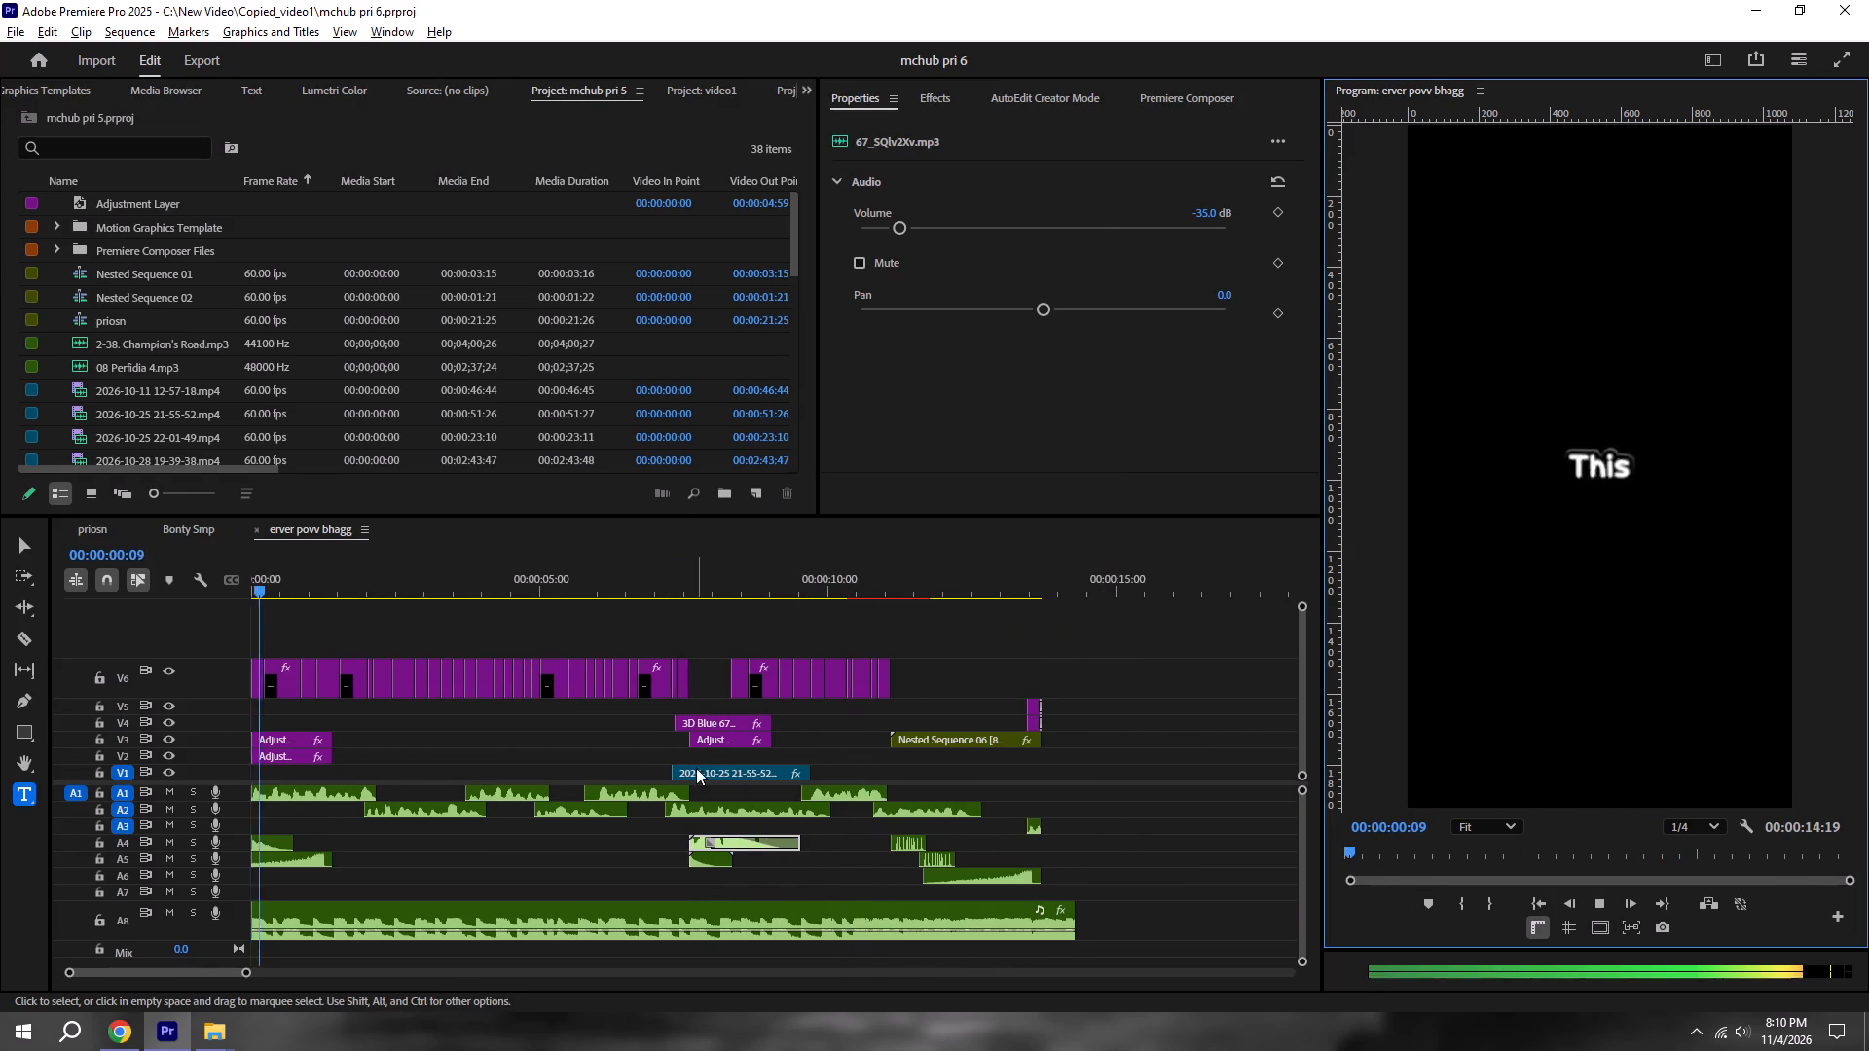
pyautogui.keyDown('alt'); pyautogui.scroll(8, 696, 768); pyautogui.keyUp('alt')
pyautogui.scroll(-4, 687, 764)
pyautogui.keyDown('alt'); pyautogui.scroll(-4, 648, 747); pyautogui.keyUp('alt')
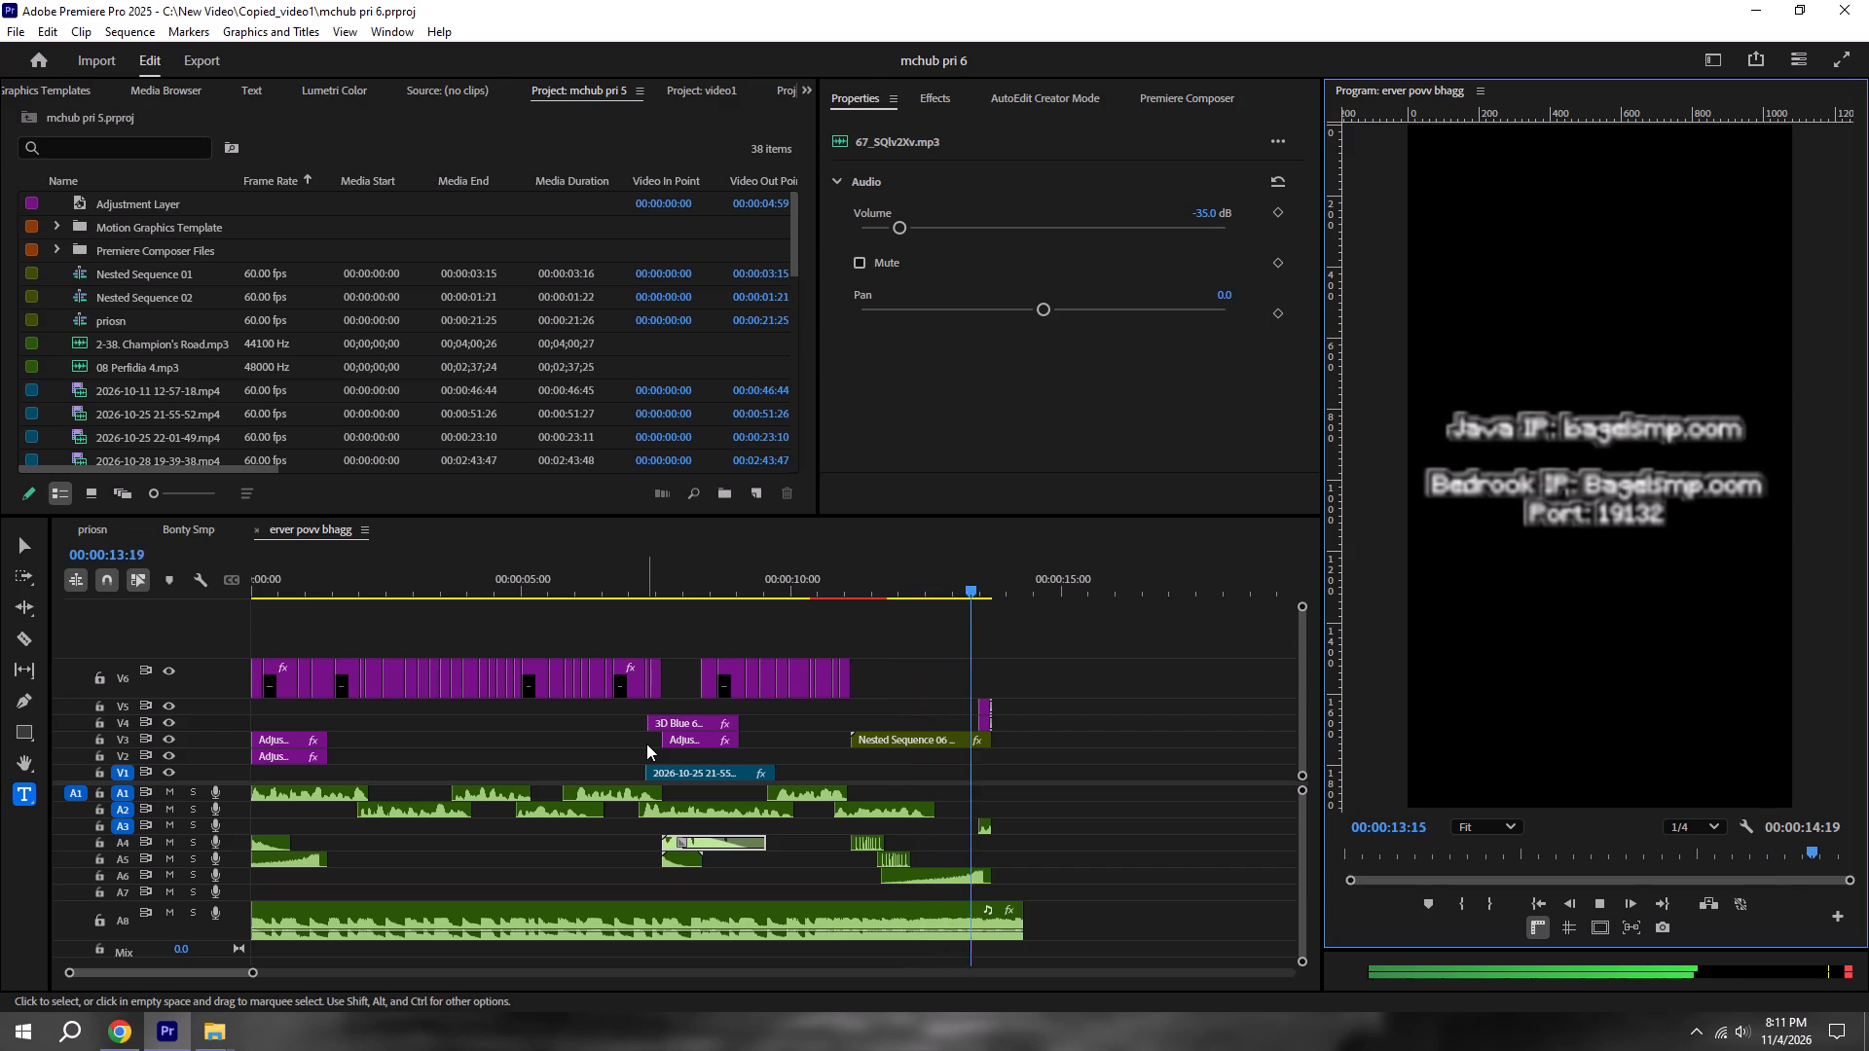
# Review the server IP text near 00:00:12:04 and open Nested Sequence 06 on V3.
pyautogui.moveTo(851, 568); pyautogui.dragTo(859, 580)
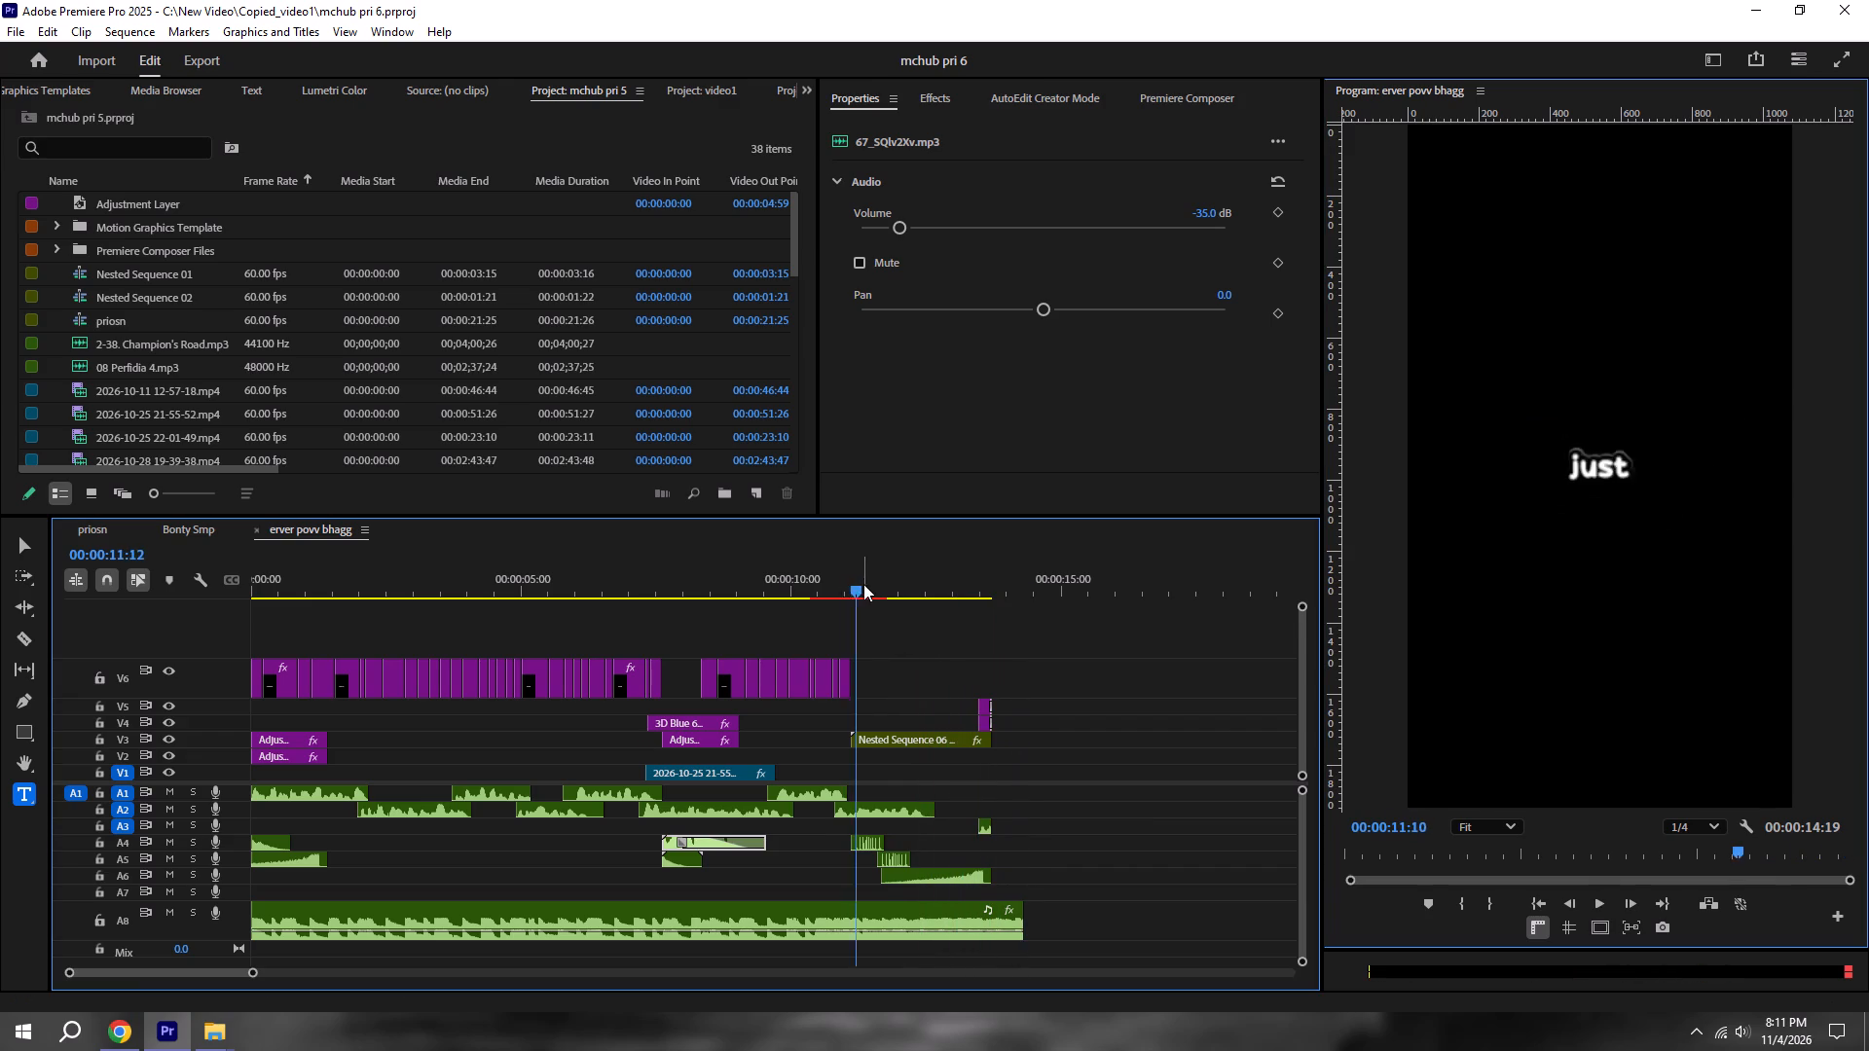
pyautogui.click(863, 584)
pyautogui.click(905, 597)
pyautogui.click(914, 728)
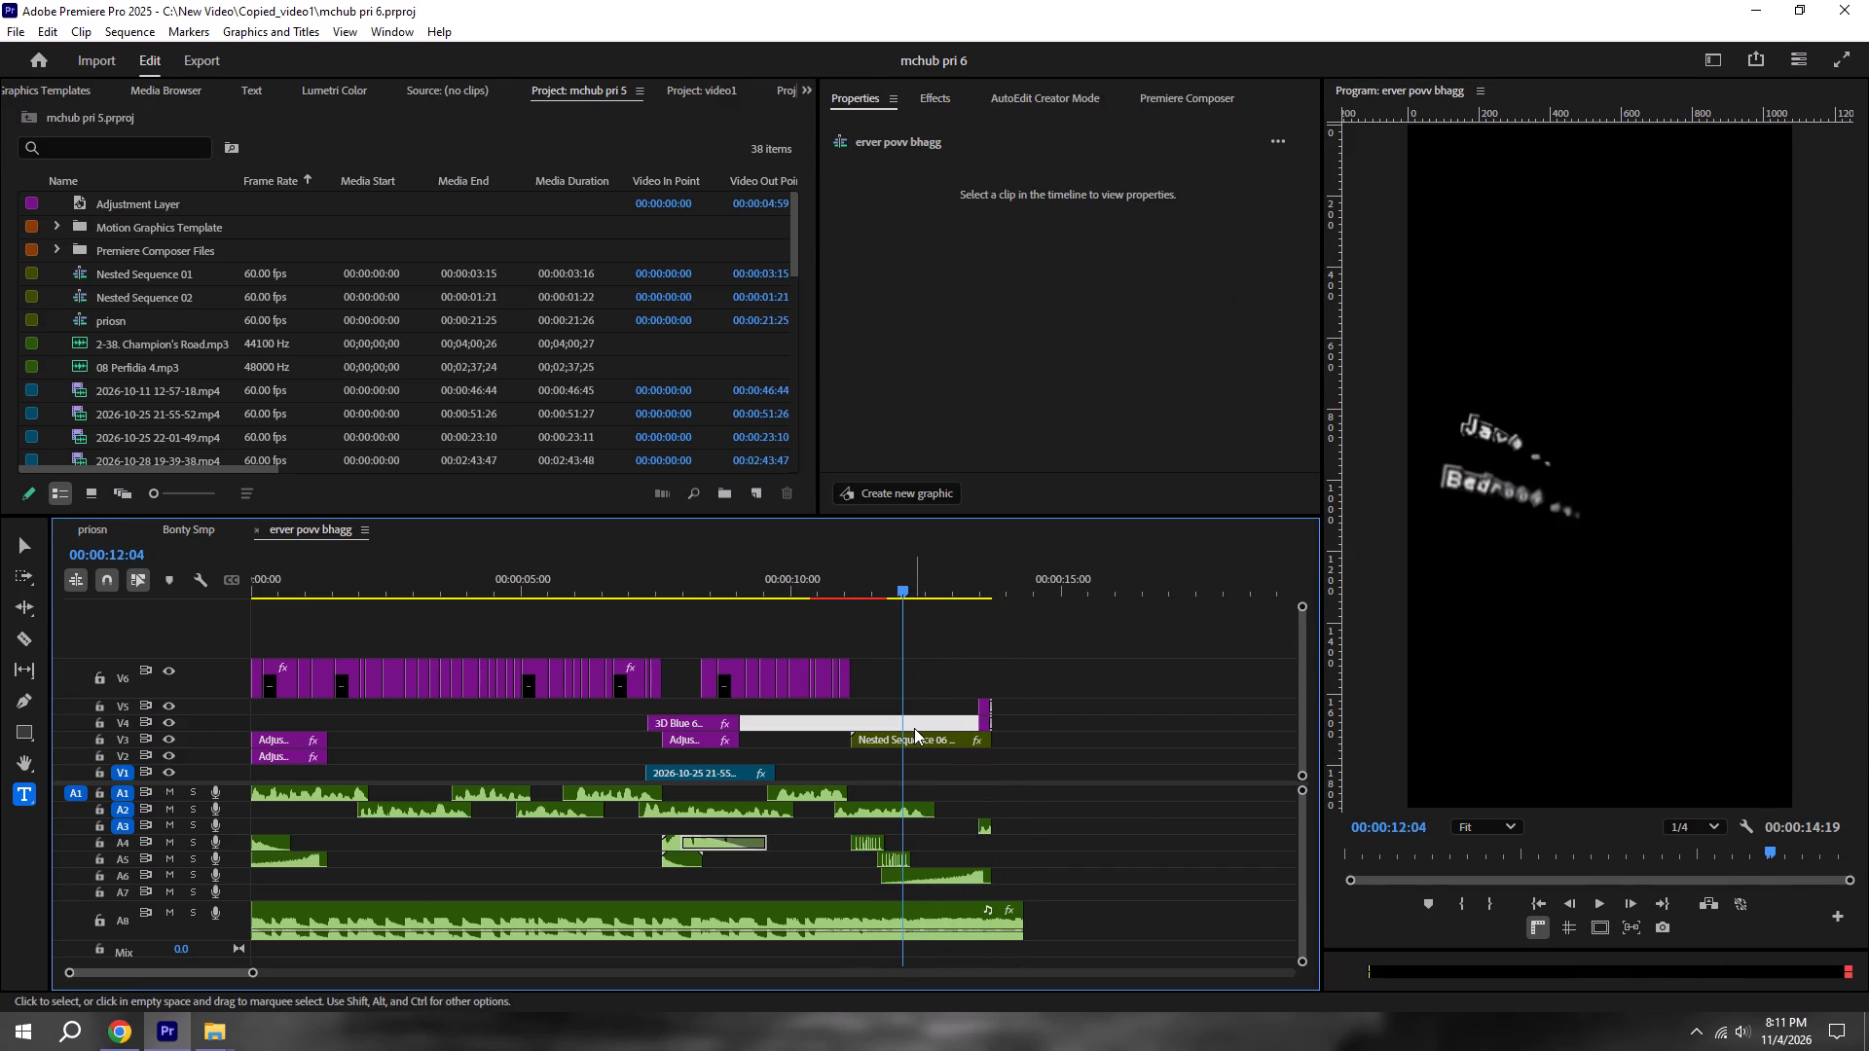
pyautogui.doubleClick(919, 741)
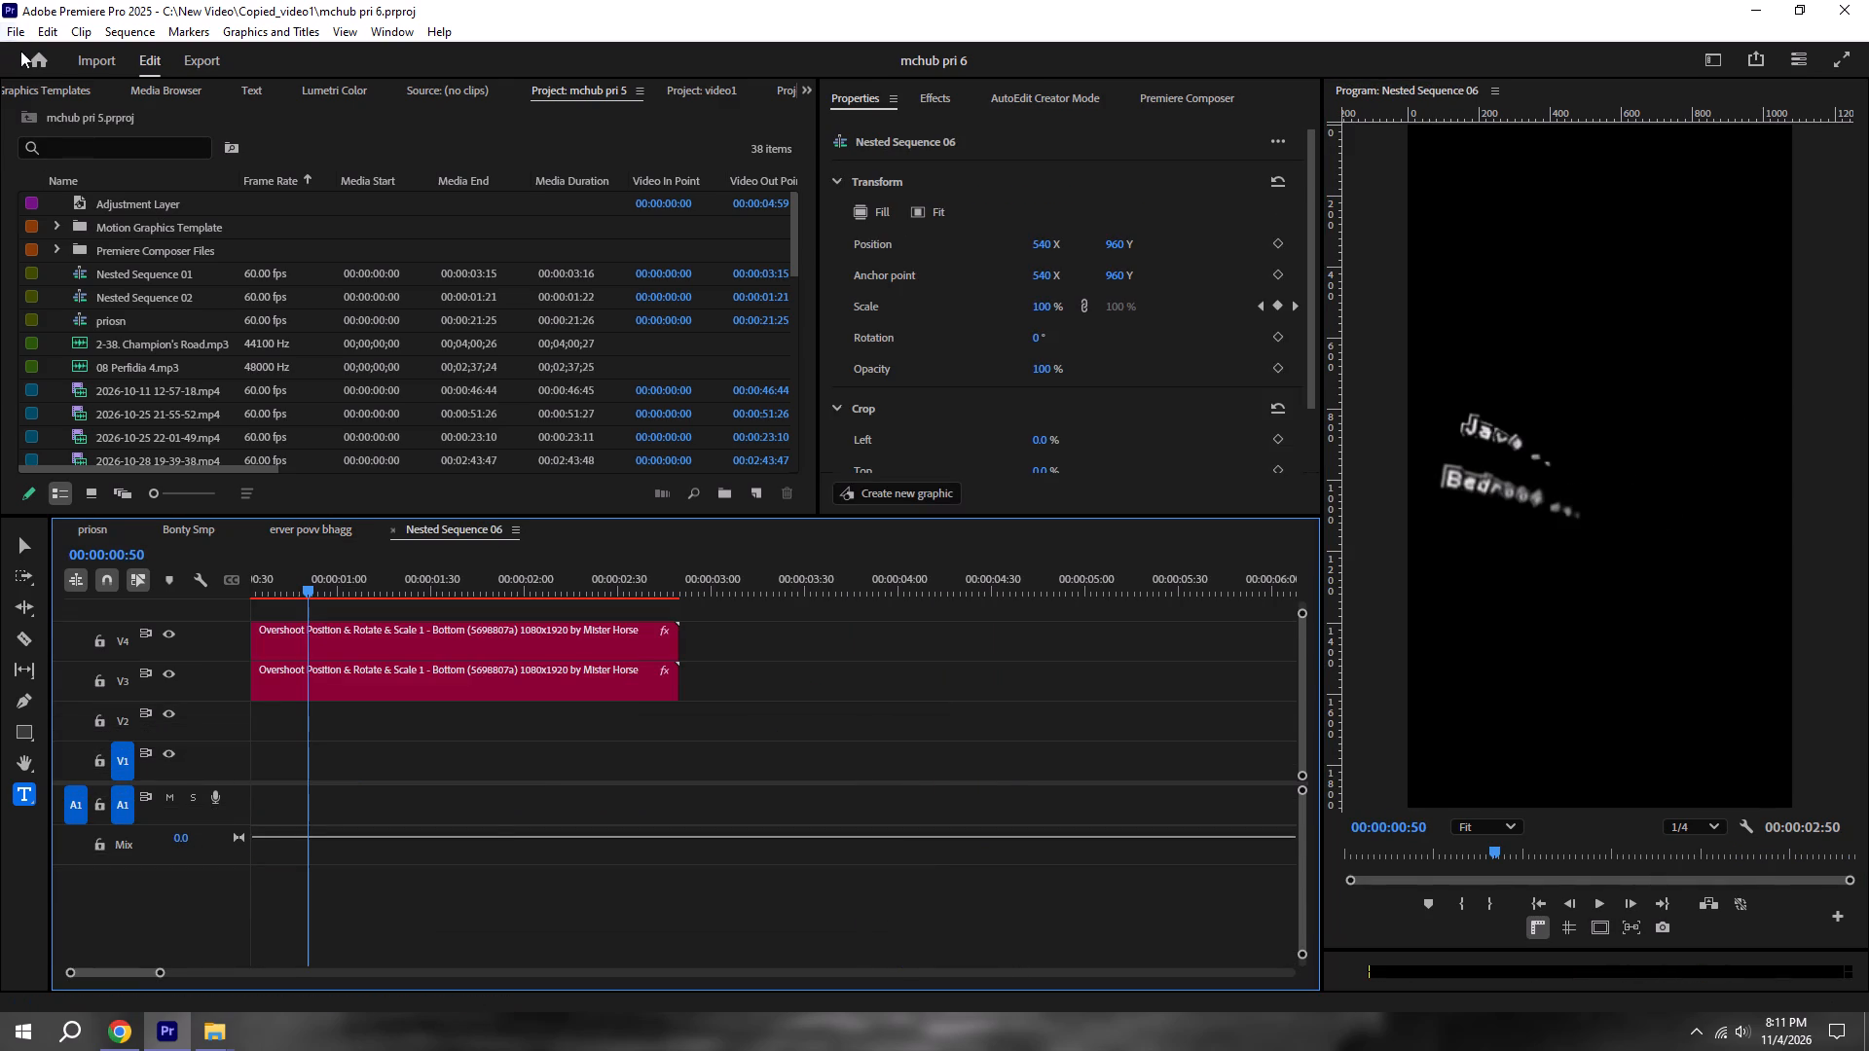
# Open Nested Sequence 01 at the end of the priosn sequence and compare its server address with the short's closing IP text.
pyautogui.click(330, 522)
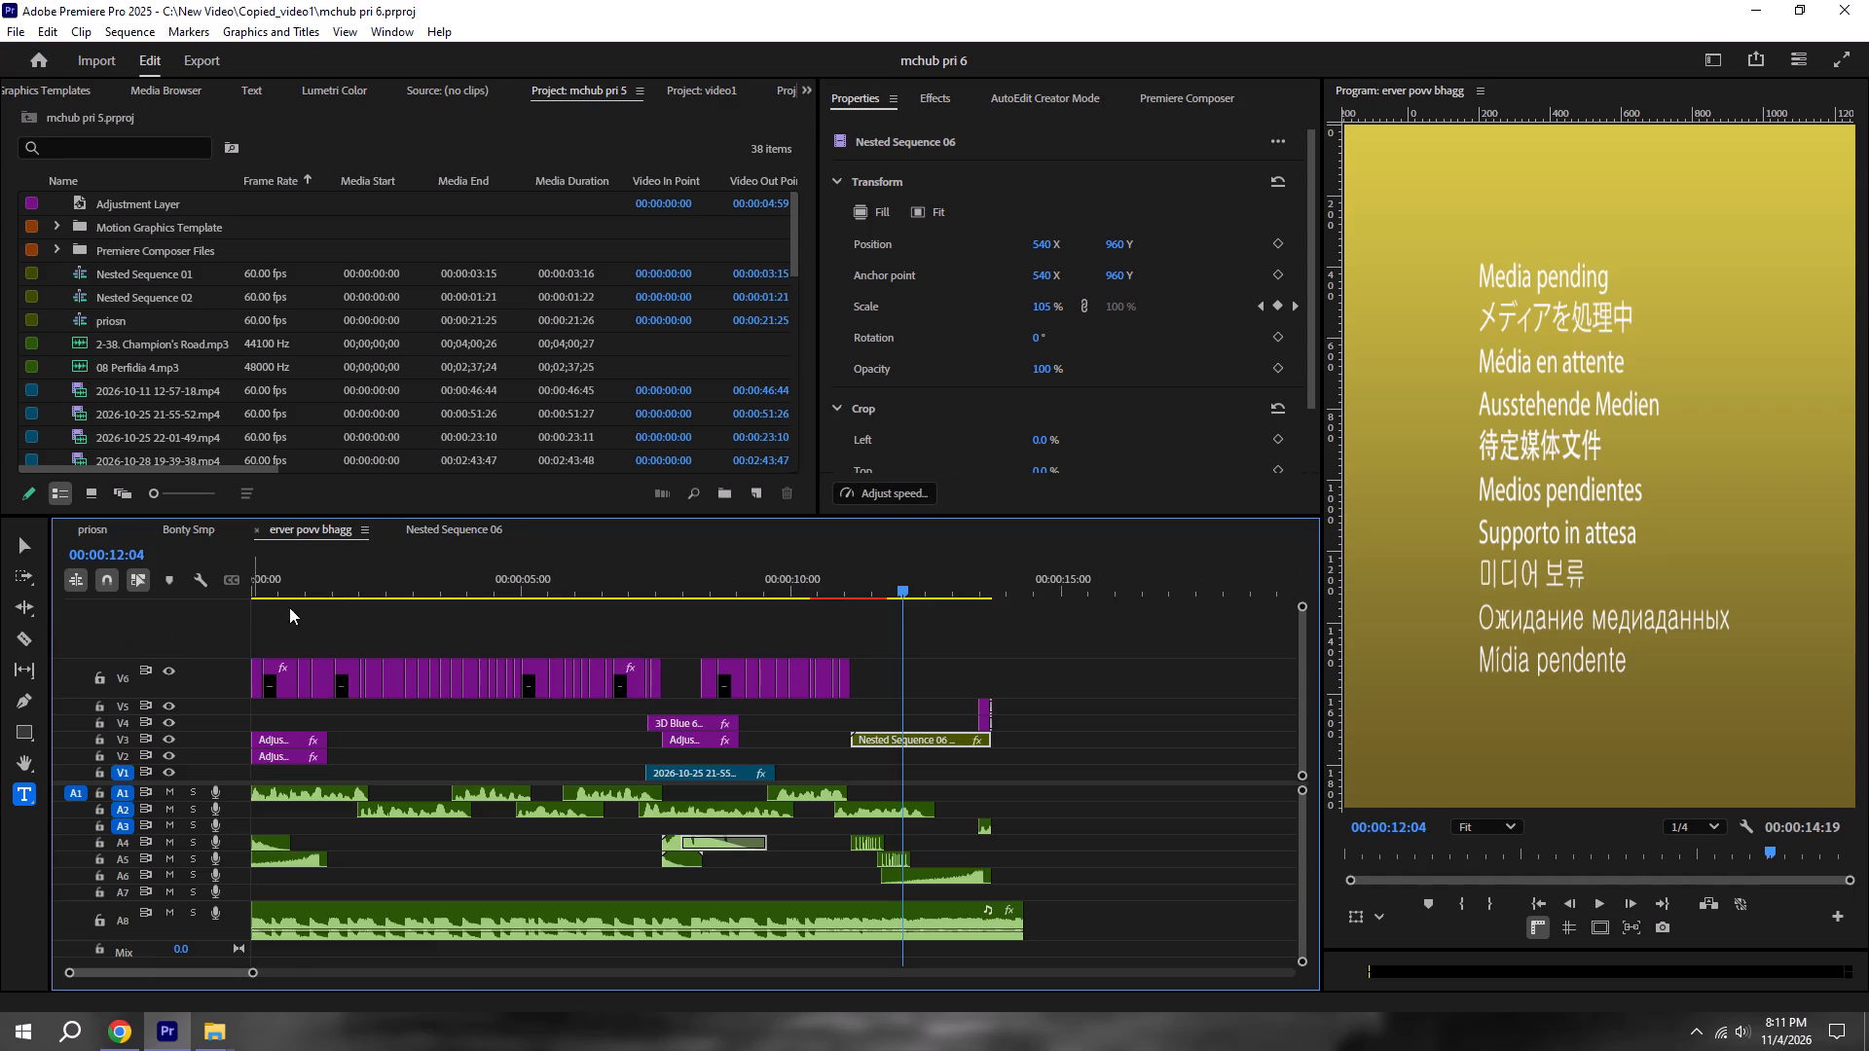
pyautogui.click(186, 531)
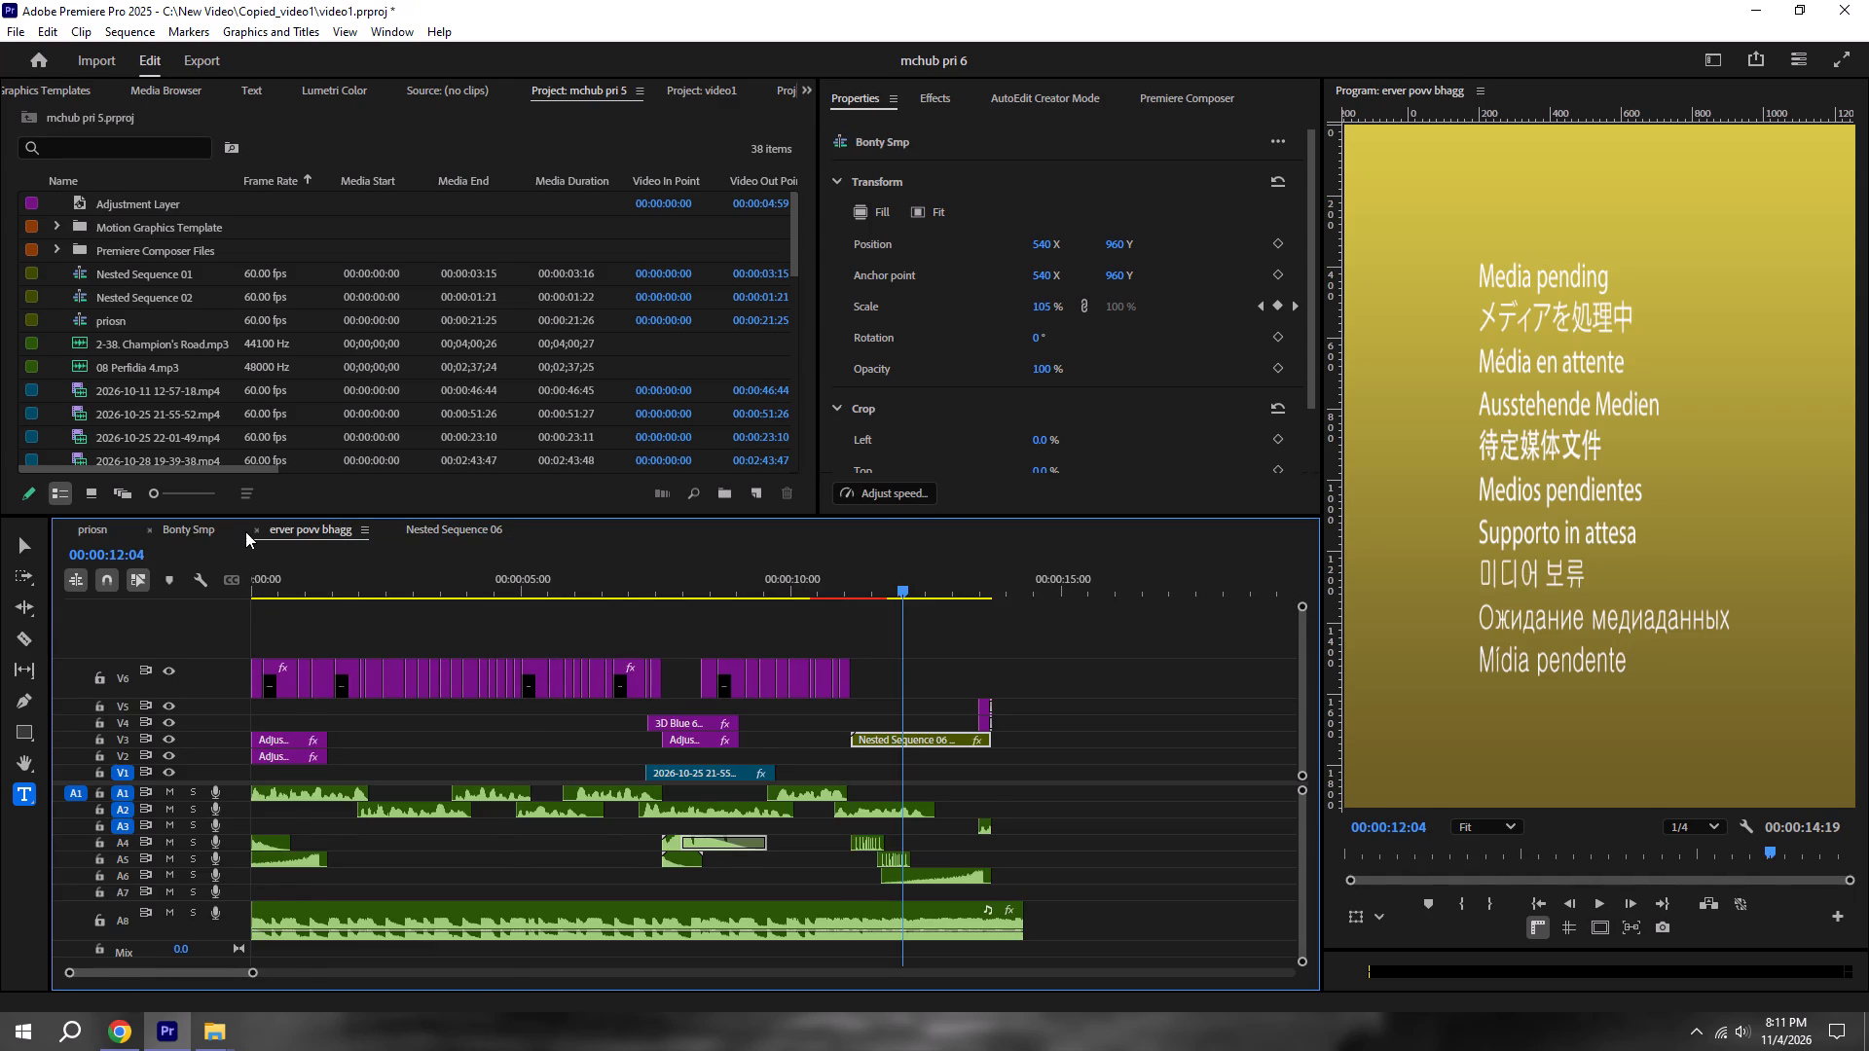
pyautogui.click(463, 525)
pyautogui.click(399, 531)
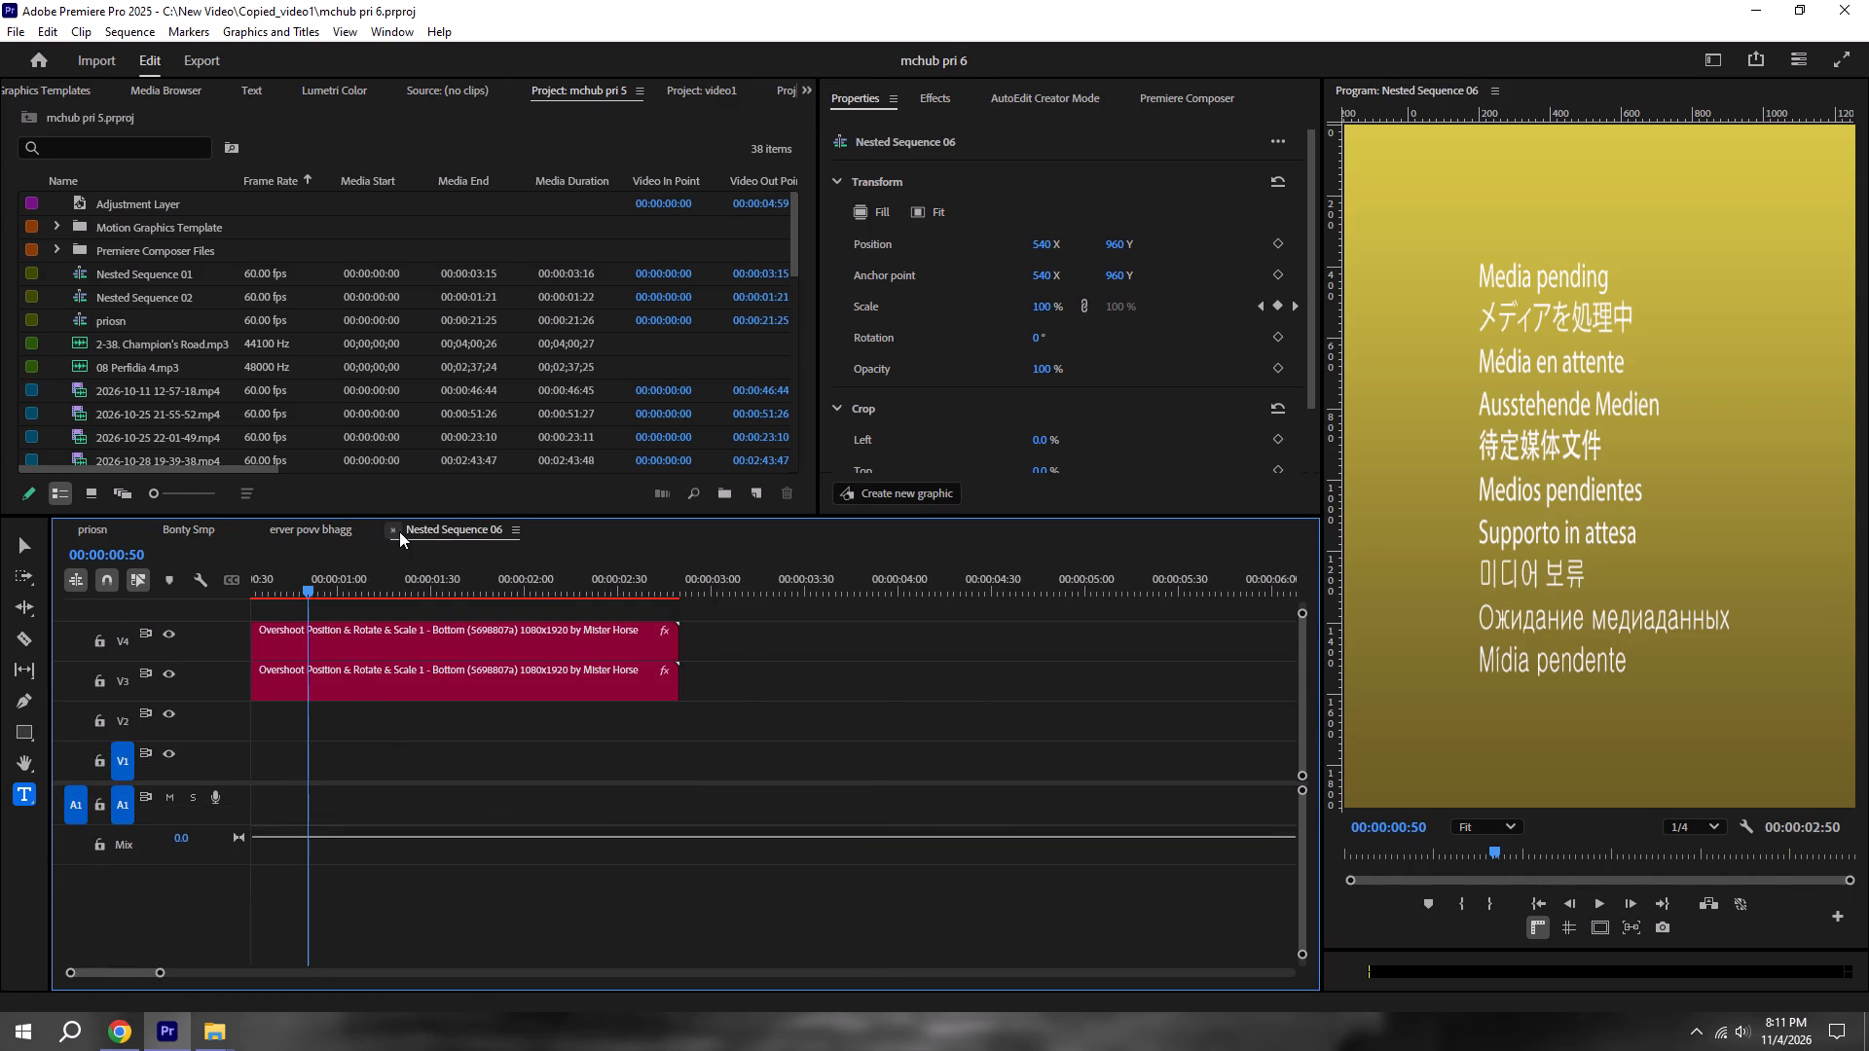
pyautogui.click(120, 527)
pyautogui.scroll(-6, 900, 617)
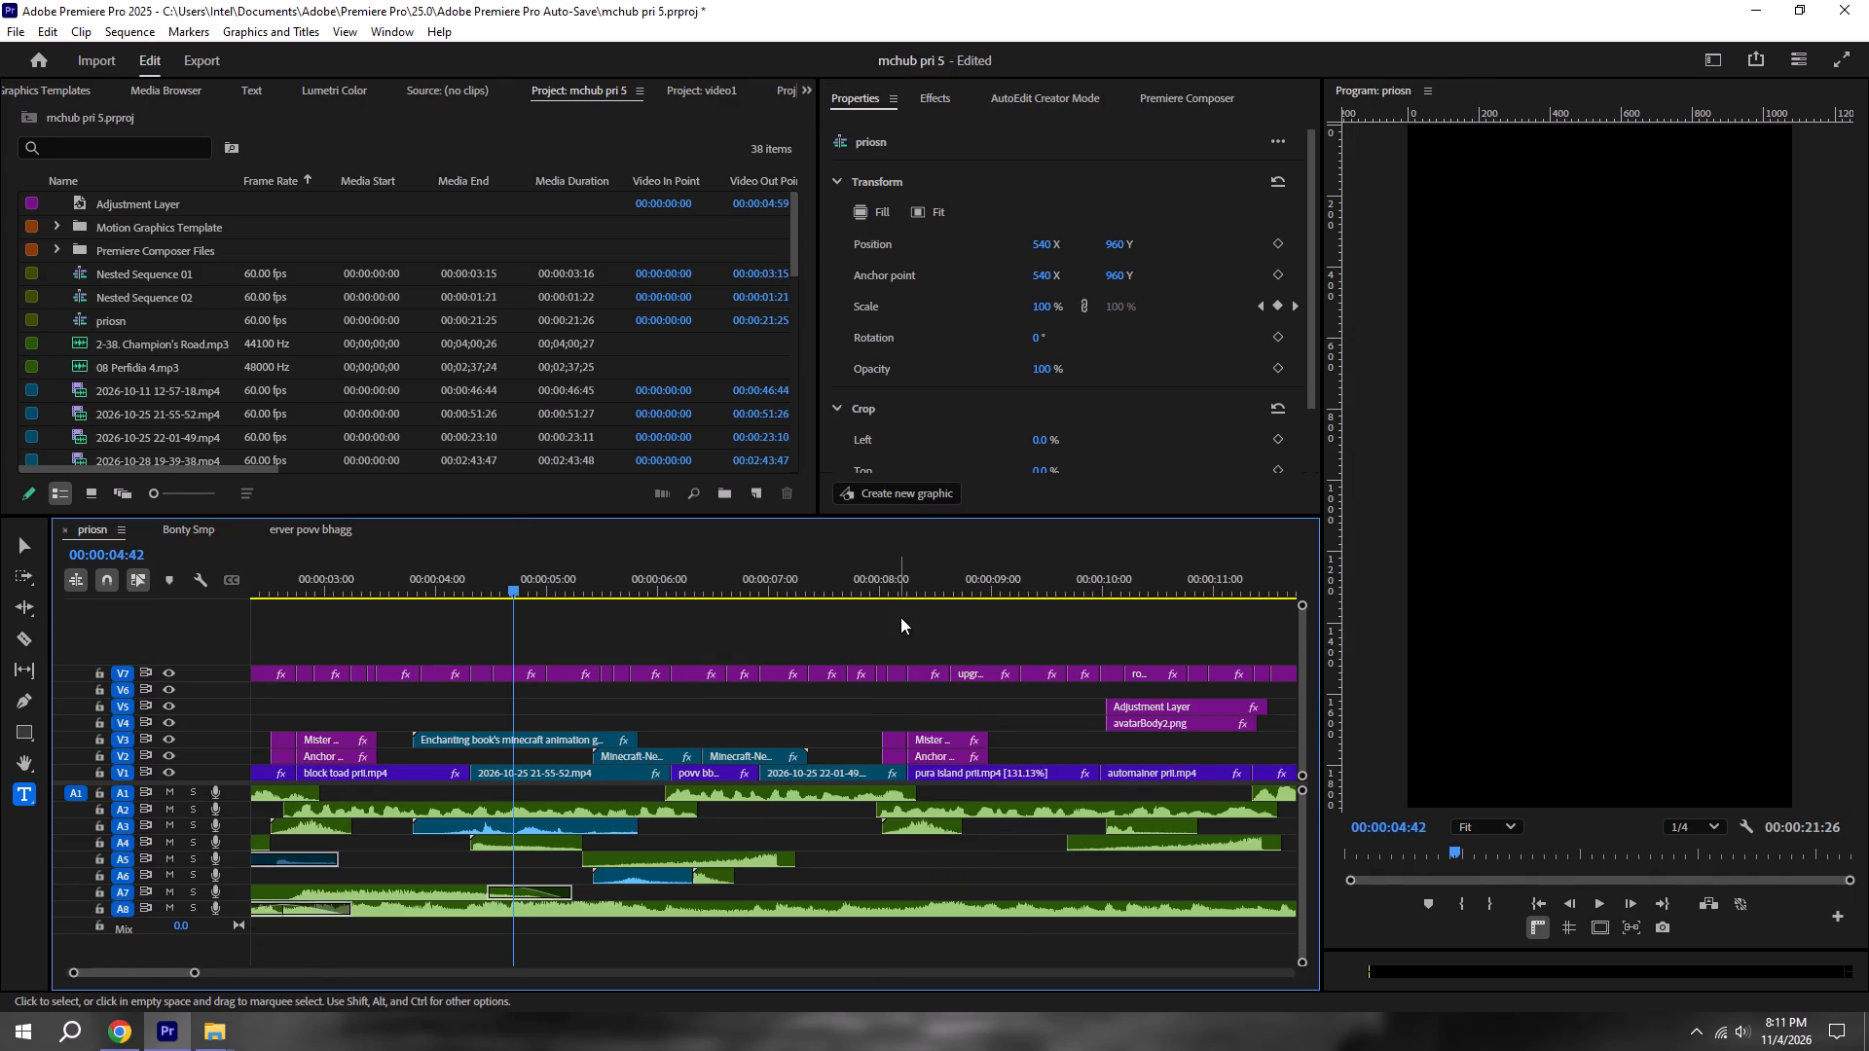
pyautogui.scroll(-13, 898, 625)
pyautogui.keyDown('alt'); pyautogui.scroll(-5, 898, 625); pyautogui.keyUp('alt')
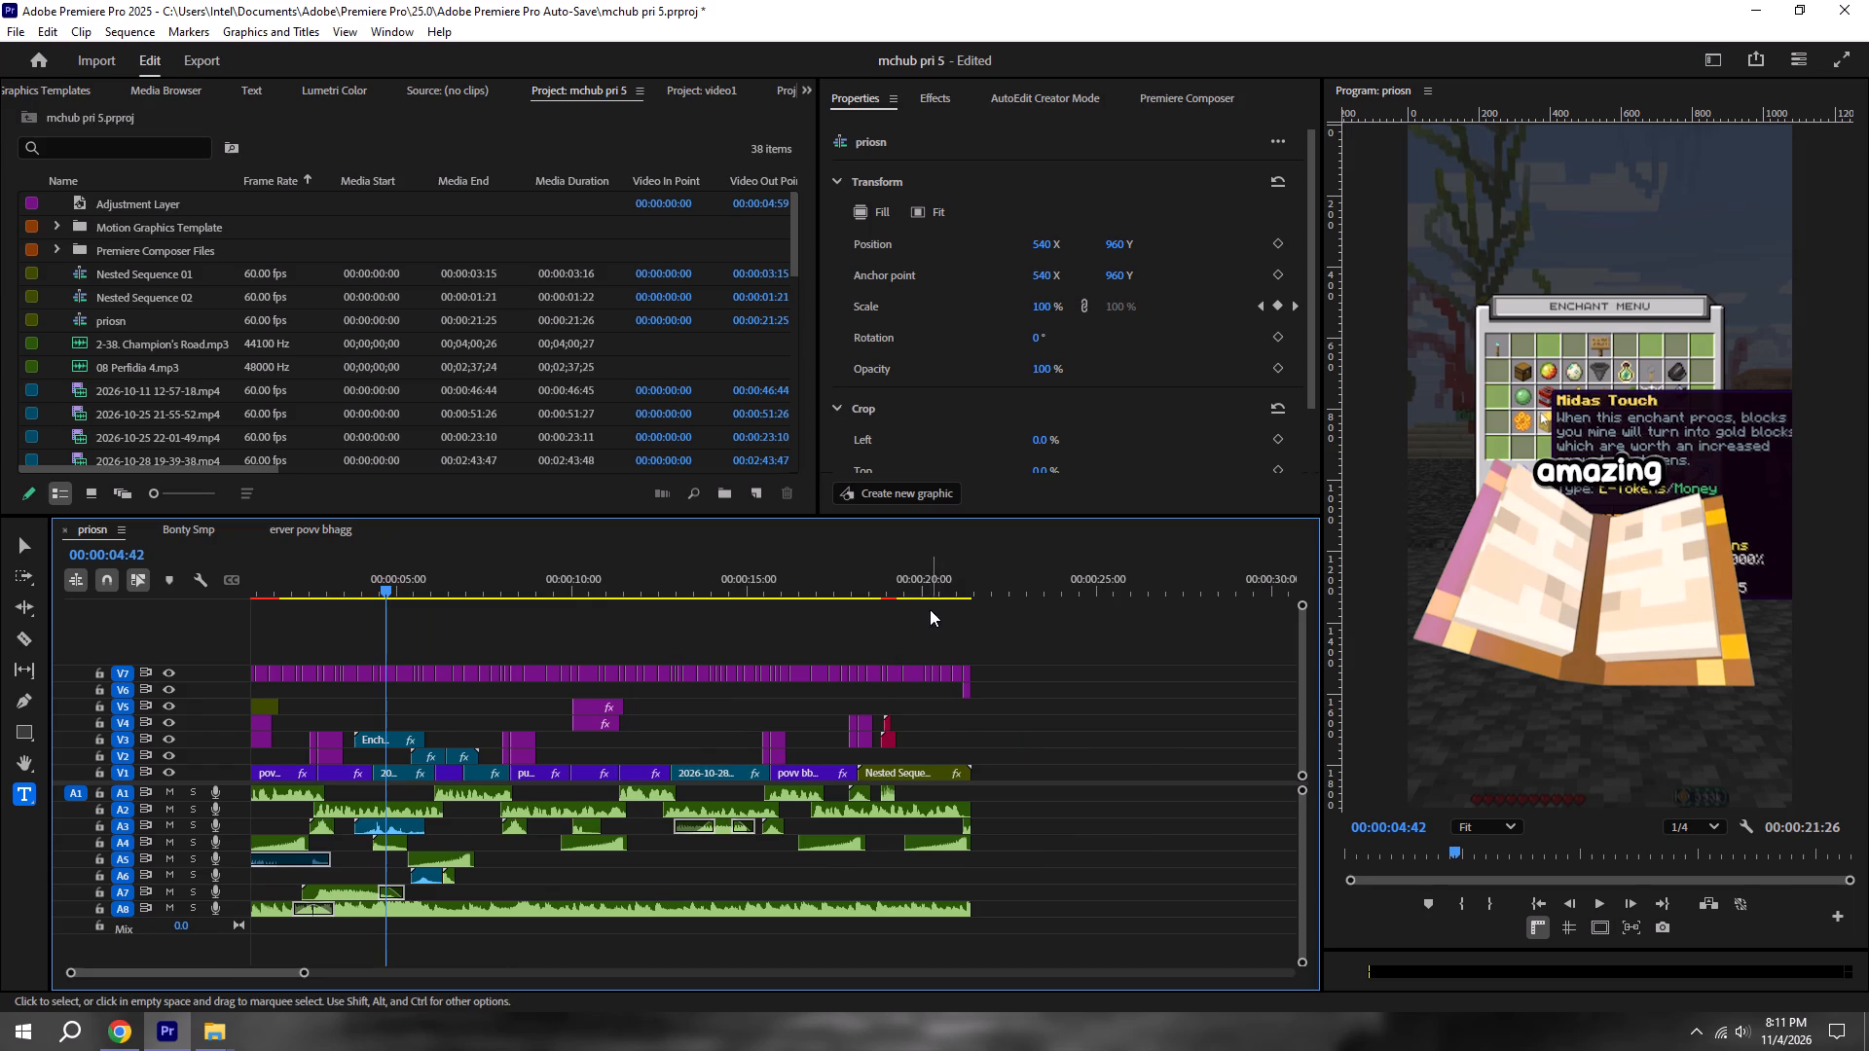
pyautogui.click(924, 604)
pyautogui.click(919, 575)
pyautogui.doubleClick(914, 767)
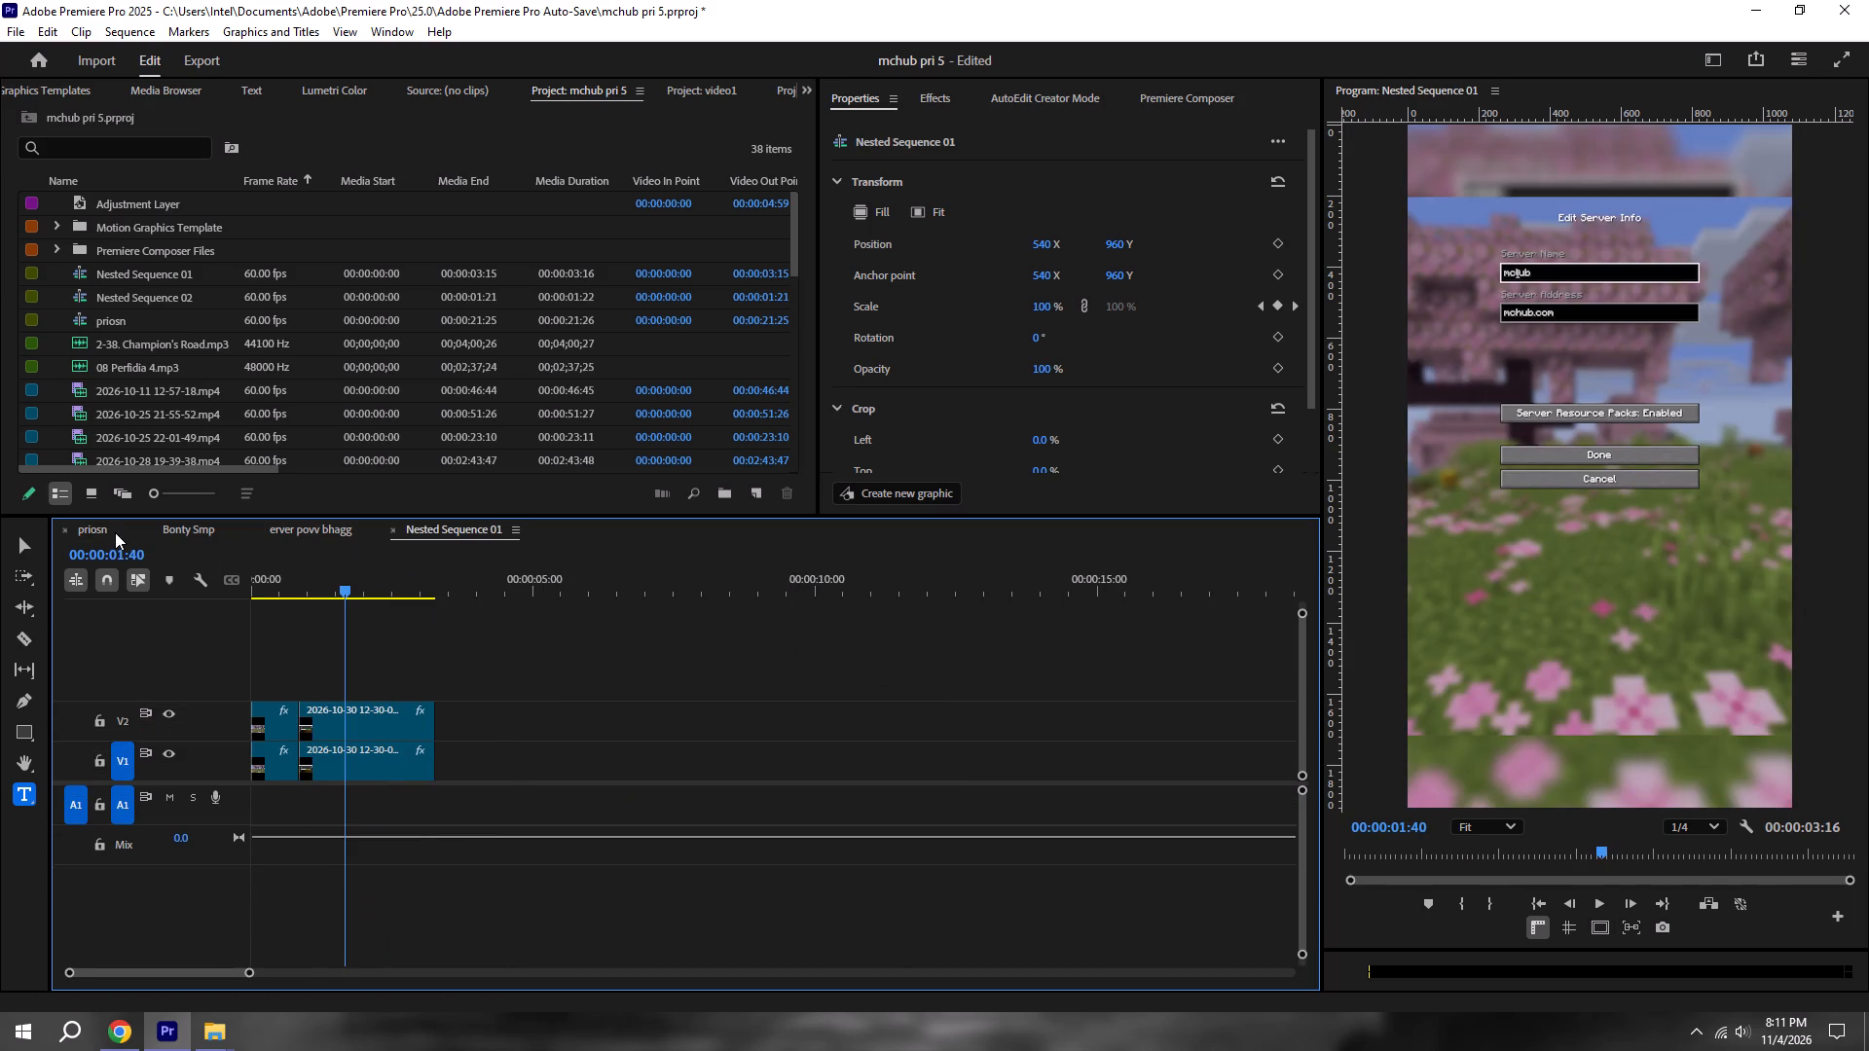
pyautogui.click(108, 527)
pyautogui.click(350, 525)
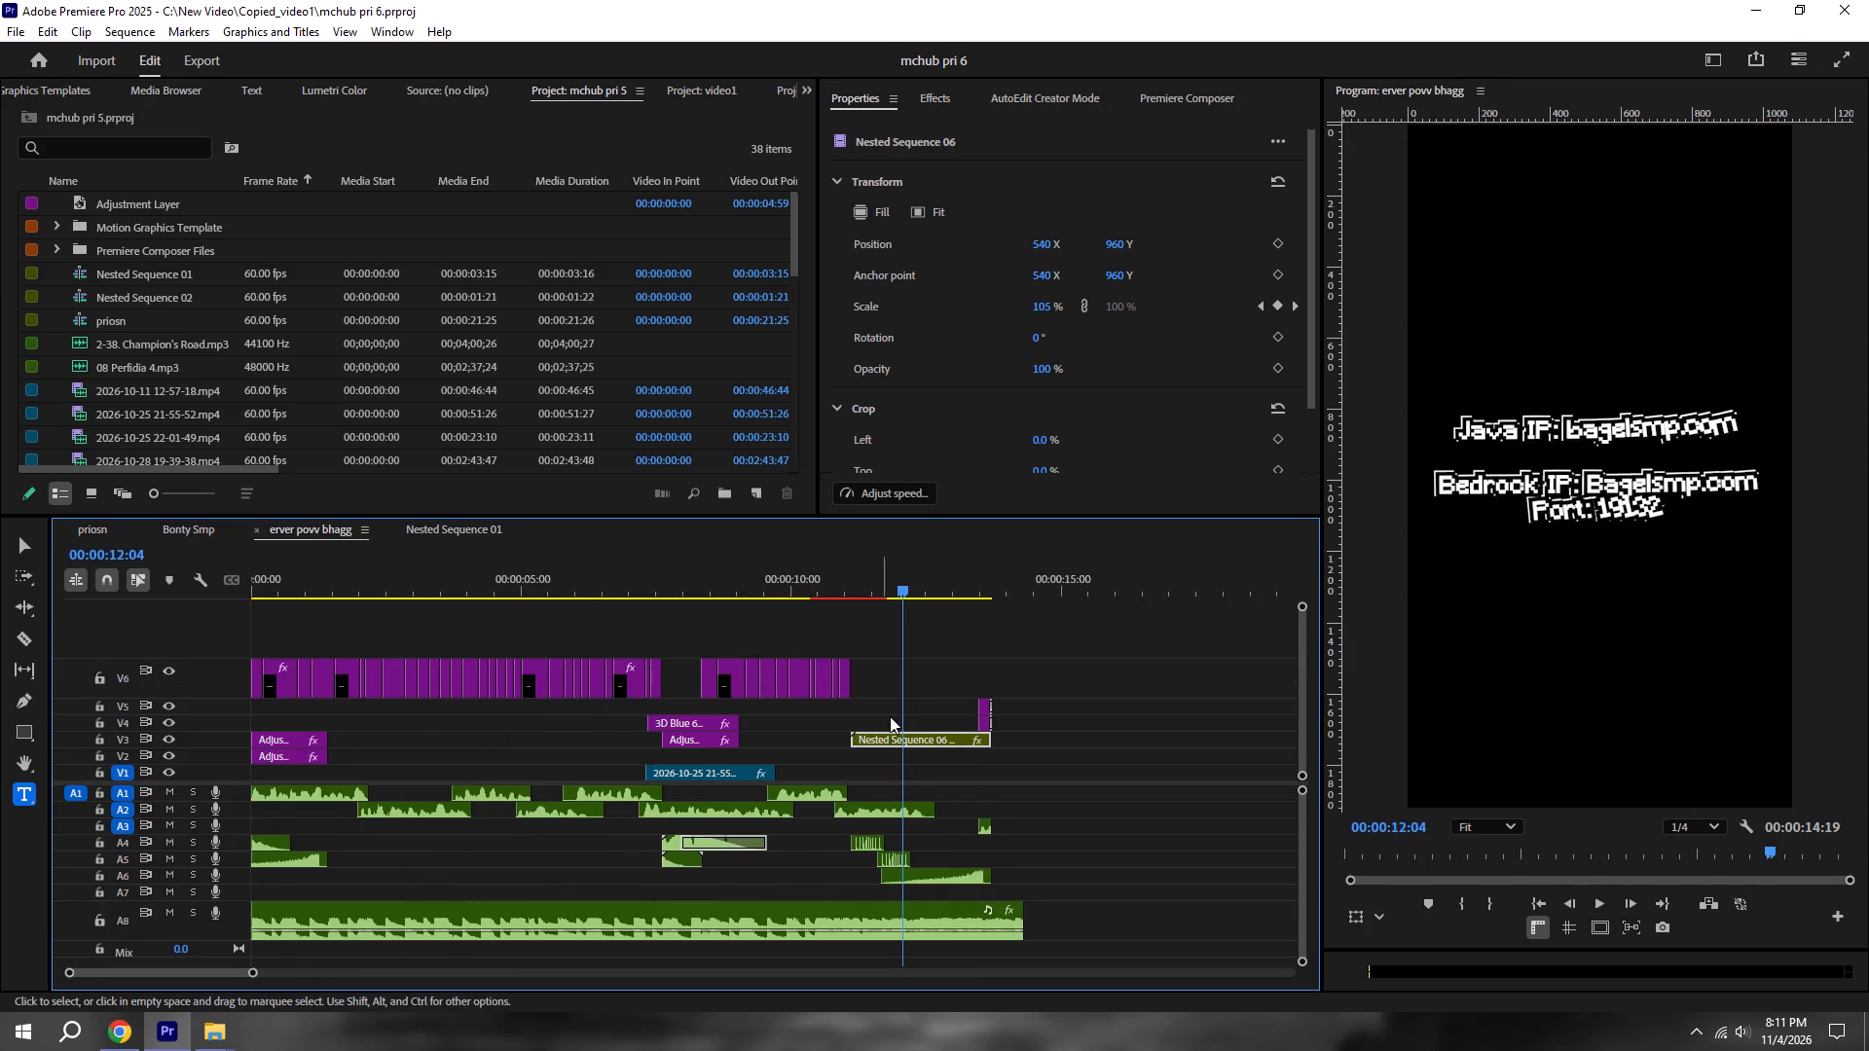
pyautogui.click(473, 531)
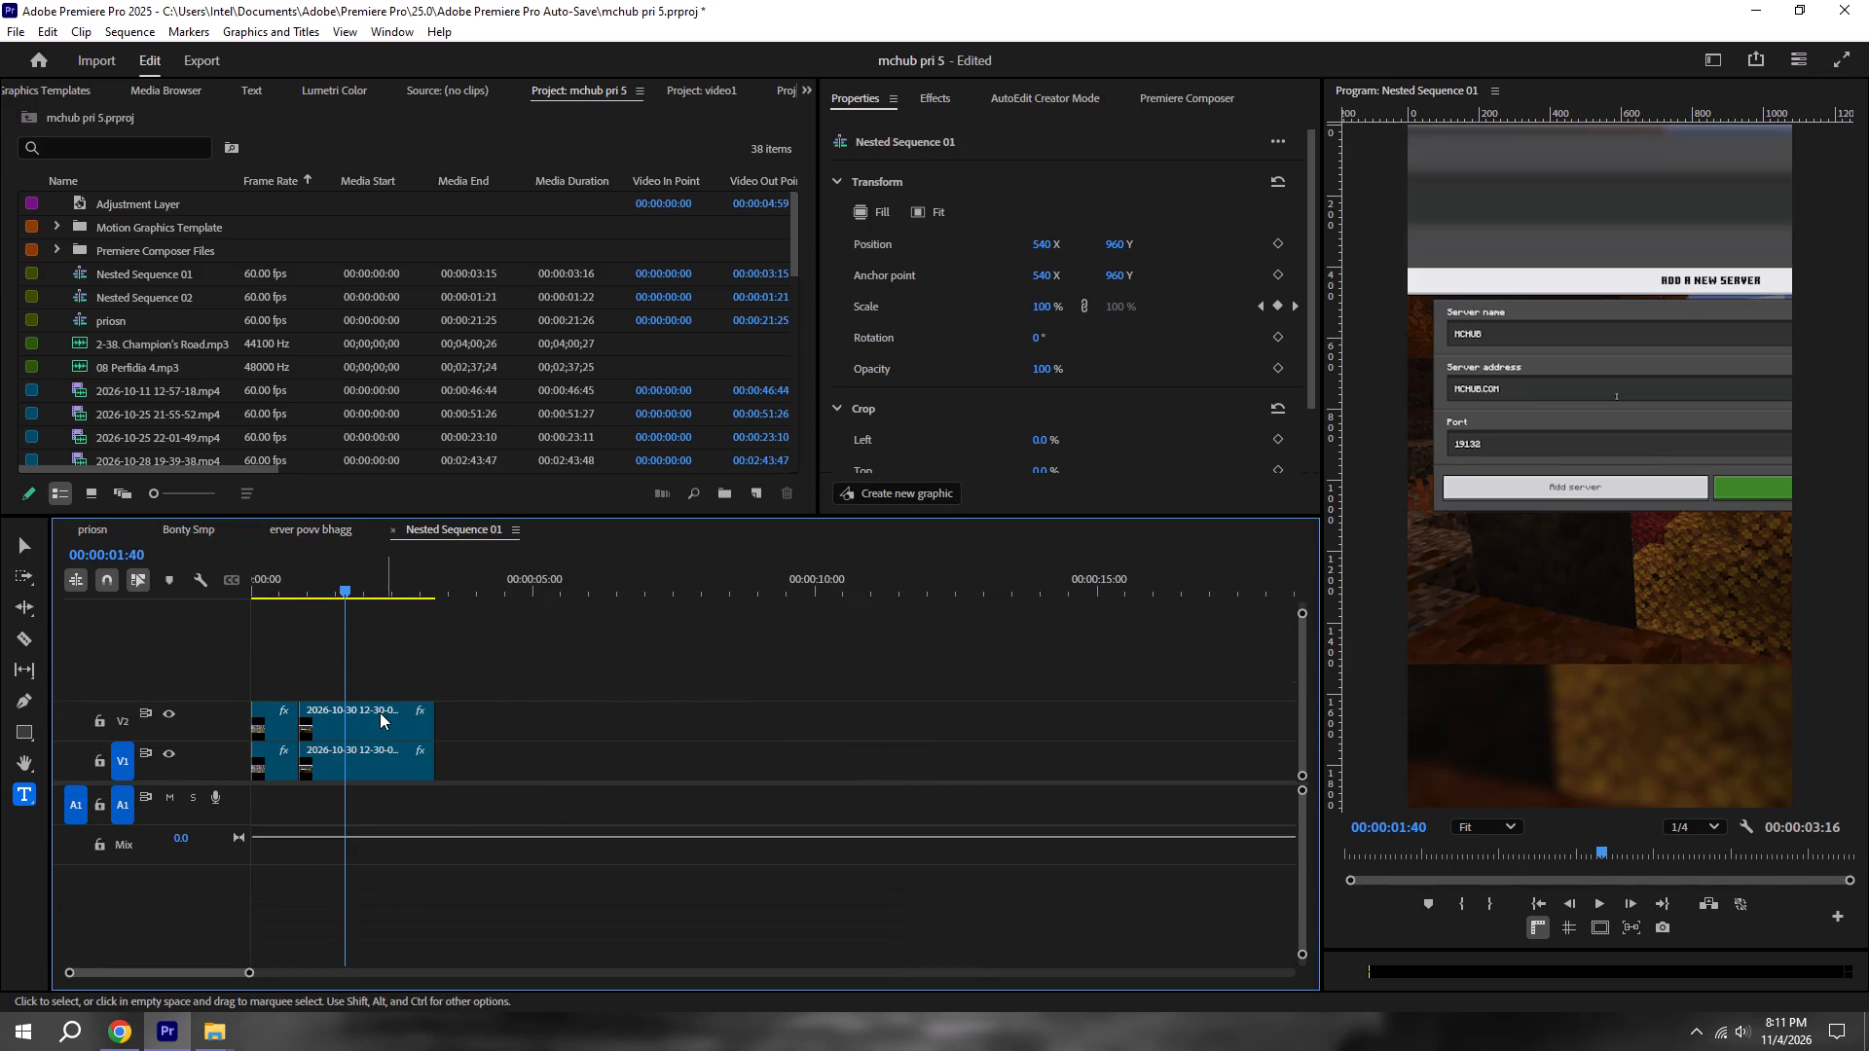
# Close the Bonty Smp sequence.
pyautogui.click(201, 525)
pyautogui.click(152, 527)
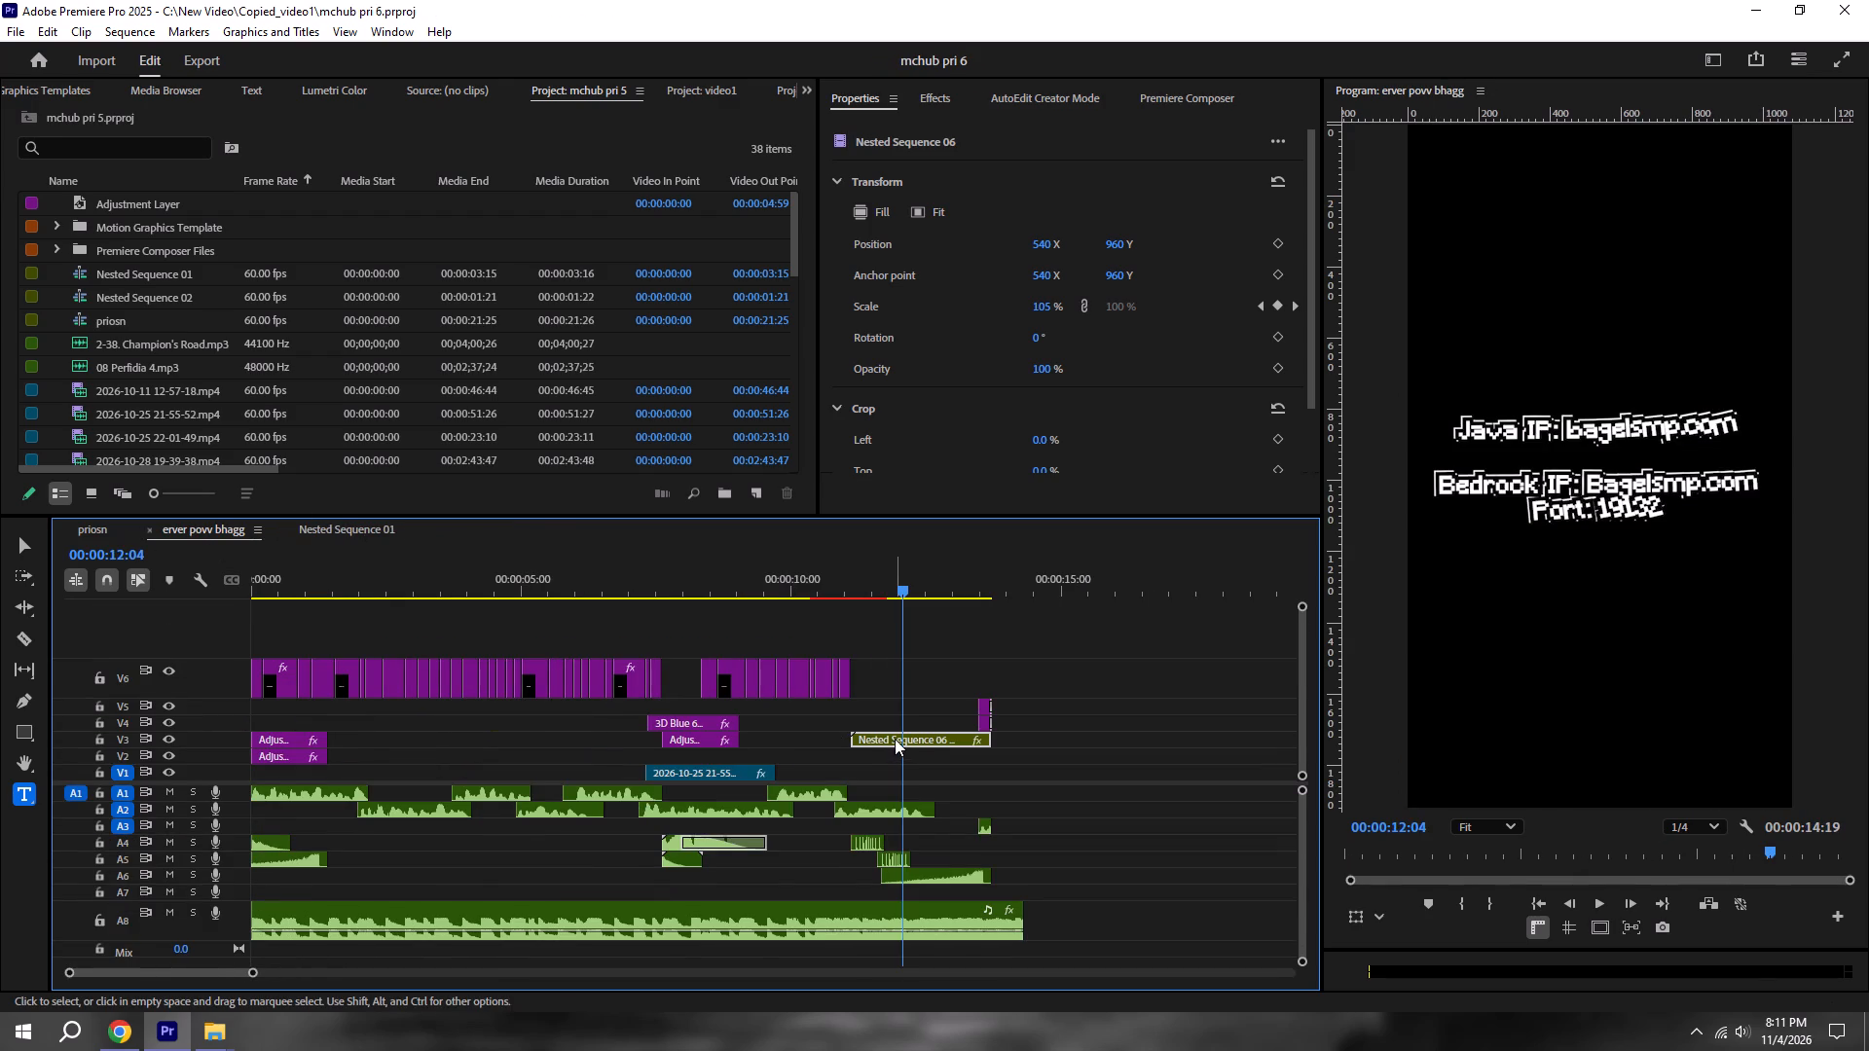
# In Nested Sequence 06, change the V4 title's text to "Java IP: mchub.com".
pyautogui.doubleClick(895, 739)
pyautogui.click(374, 635)
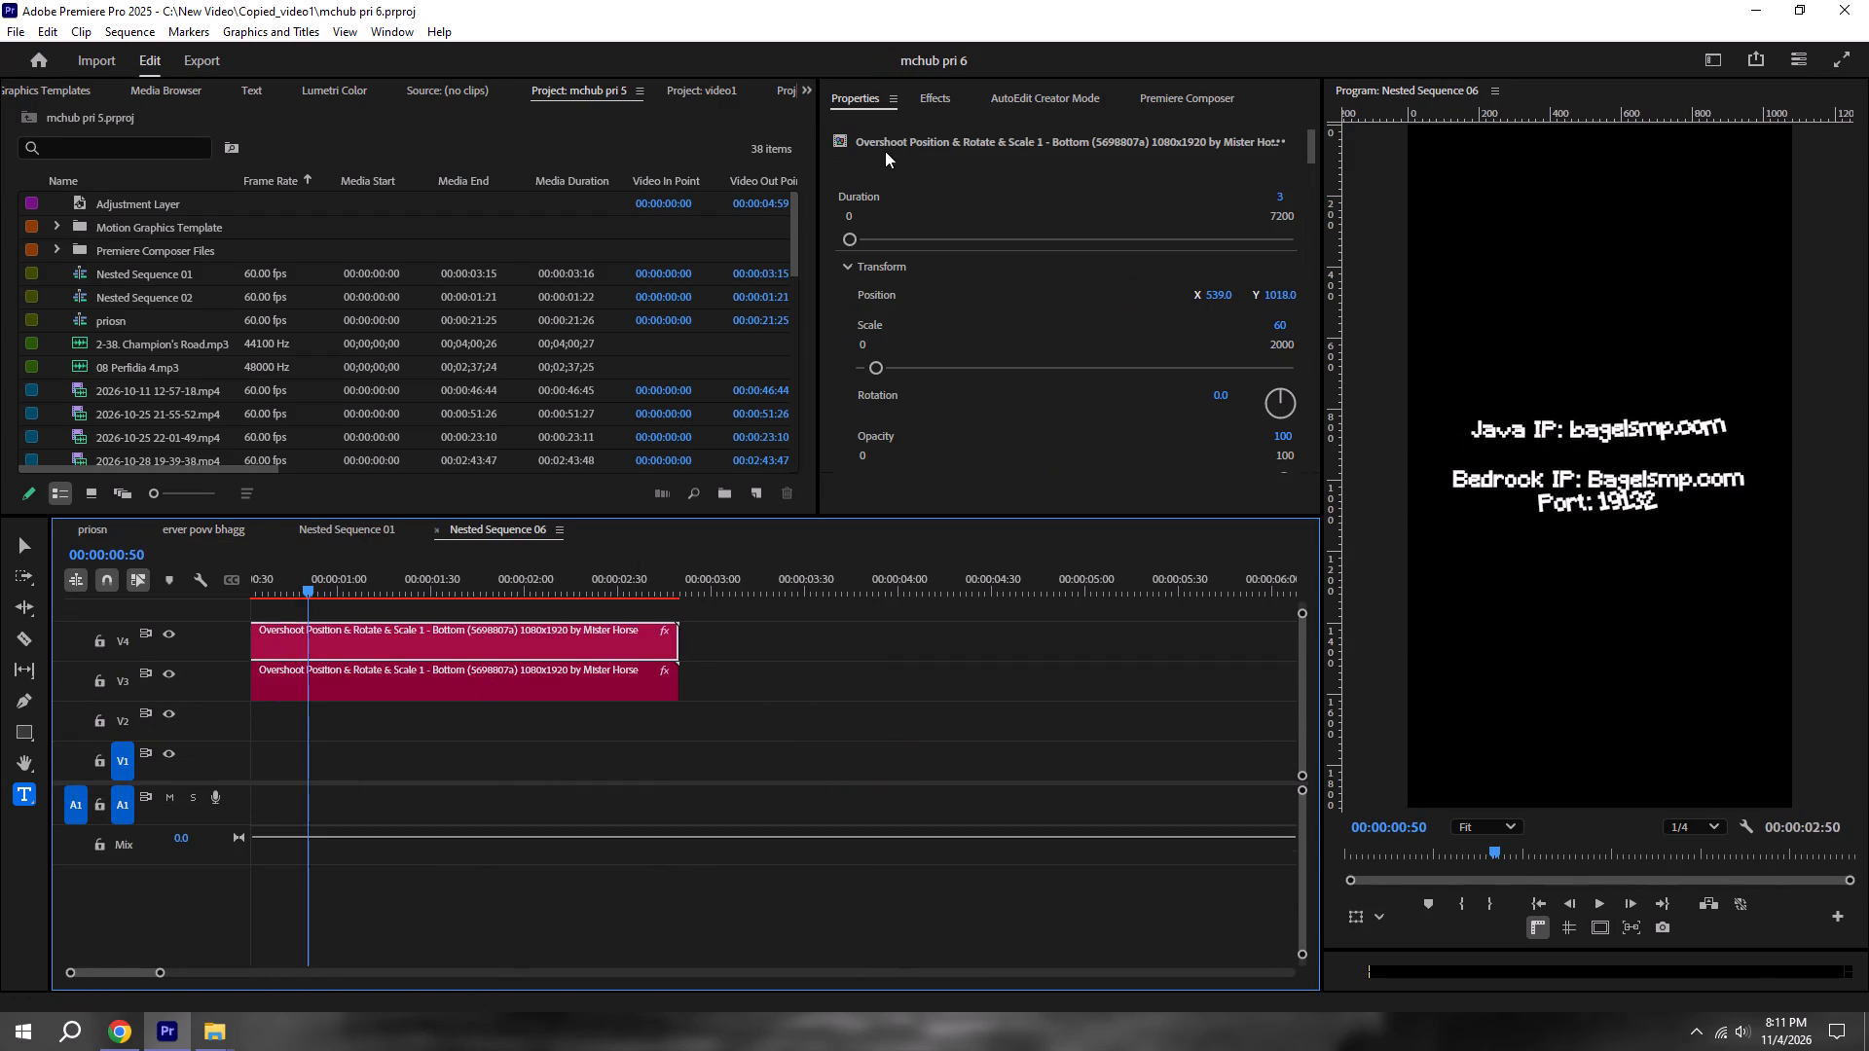
pyautogui.scroll(5, 1052, 365)
pyautogui.scroll(-8, 1086, 410)
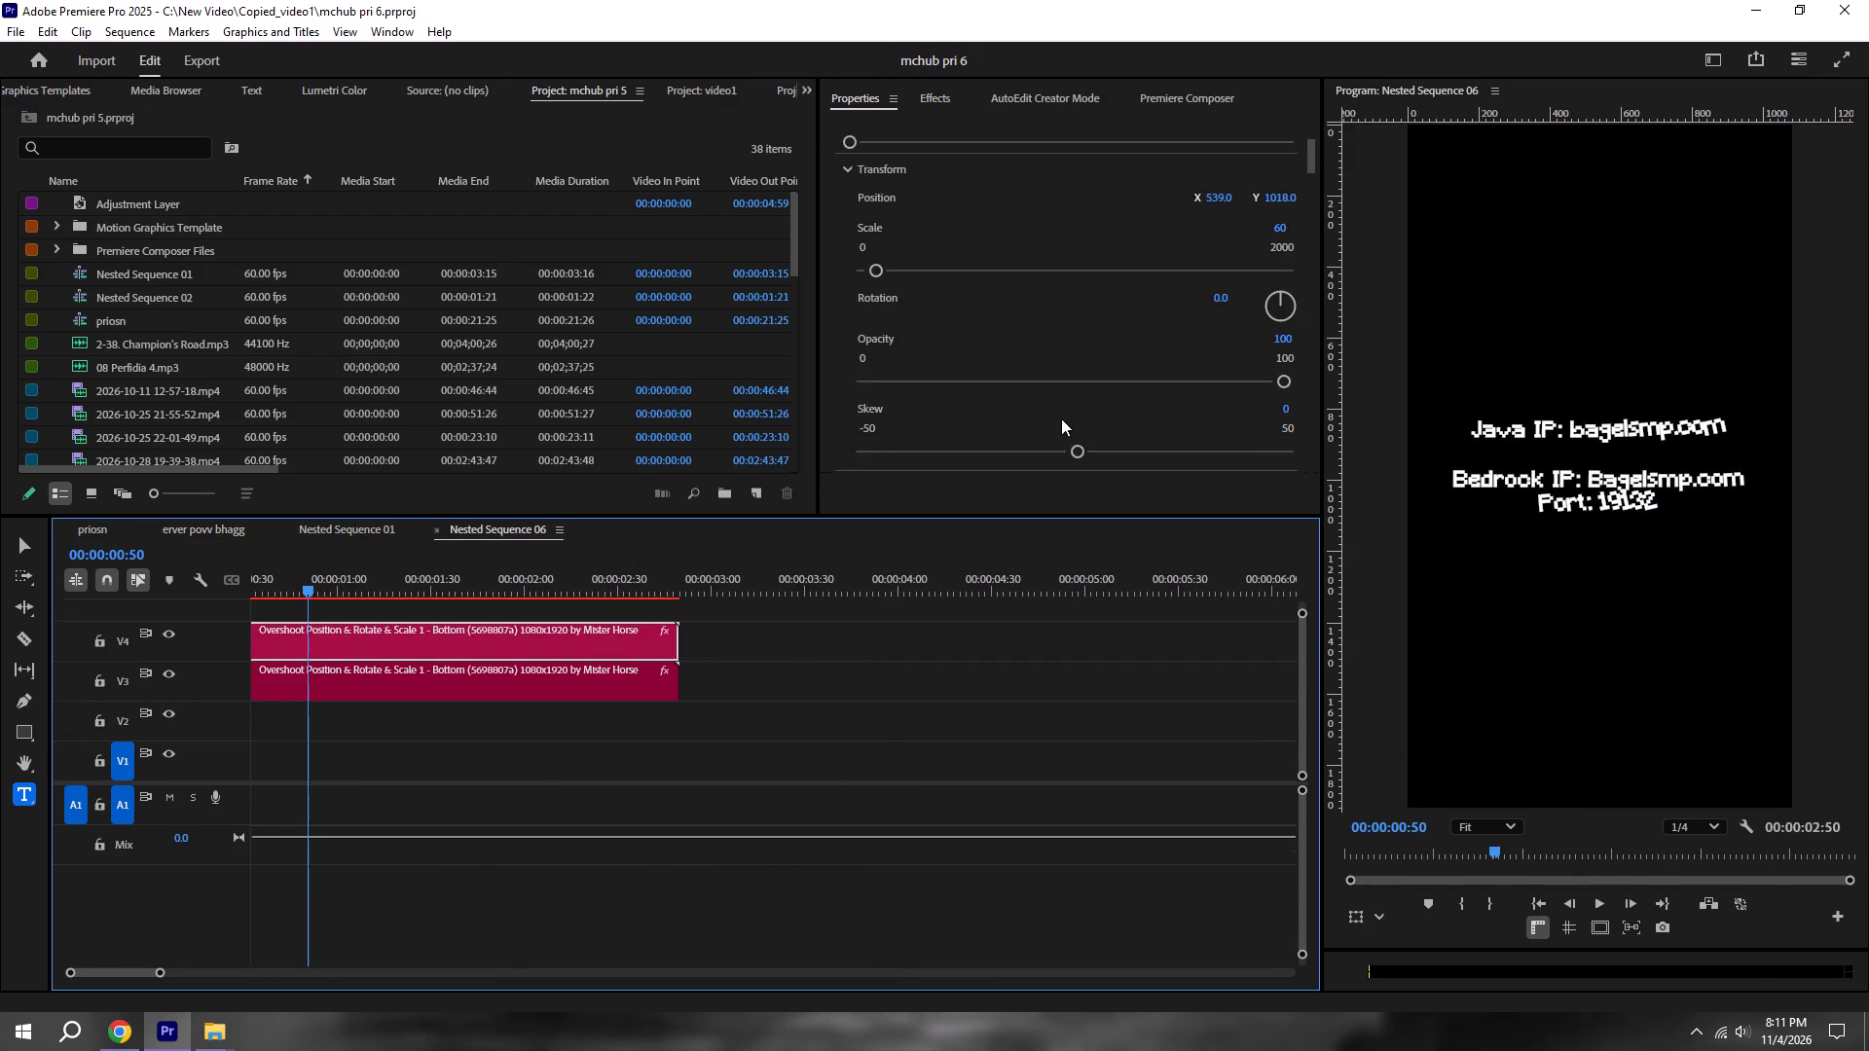
pyautogui.scroll(-2, 1061, 418)
pyautogui.click(1010, 443)
pyautogui.click(1010, 443)
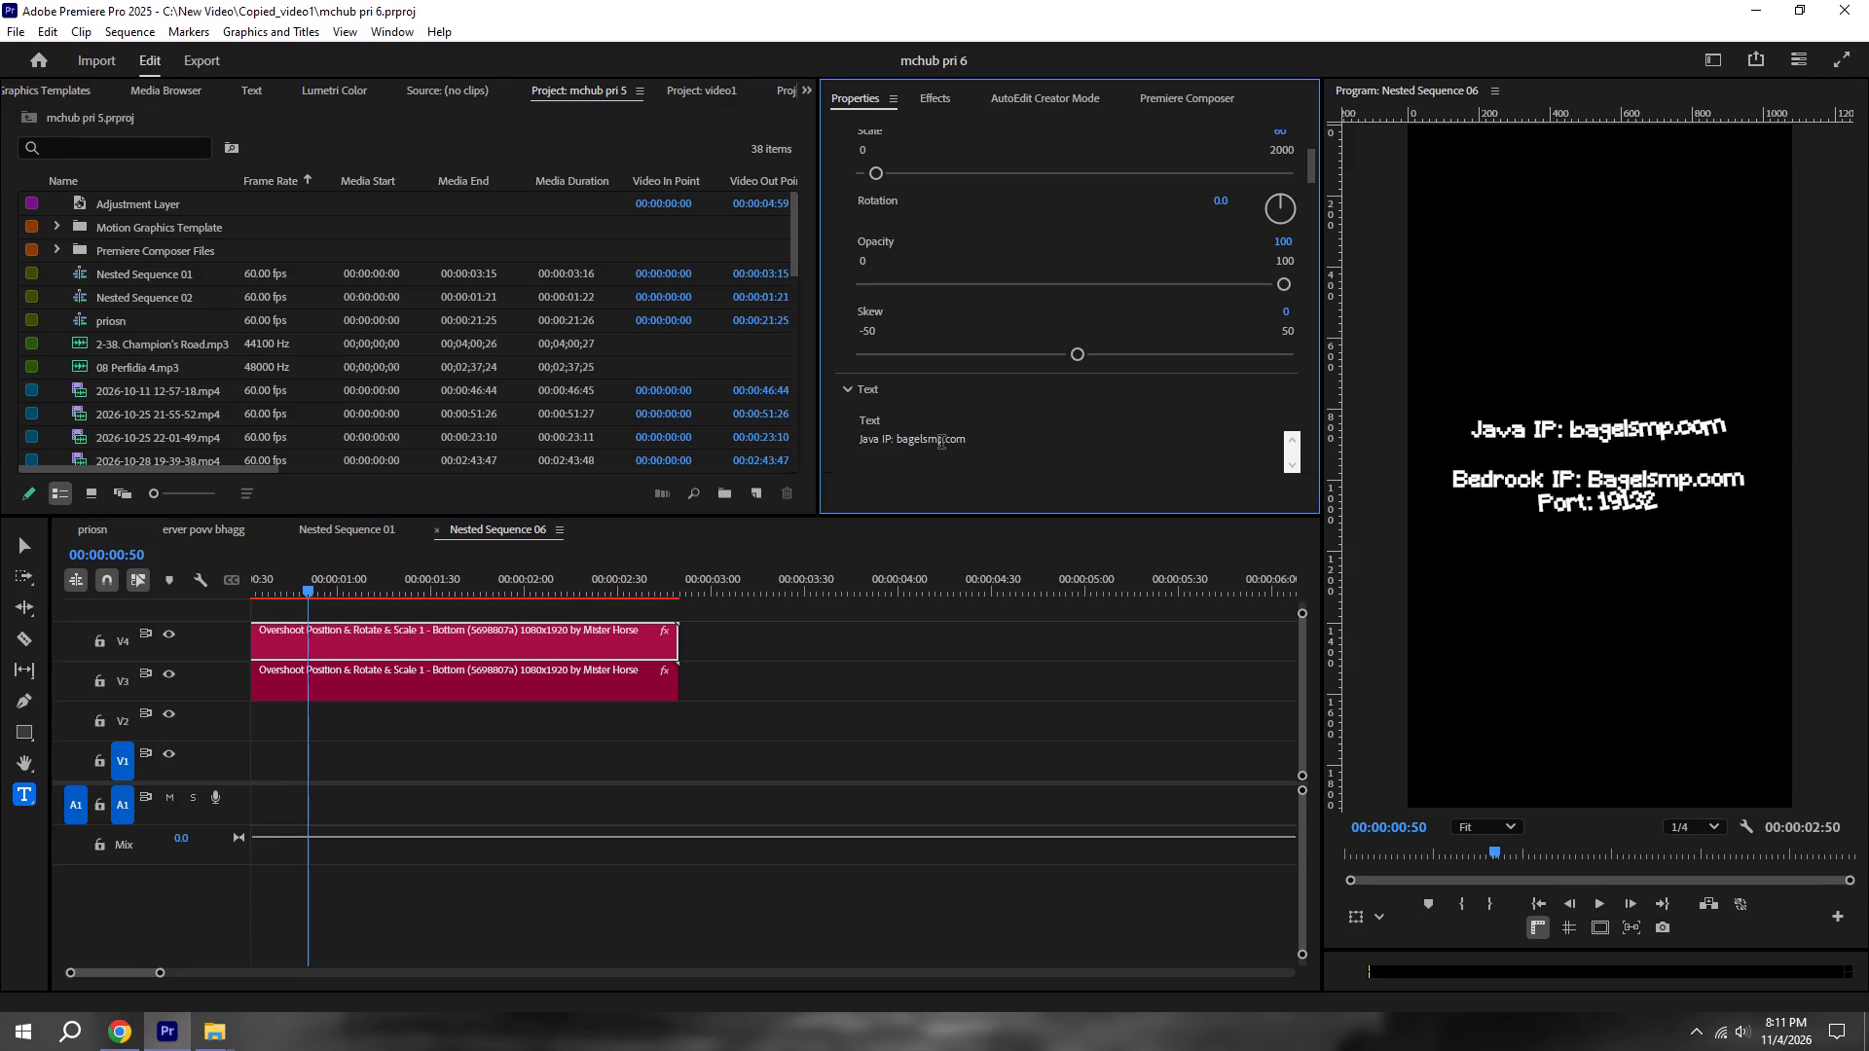
pyautogui.moveTo(942, 443); pyautogui.dragTo(903, 460)
pyautogui.moveTo(903, 460); pyautogui.dragTo(897, 460)
pyautogui.press('BackSpace')
pyautogui.write('mchub')
pyautogui.click(822, 748)
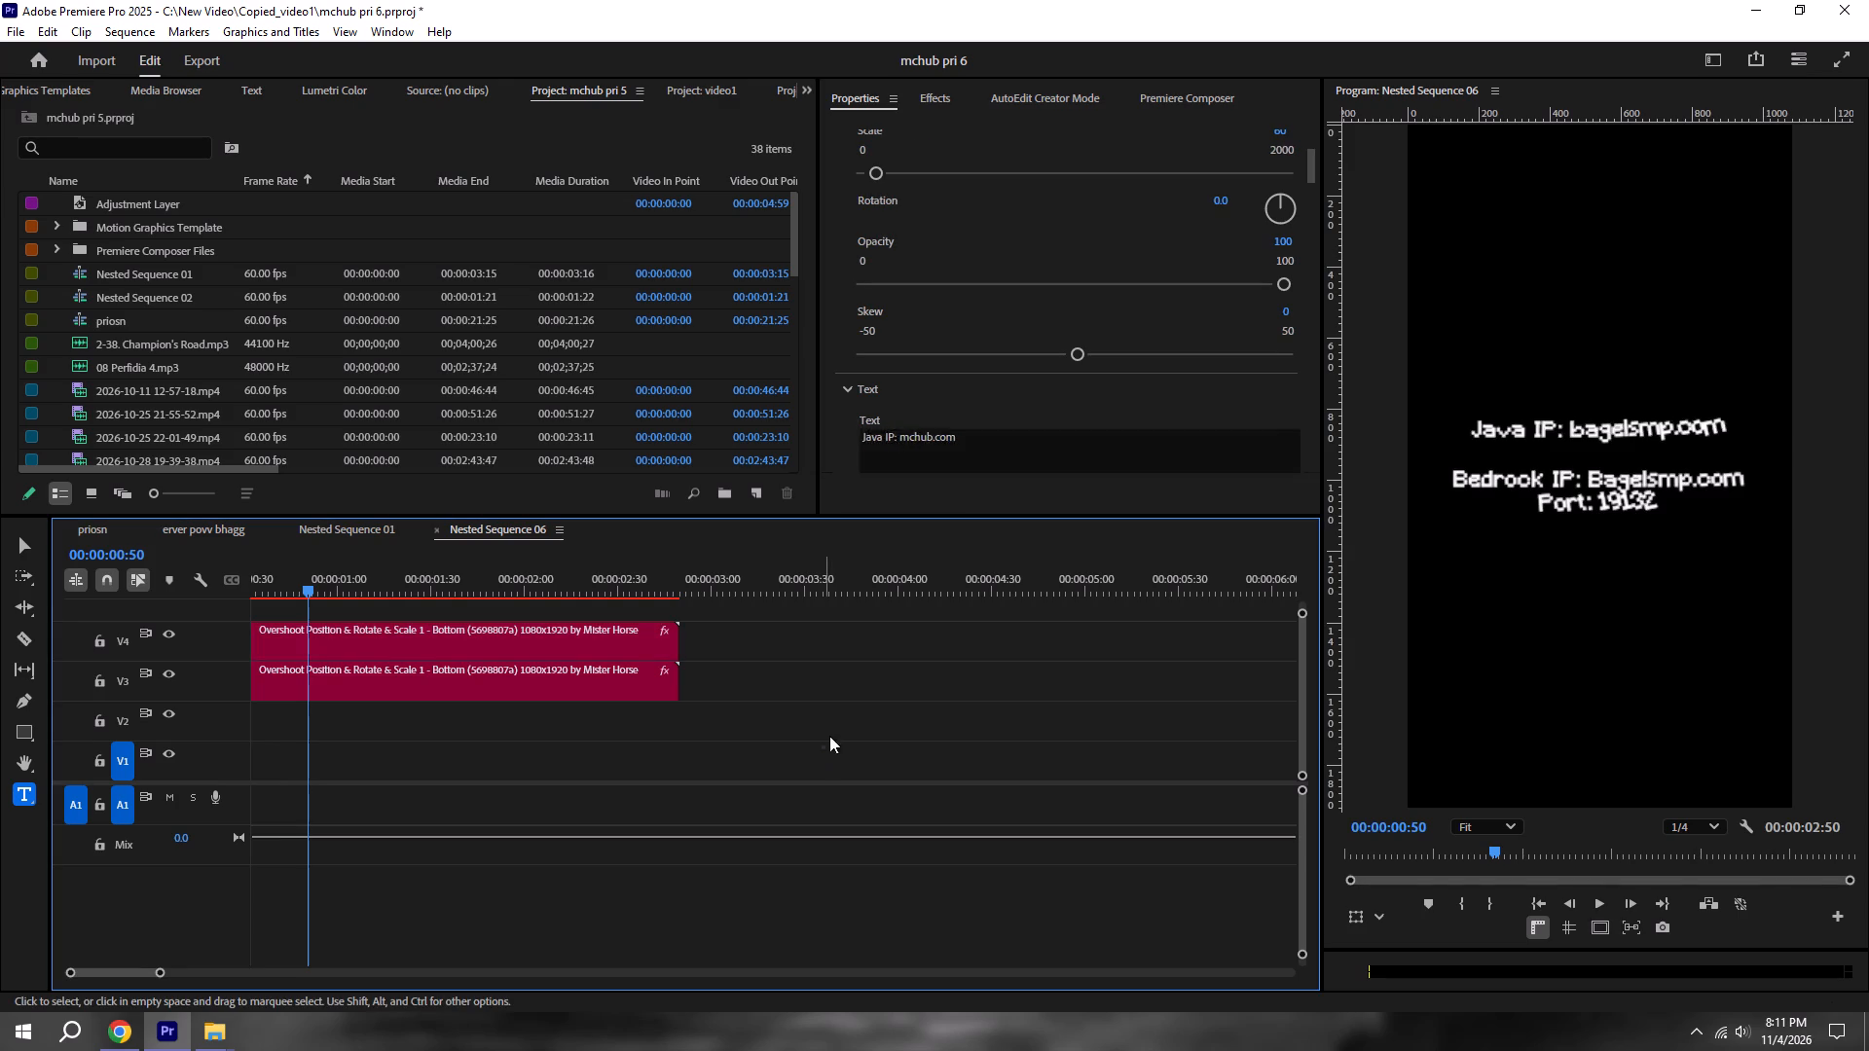
# Change the server address in the V3 title to "Bedrock IP: mchub.com", keeping the Port: 19132 line, and save the project.
pyautogui.click(519, 689)
pyautogui.scroll(-10, 1051, 357)
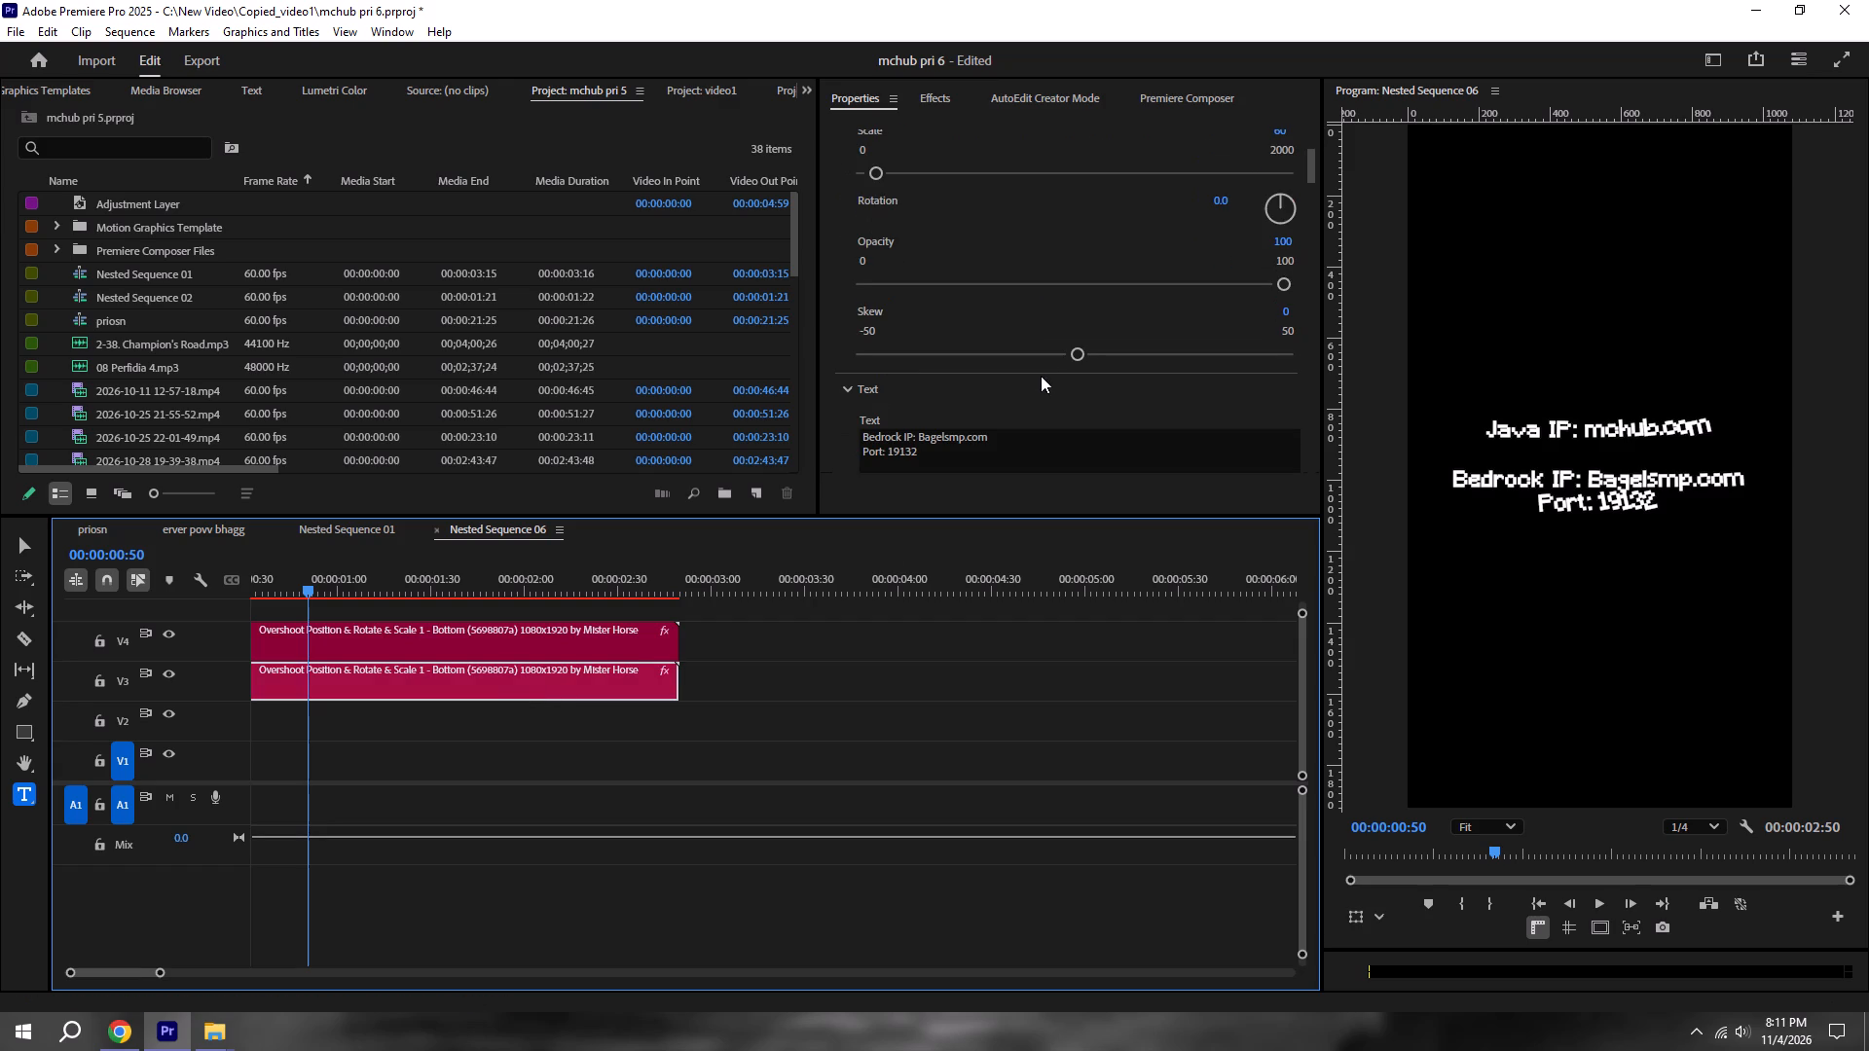
pyautogui.moveTo(1006, 440); pyautogui.dragTo(930, 440)
pyautogui.click(922, 437)
pyautogui.moveTo(922, 437); pyautogui.dragTo(950, 437)
pyautogui.press('BackSpace')
pyautogui.press('BackSpace')
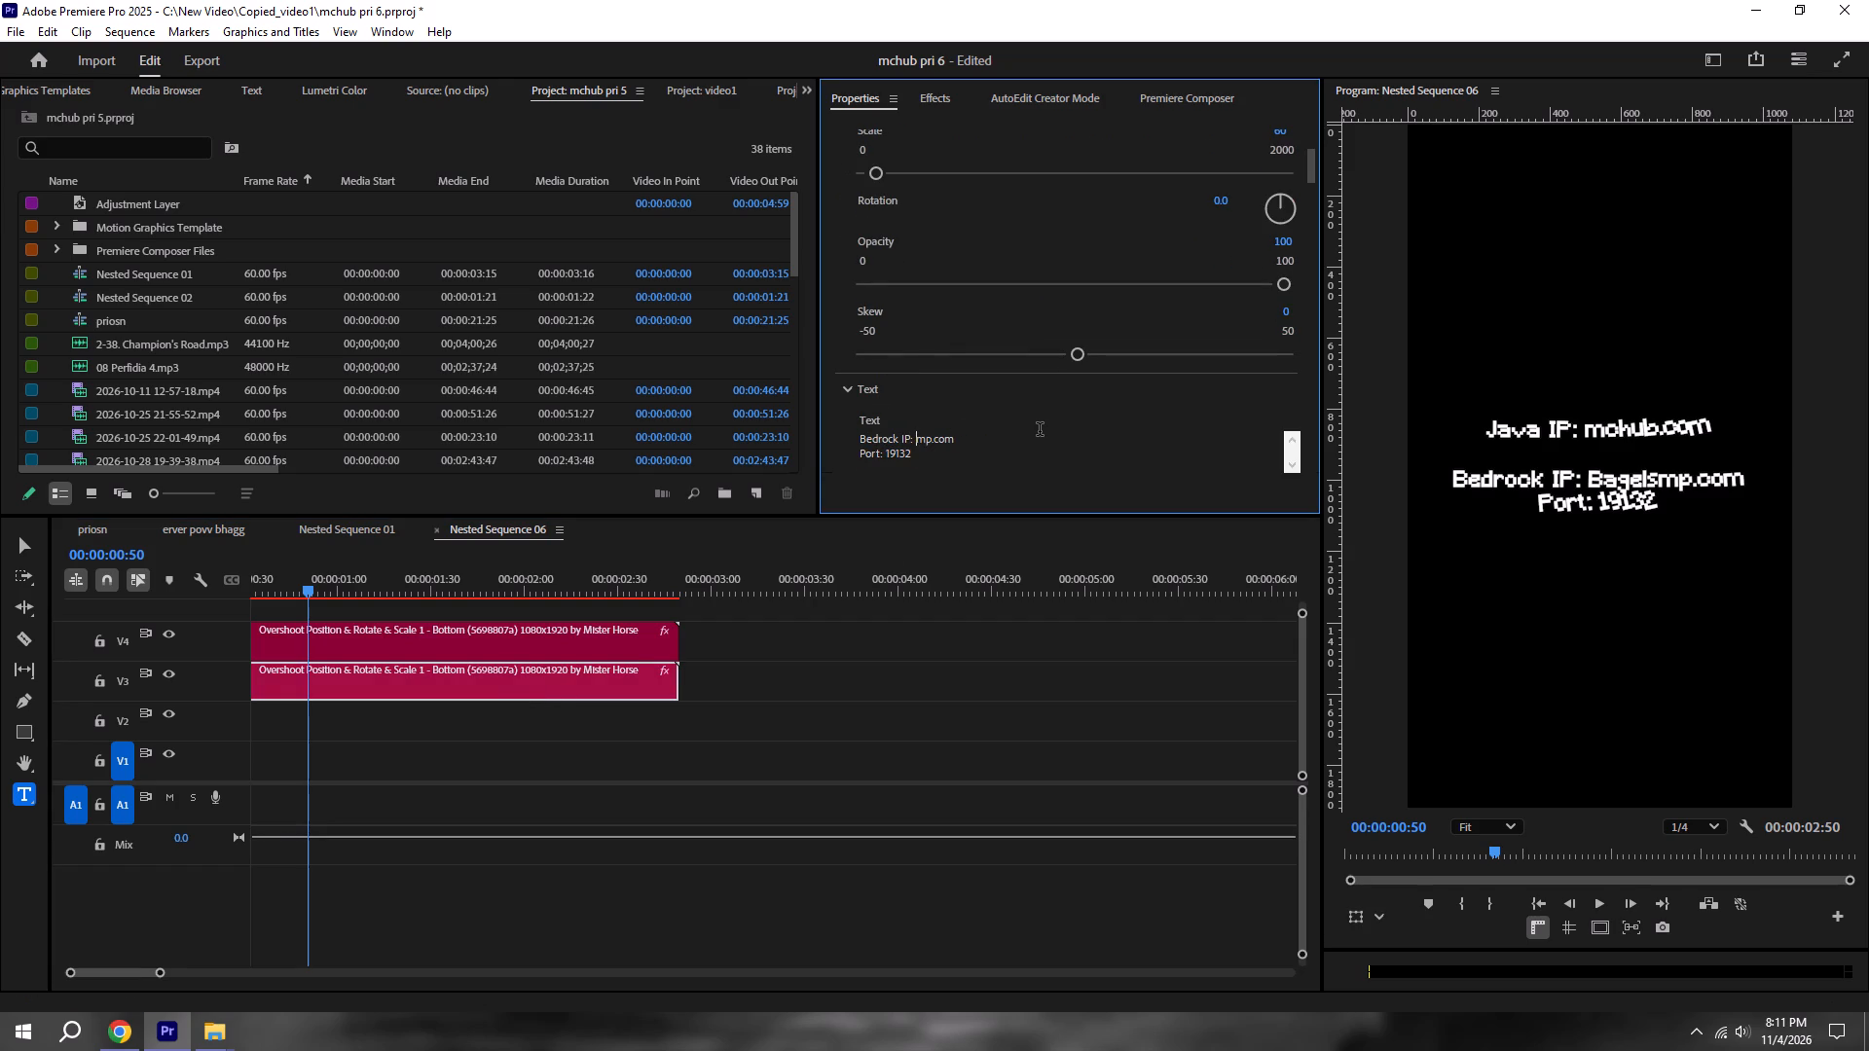
pyautogui.click(939, 441)
pyautogui.press('BackSpace')
pyautogui.press('BackSpace')
pyautogui.press('BackSpace')
pyautogui.press('BackSpace')
pyautogui.write('mchub')
pyautogui.press('.')
pyautogui.press('c')
pyautogui.click(875, 728)
pyautogui.hotkey('ctrl', 's')
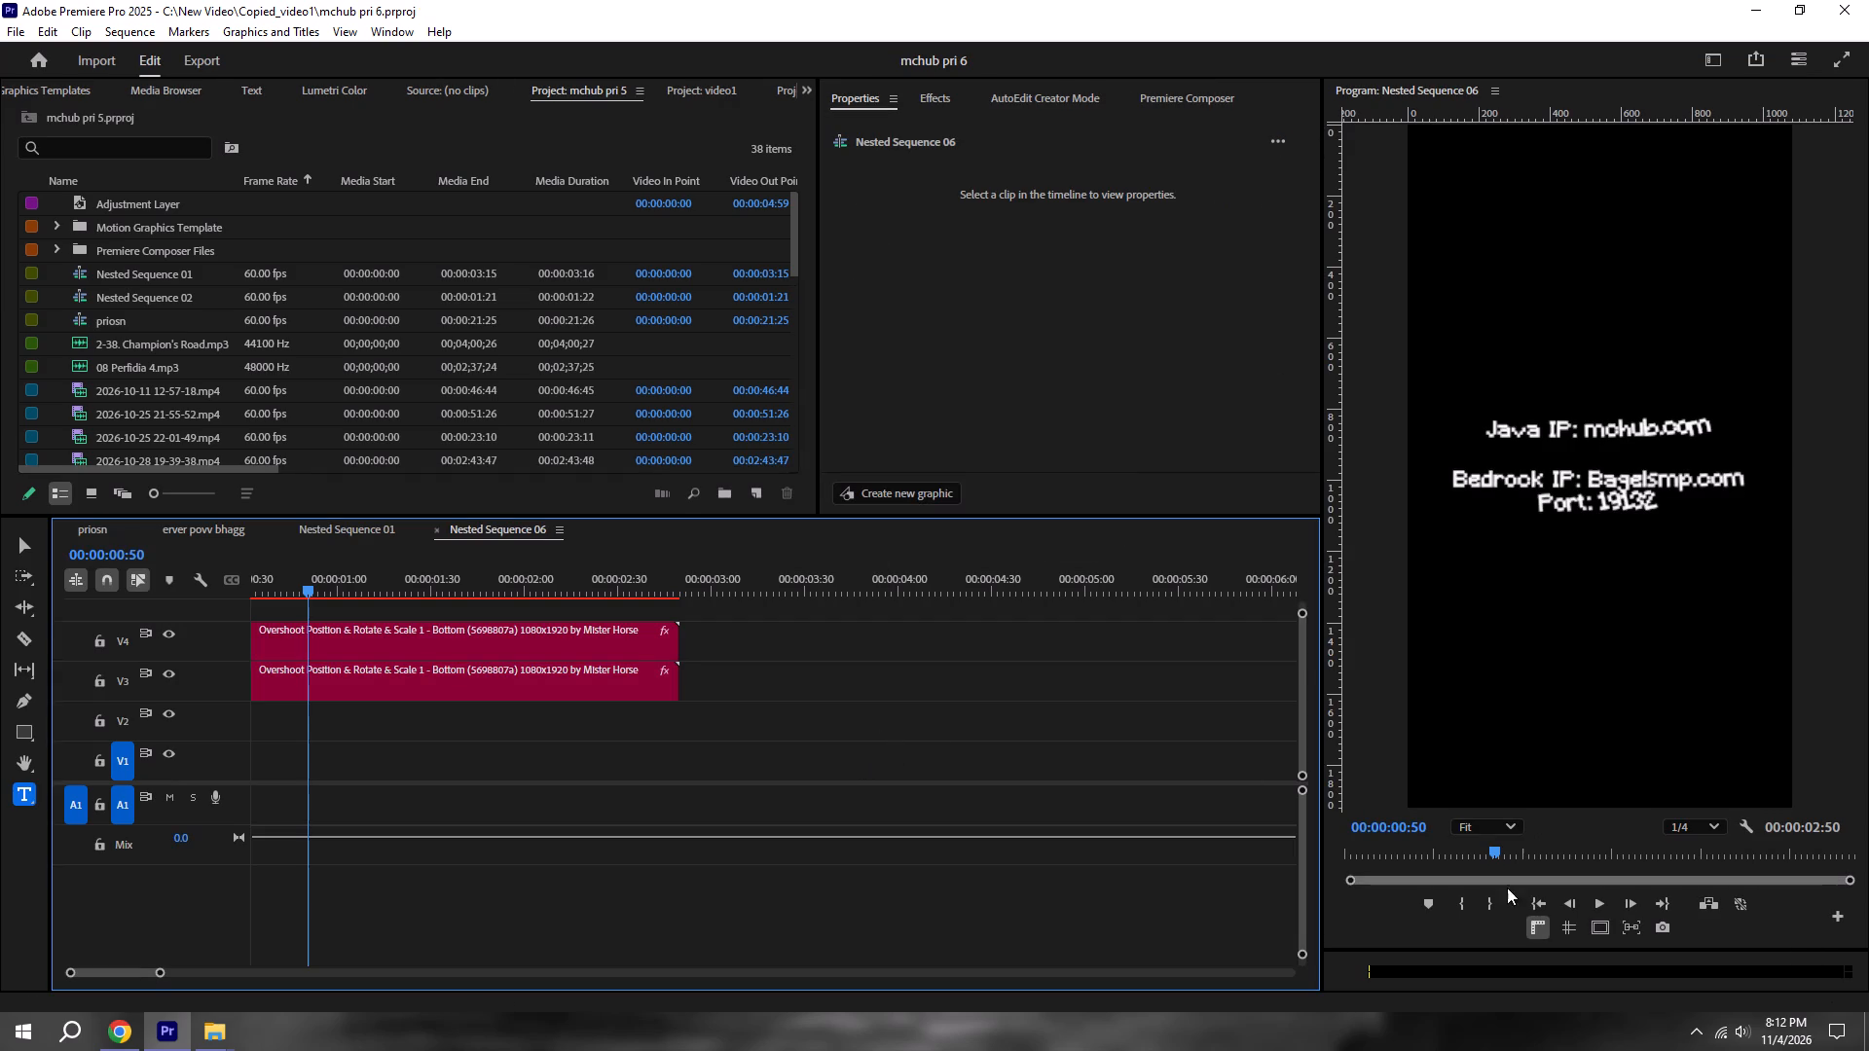
# Play Nested Sequence 06 from its start to check the edited IP text, and save the project.
pyautogui.click(1533, 910)
pyautogui.press('space')
pyautogui.moveTo(907, 815); pyautogui.dragTo(891, 814)
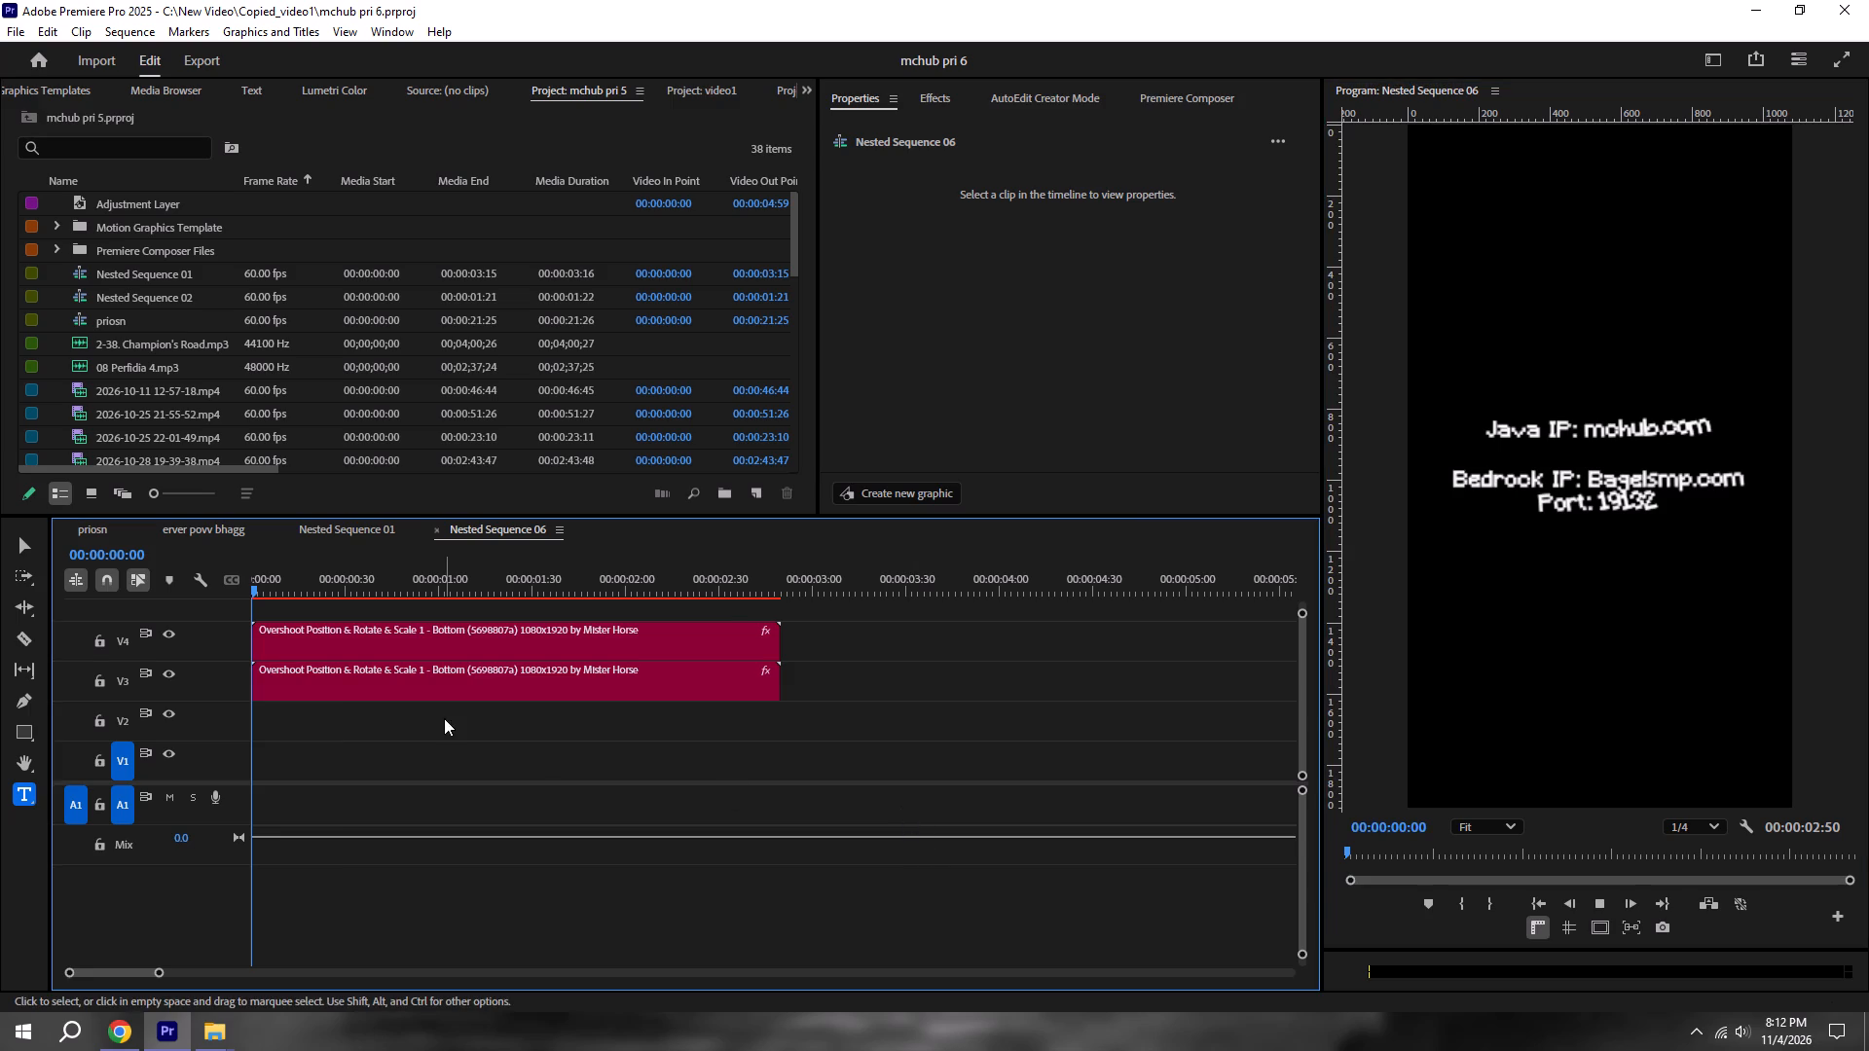
pyautogui.hotkey('ctrl', 's')
# Return to the erver povv bhagg sequence, replay the 67 character moment from just before its entrance, and save the project.
pyautogui.click(107, 524)
pyautogui.click(204, 534)
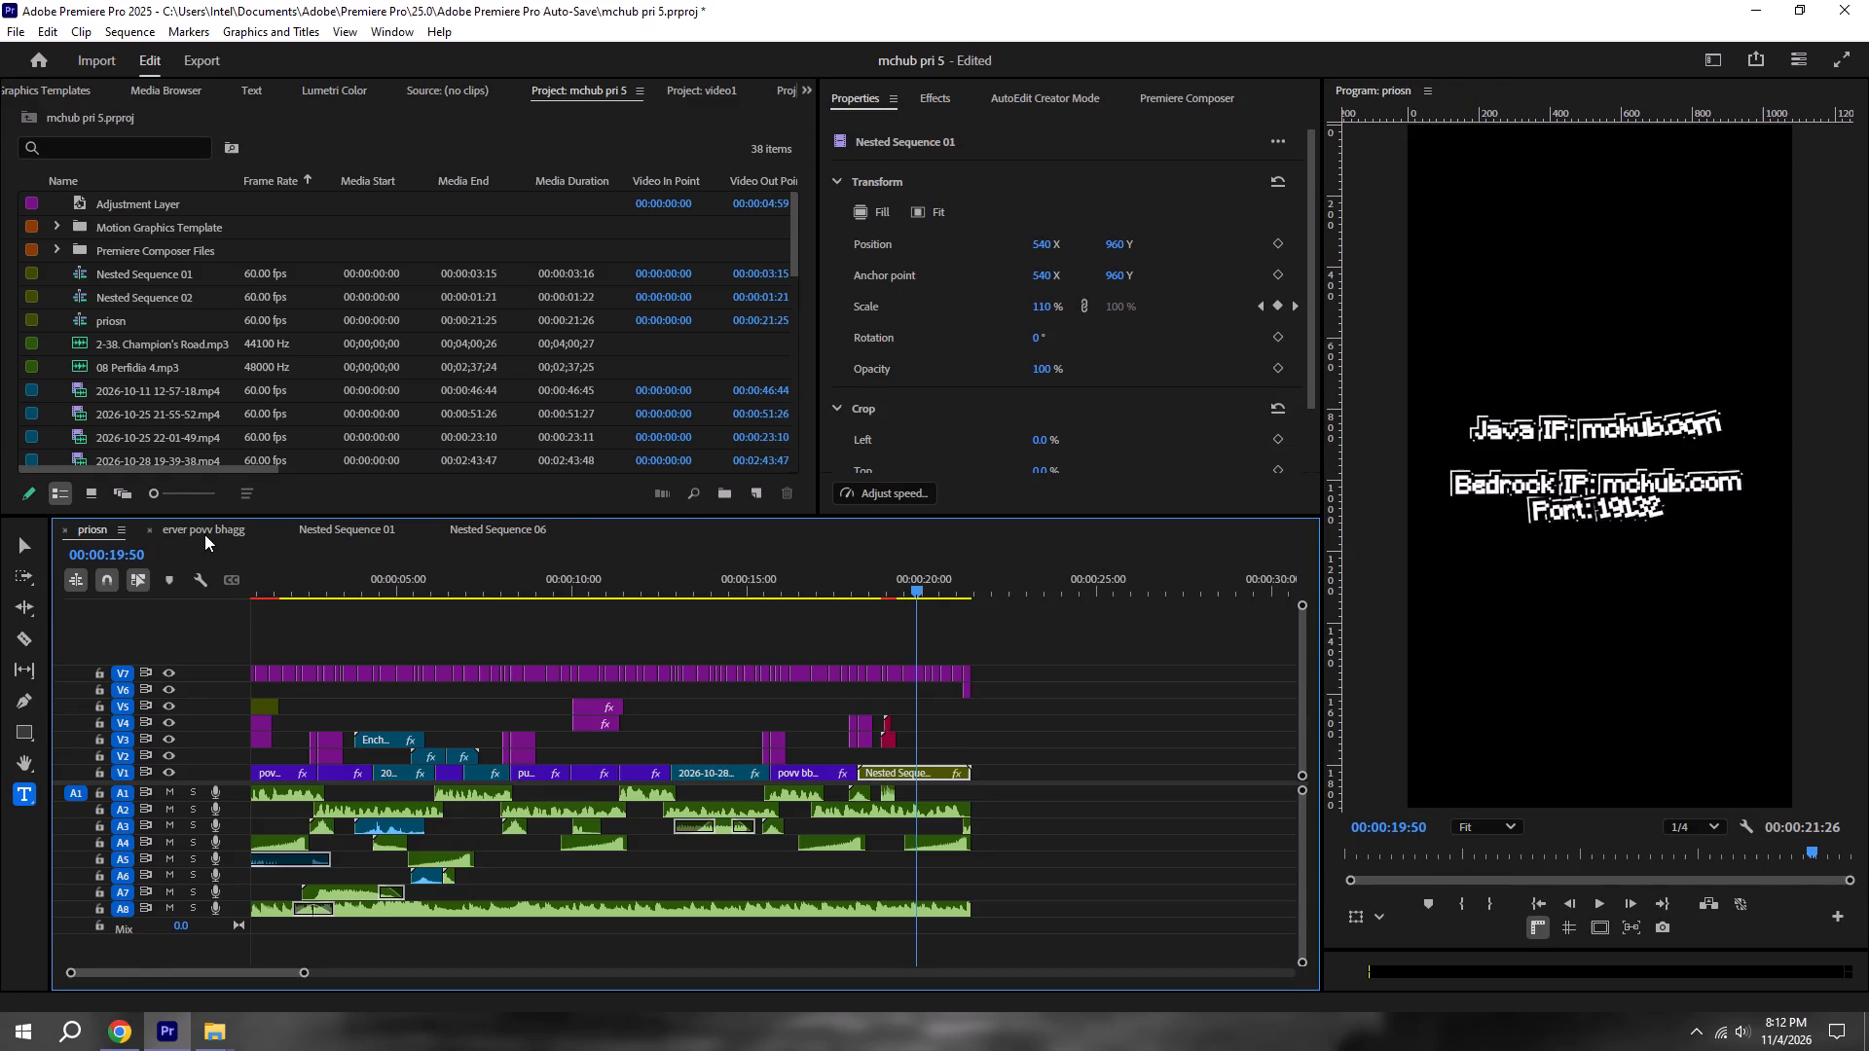
pyautogui.keyDown('alt'); pyautogui.scroll(-5, 516, 639); pyautogui.keyUp('alt')
pyautogui.hotkey('ctrl', 's')
pyautogui.click(549, 585)
pyautogui.moveTo(528, 584); pyautogui.dragTo(462, 584)
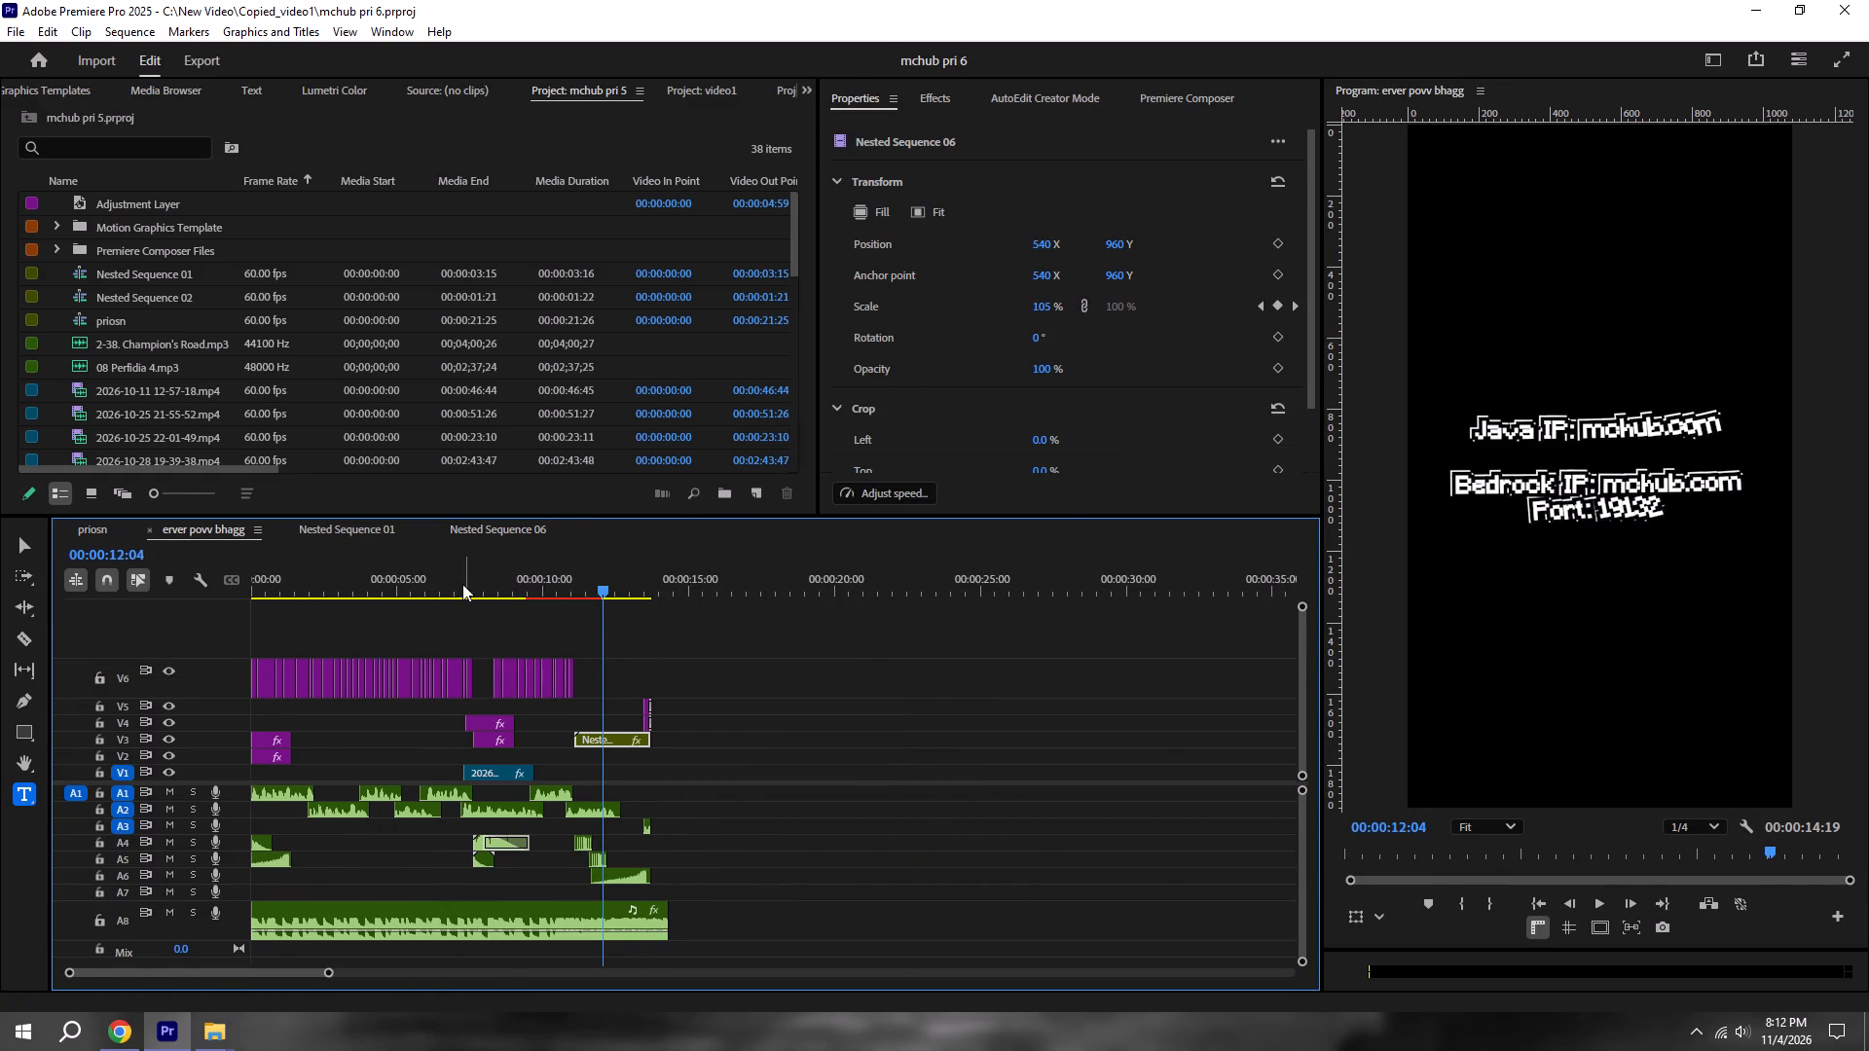
pyautogui.moveTo(462, 584); pyautogui.dragTo(433, 584)
pyautogui.click(426, 587)
pyautogui.press('space')
pyautogui.keyDown('alt'); pyautogui.scroll(6, 469, 641); pyautogui.keyUp('alt')
pyautogui.scroll(3, 473, 643)
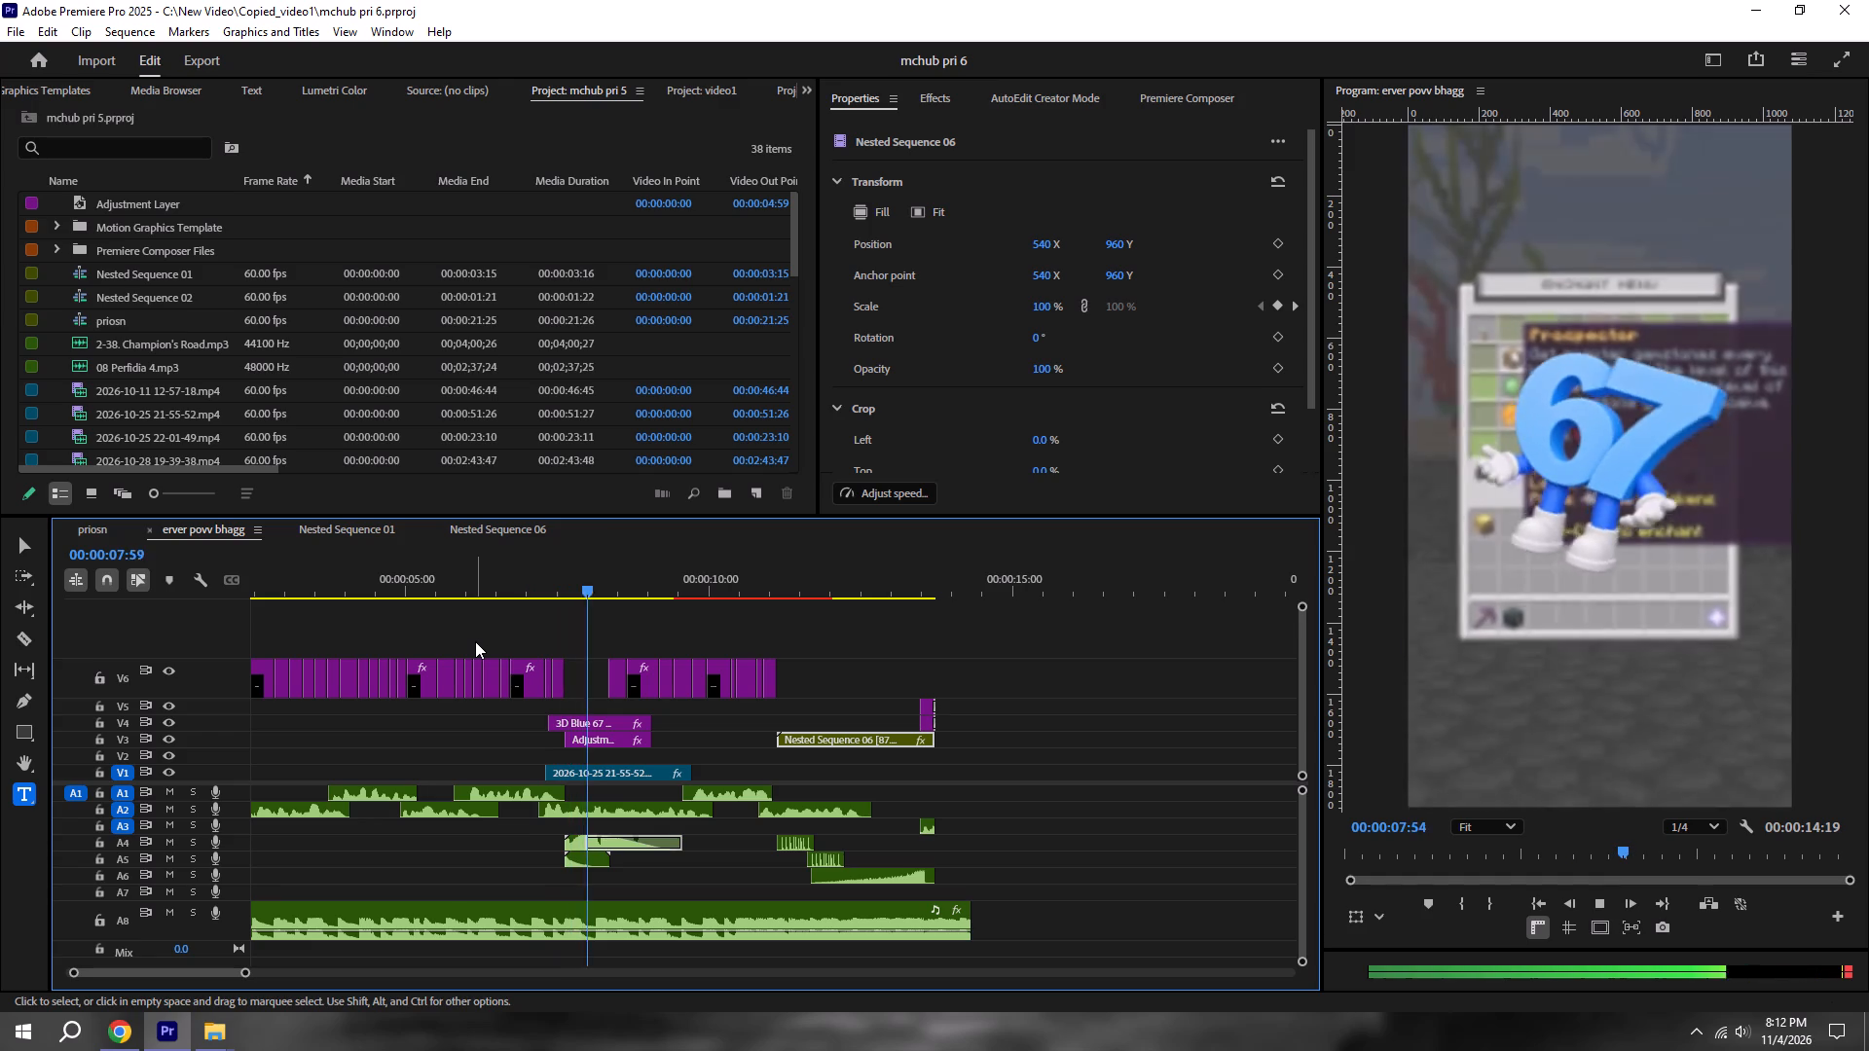
pyautogui.press('space')
pyautogui.hotkey('ctrl', 's')
# Switch to Chrome and search Myinstants for brainrot sounds.
pyautogui.click(132, 1037)
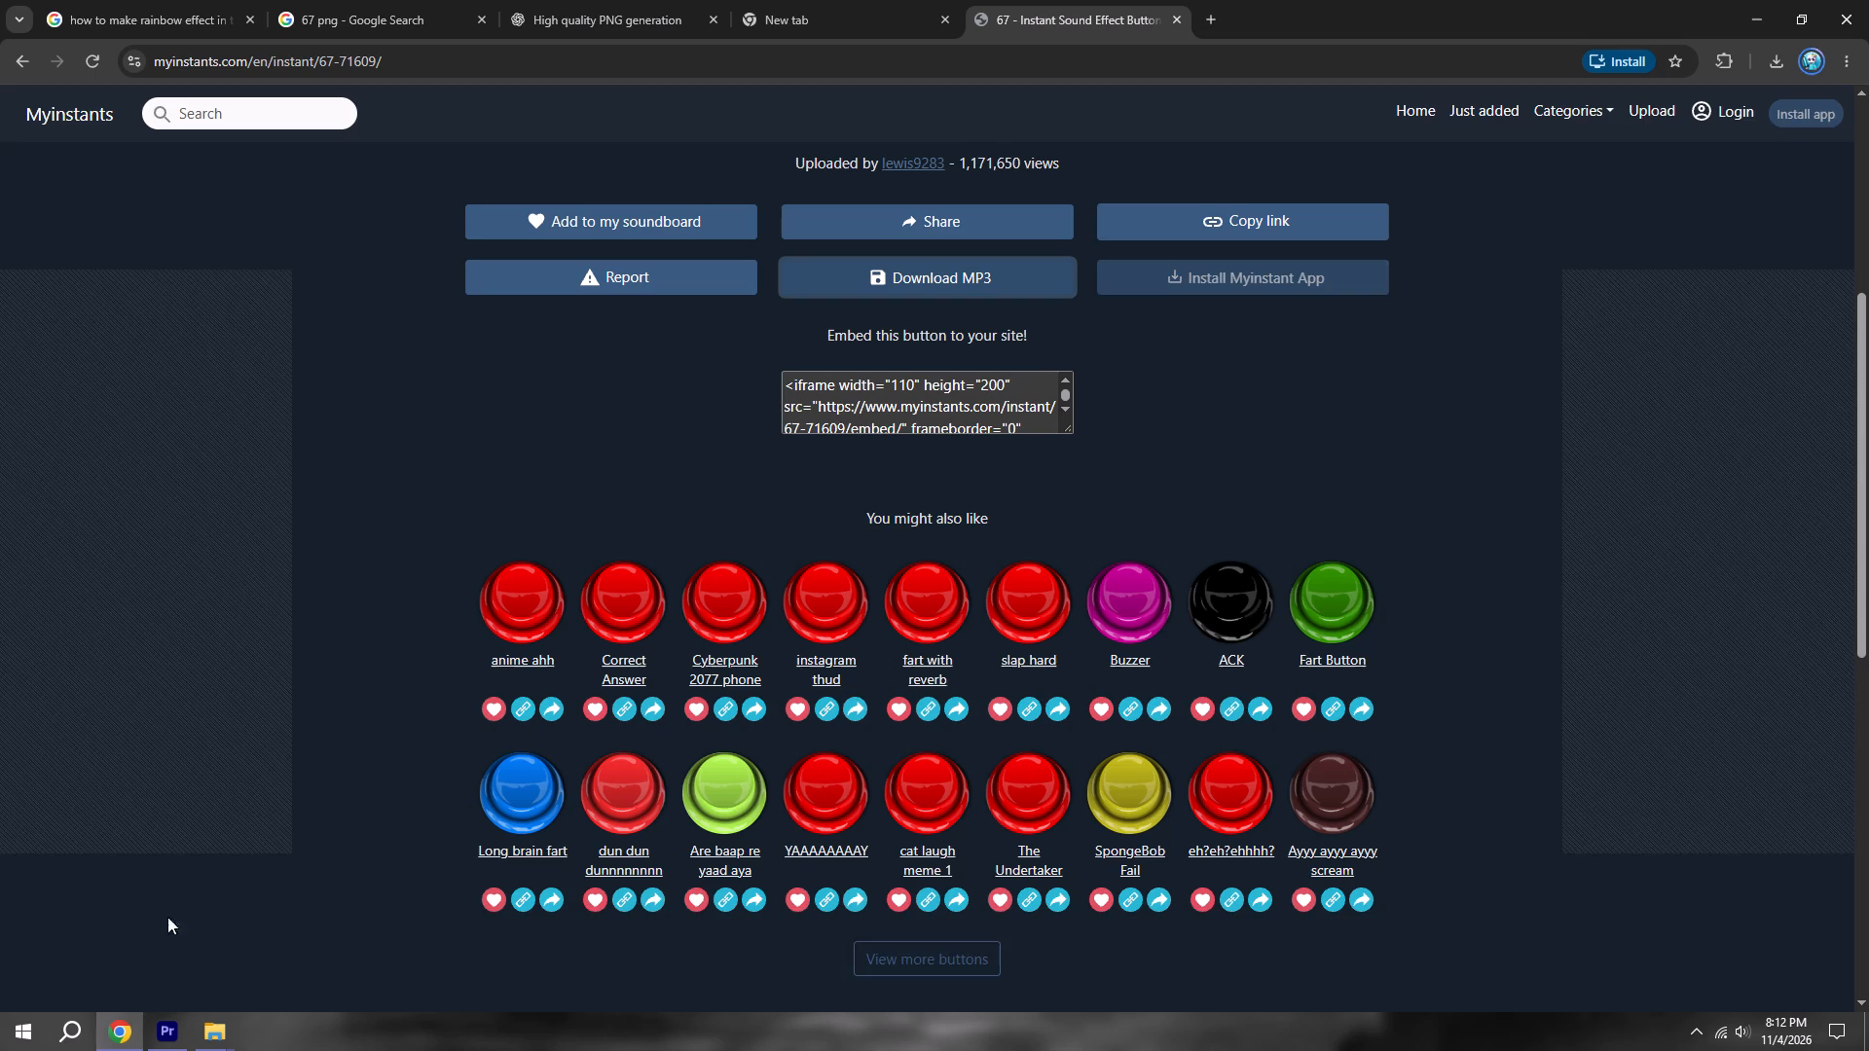
pyautogui.scroll(11, 612, 504)
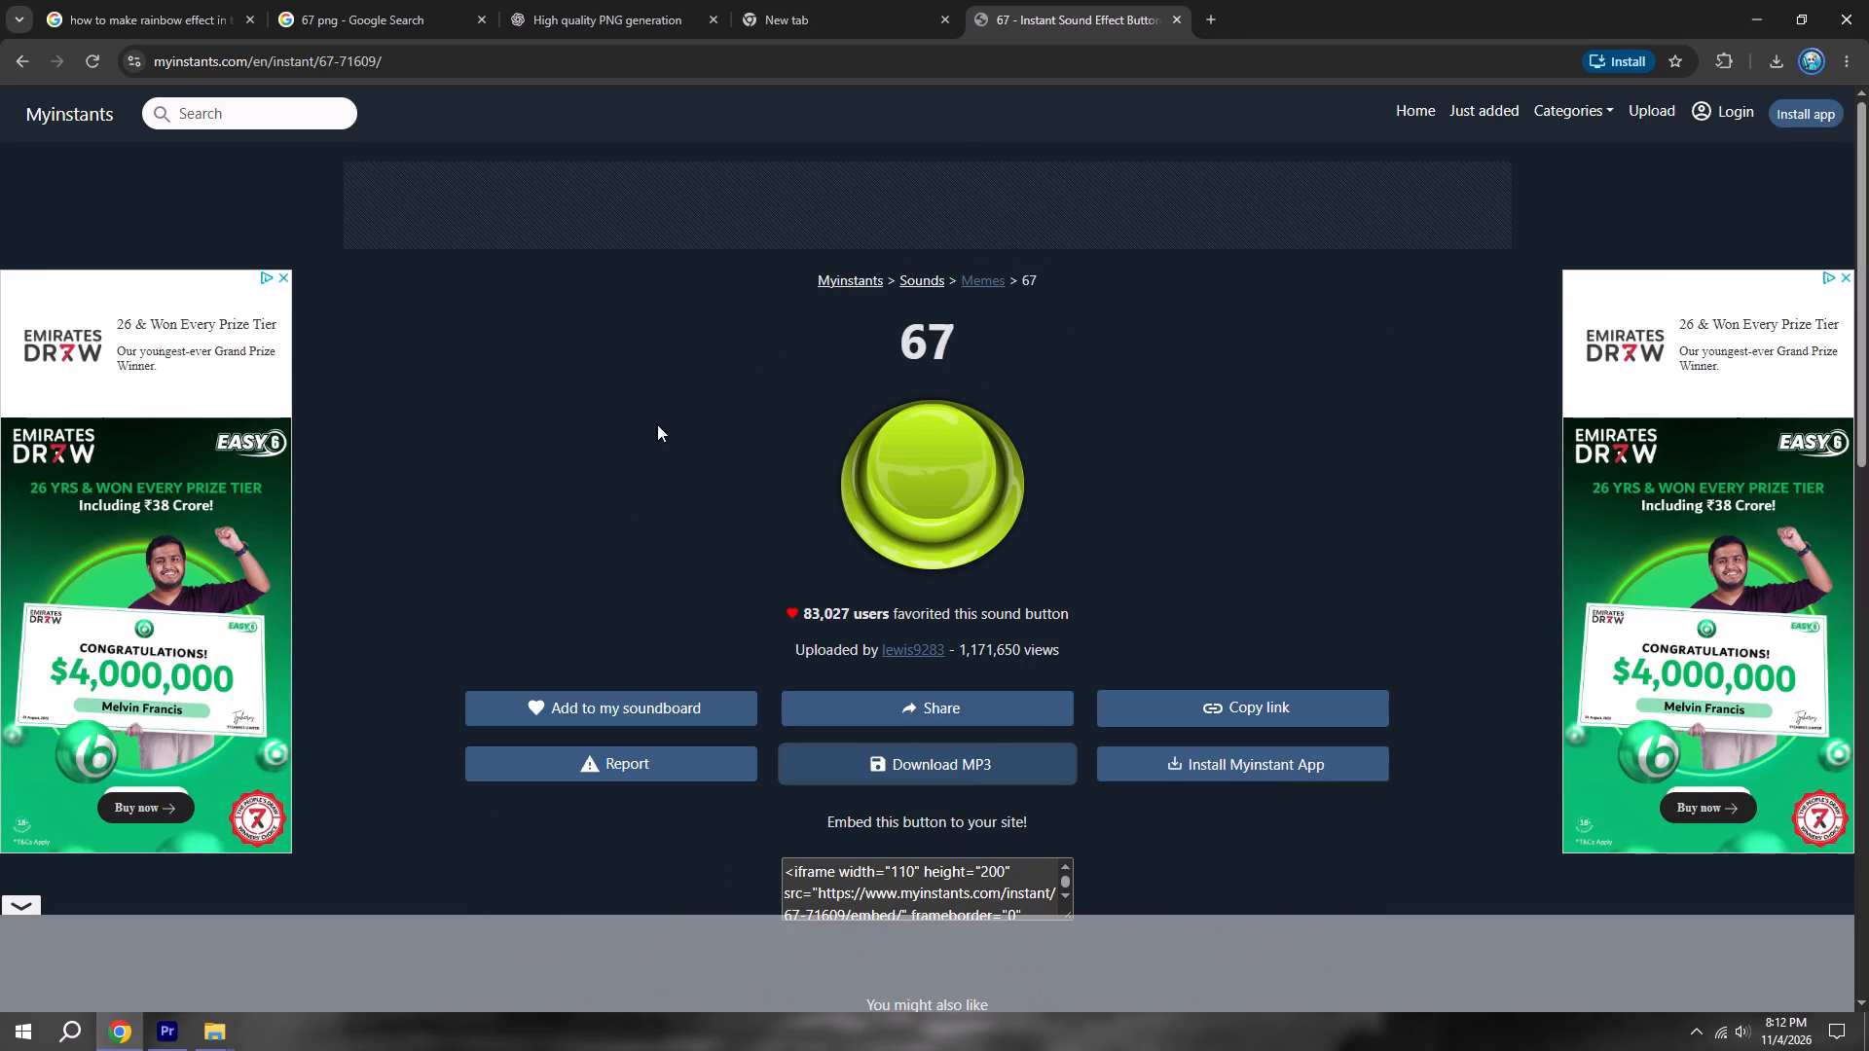
pyautogui.click(265, 117)
pyautogui.write('imopa')
pyautogui.press('BackSpace')
pyautogui.press('BackSpace')
pyautogui.press('BackSpace')
pyautogui.press('BackSpace')
pyautogui.press('BackSpace')
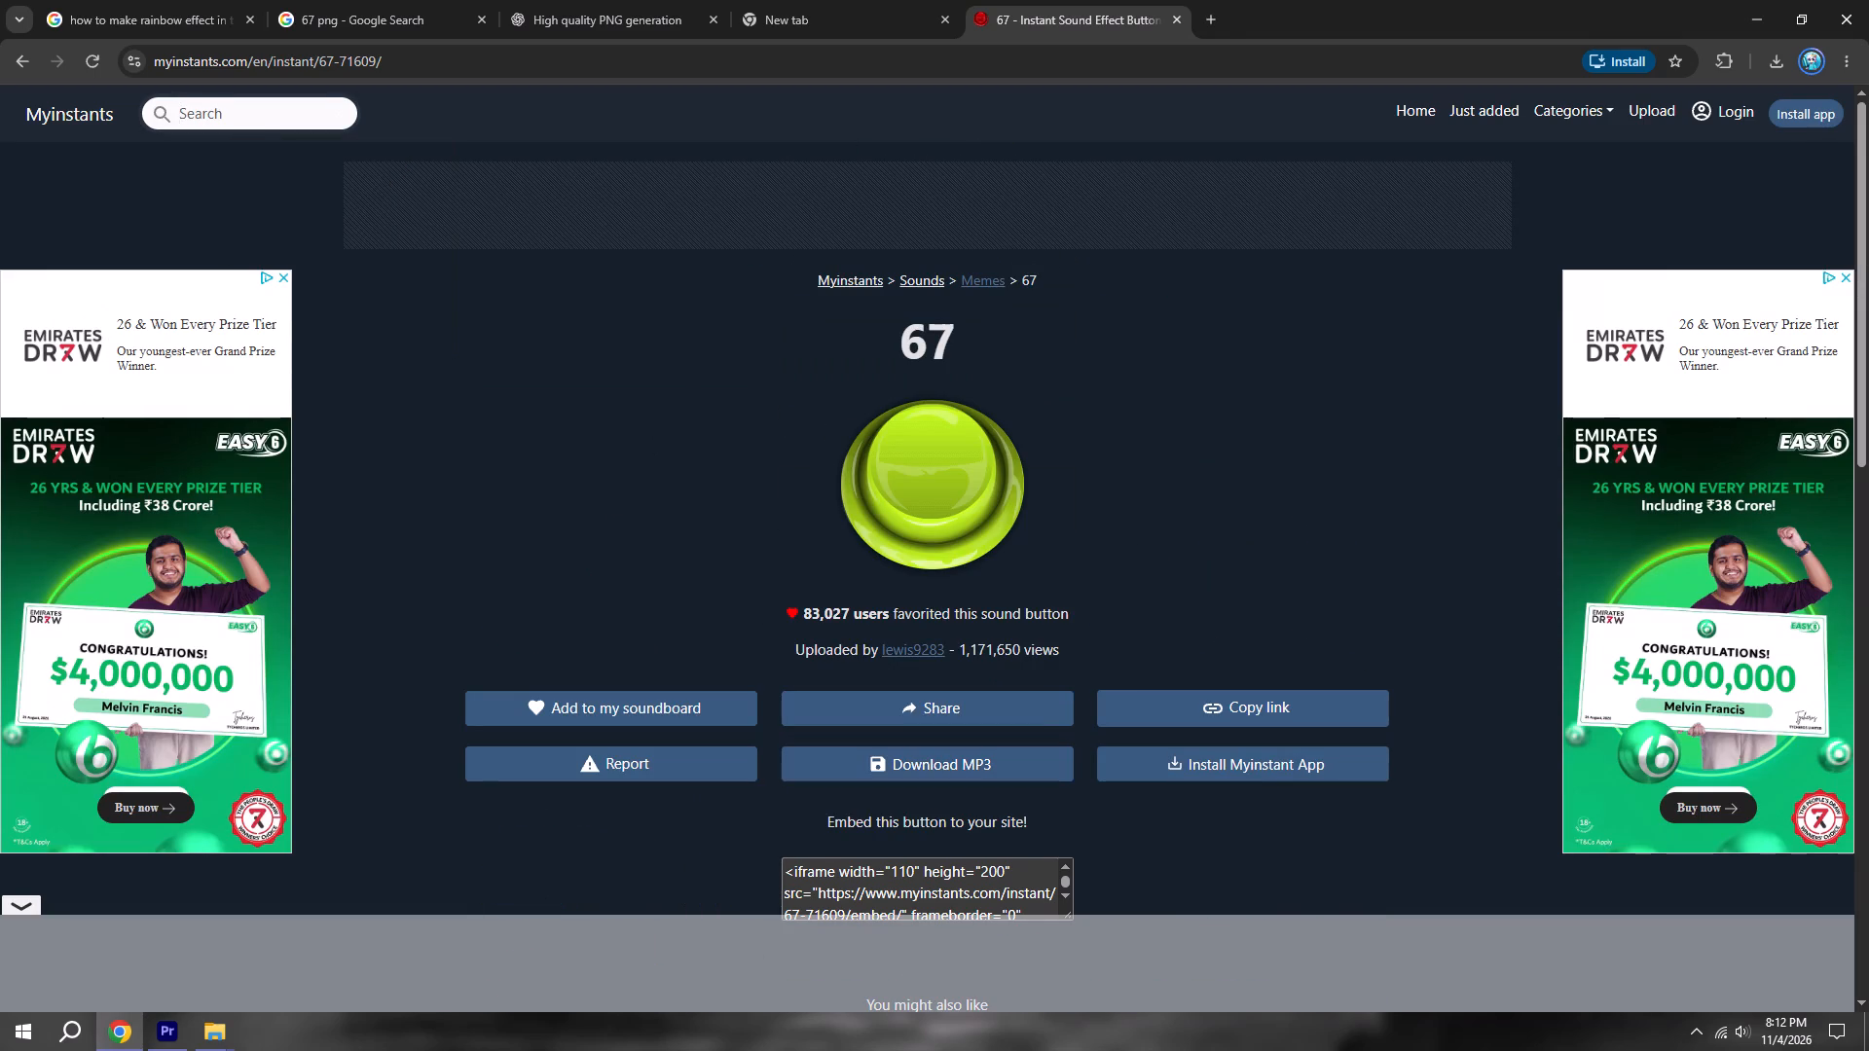
pyautogui.write('ra')
pyautogui.press('BackSpace')
pyautogui.press('BackSpace')
pyautogui.write('brainroy')
pyautogui.press('BackSpace')
pyautogui.press('t')
pyautogui.press('Return')
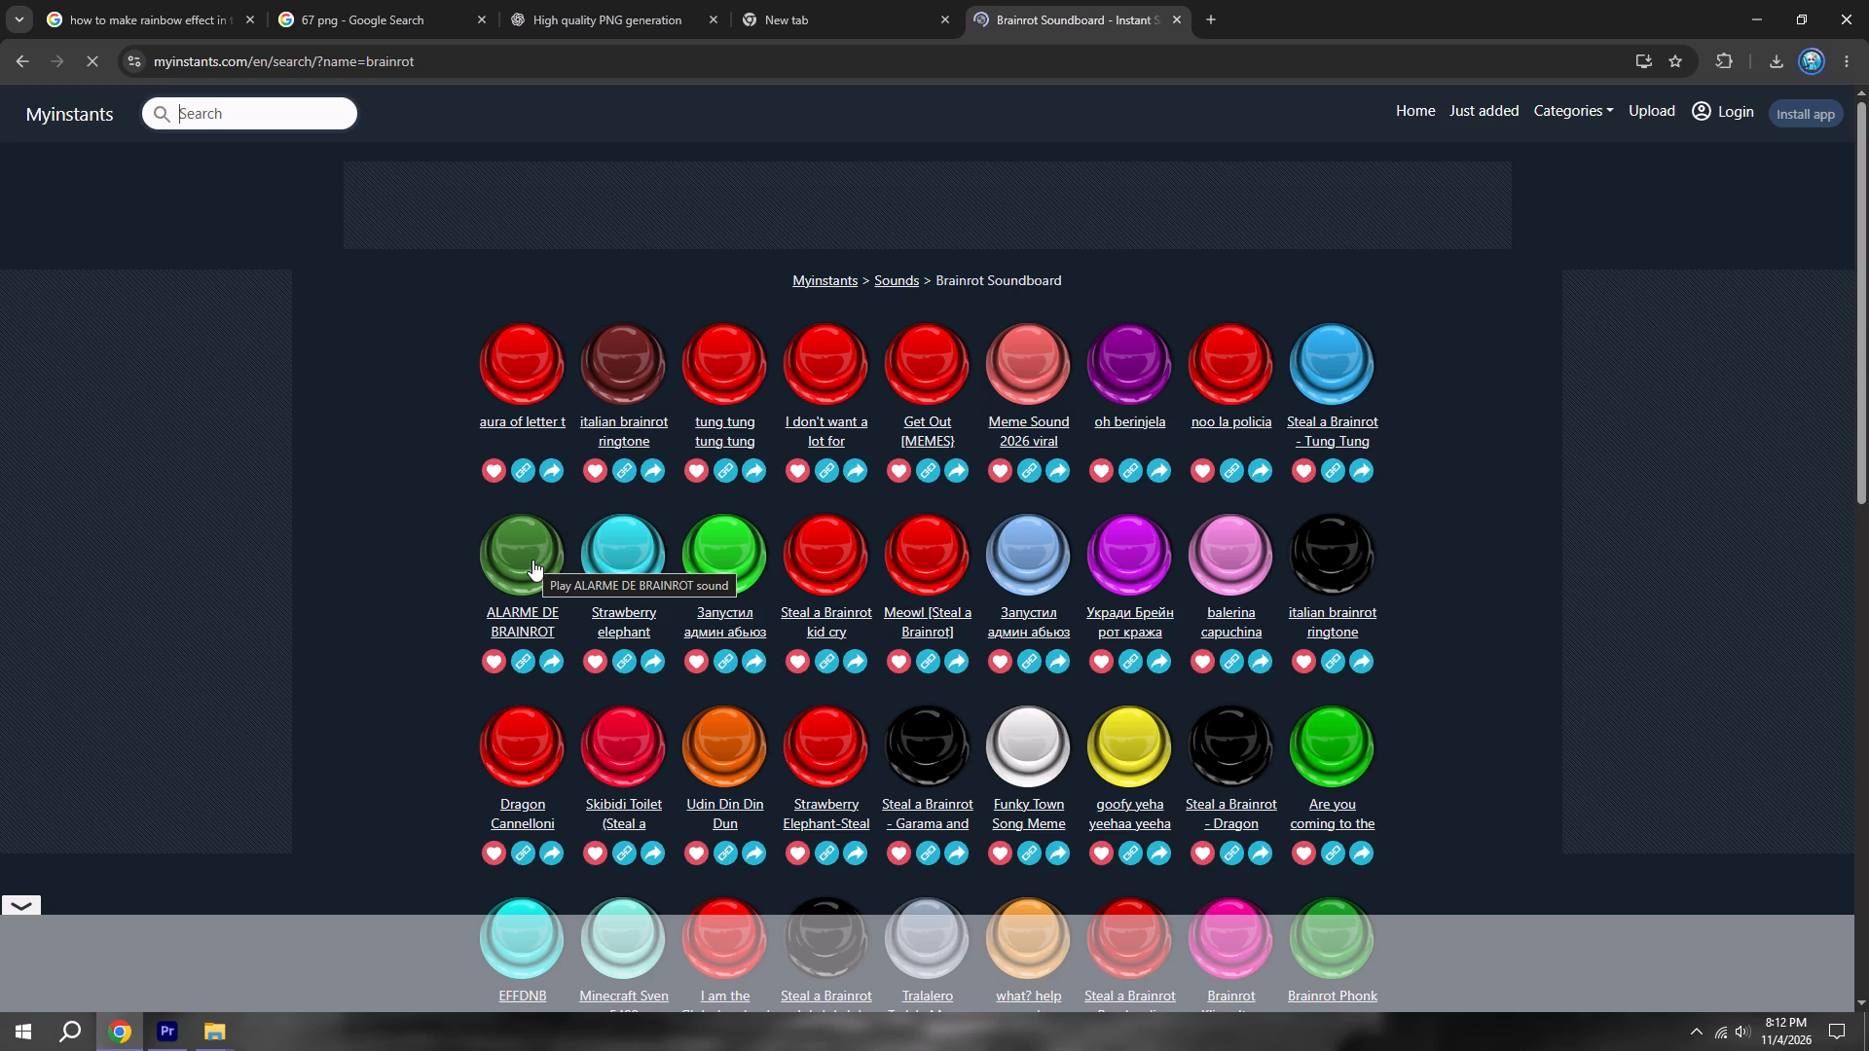
# Preview the Minecraft Sven 5488 and Brainrot Phonk sounds.
pyautogui.scroll(-2, 667, 716)
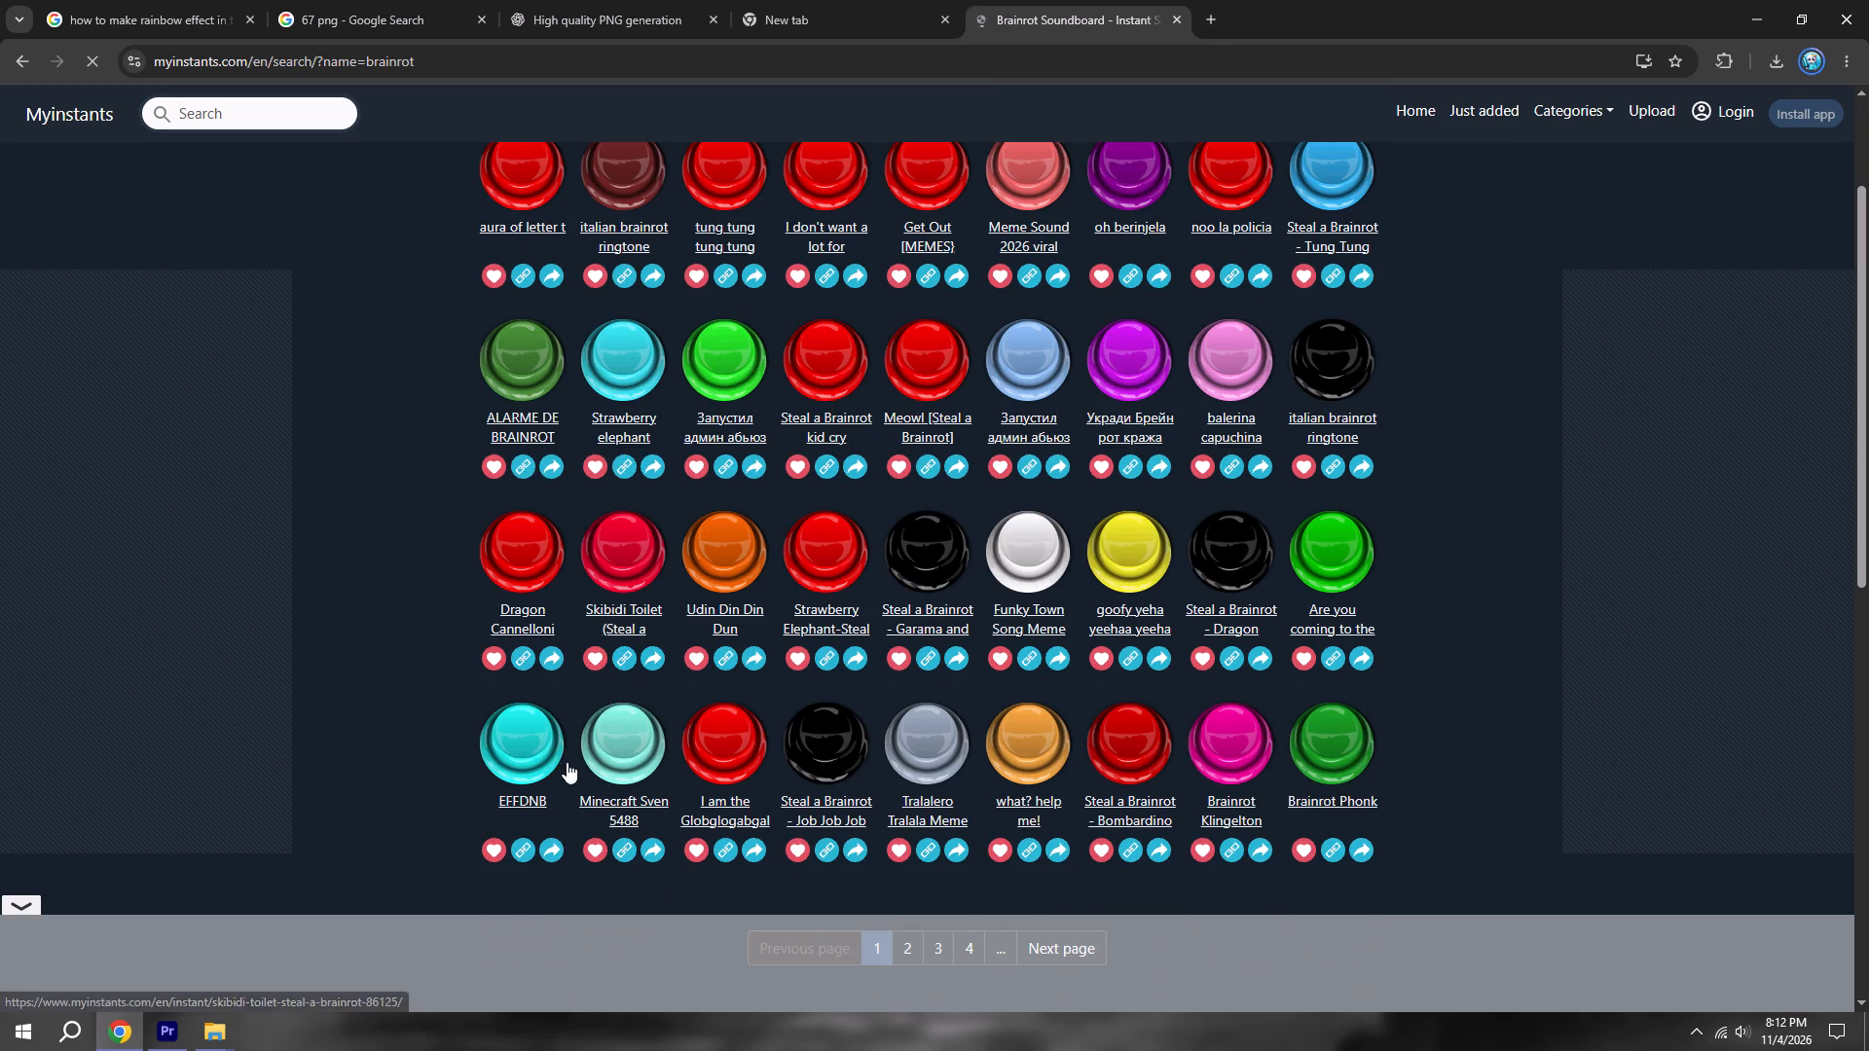
pyautogui.click(634, 731)
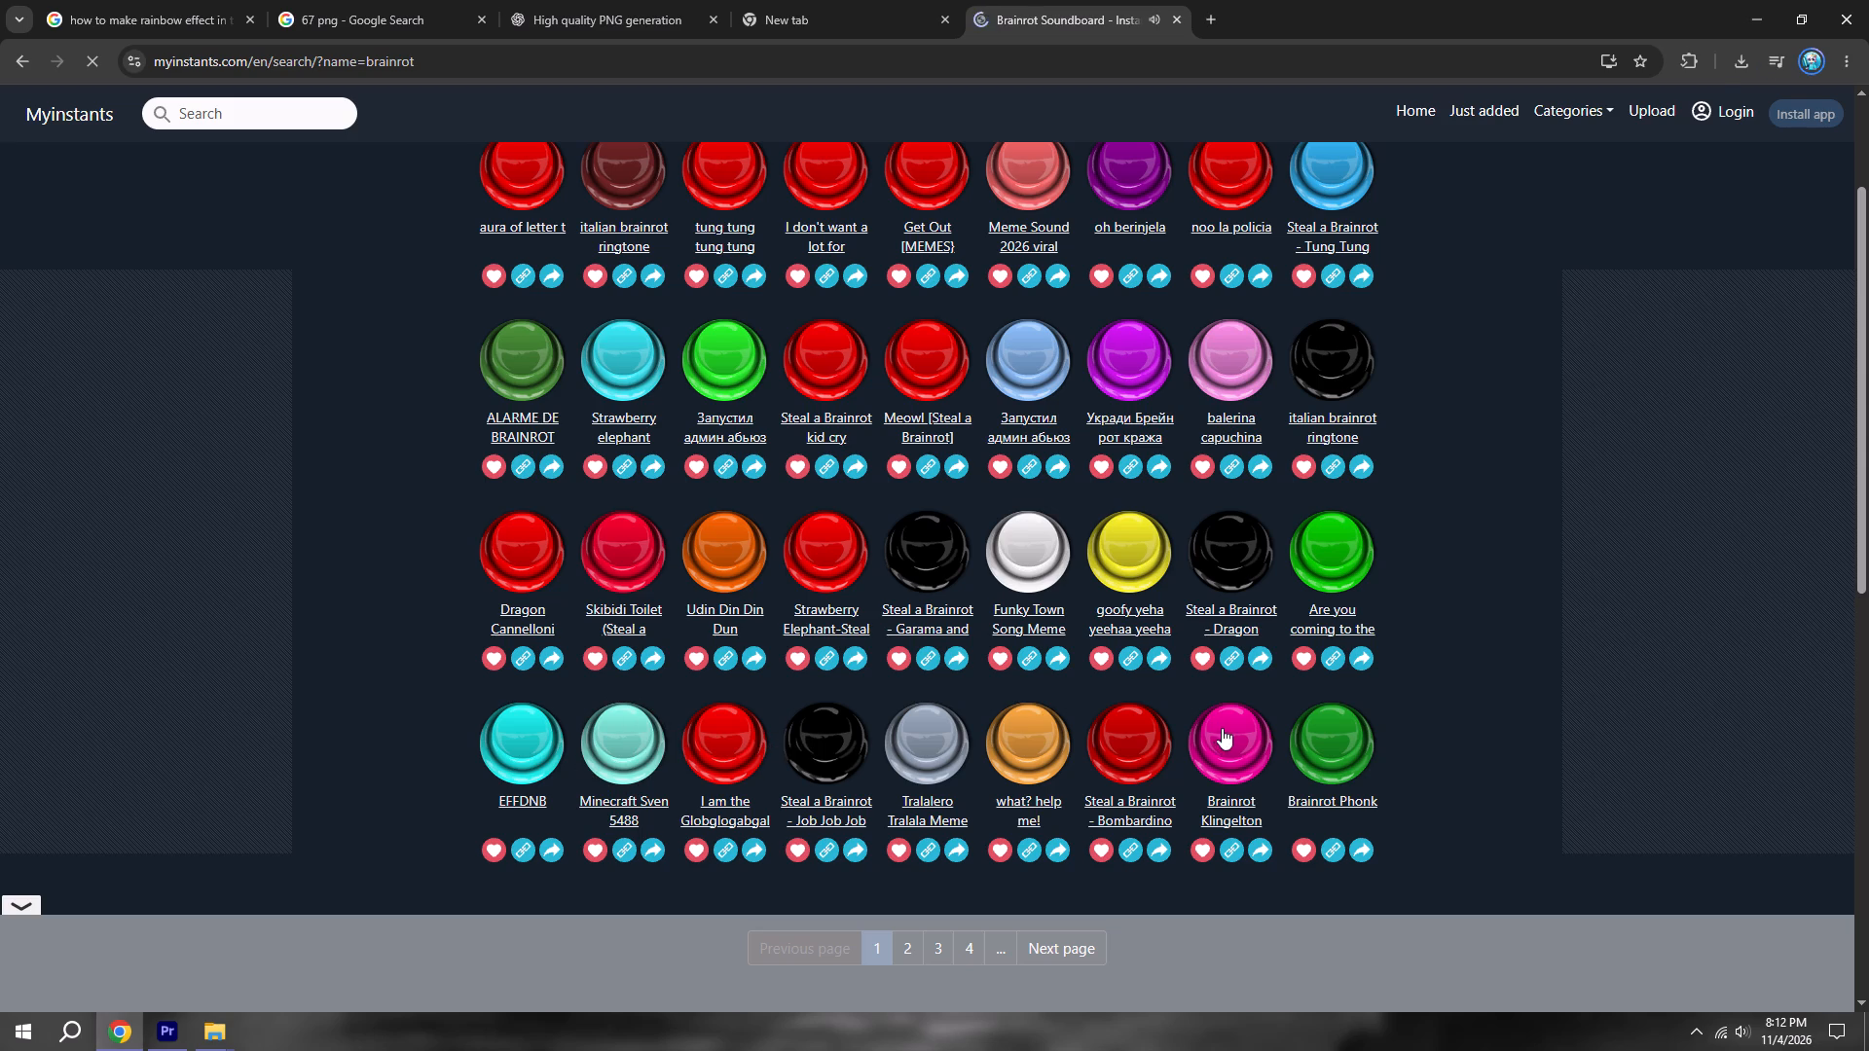
pyautogui.click(1330, 735)
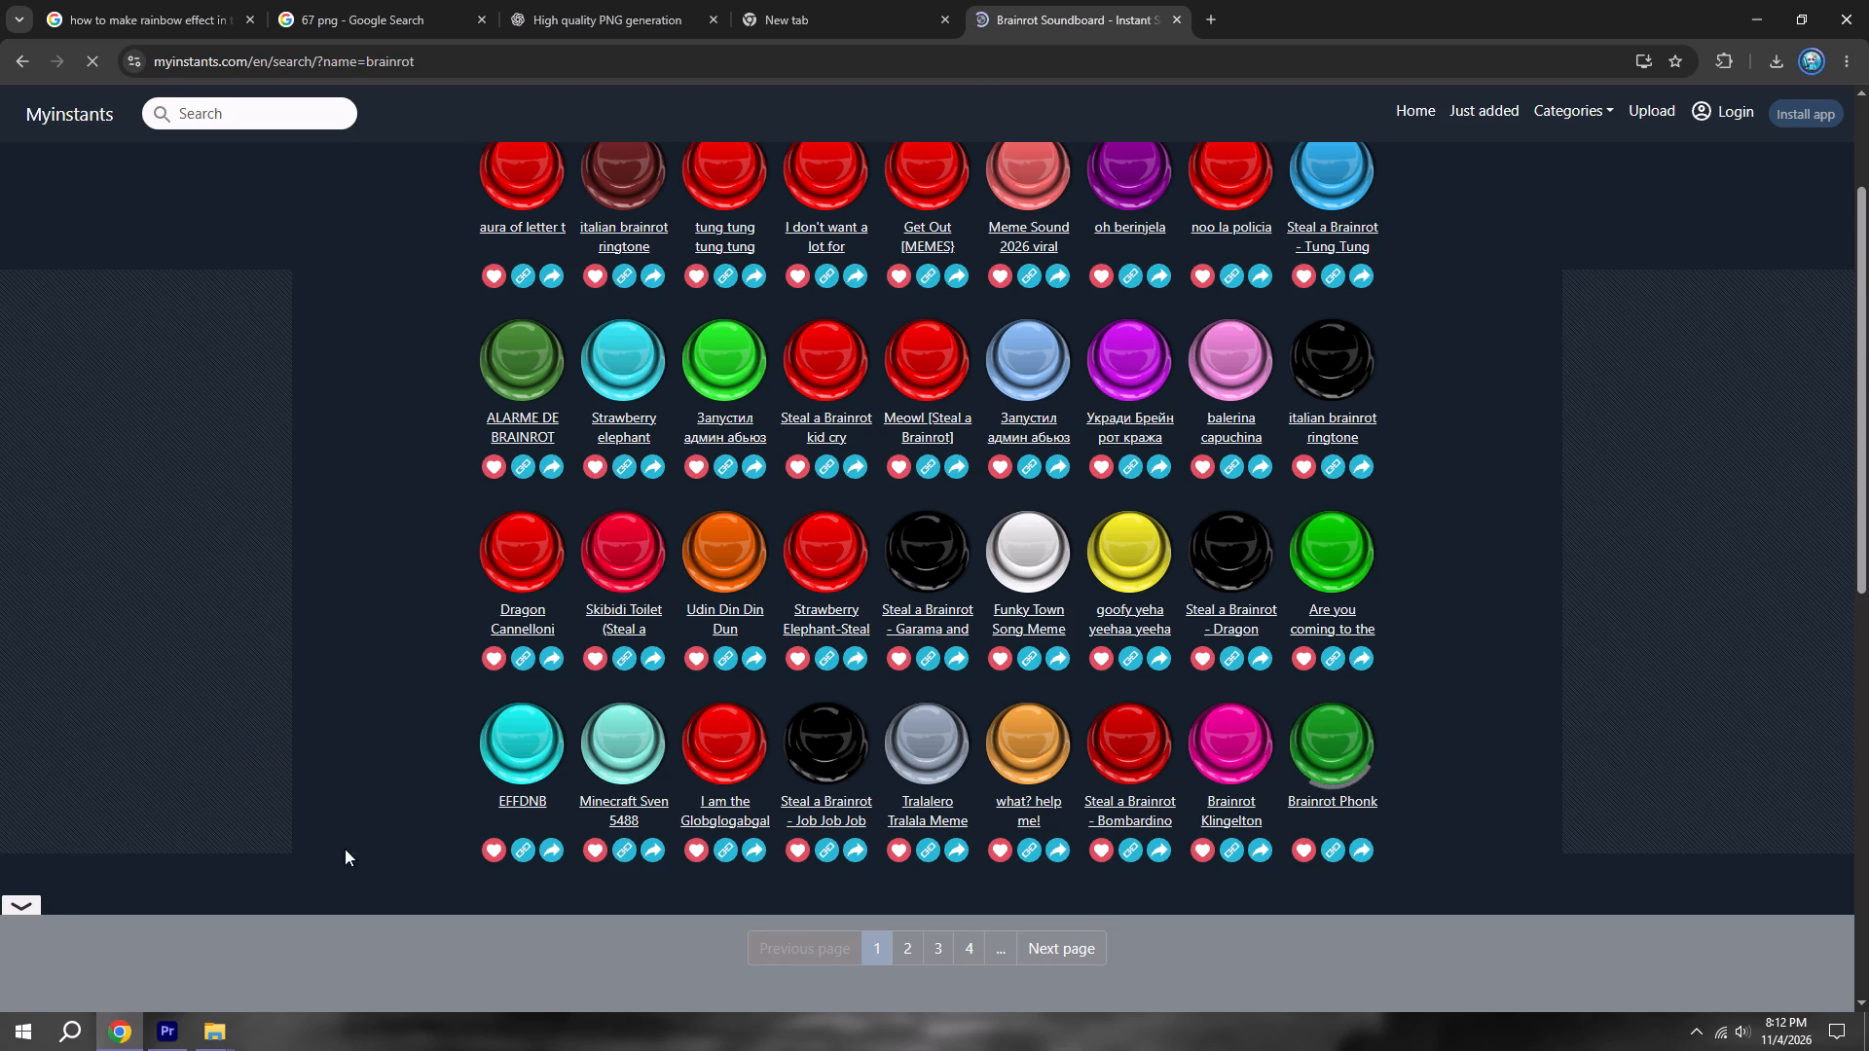
# Close the Myinstants soundboard page and return to Premiere Pro.
pyautogui.click(1171, 14)
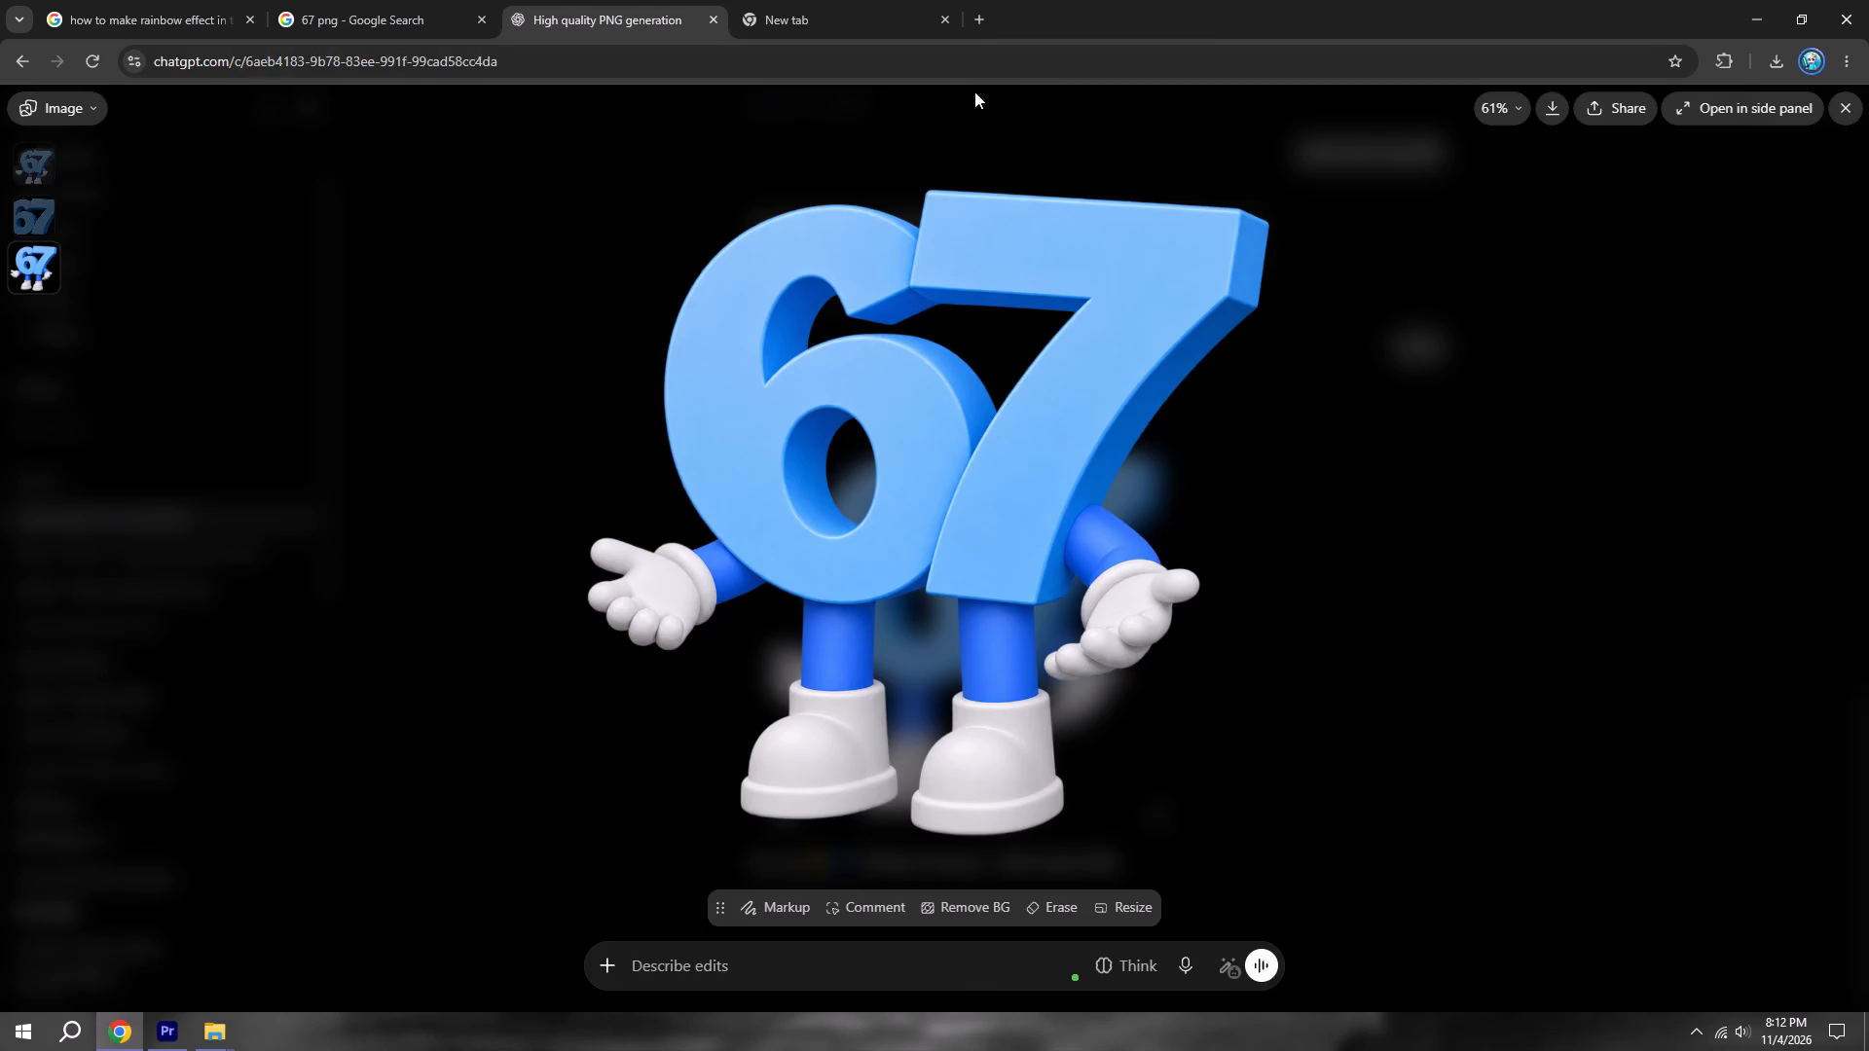
pyautogui.click(1517, 491)
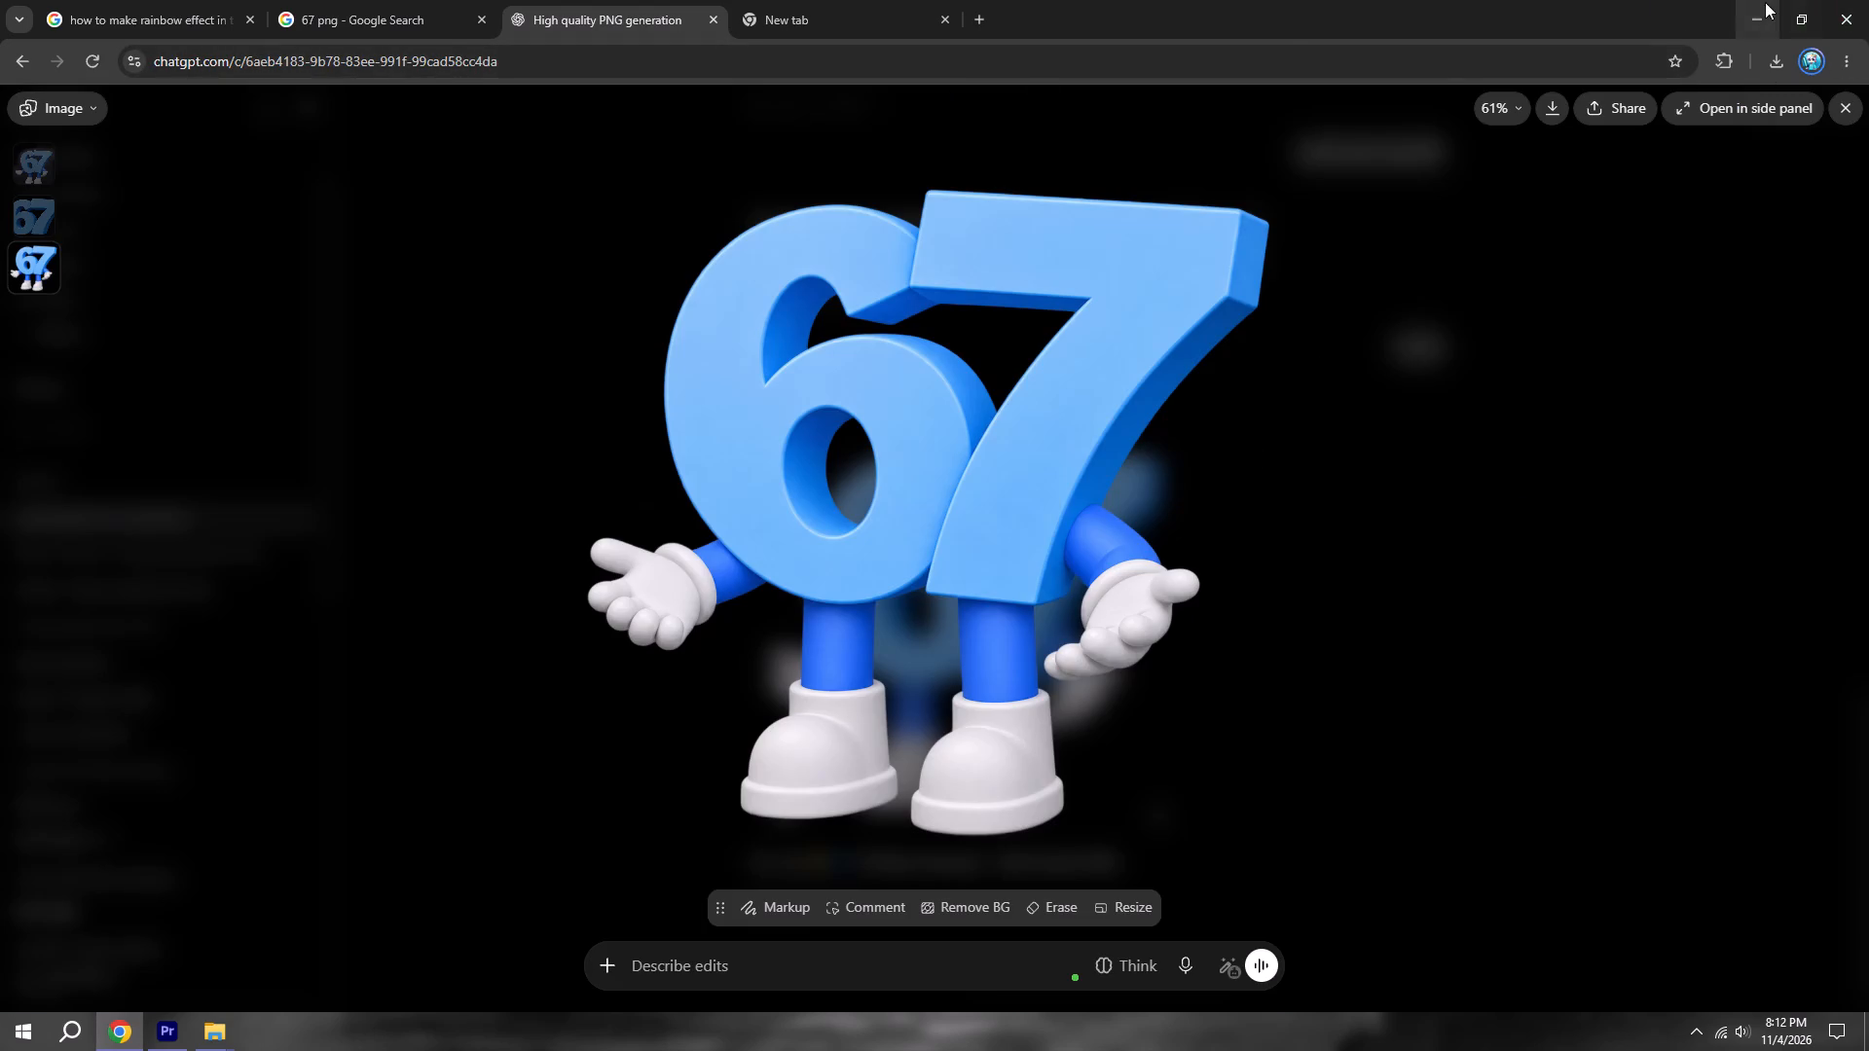
pyautogui.click(1765, 2)
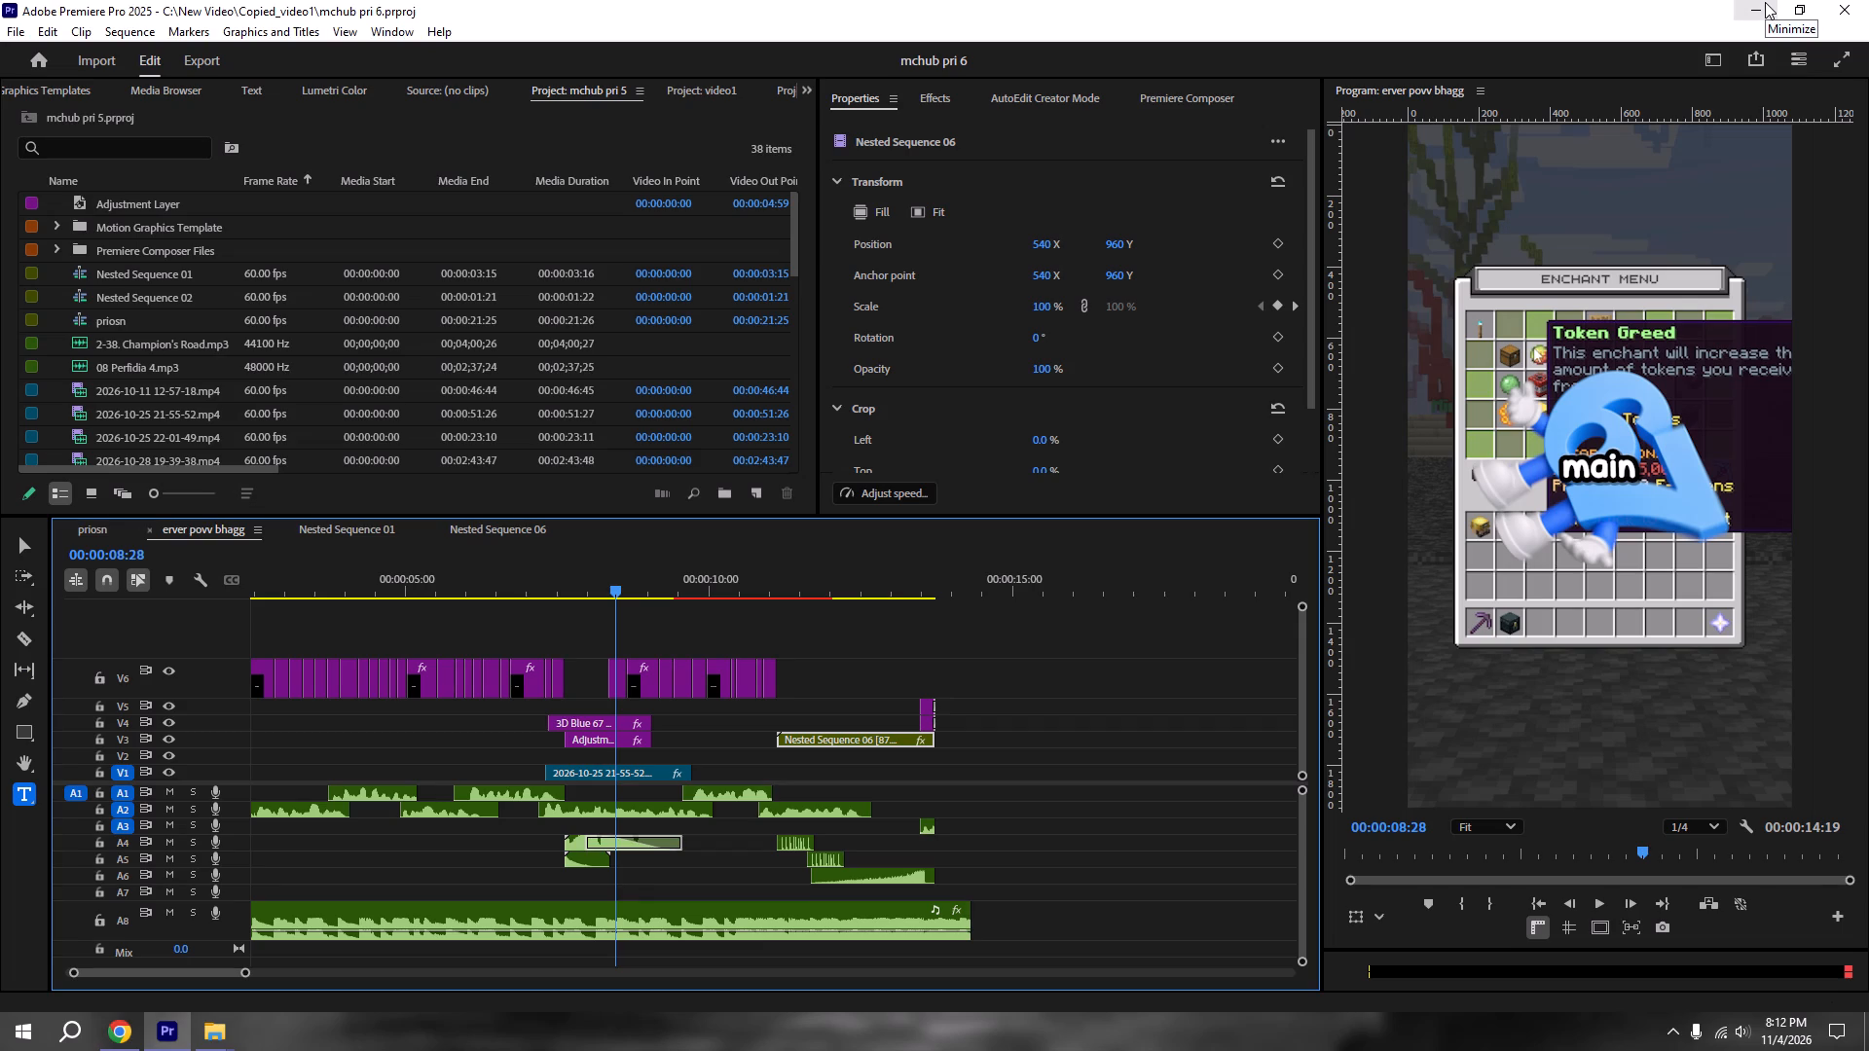
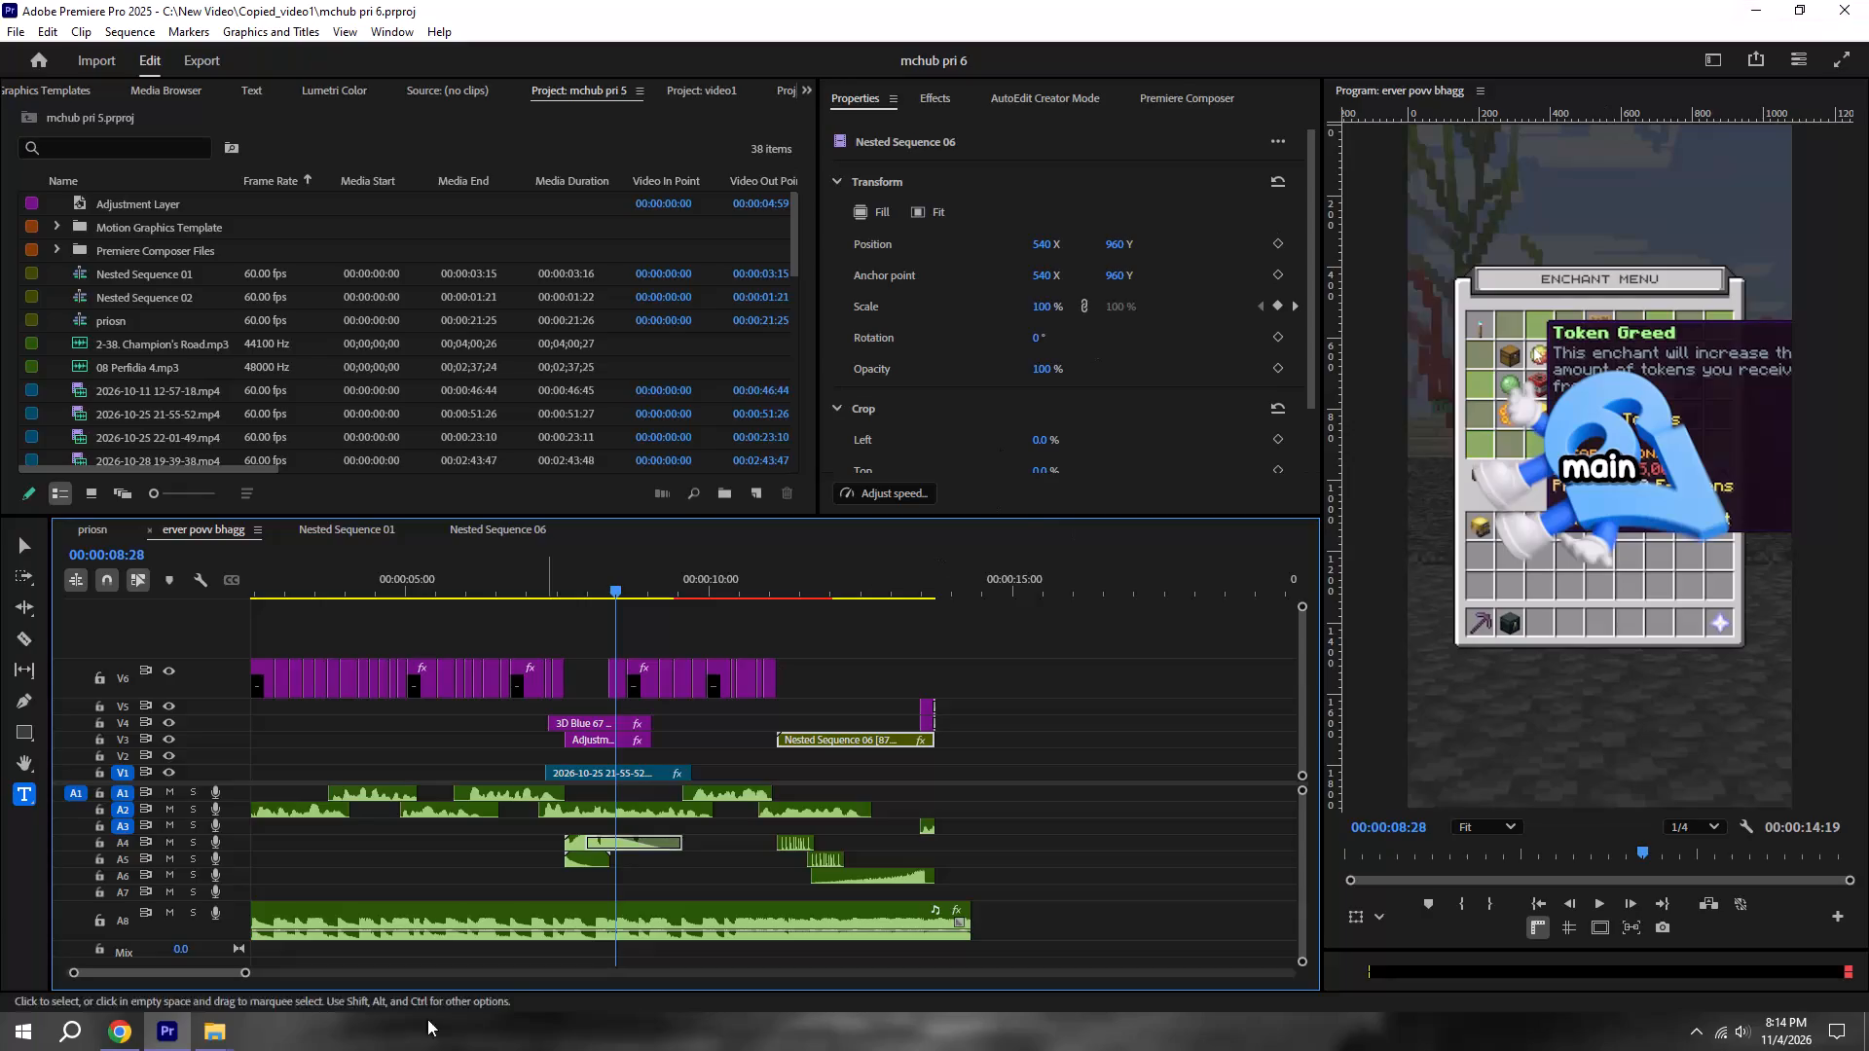
# Switch to Chrome, load YouTube in a new tab, and close all the older tabs.
pyautogui.click(137, 1035)
pyautogui.click(991, 8)
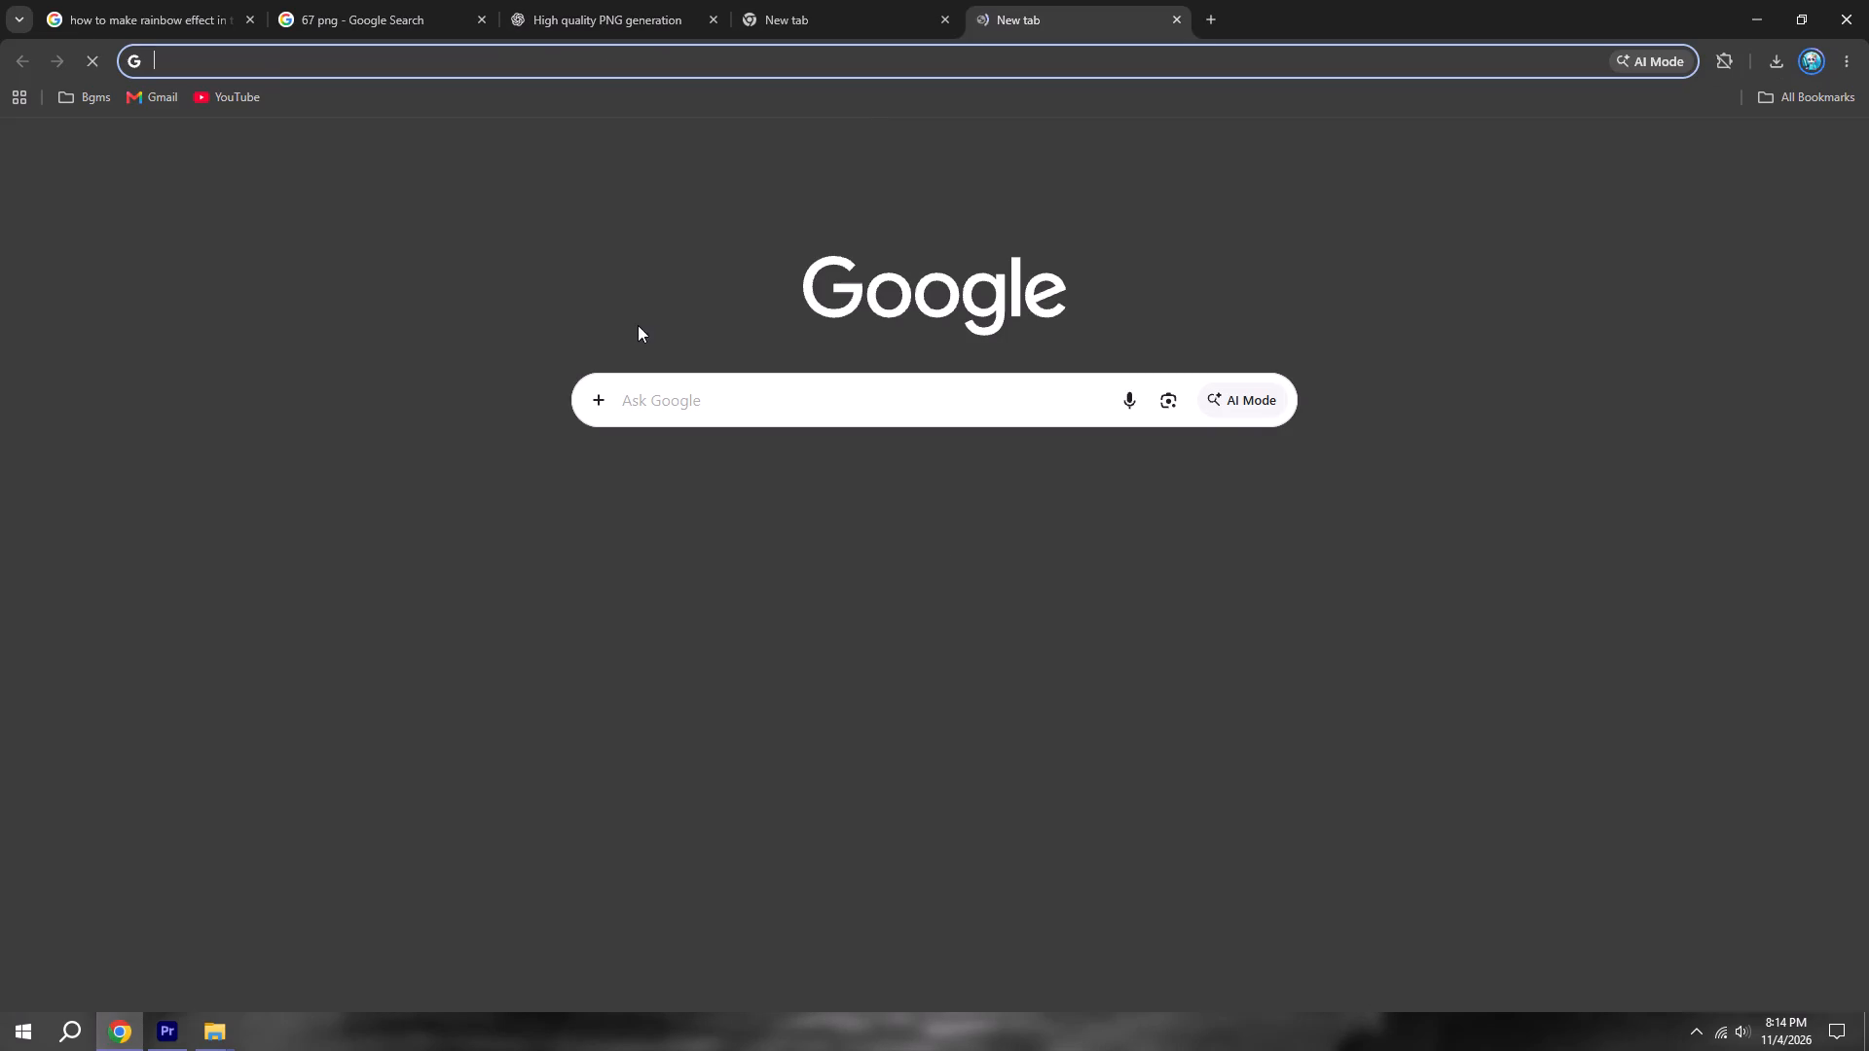
pyautogui.click(244, 101)
pyautogui.doubleClick(251, 16)
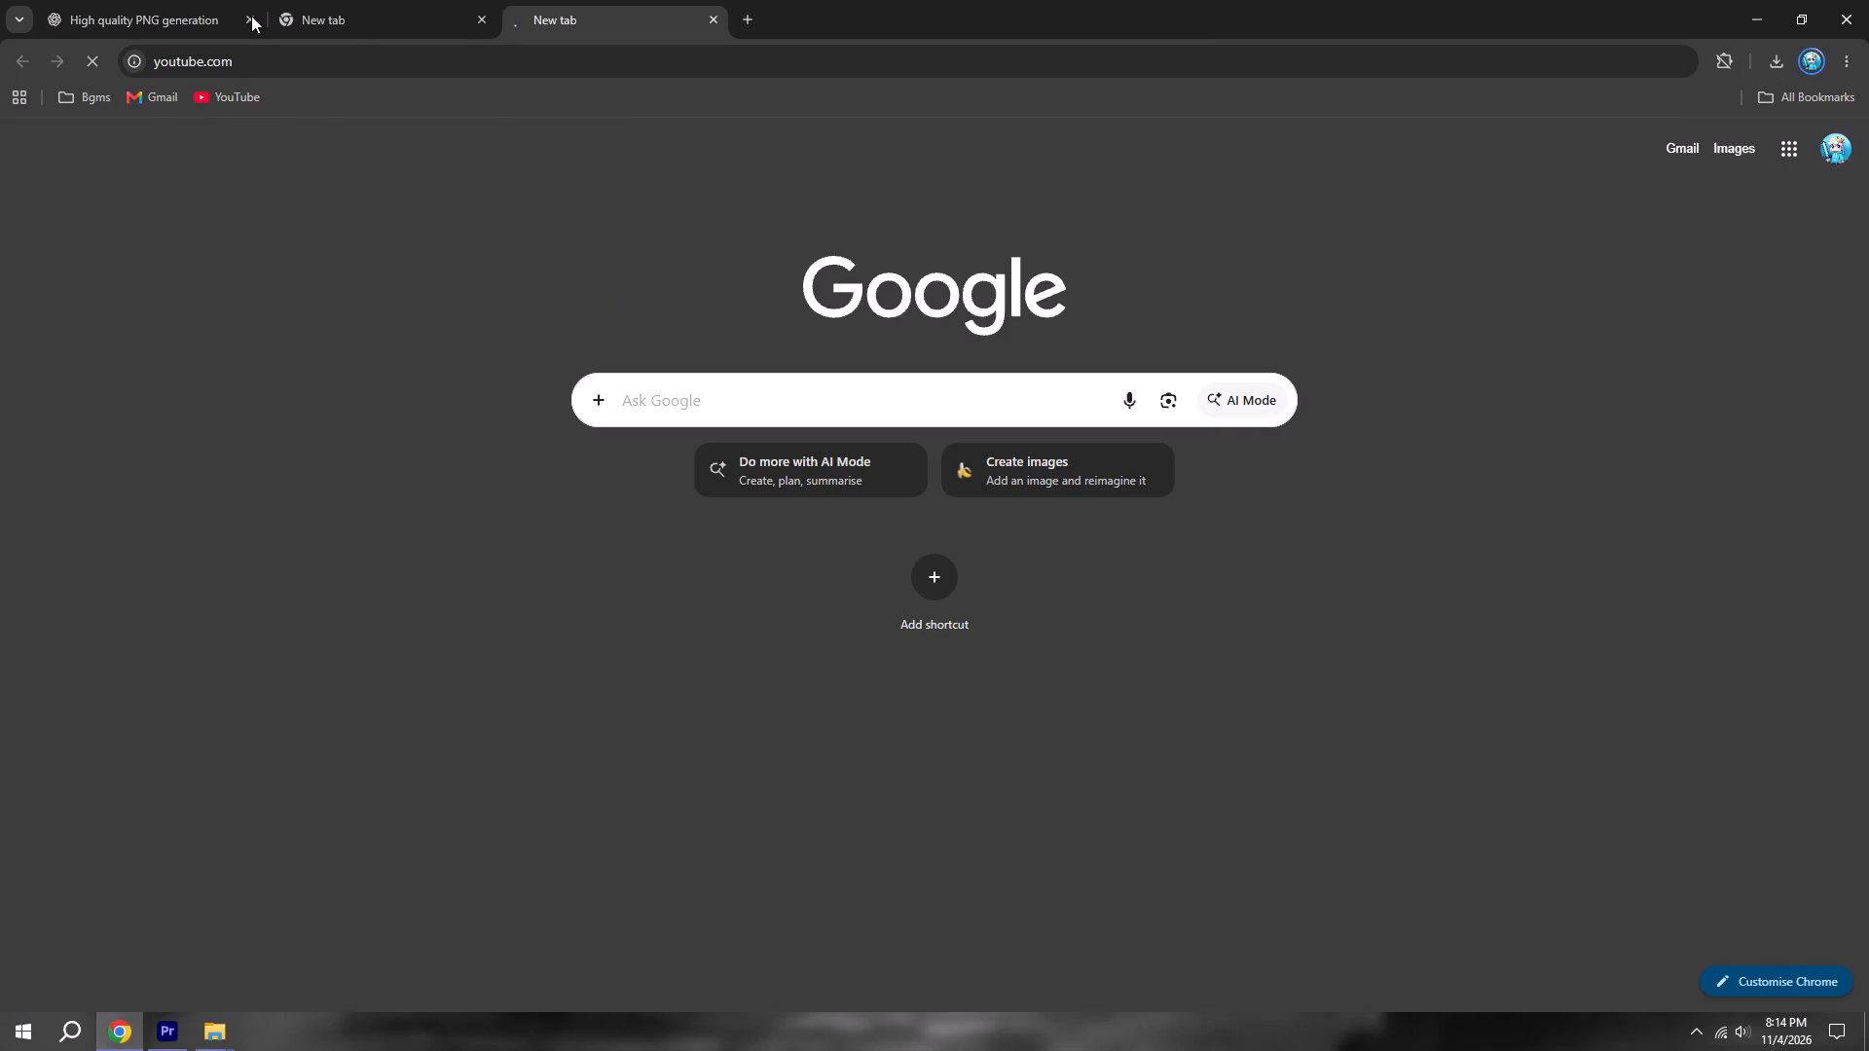
pyautogui.click(245, 12)
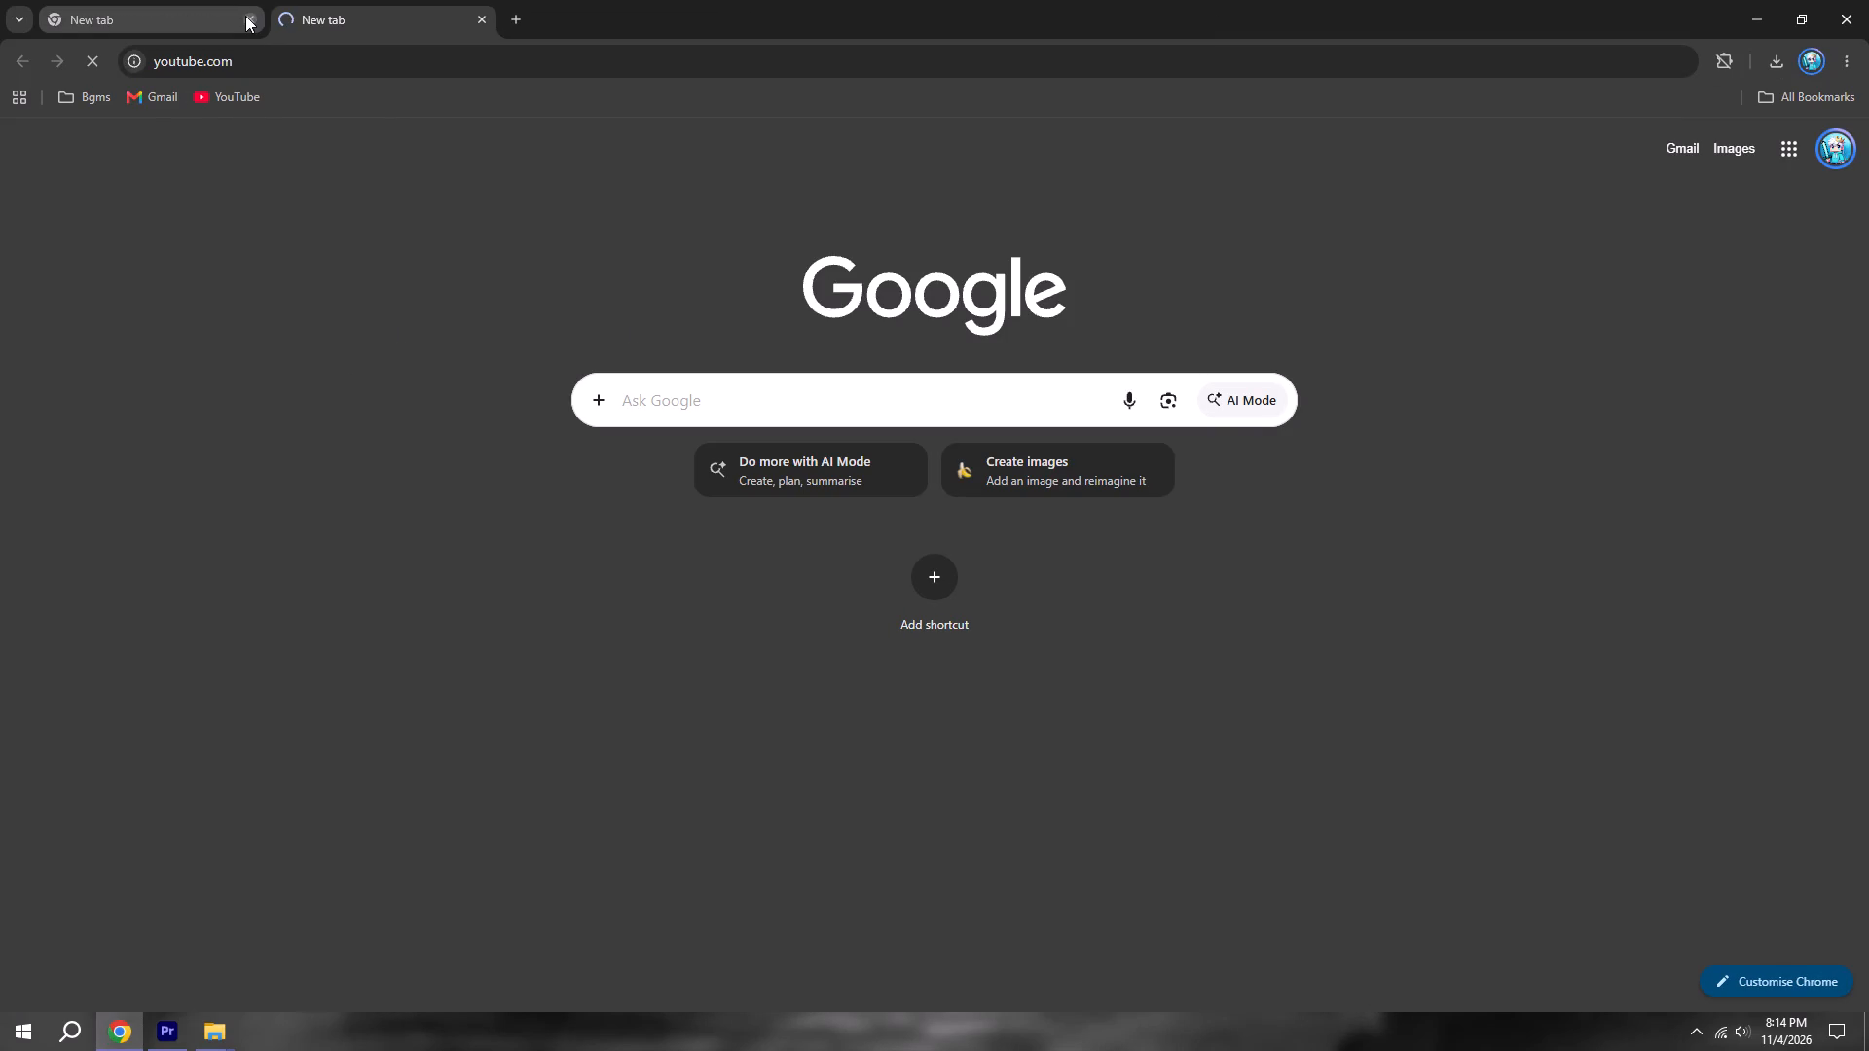
pyautogui.click(246, 18)
pyautogui.click(234, 105)
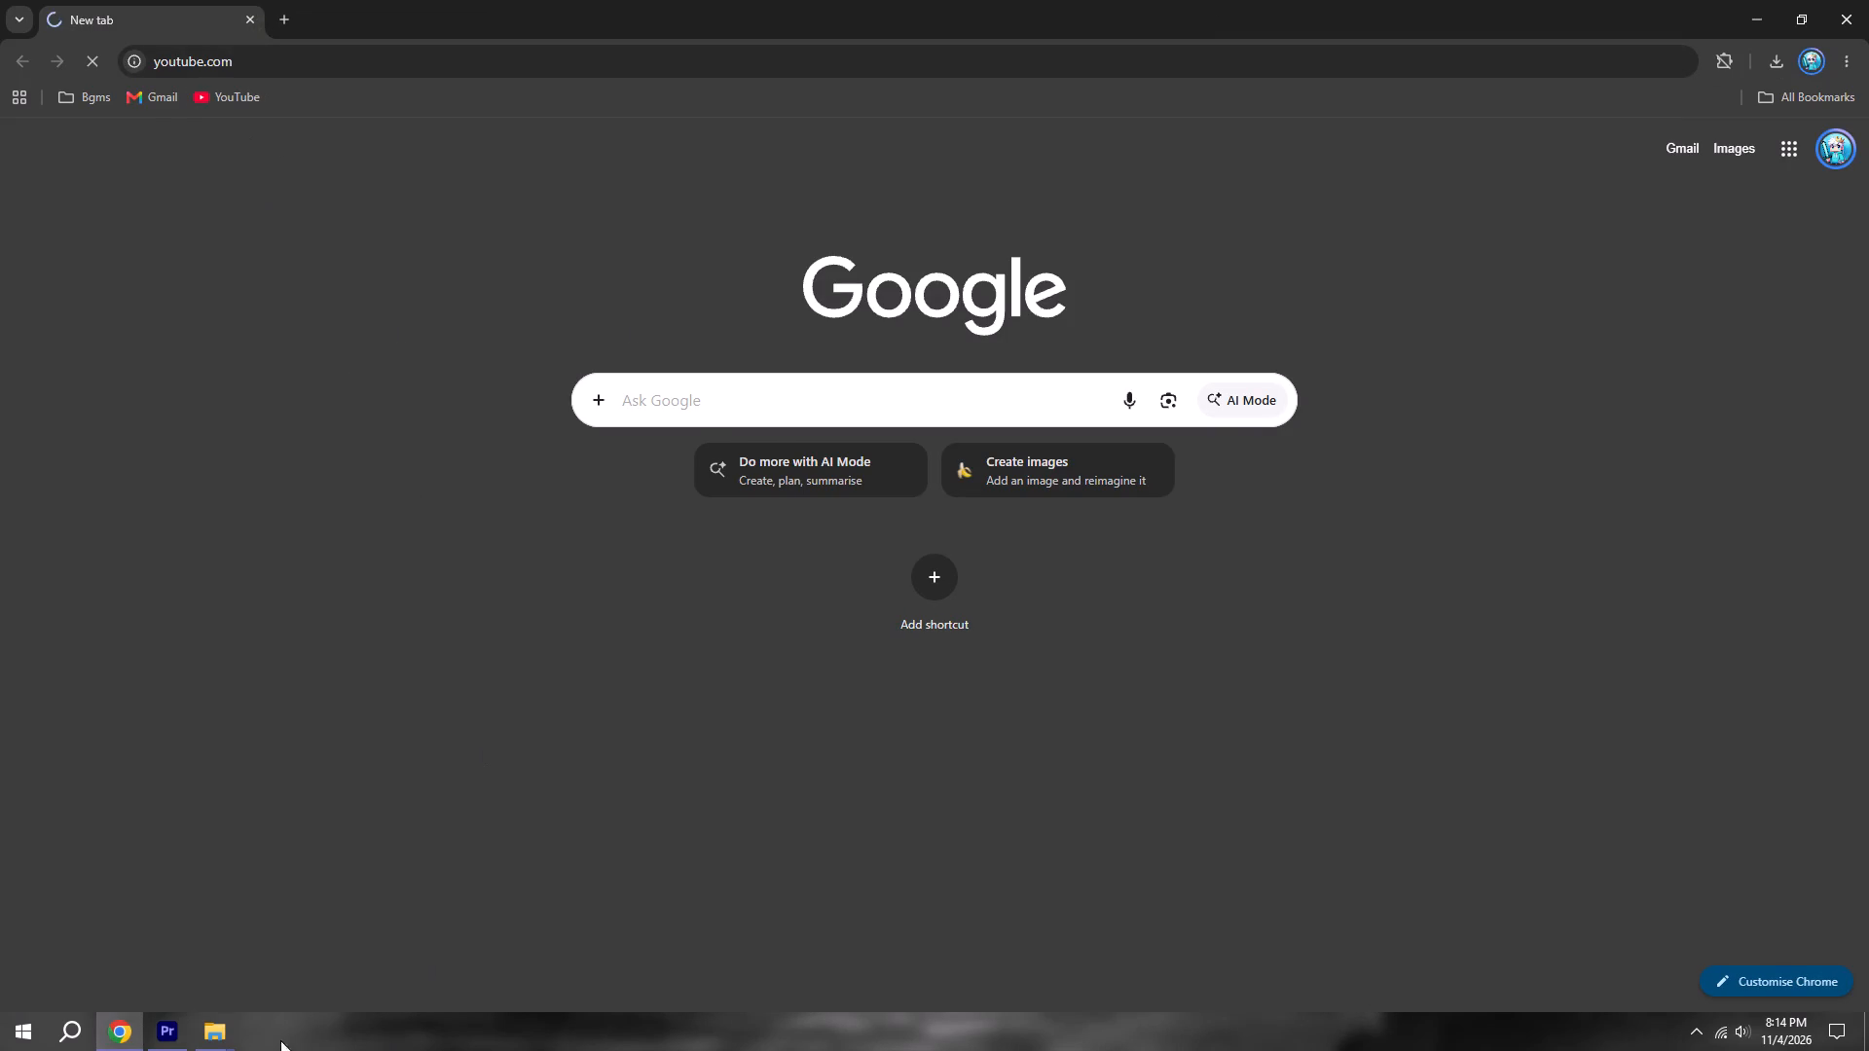
# Return to Premiere Pro, save the project, and review the erver povv bhagg sequence from its start, replaying the opening.
pyautogui.click(191, 1050)
pyautogui.keyDown('alt'); pyautogui.scroll(-6, 679, 814); pyautogui.keyUp('alt')
pyautogui.hotkey('ctrl', 's')
pyautogui.moveTo(1052, 804); pyautogui.dragTo(1074, 805)
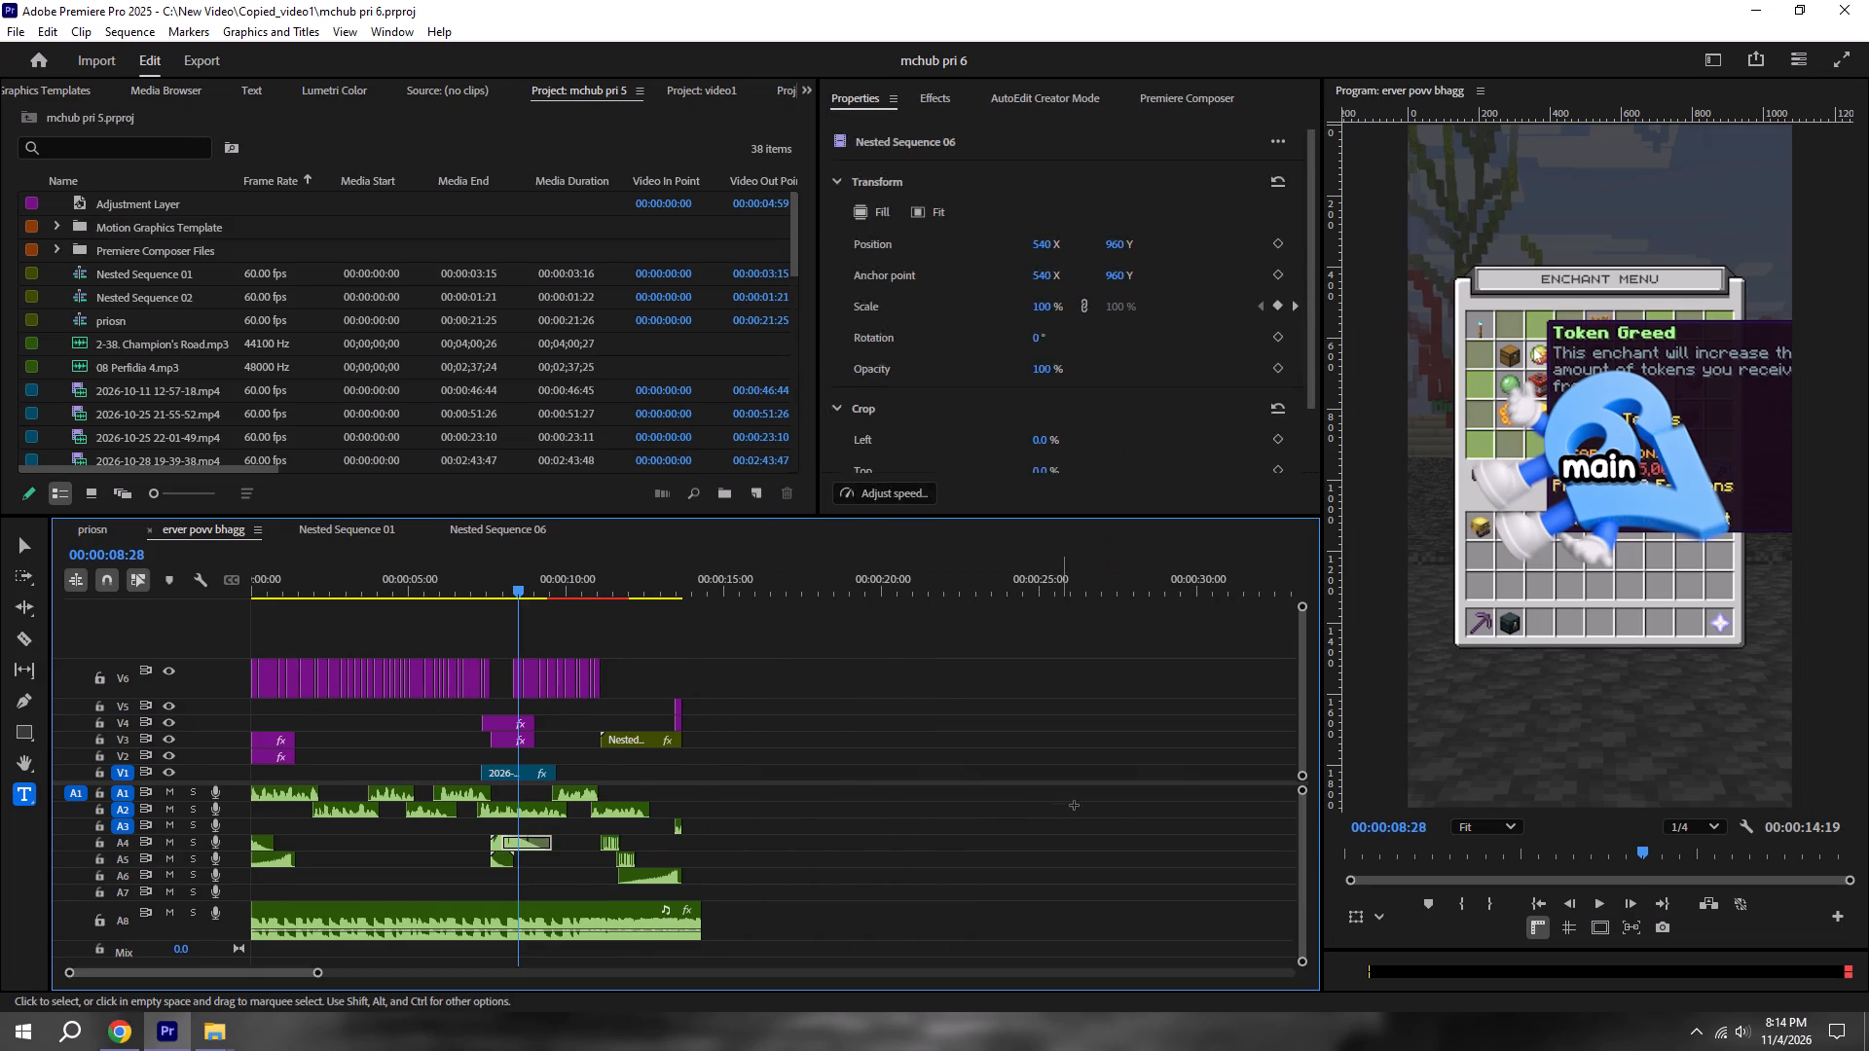
pyautogui.moveTo(1074, 805); pyautogui.dragTo(1066, 803)
pyautogui.press('space')
pyautogui.click(1539, 903)
pyautogui.press('space')
pyautogui.keyDown('alt'); pyautogui.scroll(10, 898, 816); pyautogui.keyUp('alt')
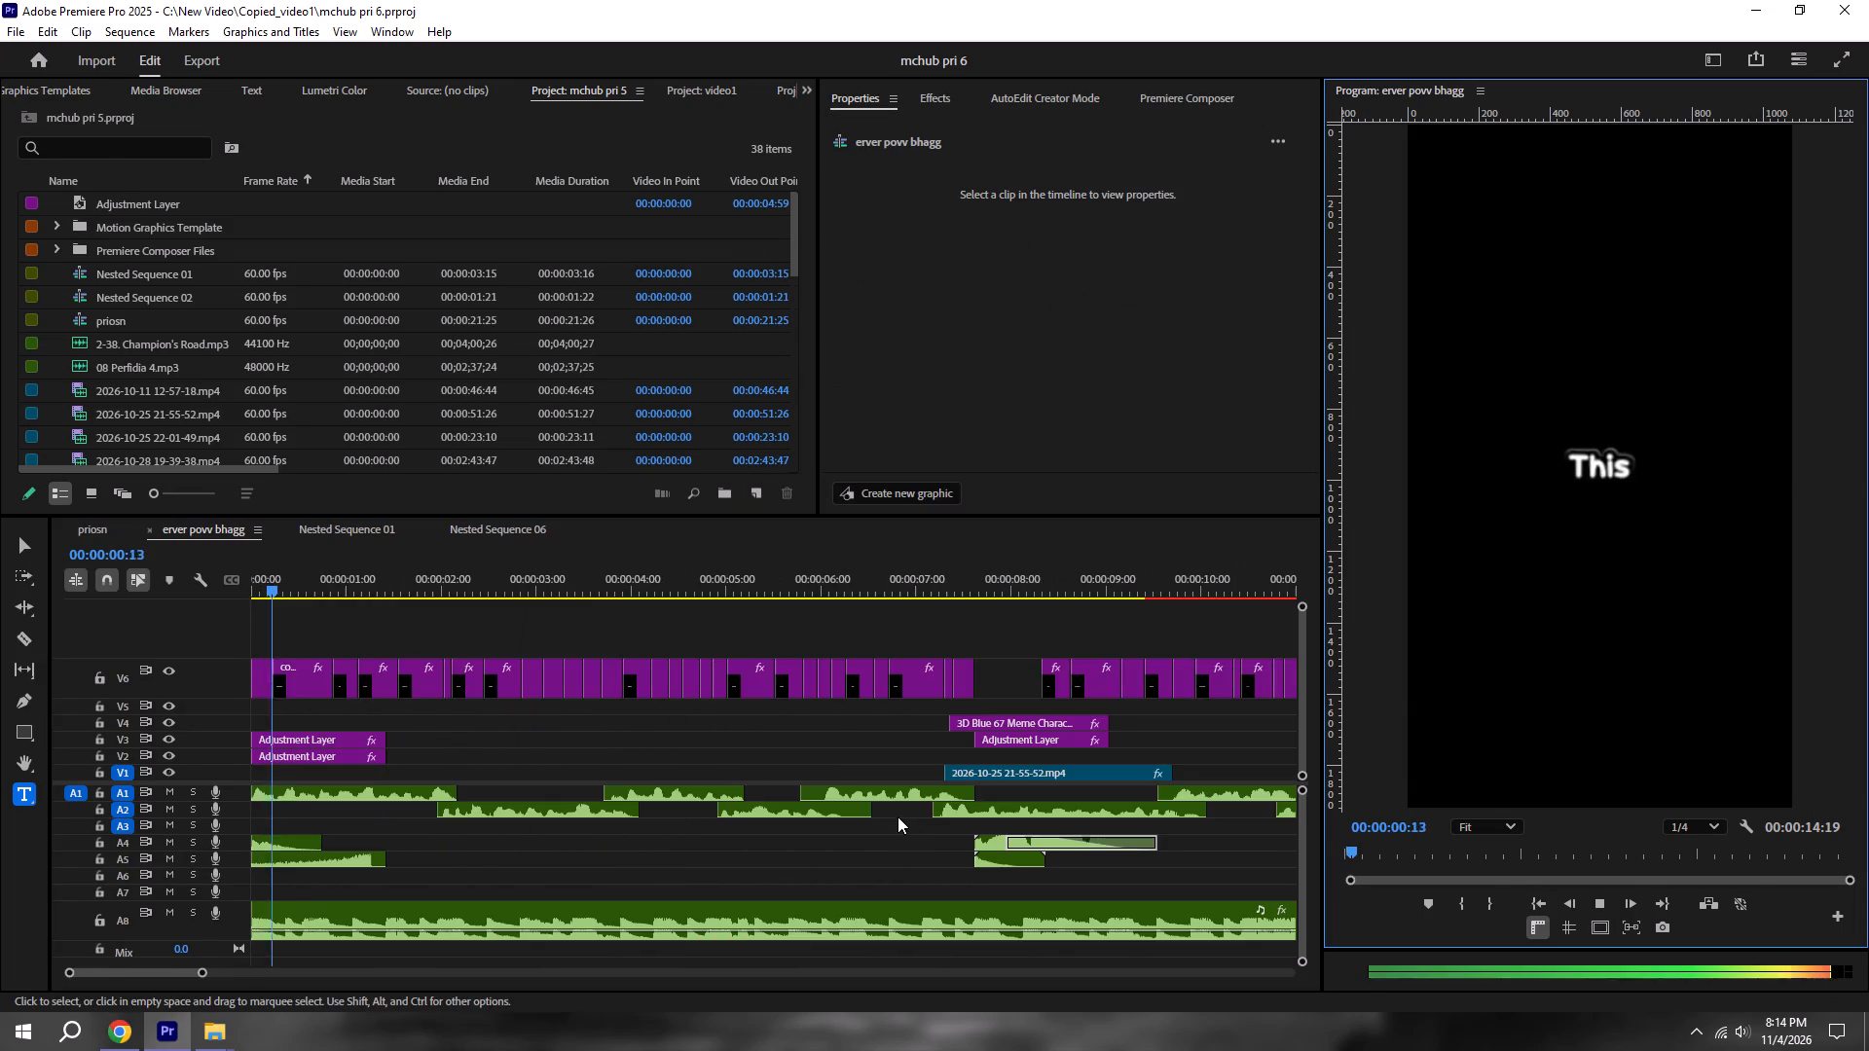
pyautogui.keyDown('alt'); pyautogui.scroll(-12, 1001, 837); pyautogui.keyUp('alt')
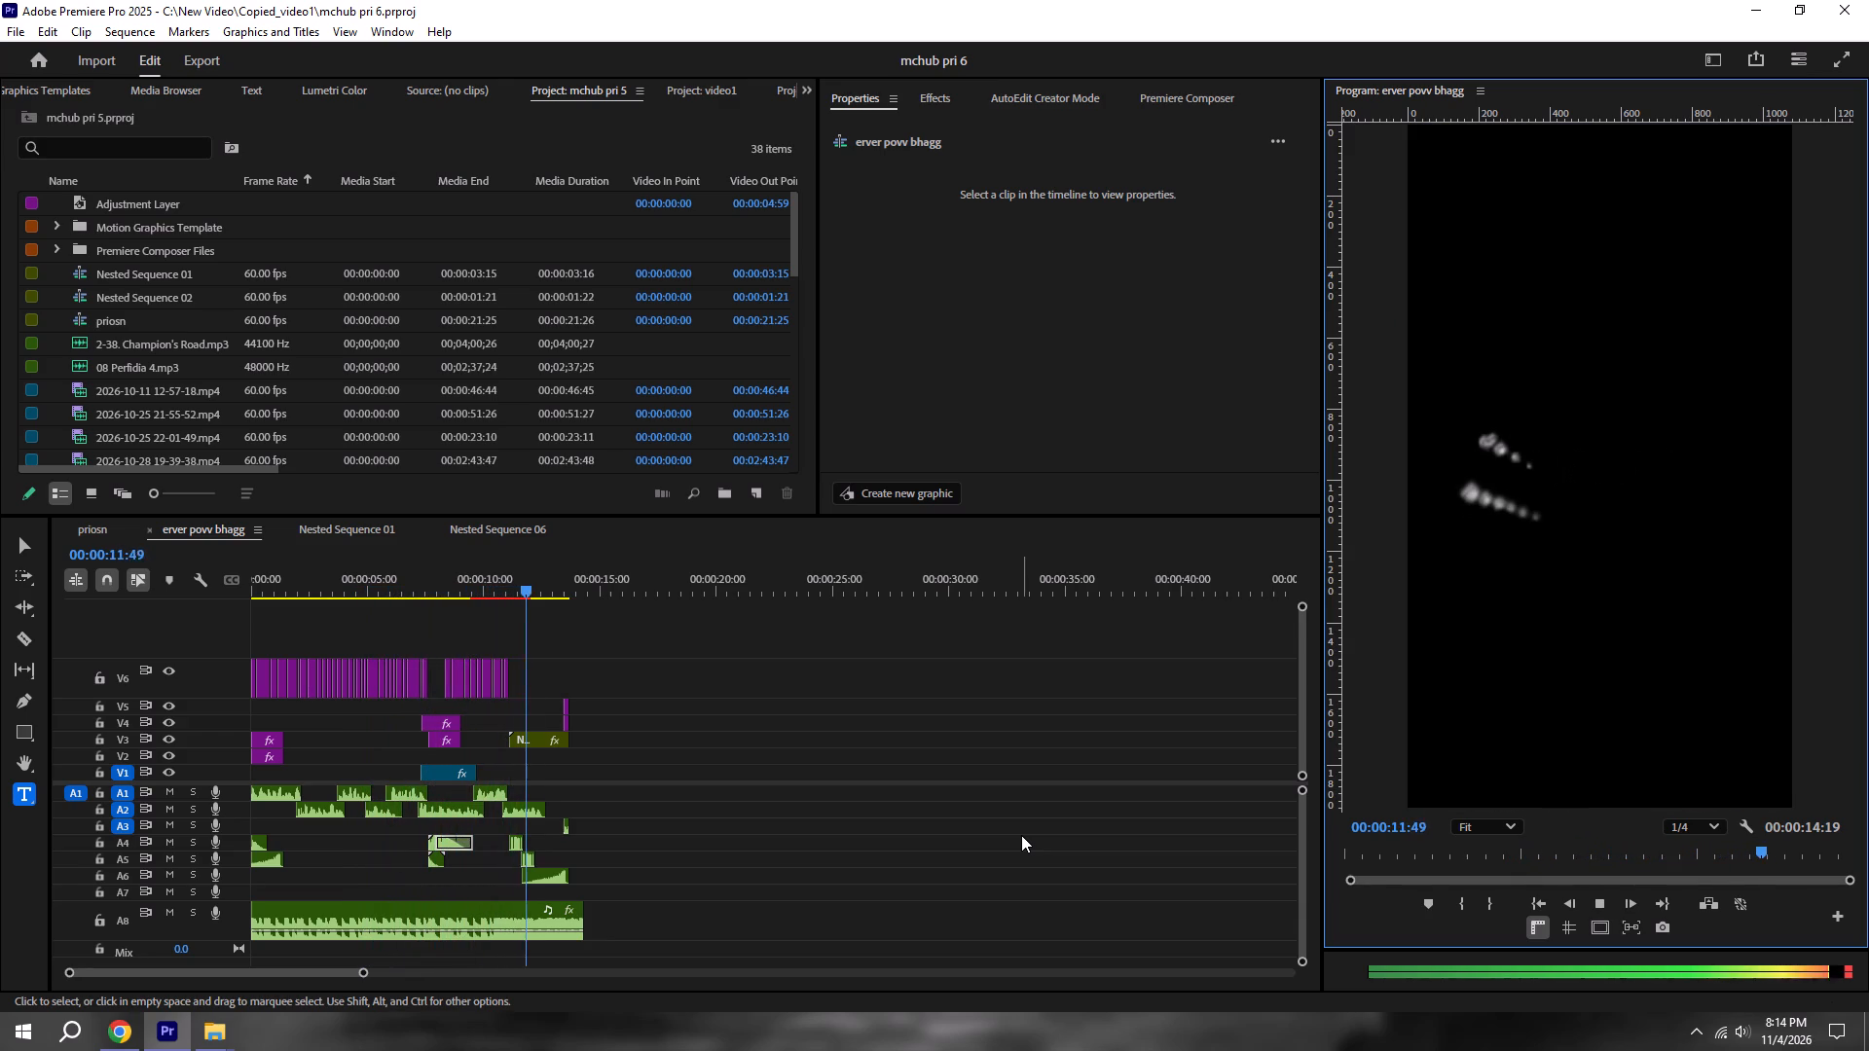
pyautogui.press('space')
pyautogui.press('space')
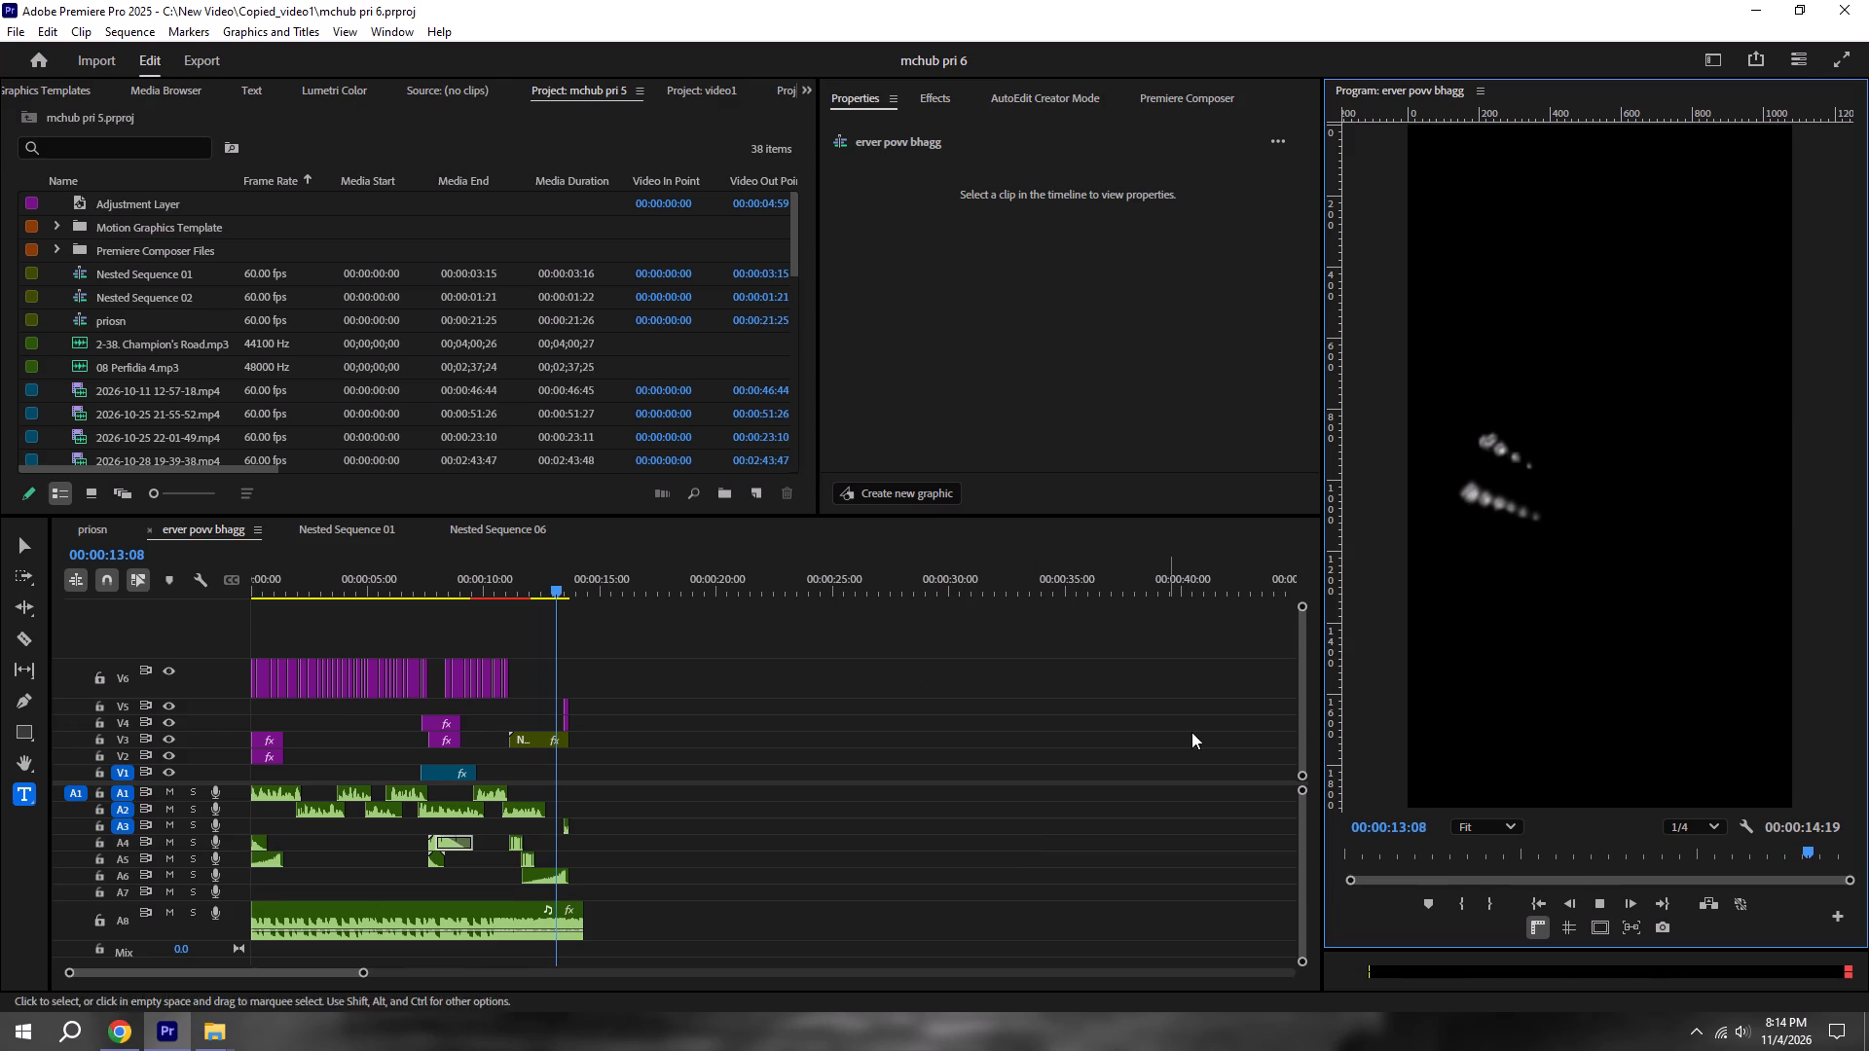
pyautogui.click(1536, 903)
pyautogui.press('space')
pyautogui.keyDown('alt'); pyautogui.scroll(12, 397, 681); pyautogui.keyUp('alt')
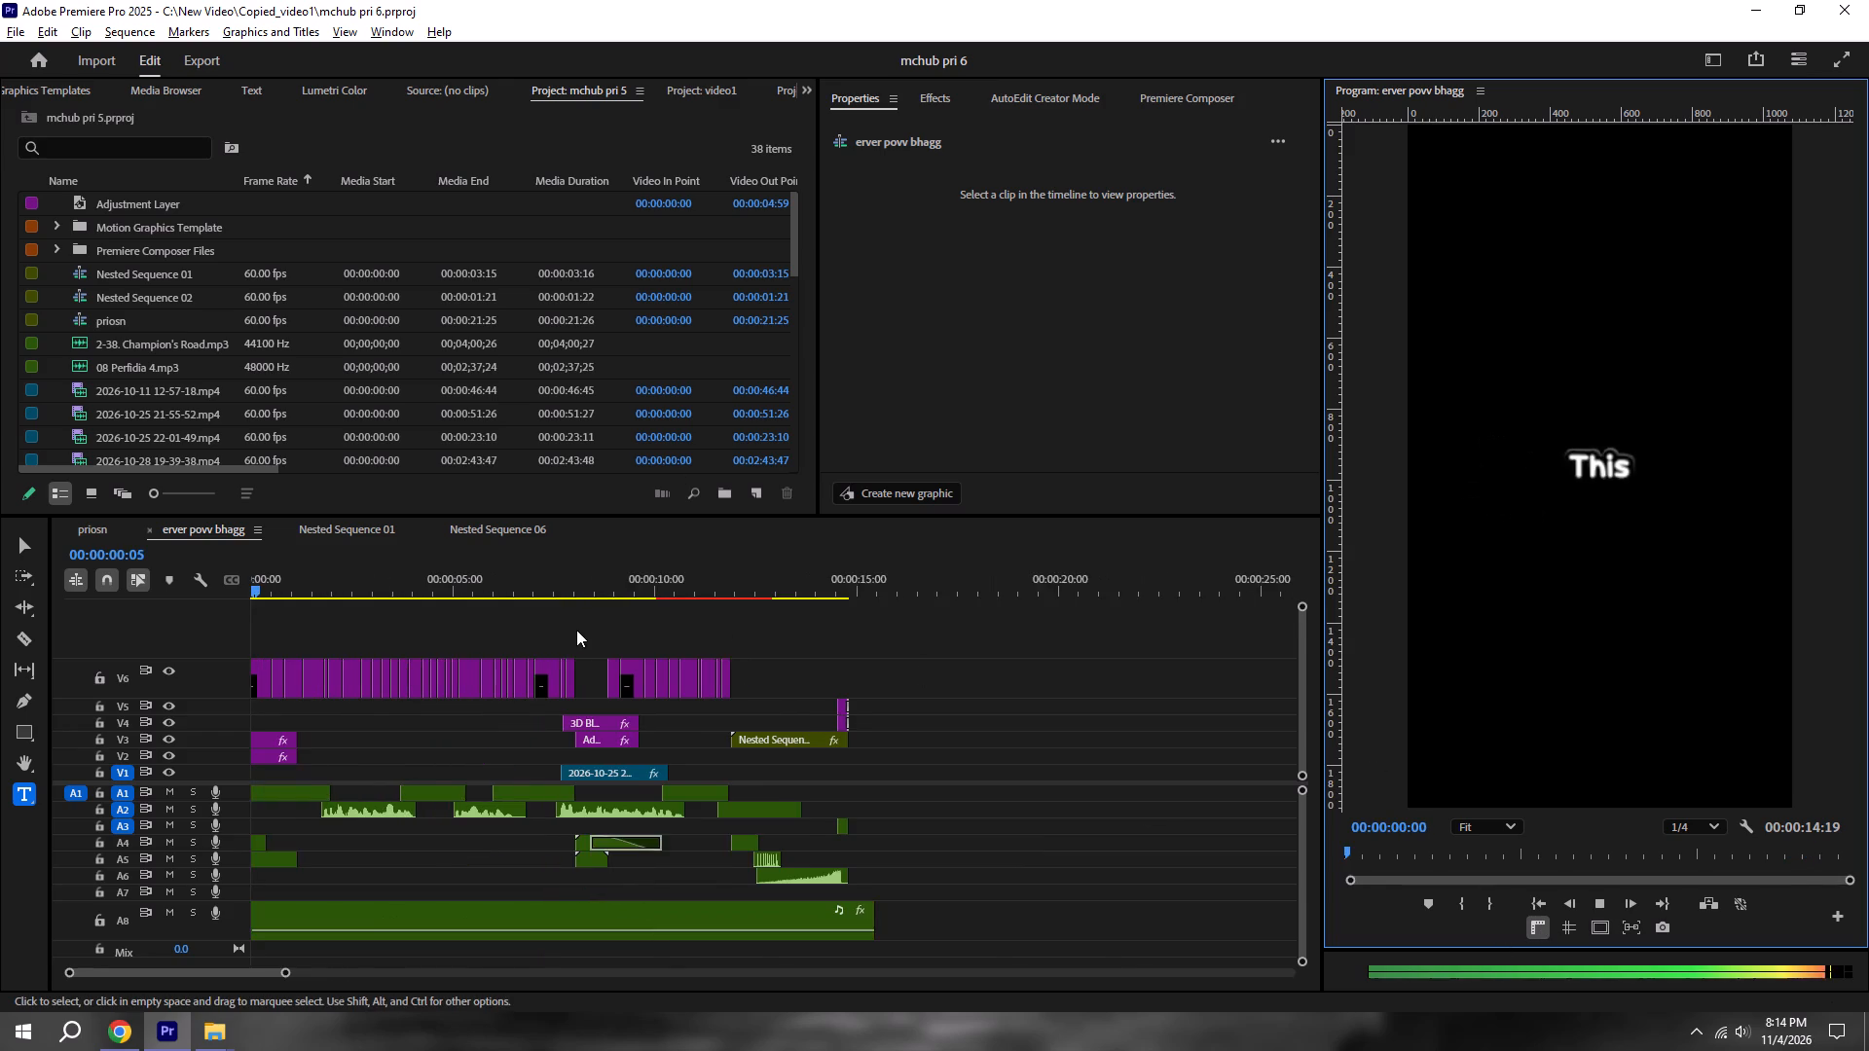
pyautogui.press('space')
# Apply the warpp Zord preset to all caption clips on track V6 and save the project.
pyautogui.moveTo(795, 670); pyautogui.dragTo(50, 527)
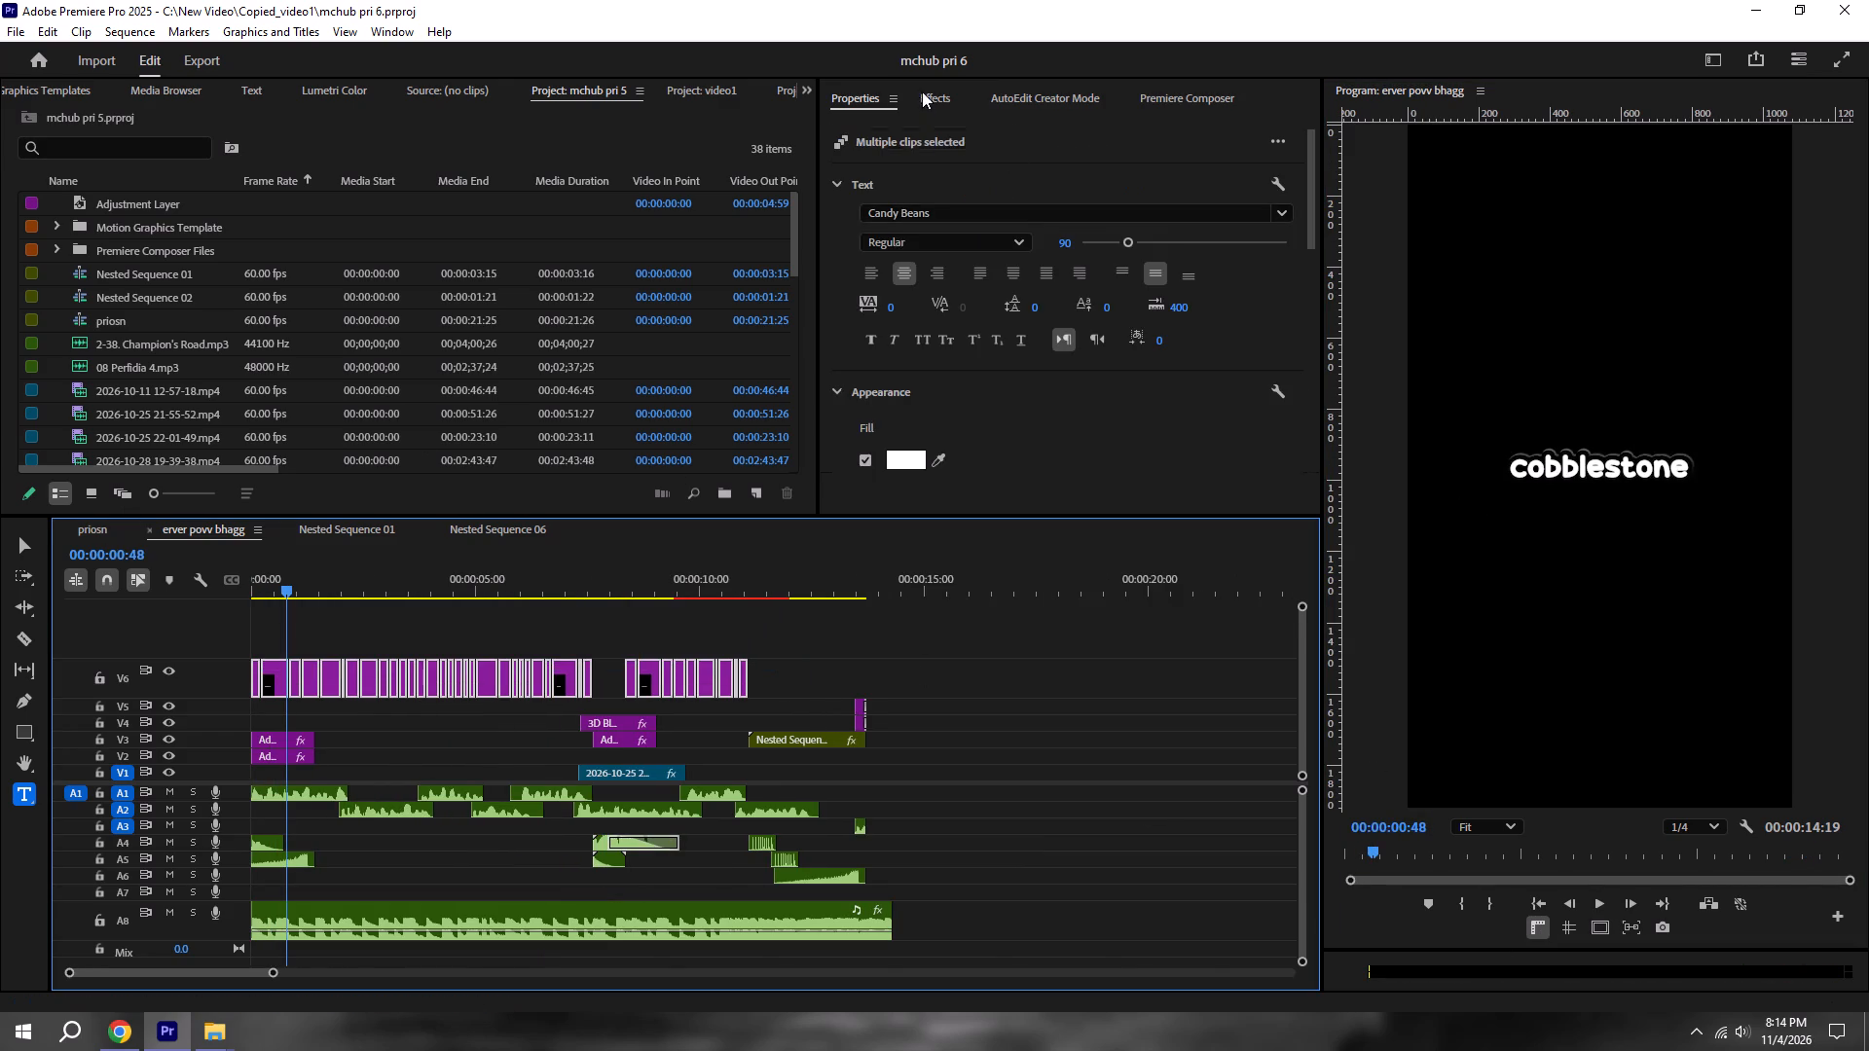
pyautogui.click(922, 91)
pyautogui.moveTo(906, 127); pyautogui.dragTo(670, 132)
pyautogui.moveTo(922, 139); pyautogui.dragTo(732, 139)
pyautogui.press('BackSpace')
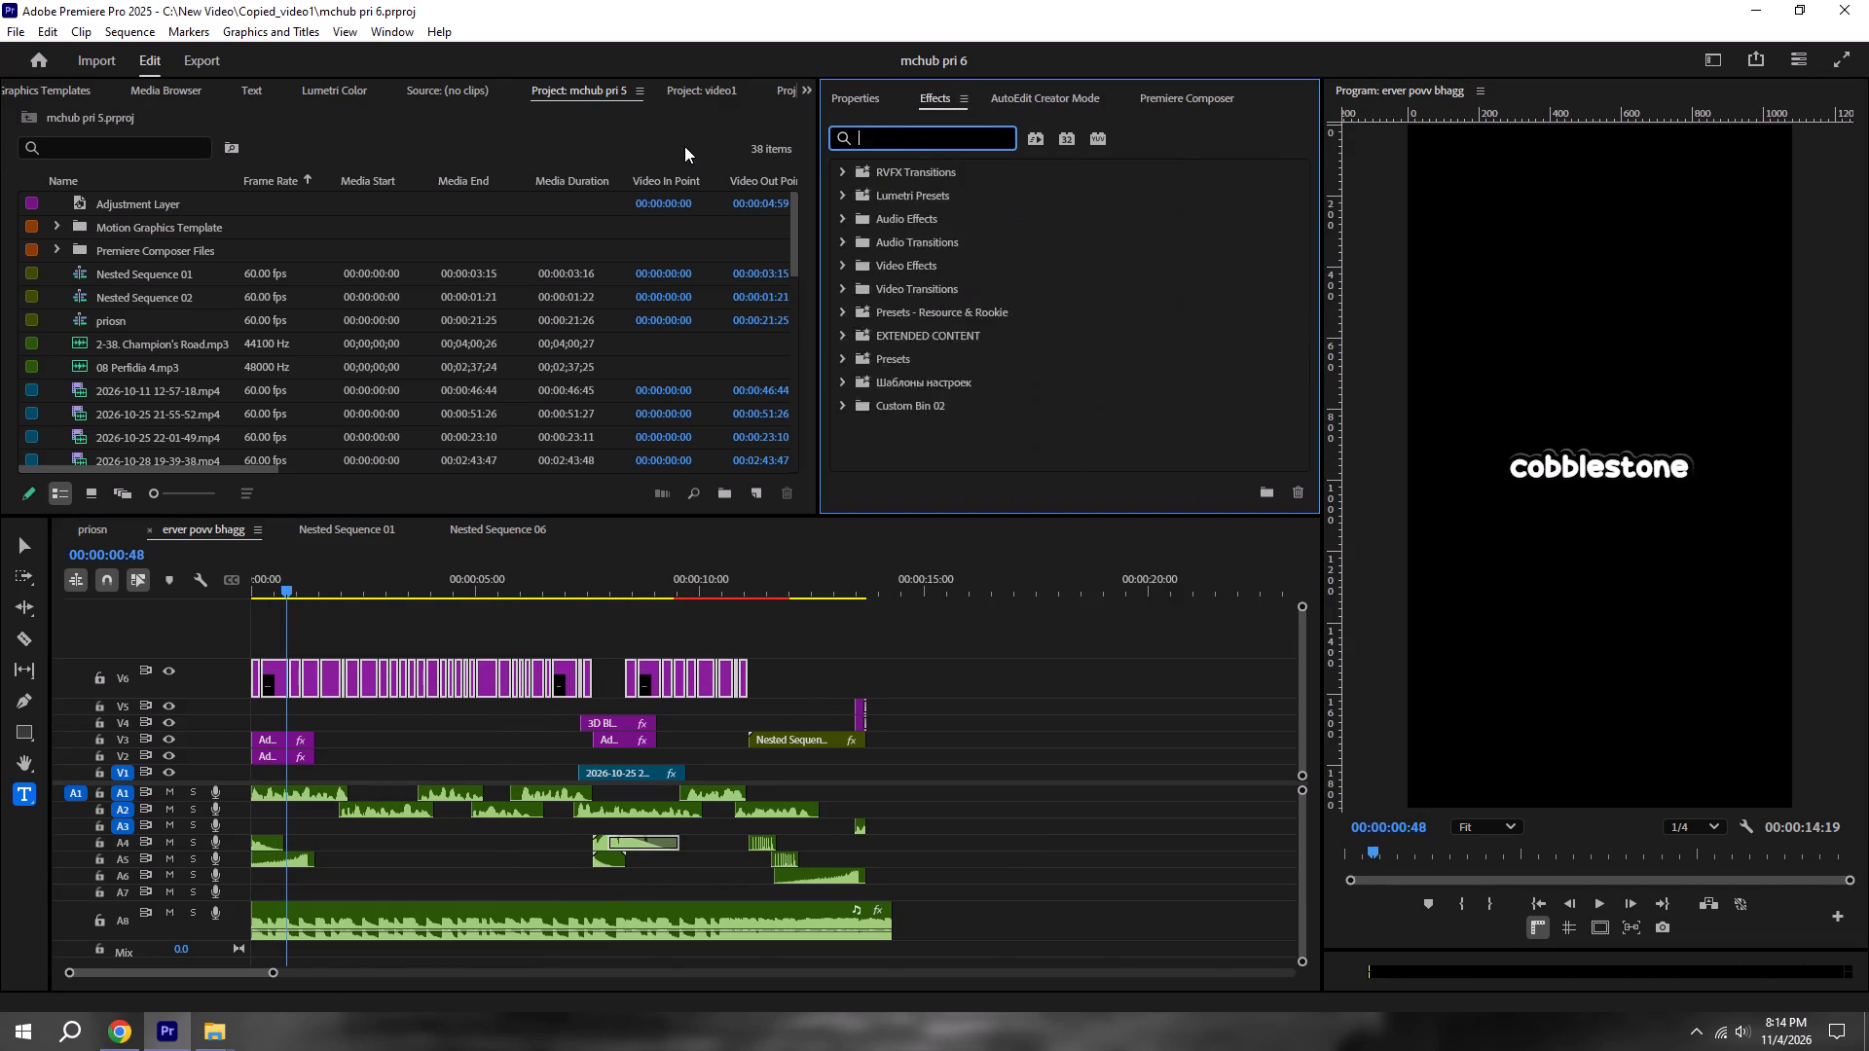
pyautogui.write('warpp')
pyautogui.hotkey('ctrl', 's')
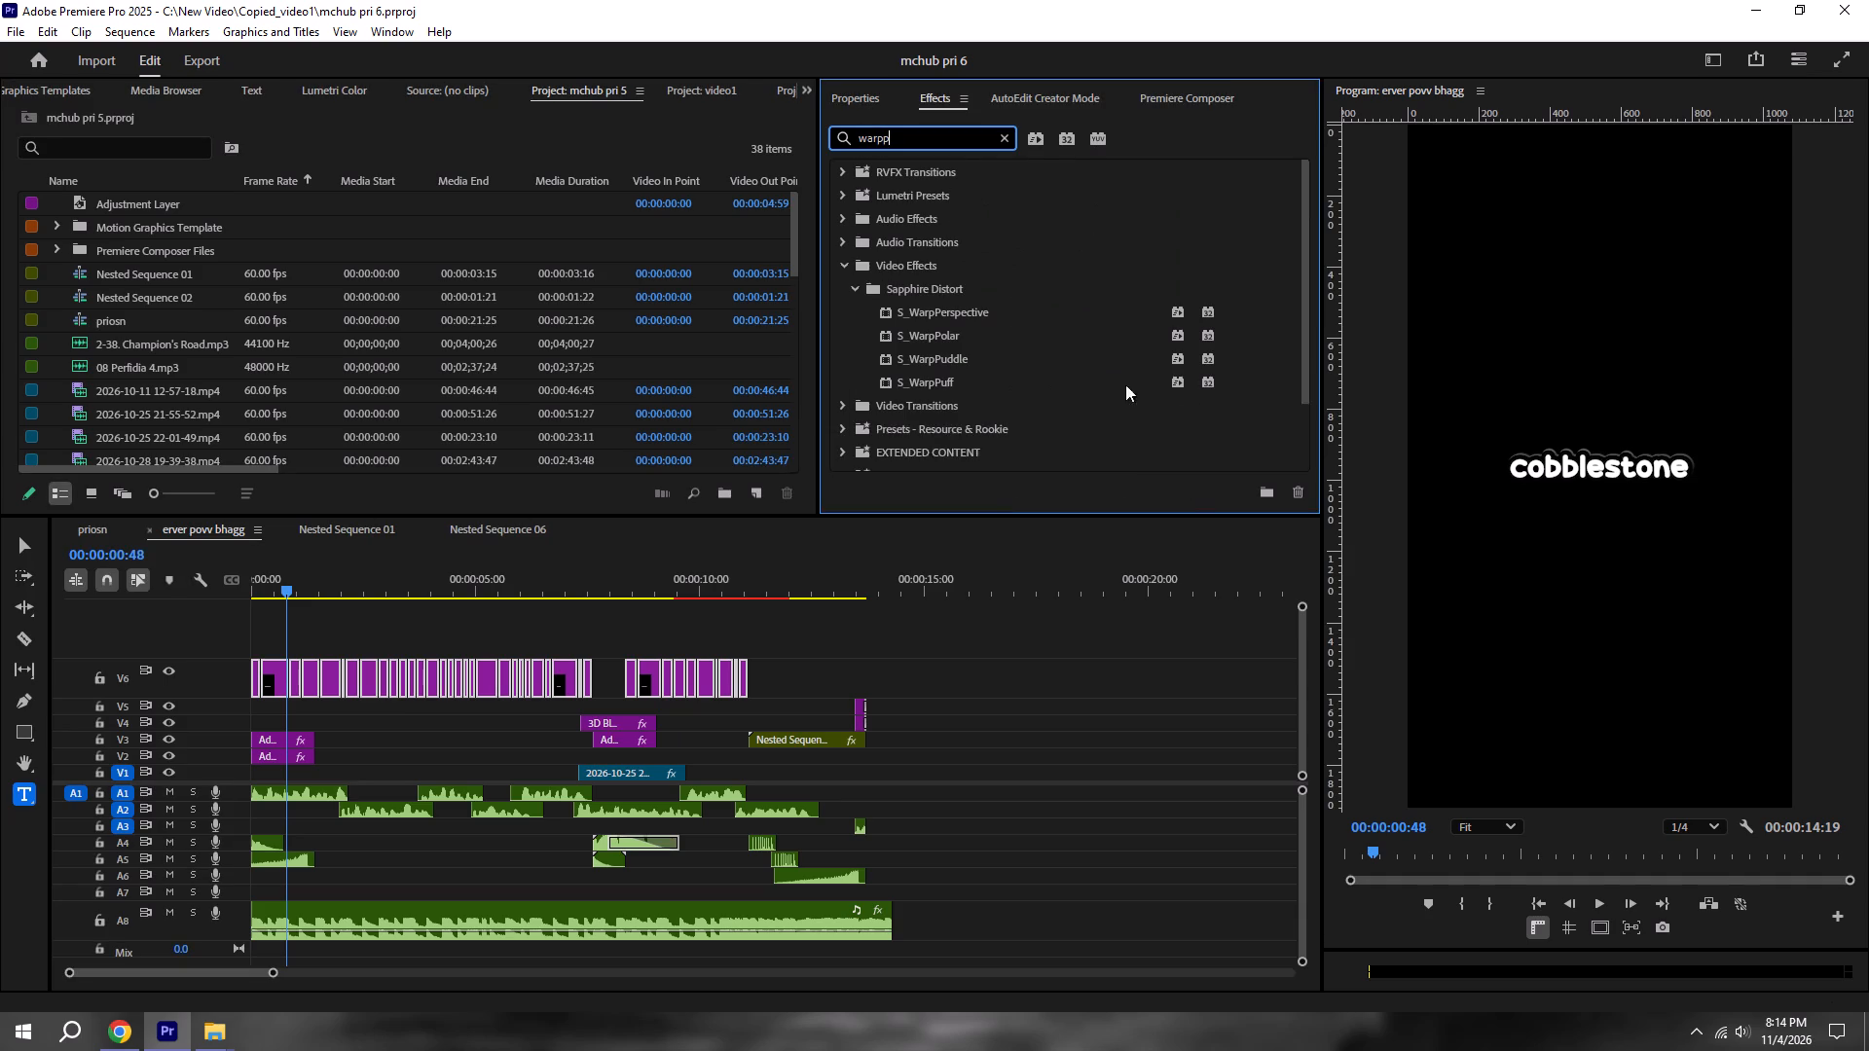
pyautogui.scroll(-6, 971, 392)
pyautogui.moveTo(901, 442); pyautogui.dragTo(531, 689)
pyautogui.click(1136, 645)
pyautogui.hotkey('ctrl', 's')
# Play back the animated captions from the sequence start and save the project.
pyautogui.press('space')
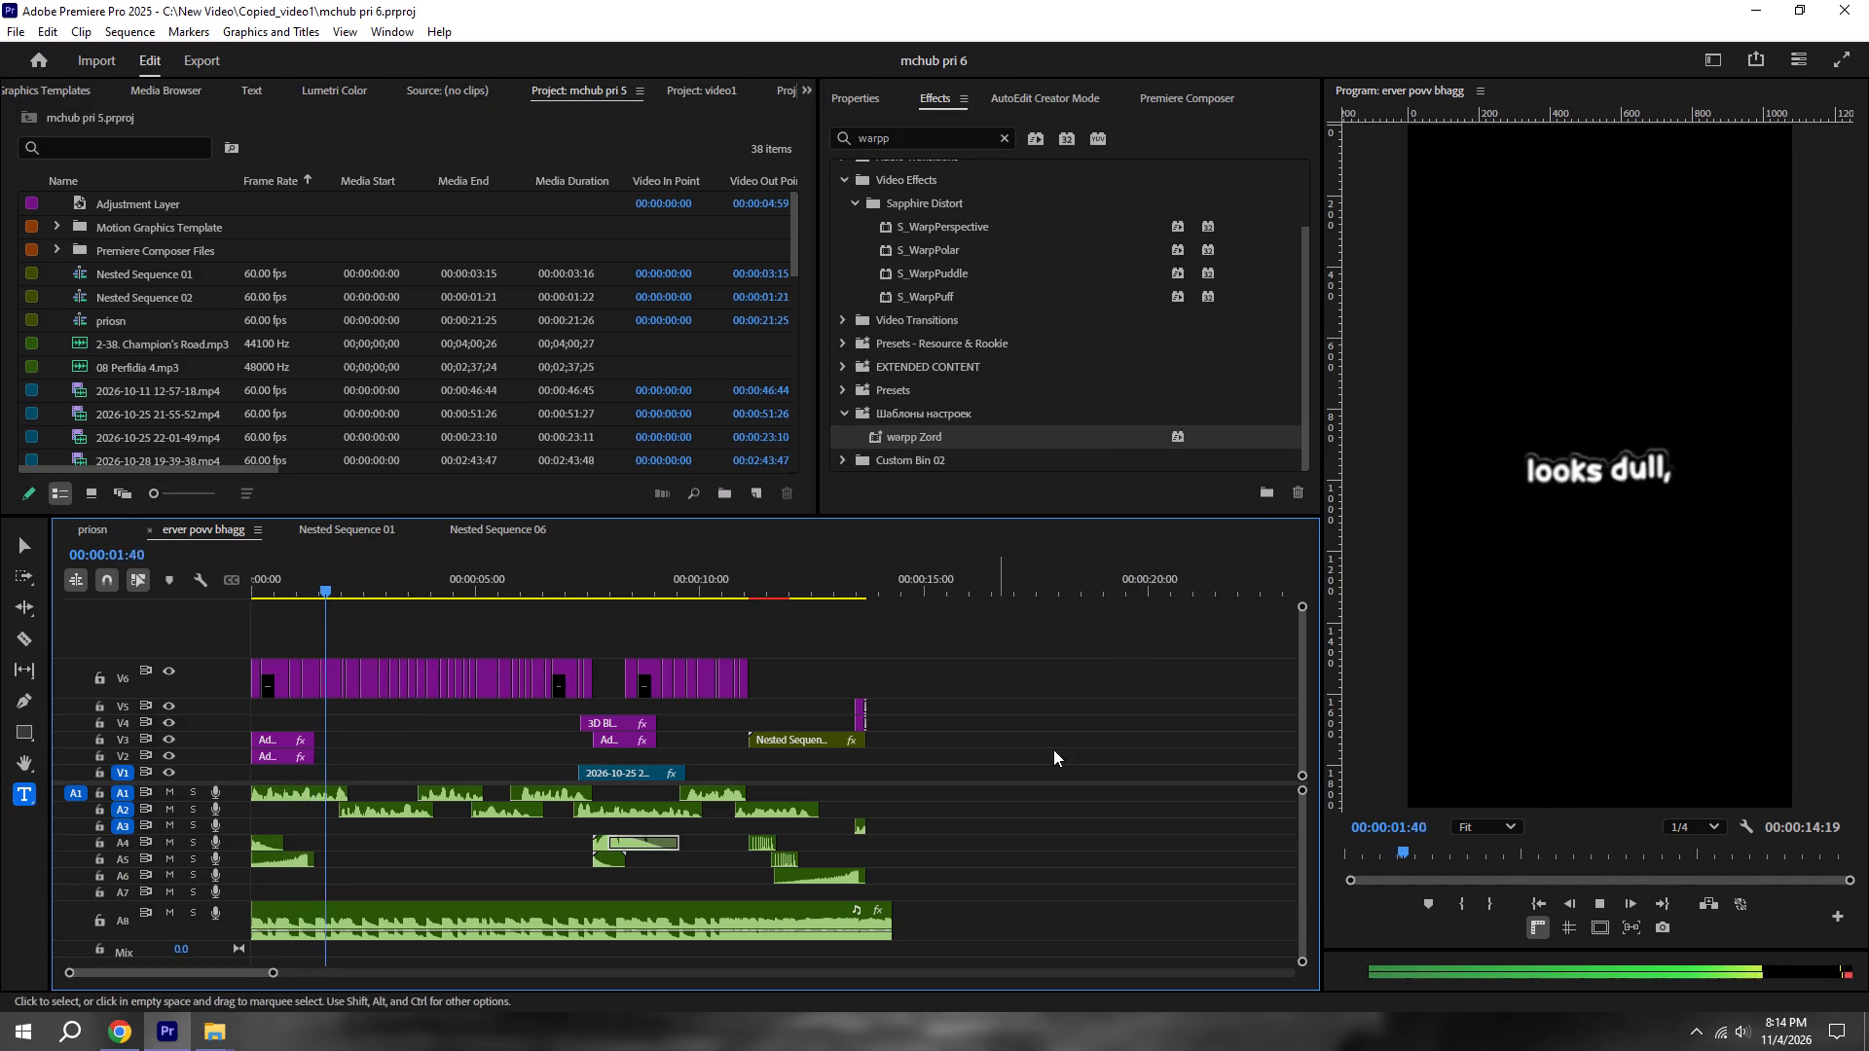
pyautogui.click(1530, 895)
pyautogui.press('space')
pyautogui.keyDown('alt'); pyautogui.scroll(5, 808, 765); pyautogui.keyUp('alt')
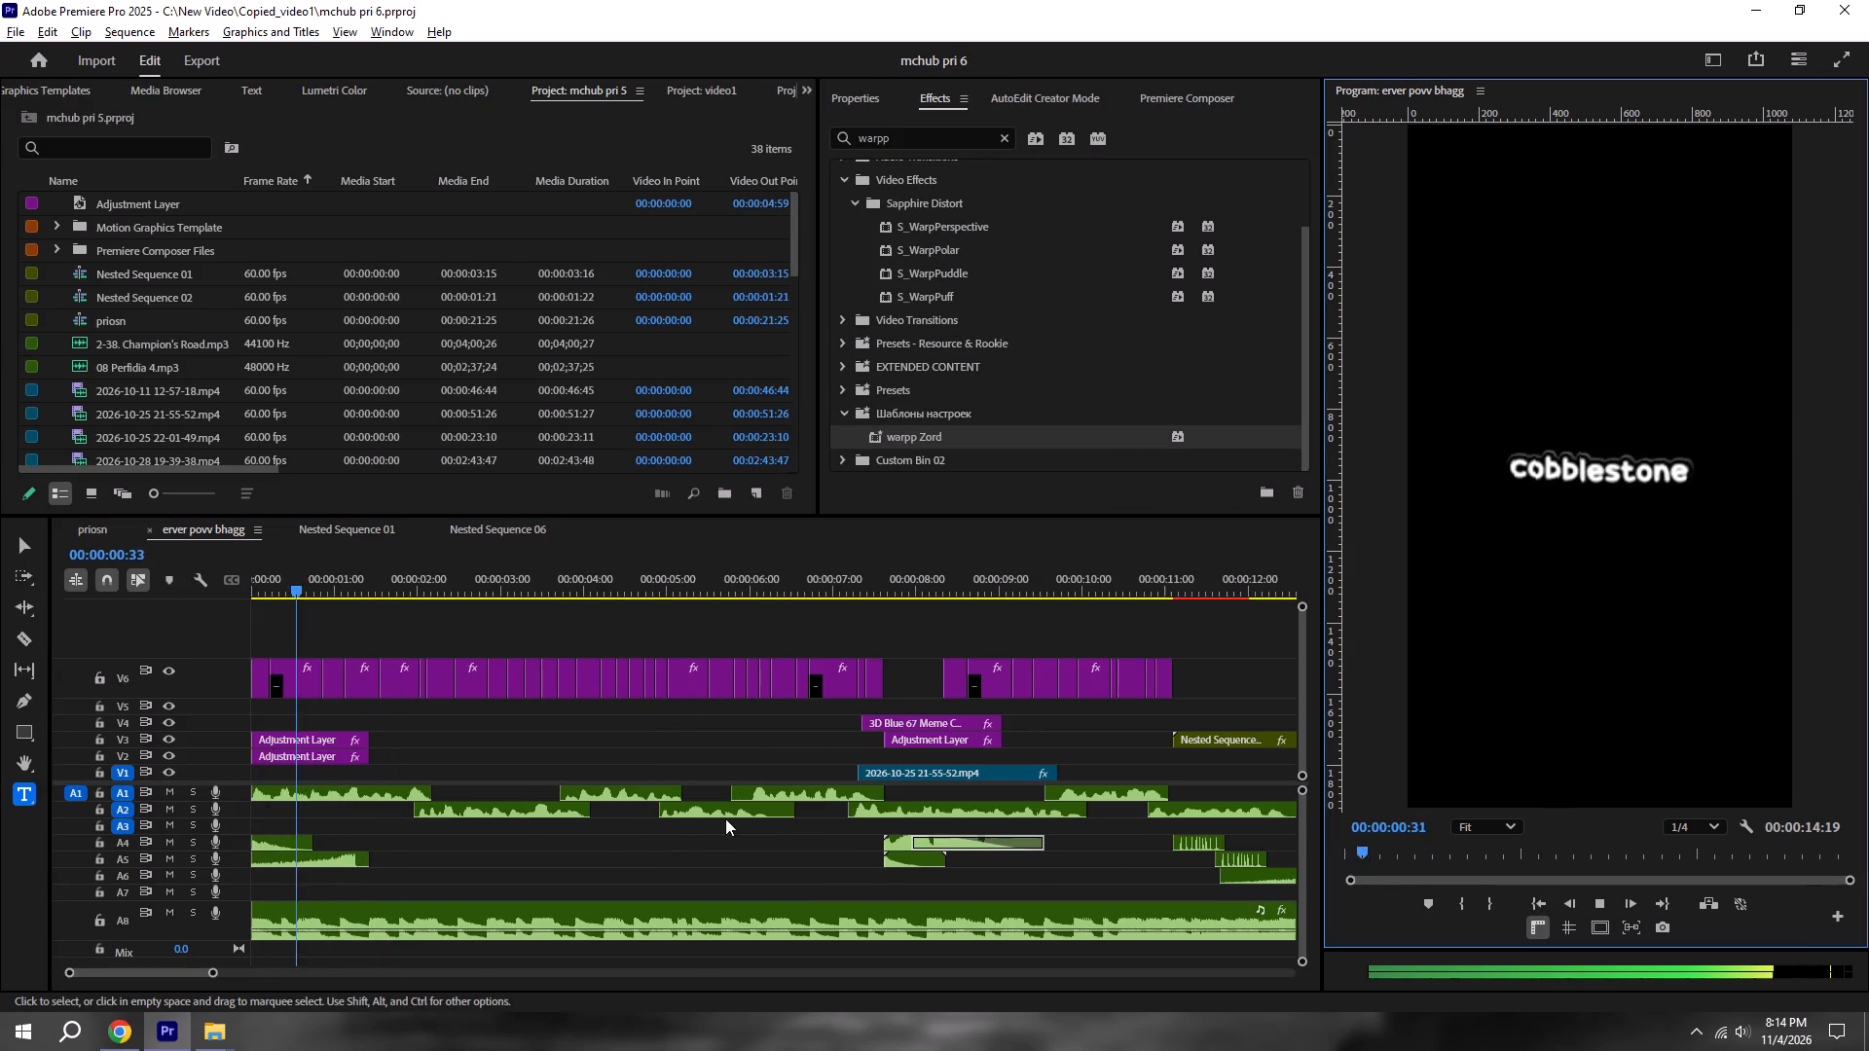
pyautogui.keyDown('alt'); pyautogui.scroll(6, 661, 833); pyautogui.keyUp('alt')
pyautogui.scroll(-1, 660, 831)
pyautogui.hotkey('ctrl', 's')
# Switch to Chrome and search YouTube for "brainrot music no copyright".
pyautogui.click(134, 1046)
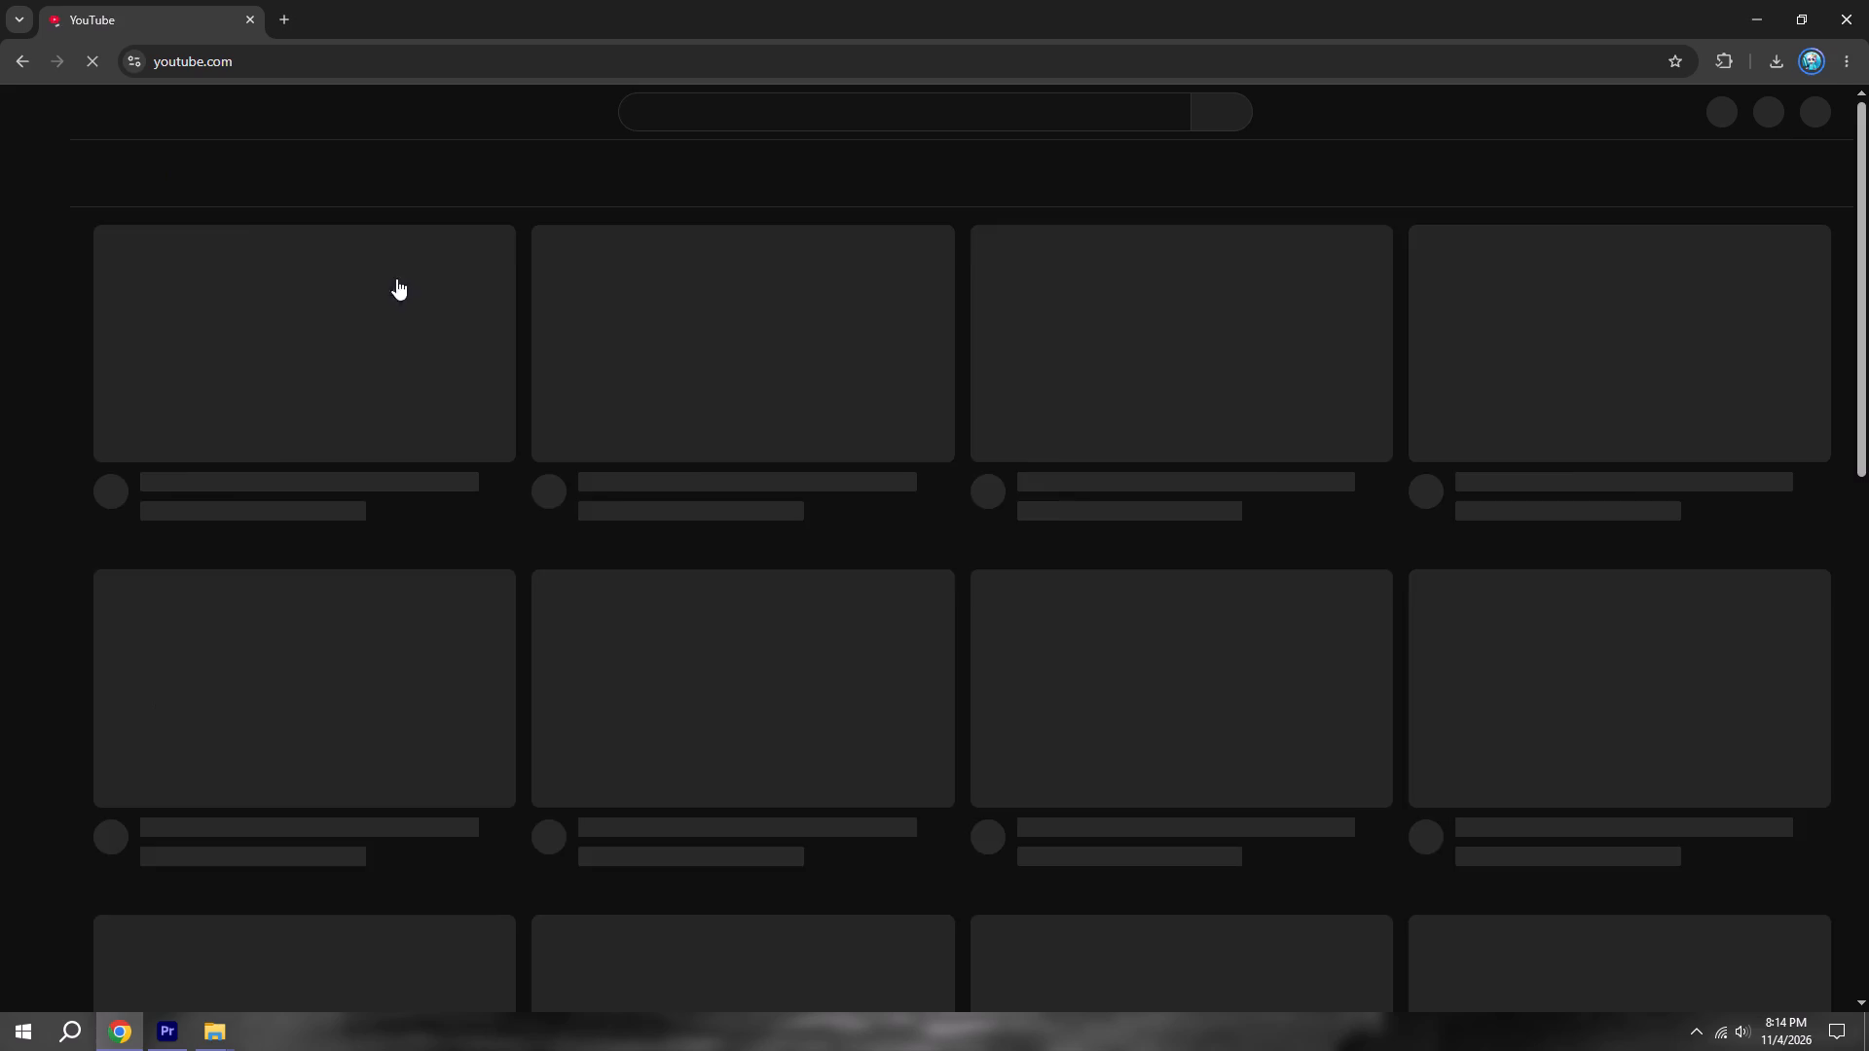
pyautogui.click(810, 101)
pyautogui.write('braijn')
pyautogui.press('BackSpace')
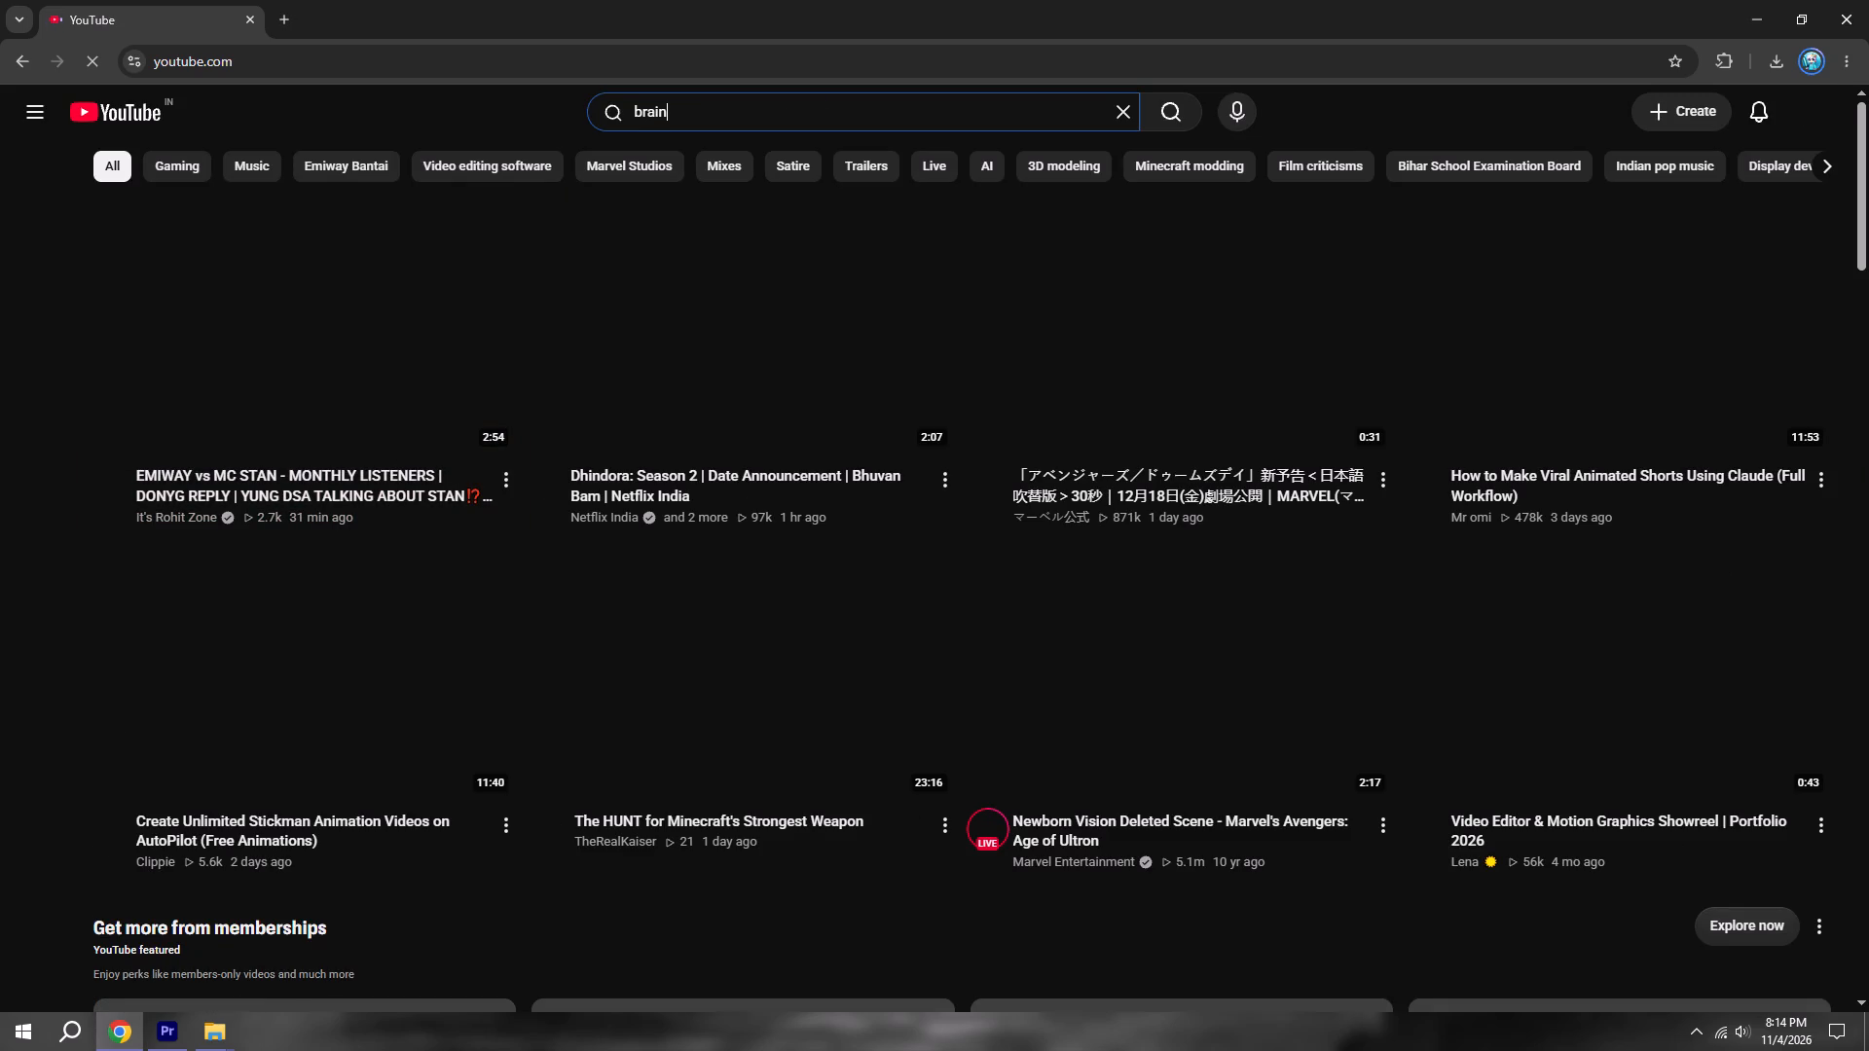
pyautogui.write('rot')
pyautogui.press('space')
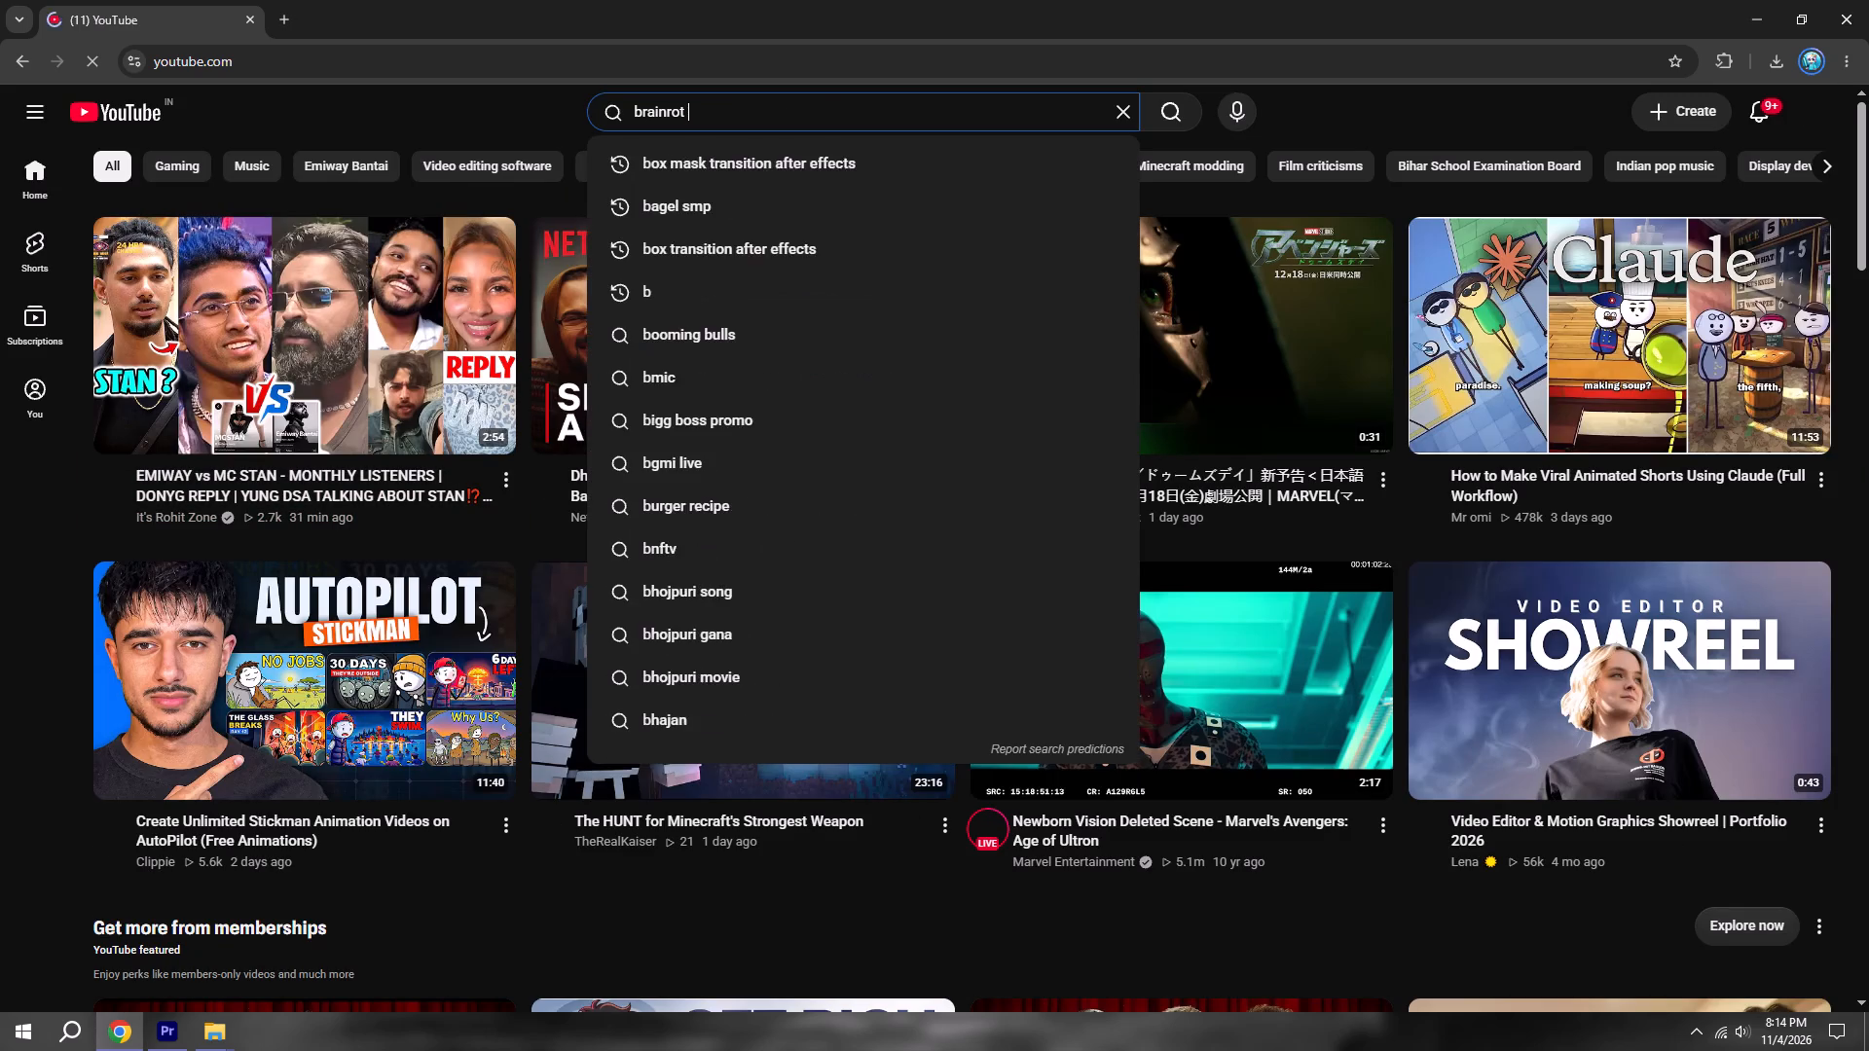
pyautogui.write('music')
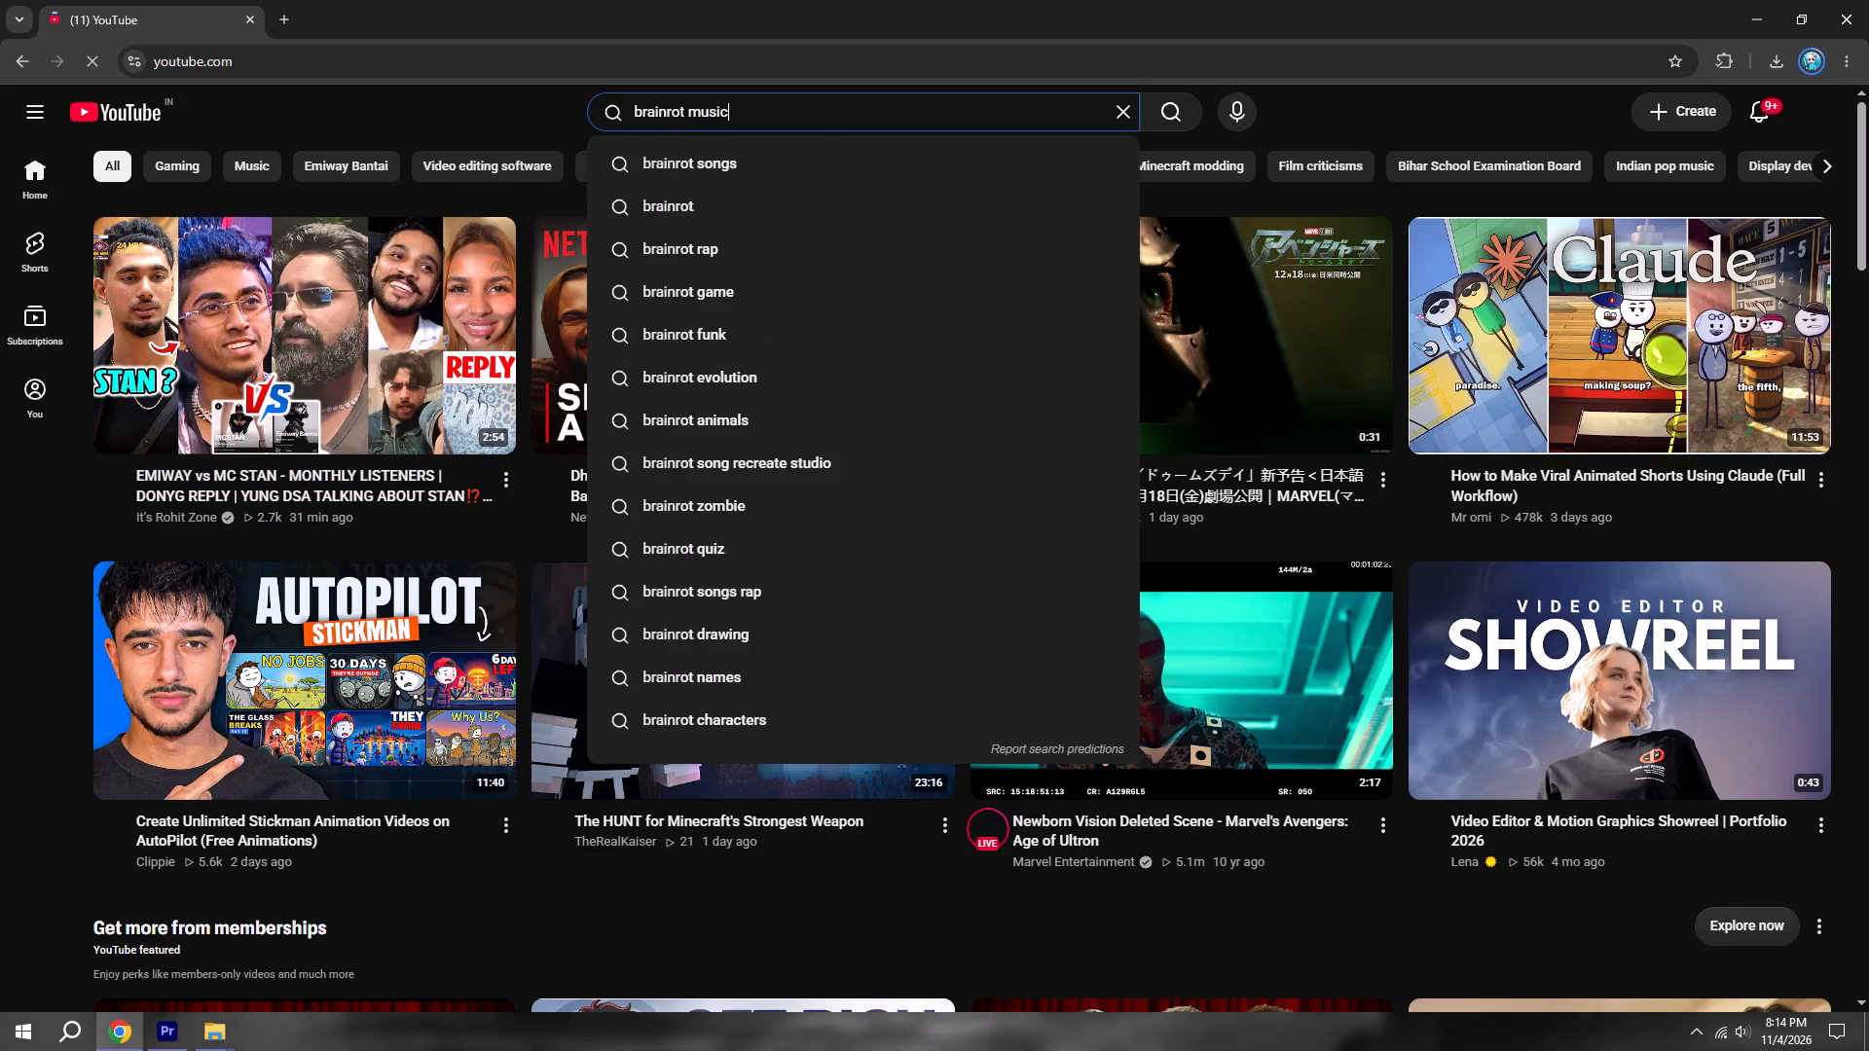
pyautogui.press('space')
pyautogui.write('no')
pyautogui.press('space')
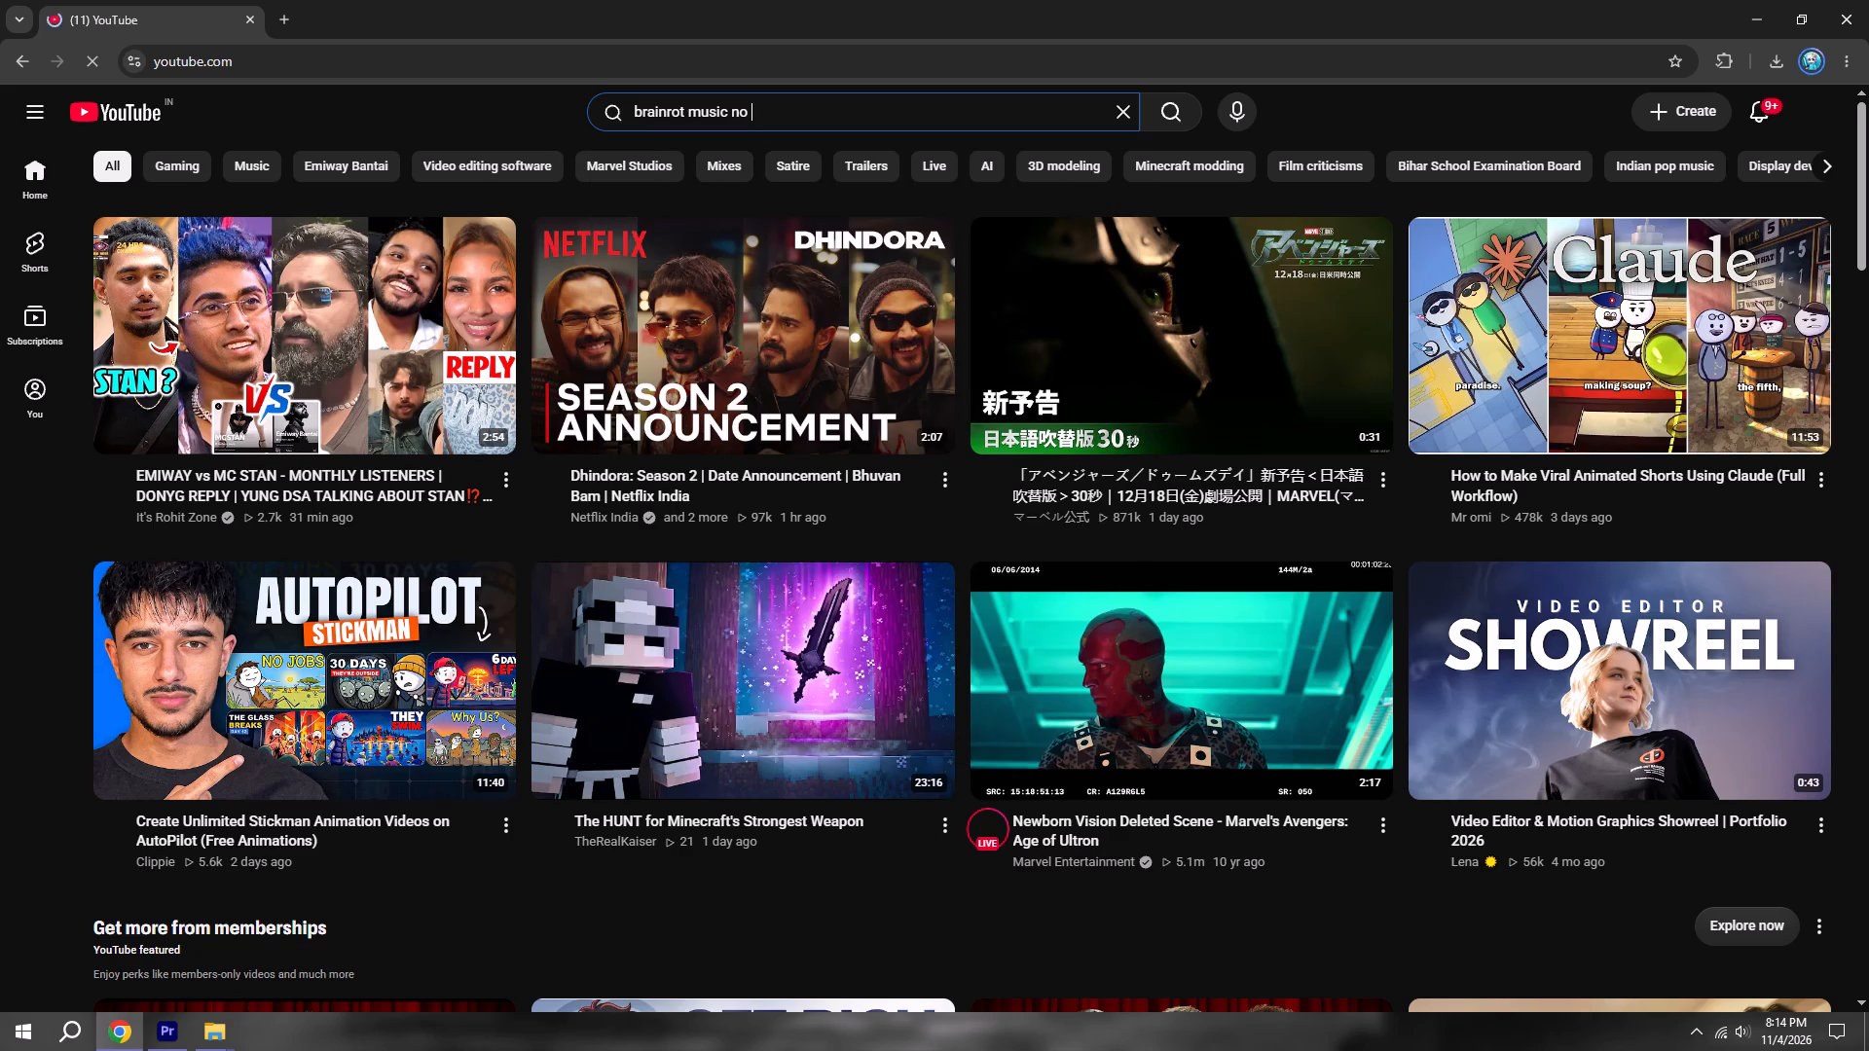
pyautogui.write('copy')
pyautogui.click(788, 162)
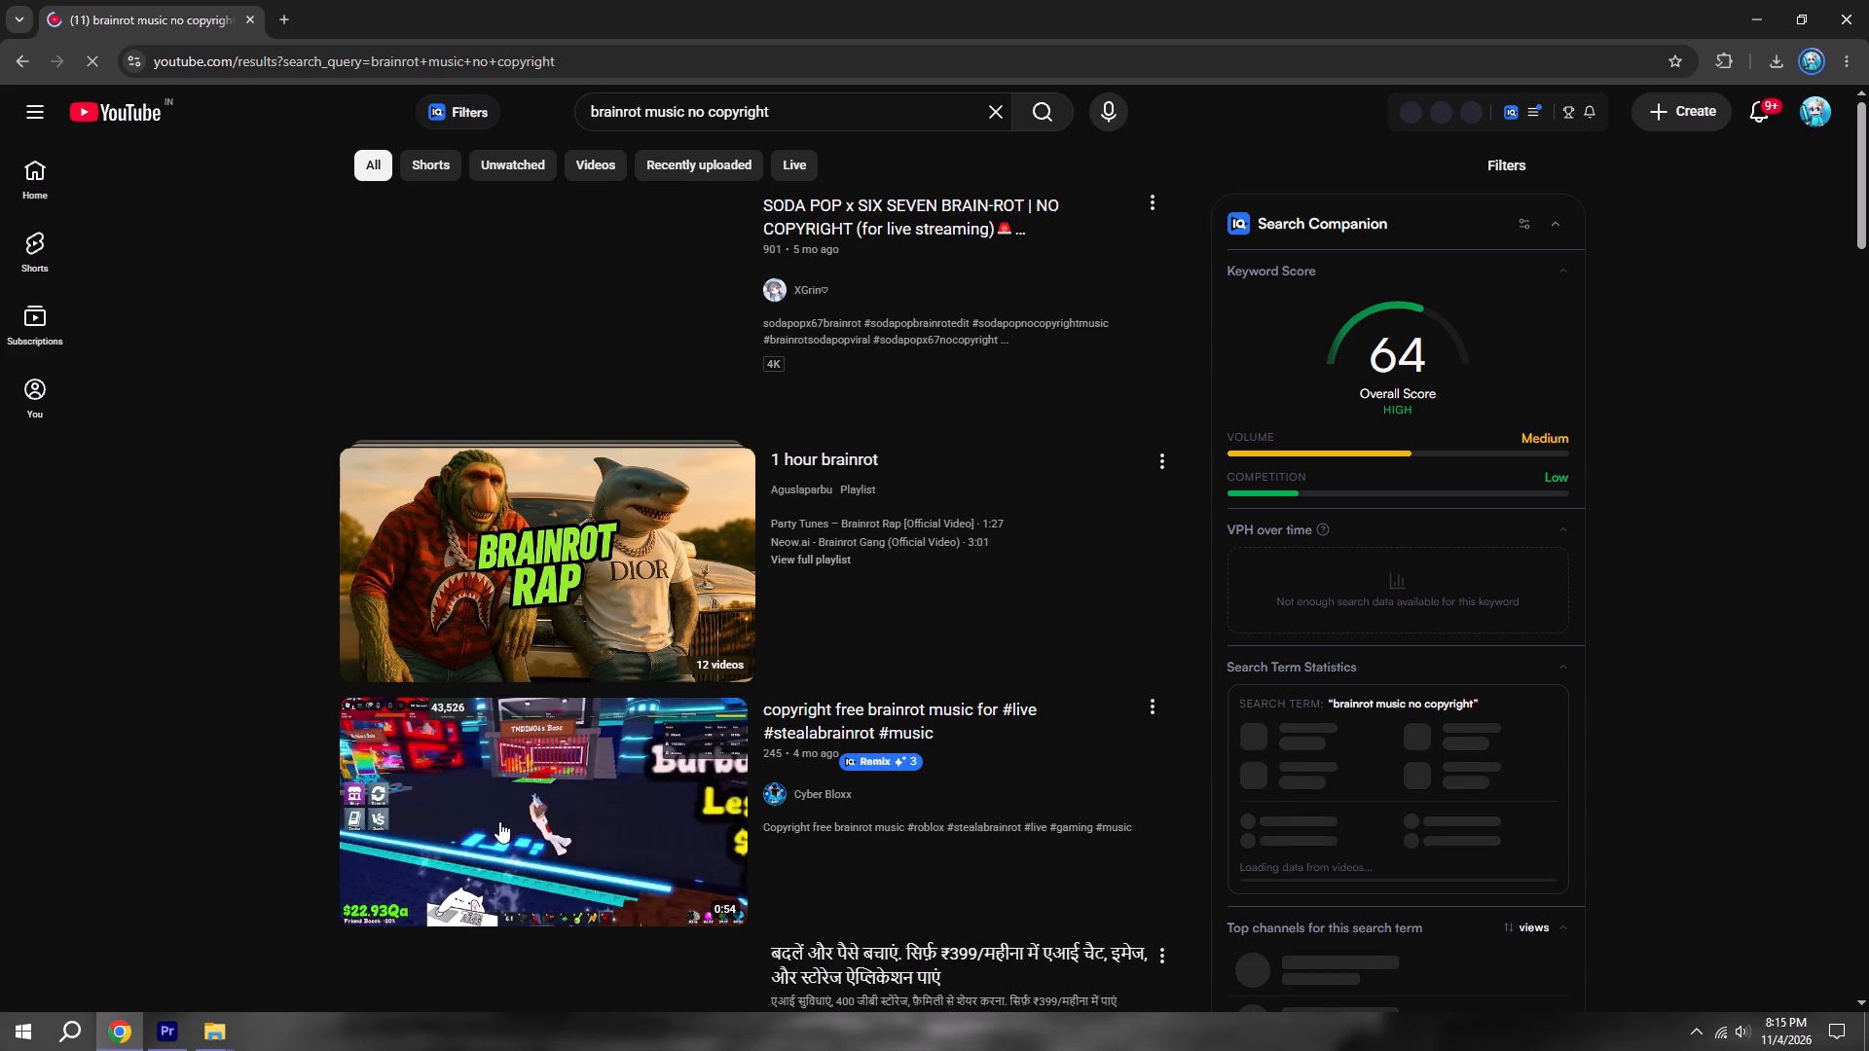
# Preview the Cyber Bloxx video of copyright free brainrot music and return to the search results.
pyautogui.click(502, 811)
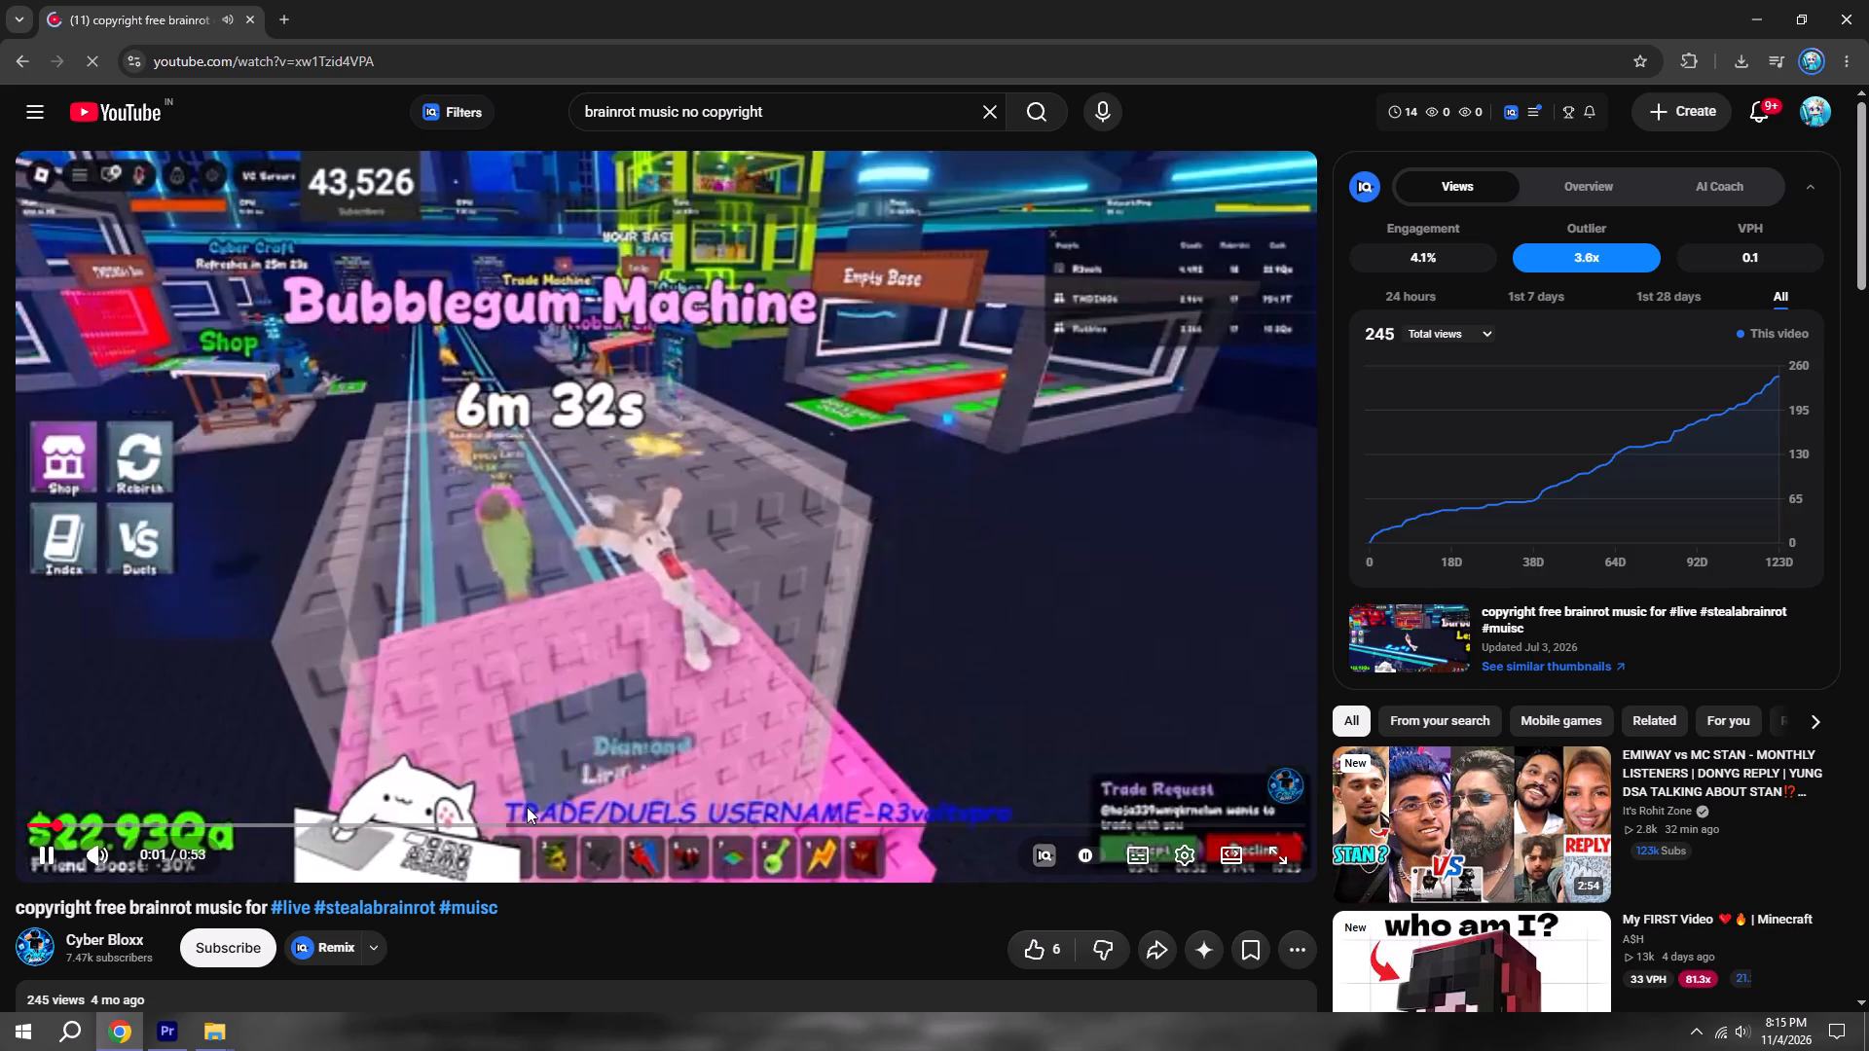
pyautogui.click(123, 820)
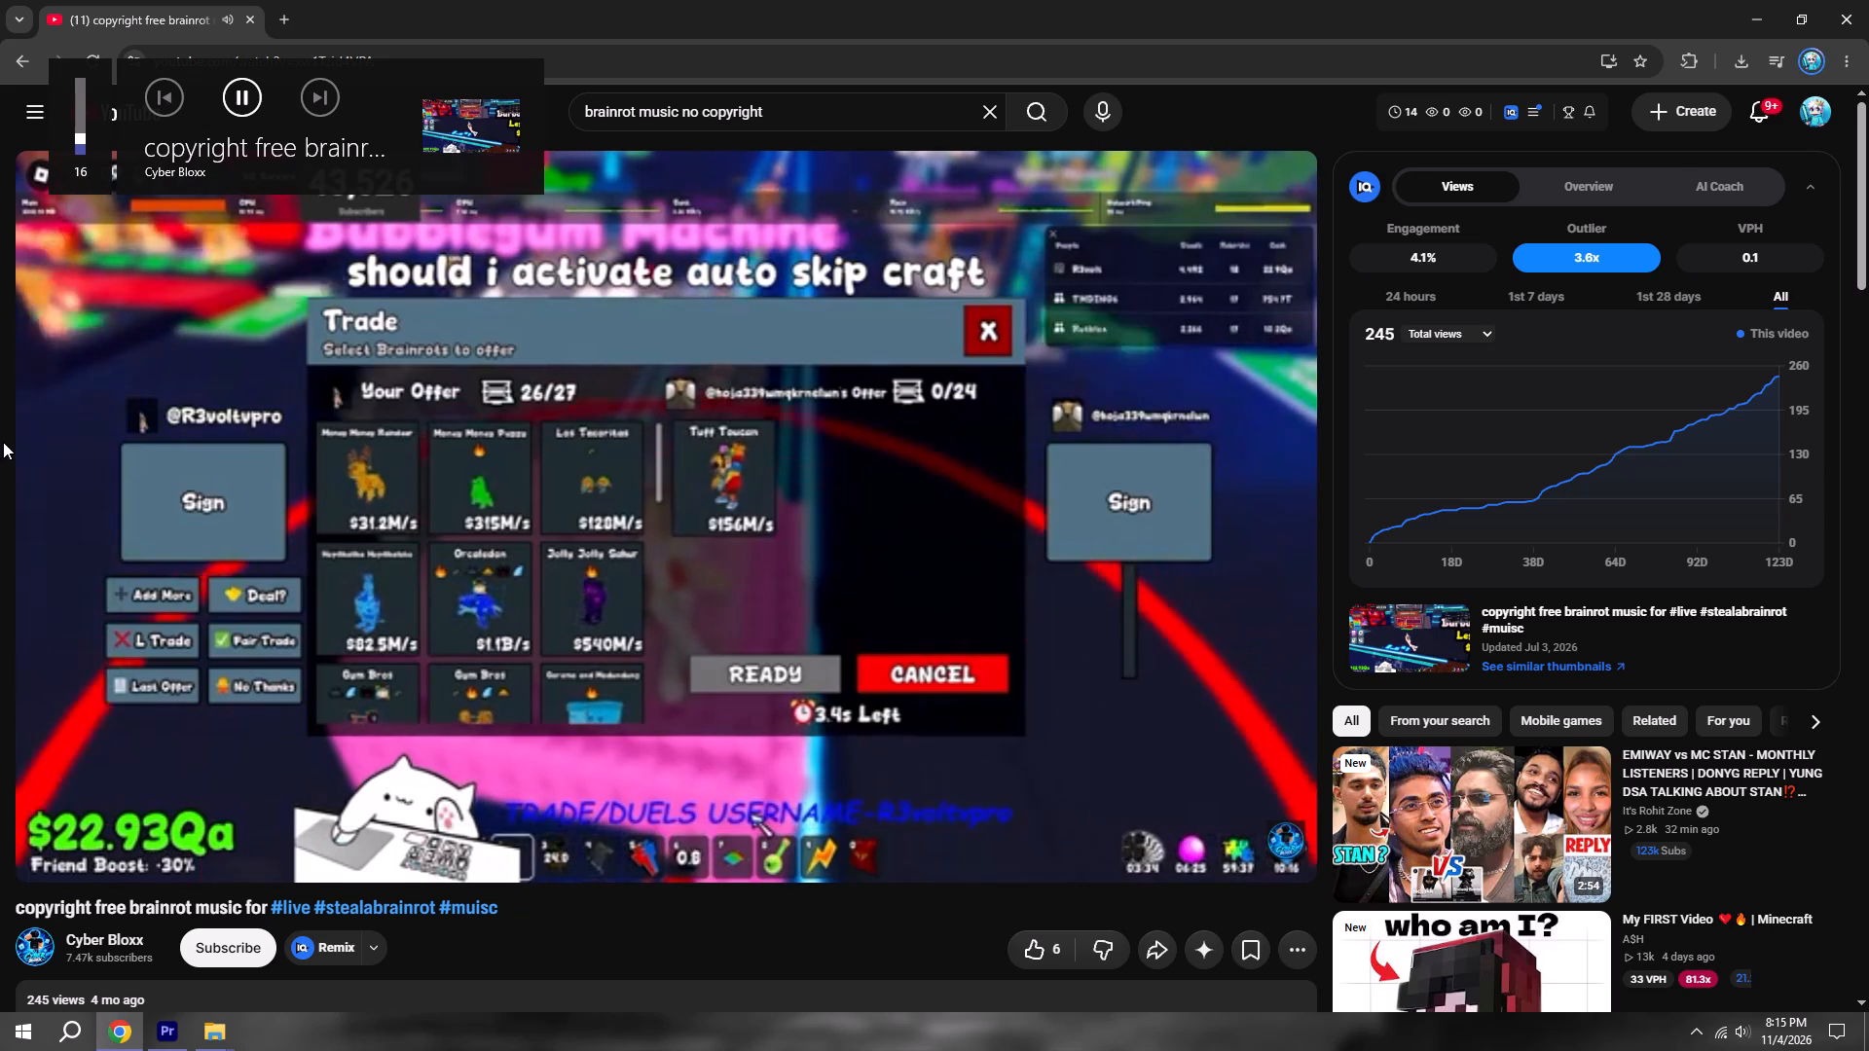
pyautogui.click(1, 55)
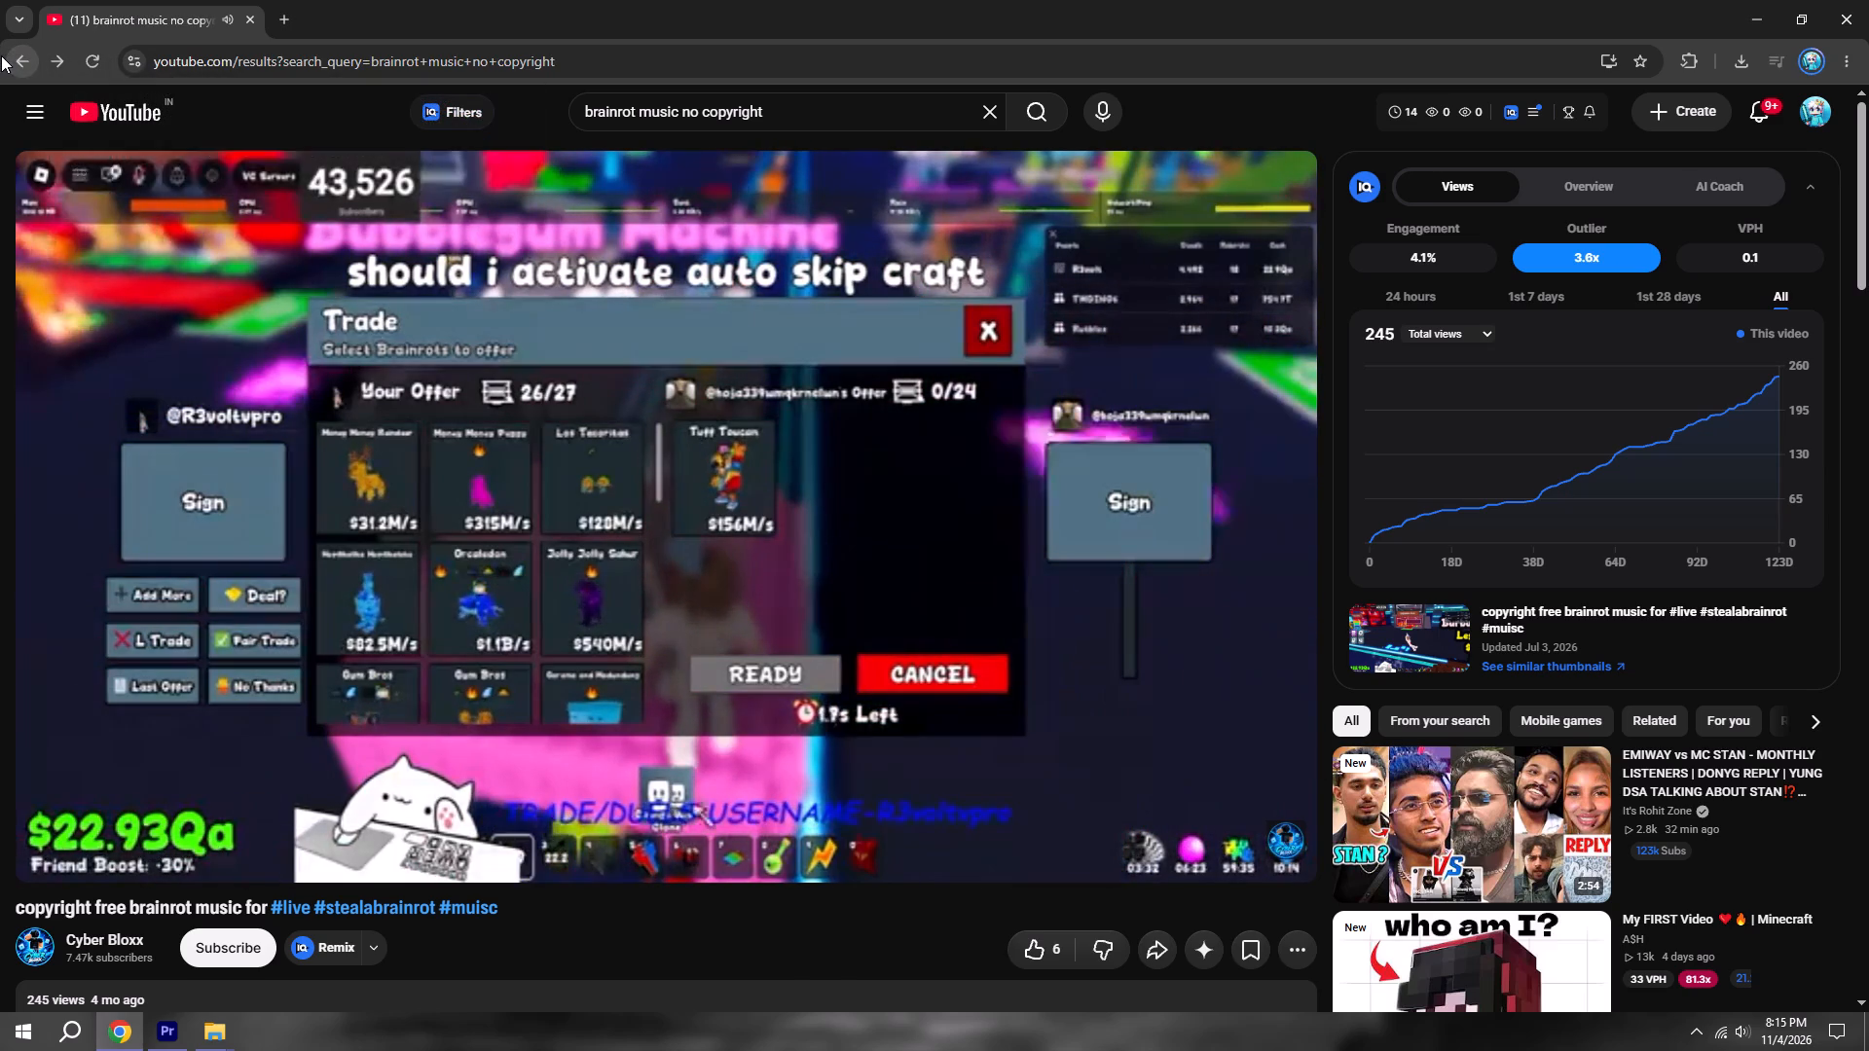
# Open the "no copyright song BRAINROT SONG" video, read its description, preview the track, and return to the results.
pyautogui.scroll(-8, 458, 481)
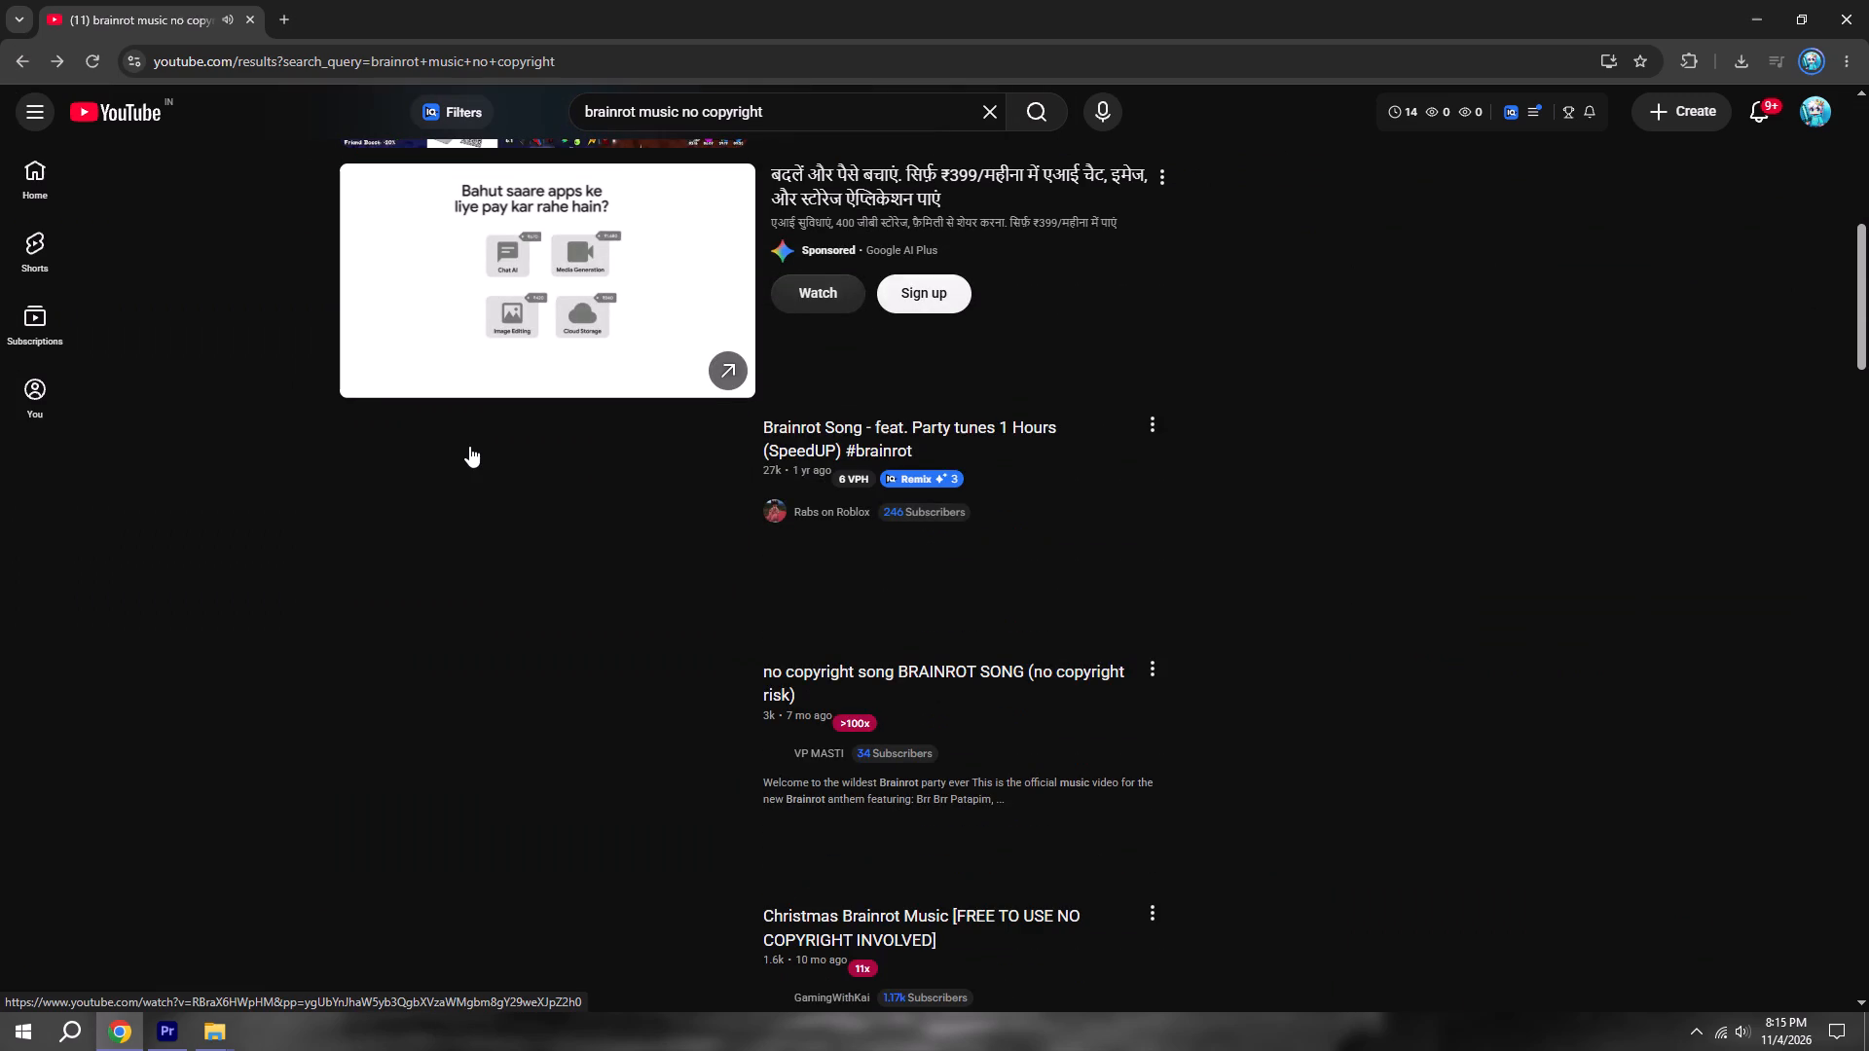
pyautogui.scroll(-3, 501, 457)
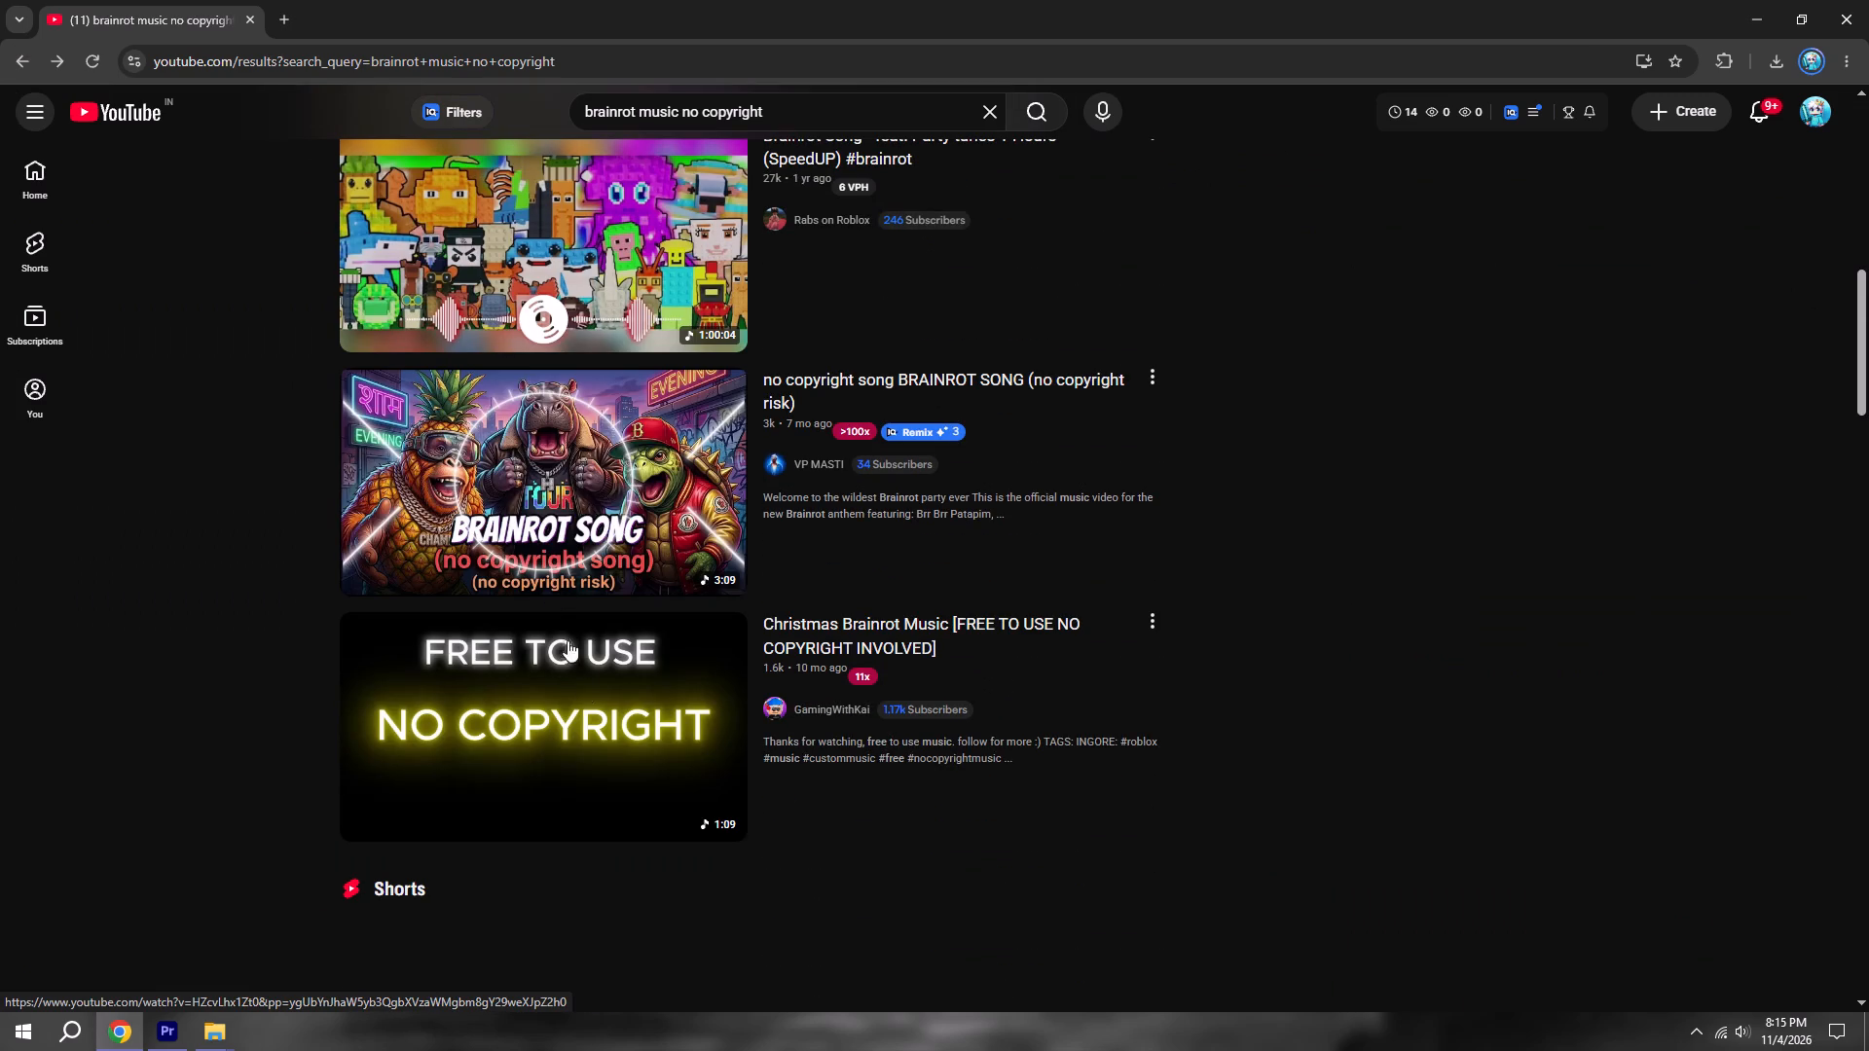
pyautogui.click(570, 543)
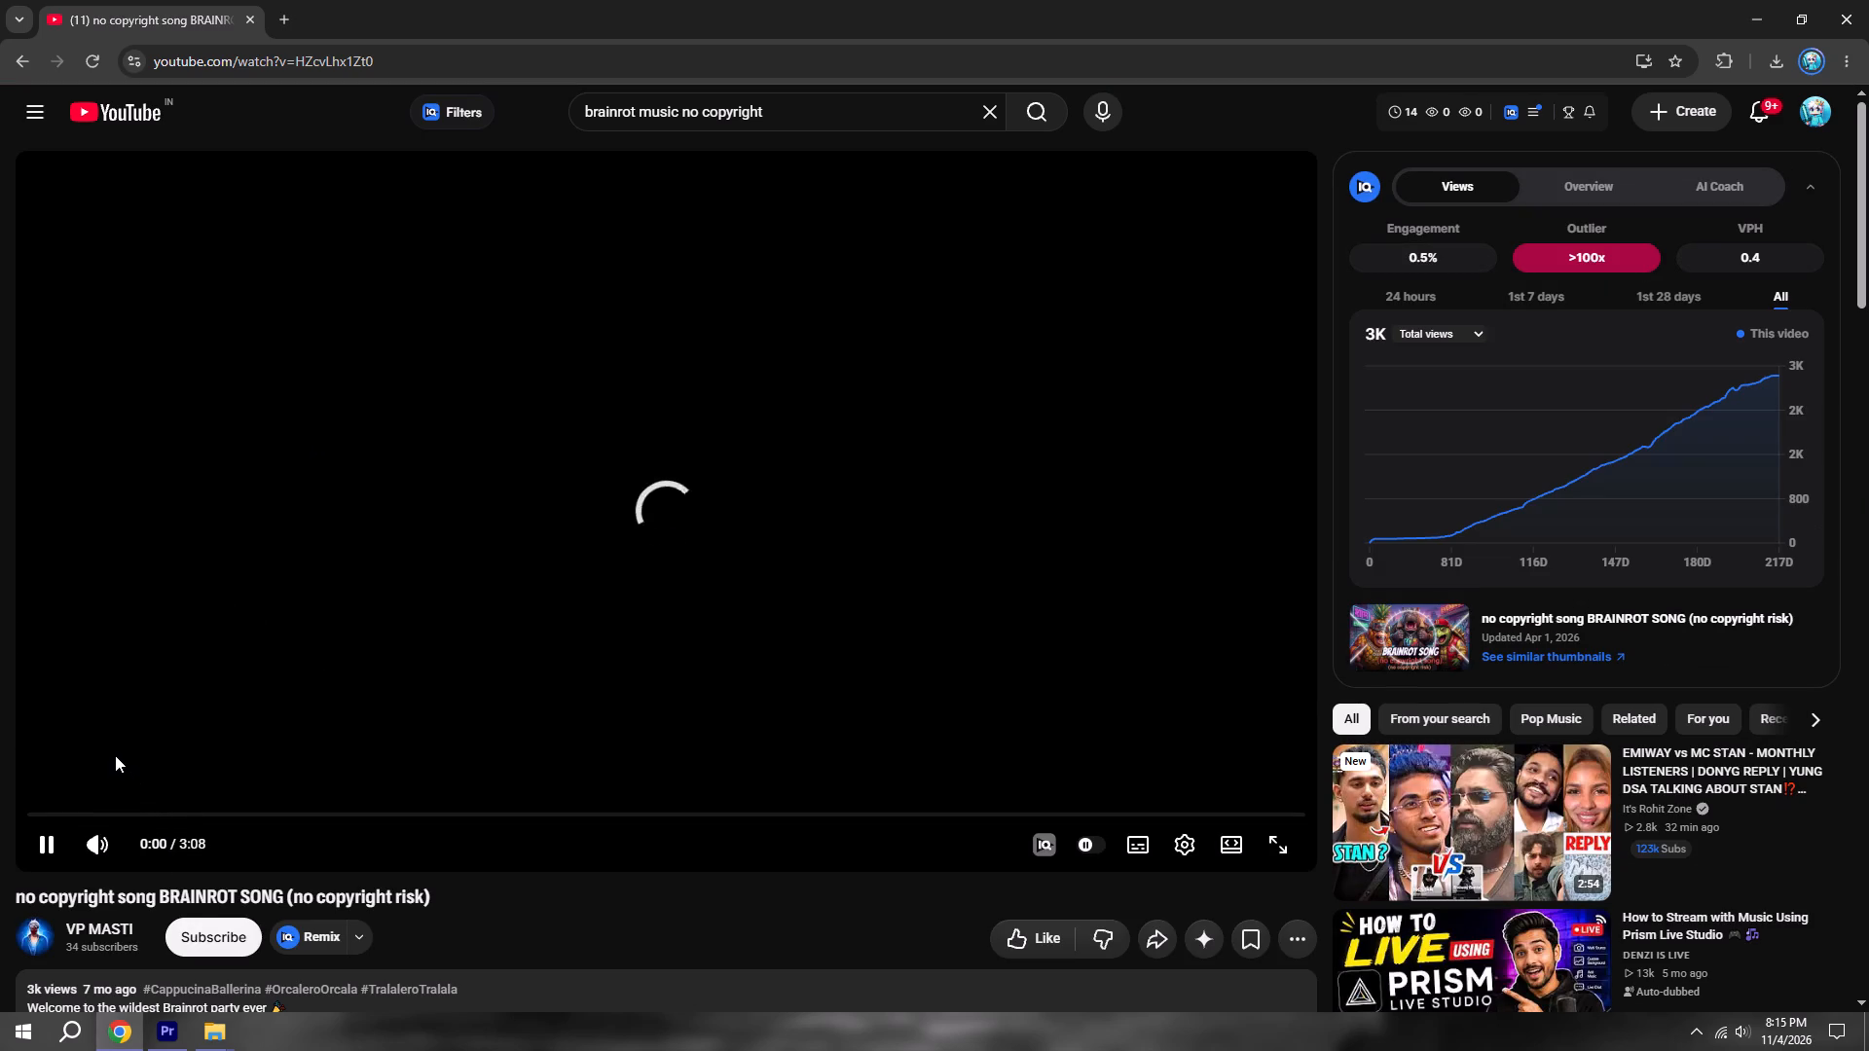
pyautogui.scroll(-3, 74, 849)
pyautogui.click(281, 736)
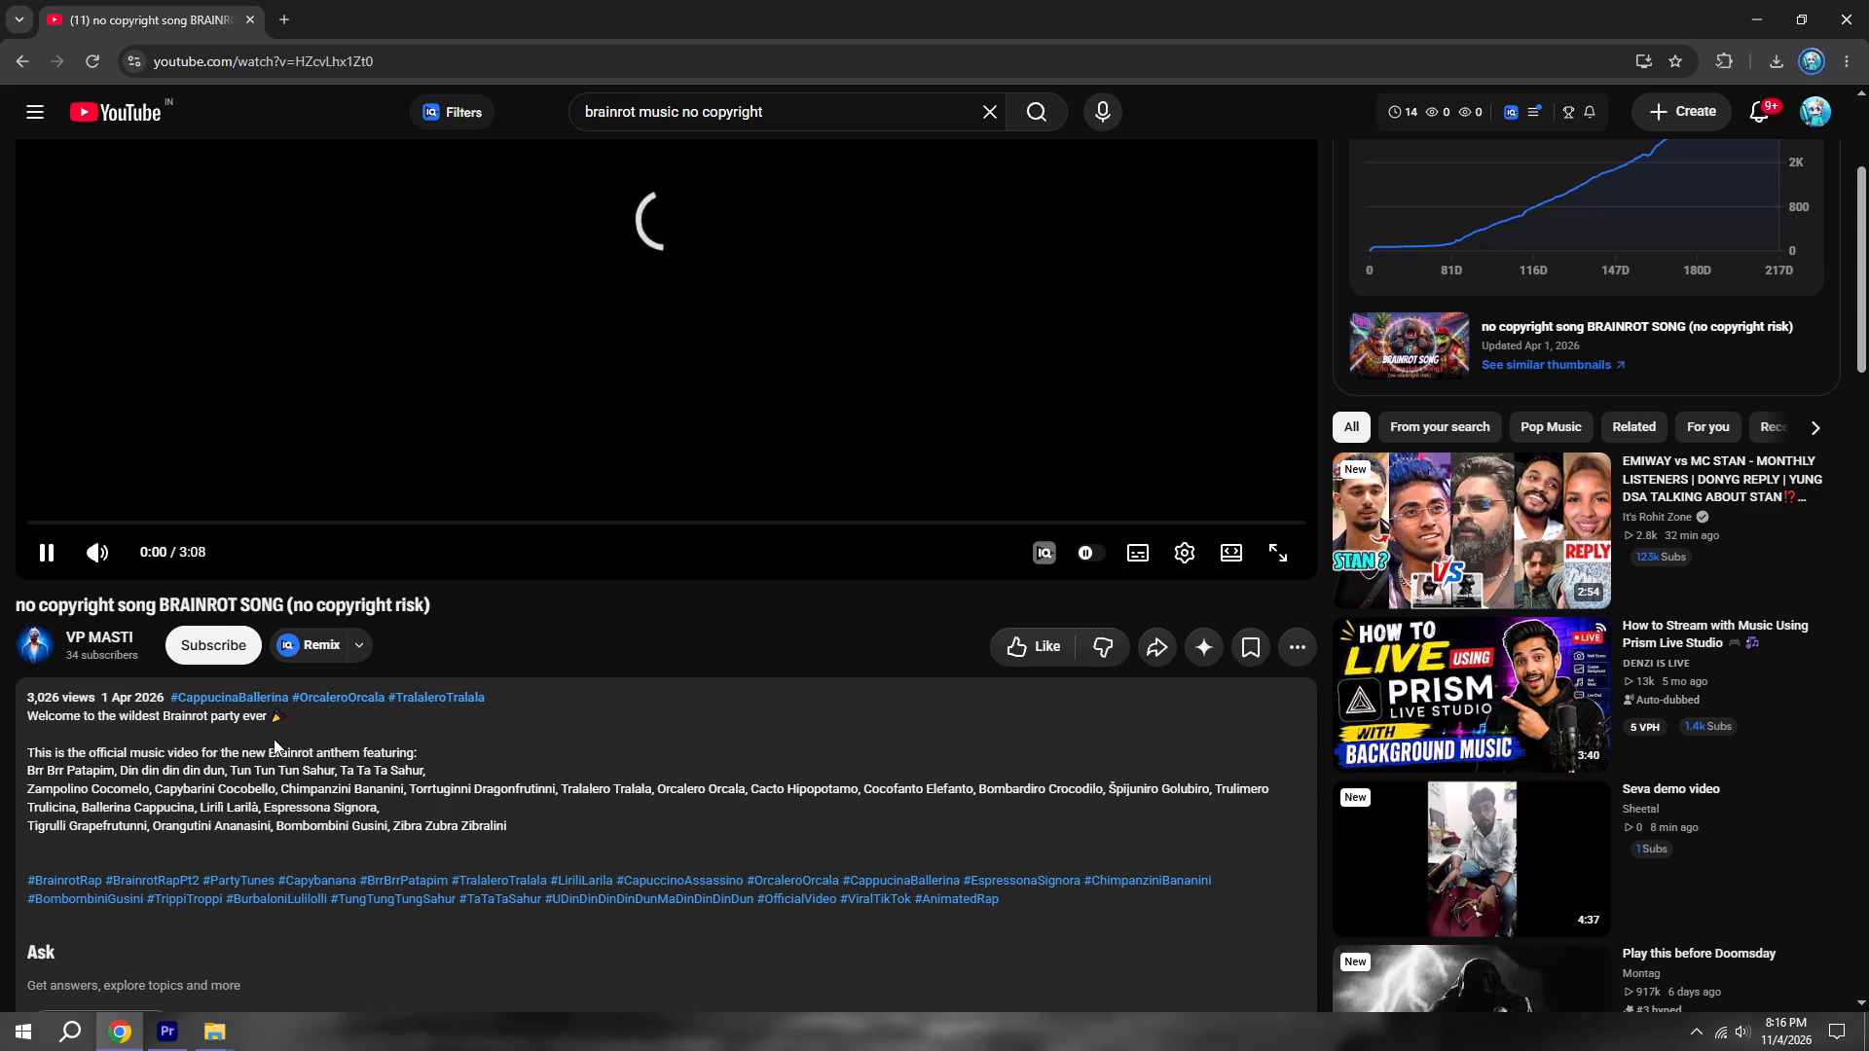
pyautogui.scroll(7, 274, 739)
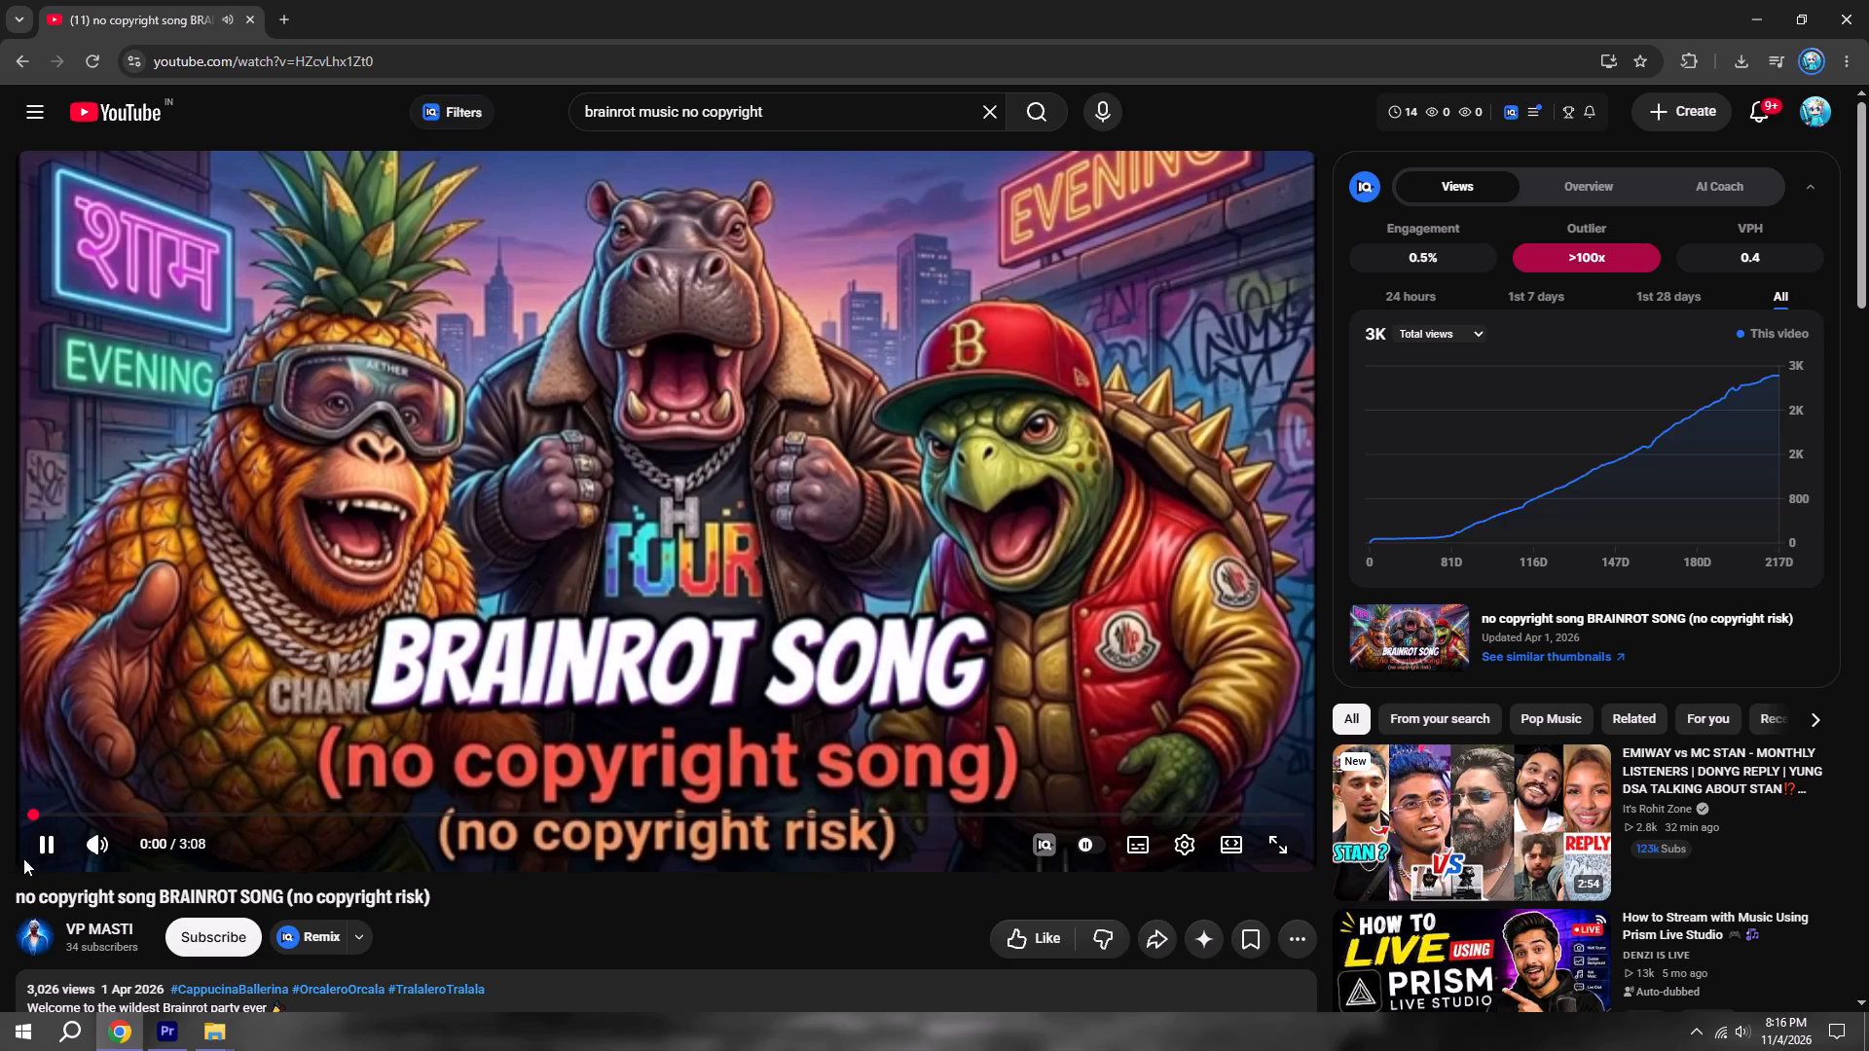
pyautogui.click(52, 806)
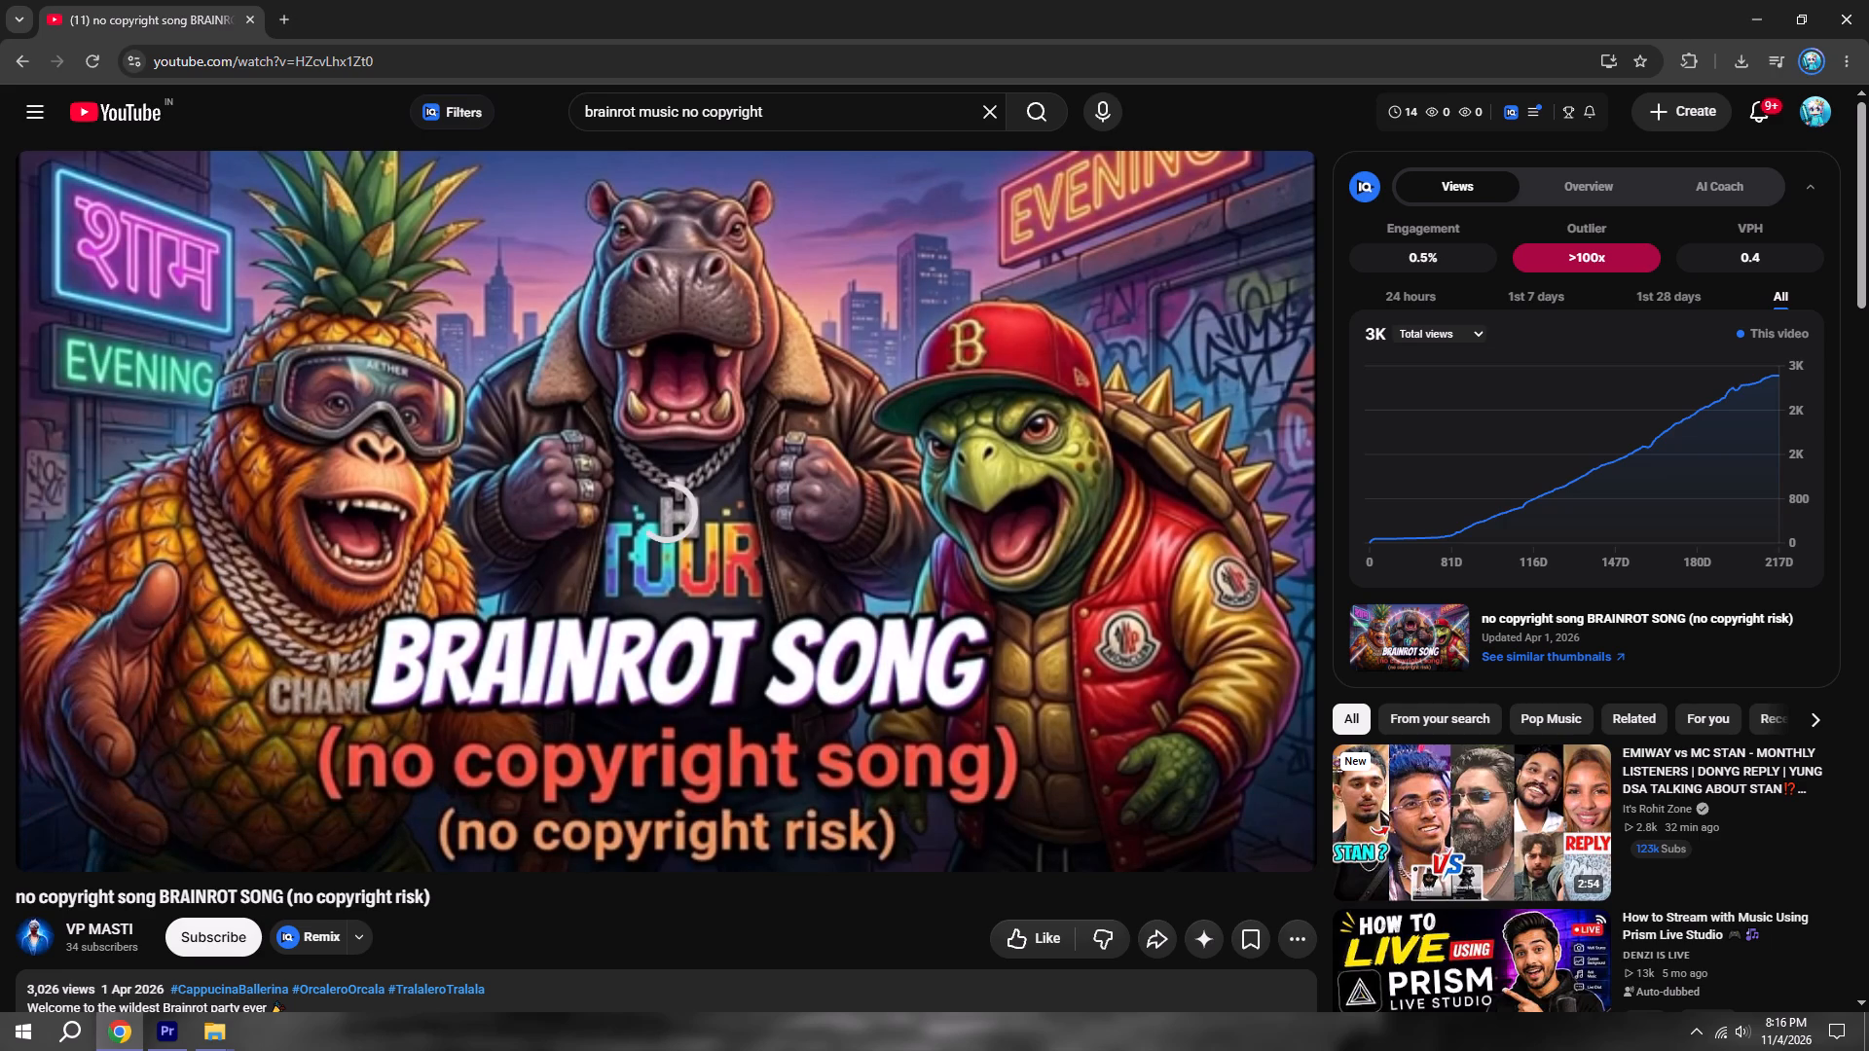
pyautogui.click(28, 52)
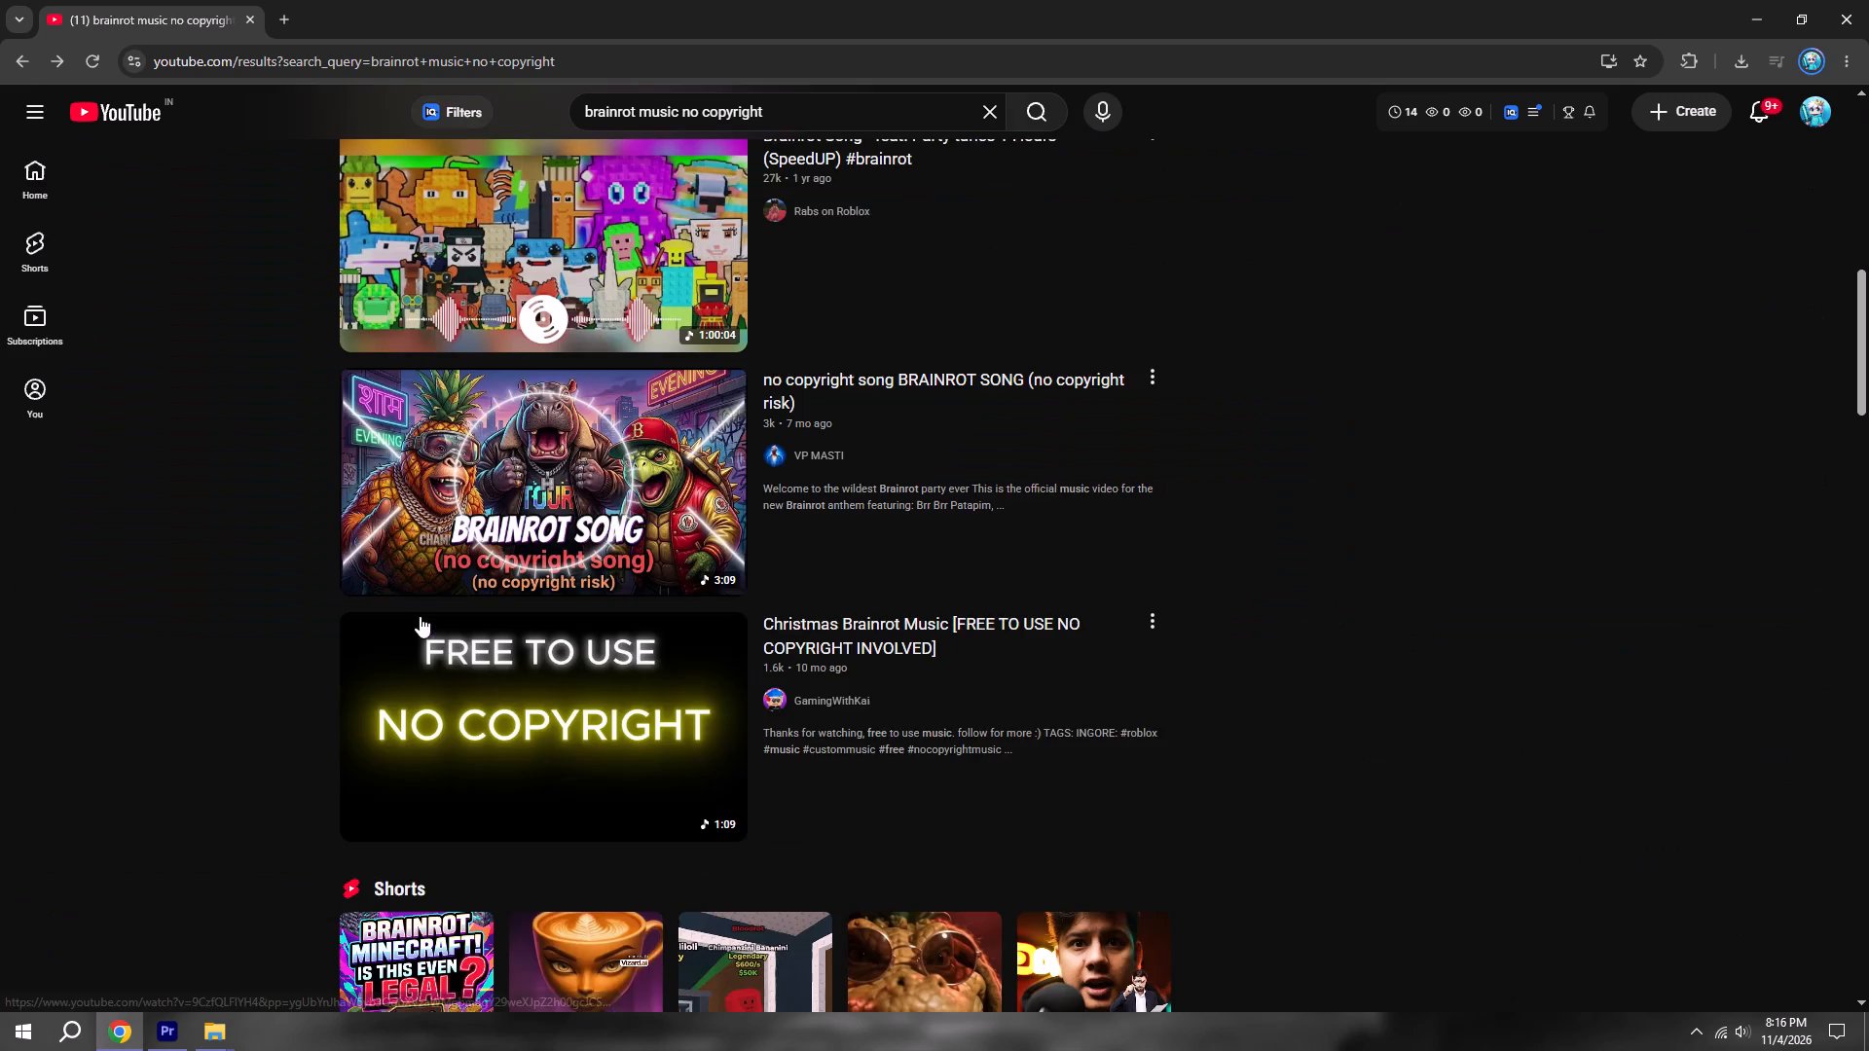
# Look through more results and refine the YouTube search to "brainrot music no copyright phonk".
pyautogui.scroll(-8, 794, 578)
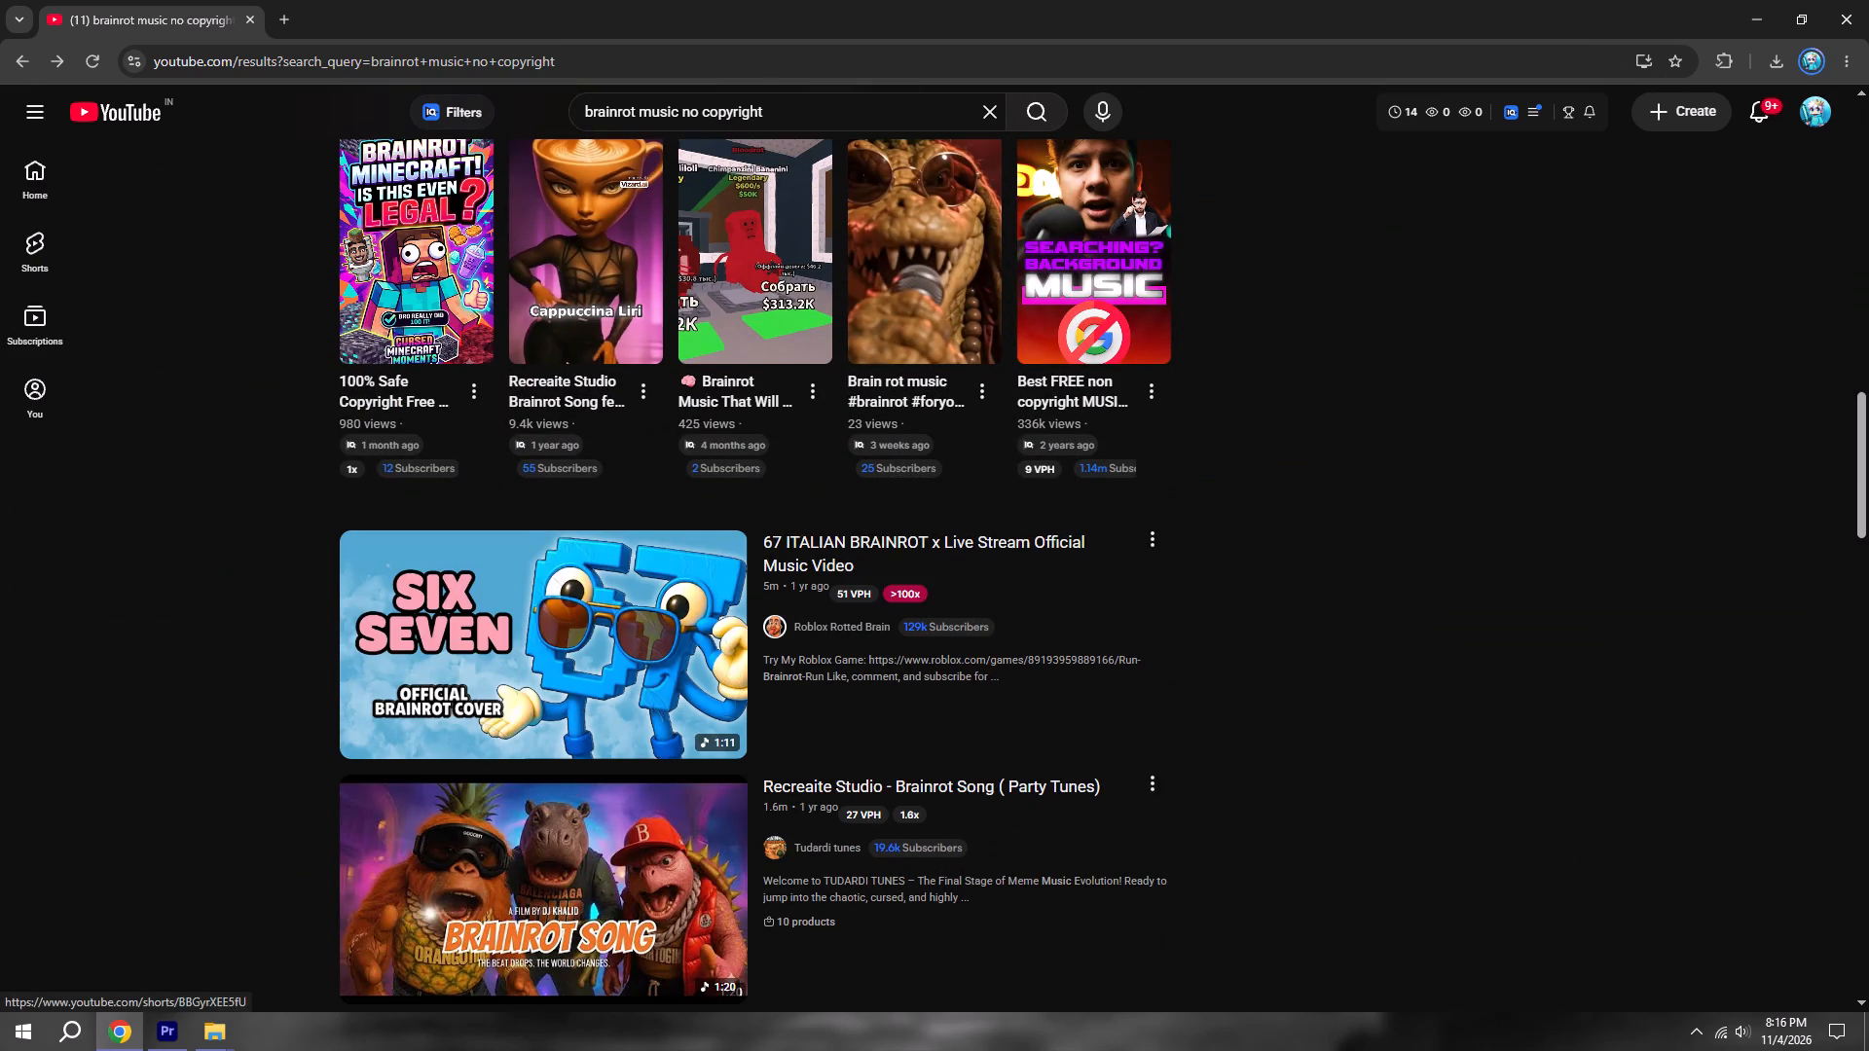
pyautogui.click(781, 113)
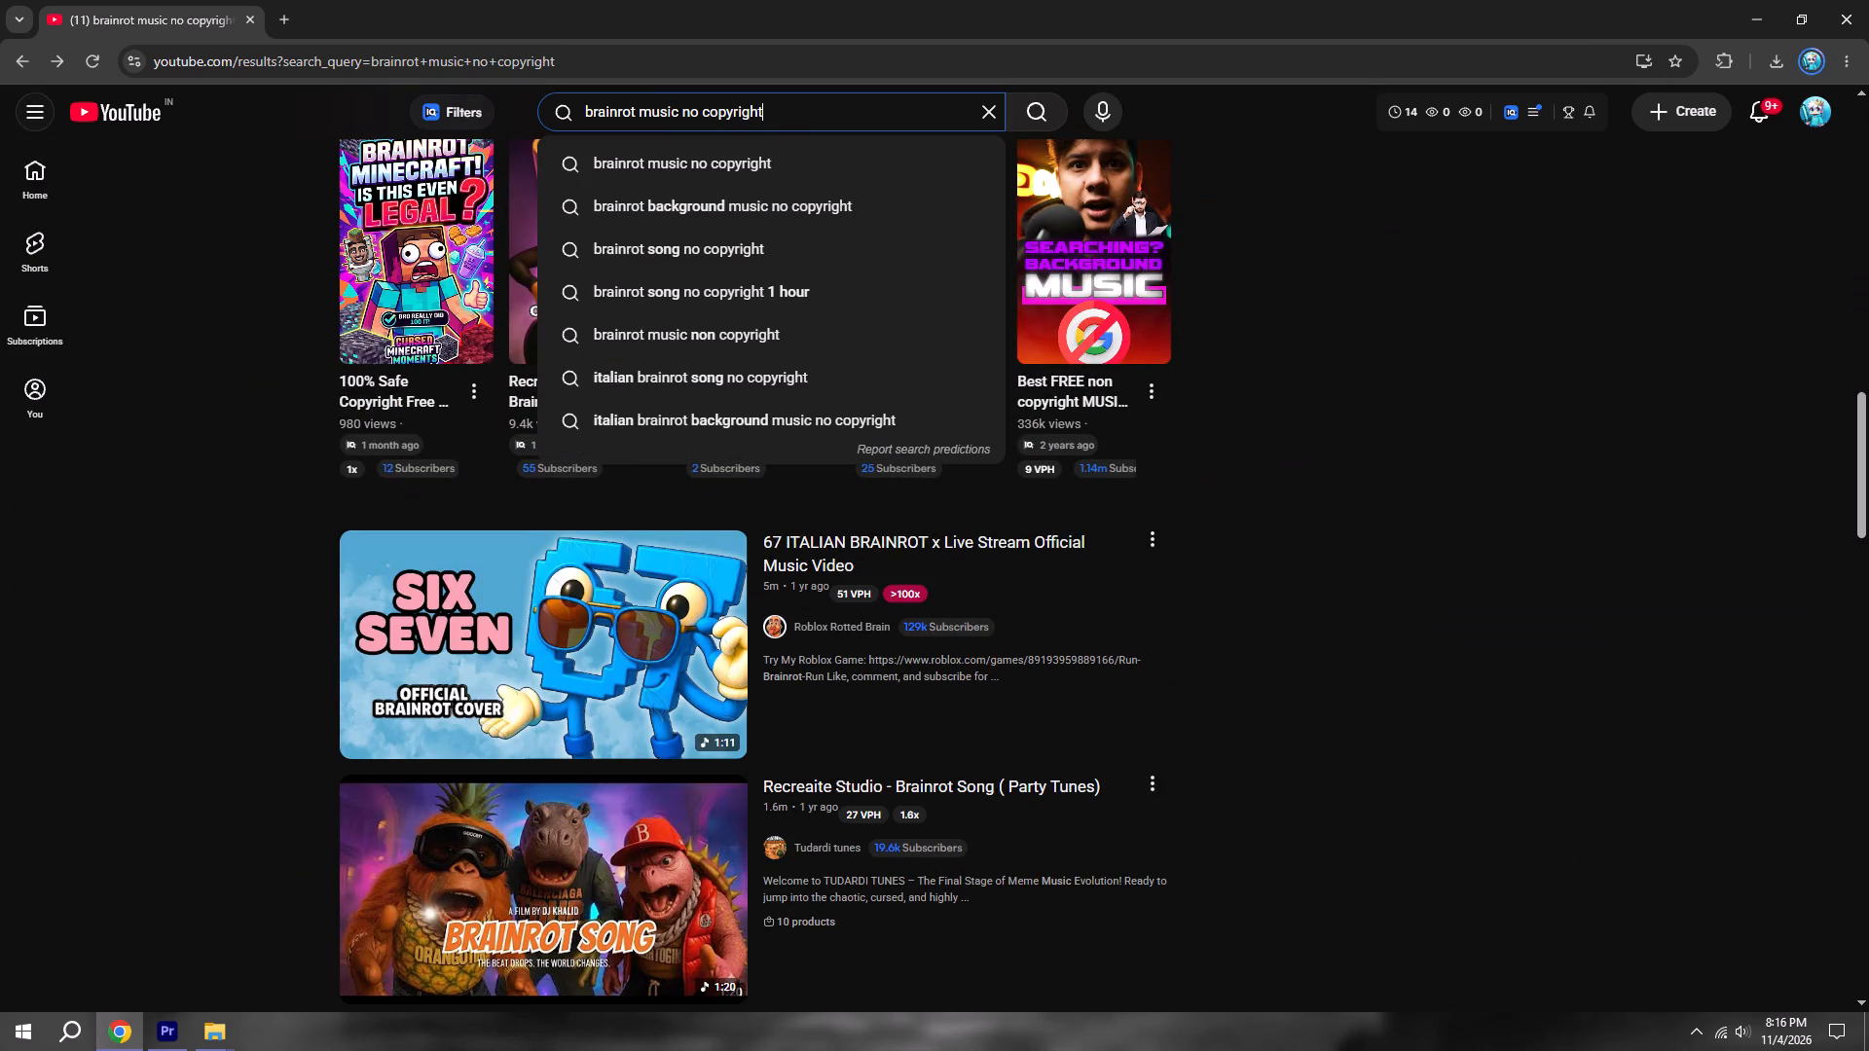
pyautogui.press('space')
pyautogui.write('phonk')
pyautogui.press('Return')
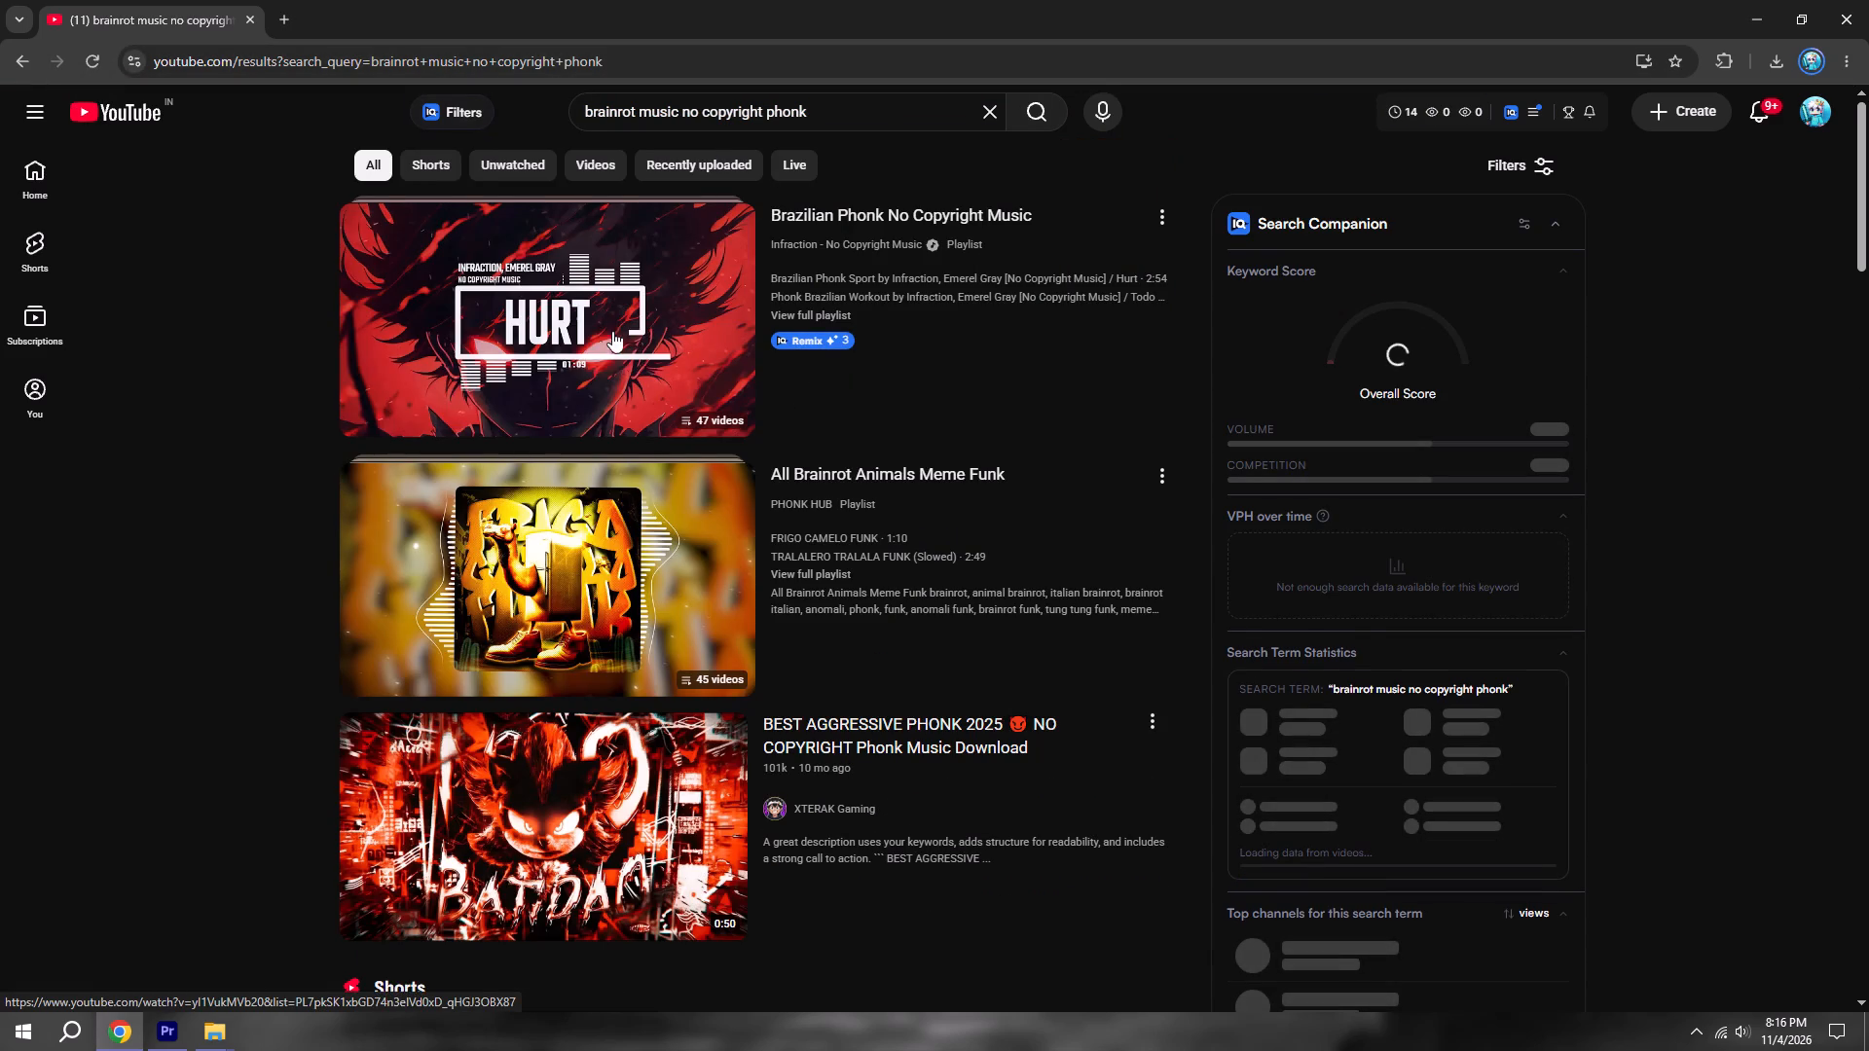
# Open the "All Brainrot Animals Meme Funk" playlist from the search results.
pyautogui.click(594, 580)
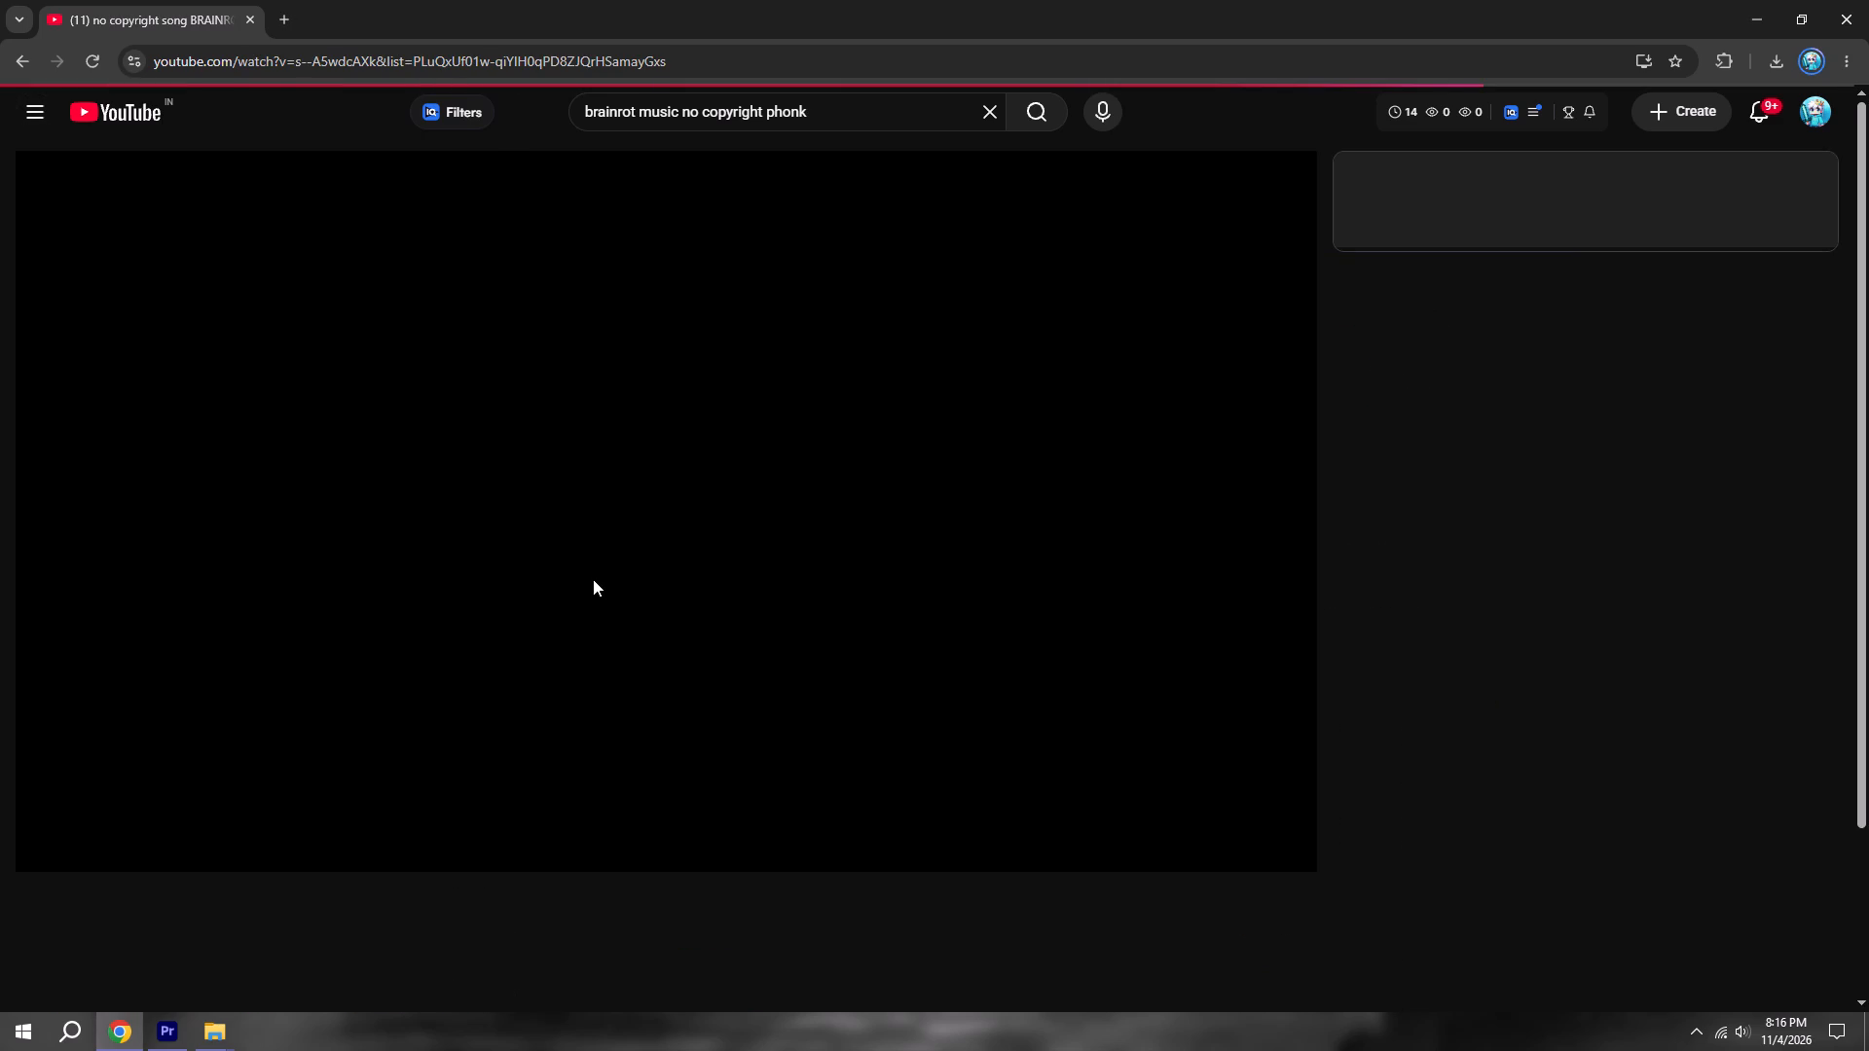
# Open the qdownloader.cc video downloader in a new browser tab.
pyautogui.click(277, 13)
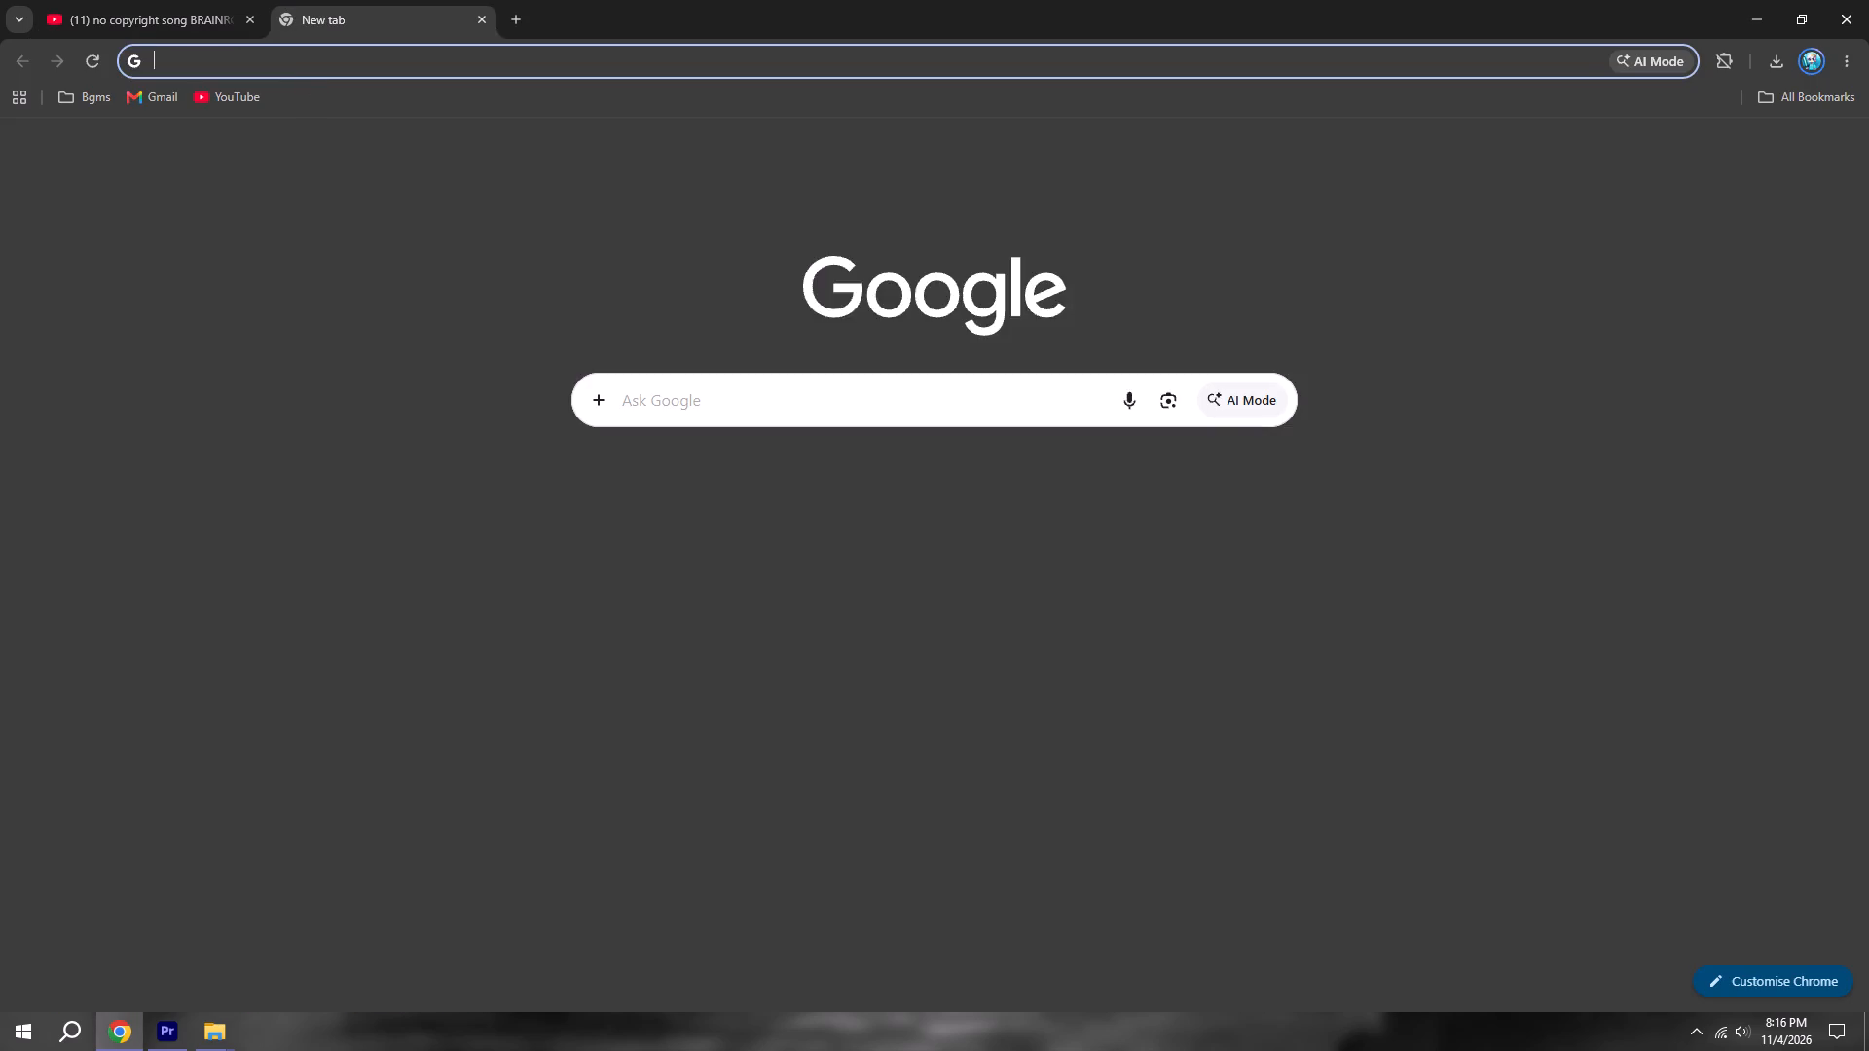
pyautogui.click(301, 70)
pyautogui.press('q')
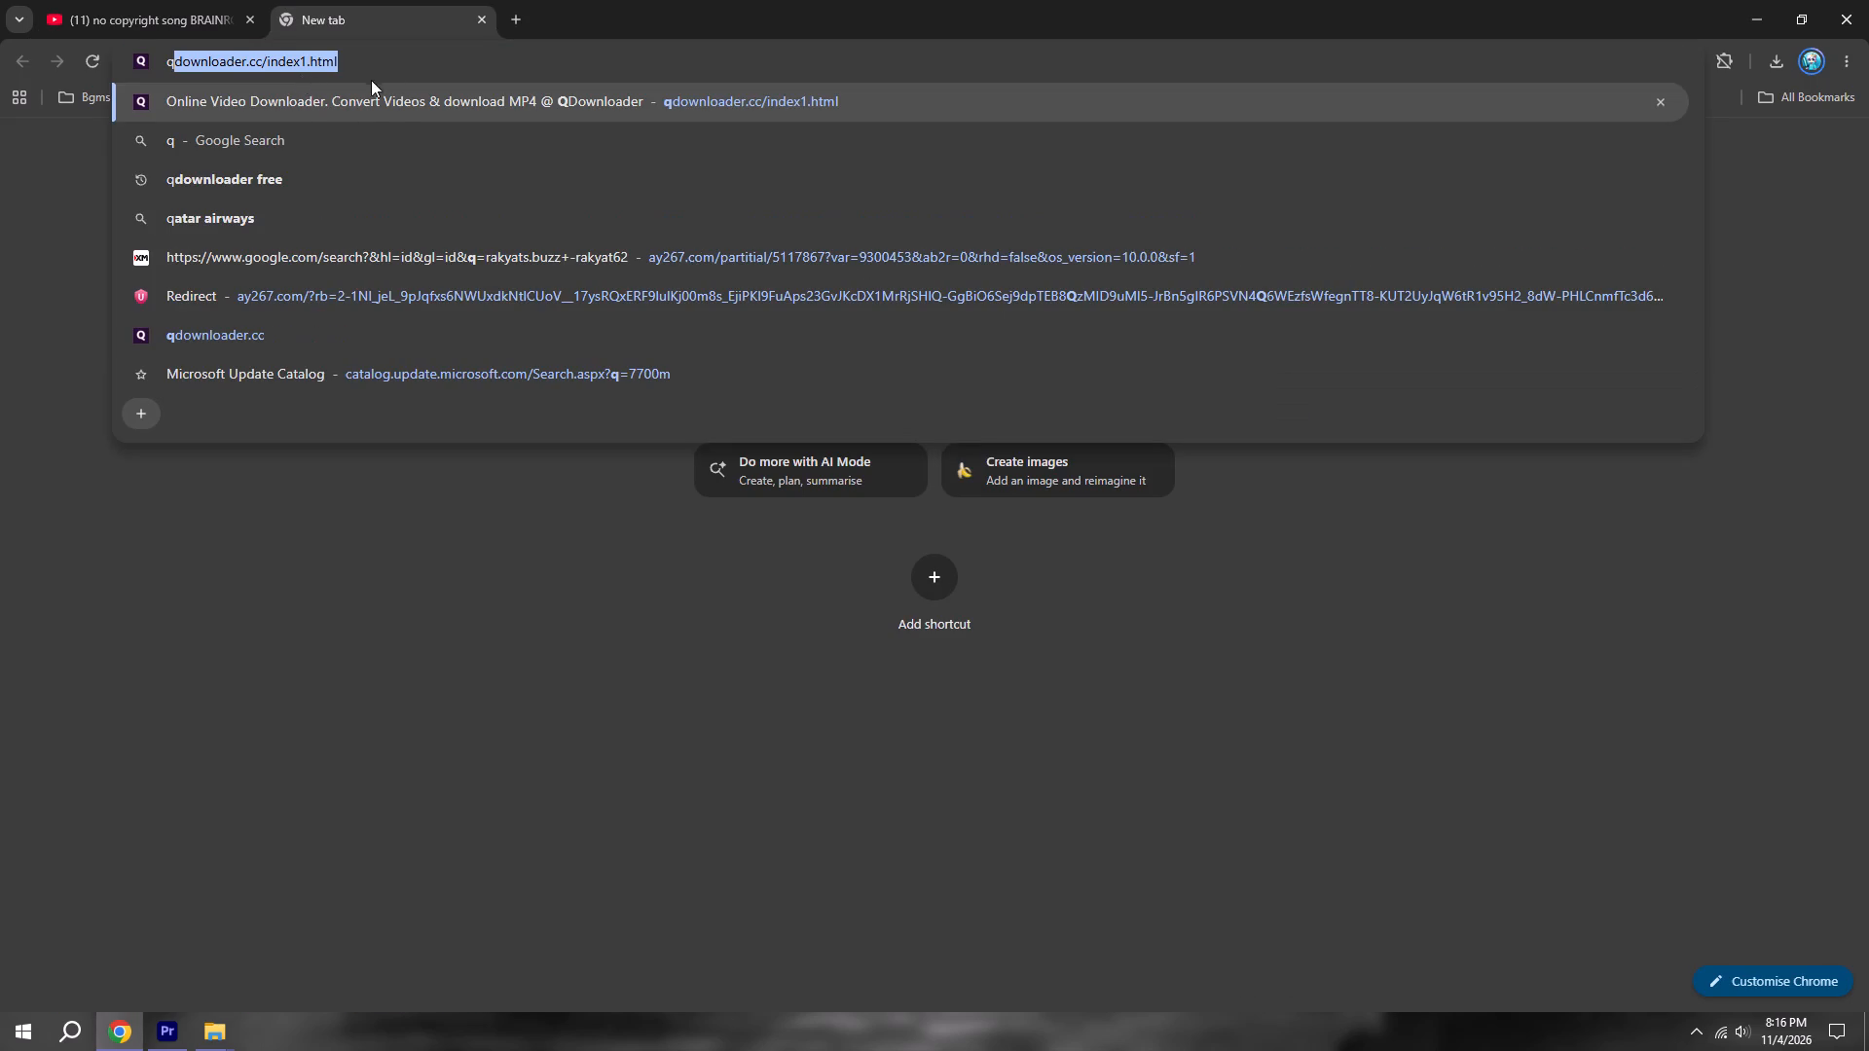
pyautogui.click(397, 64)
pyautogui.press('Return')
# Return to the FRIGO CAMELO FUNK video, like it, copy its share link, and close the share dialog.
pyautogui.click(138, 0)
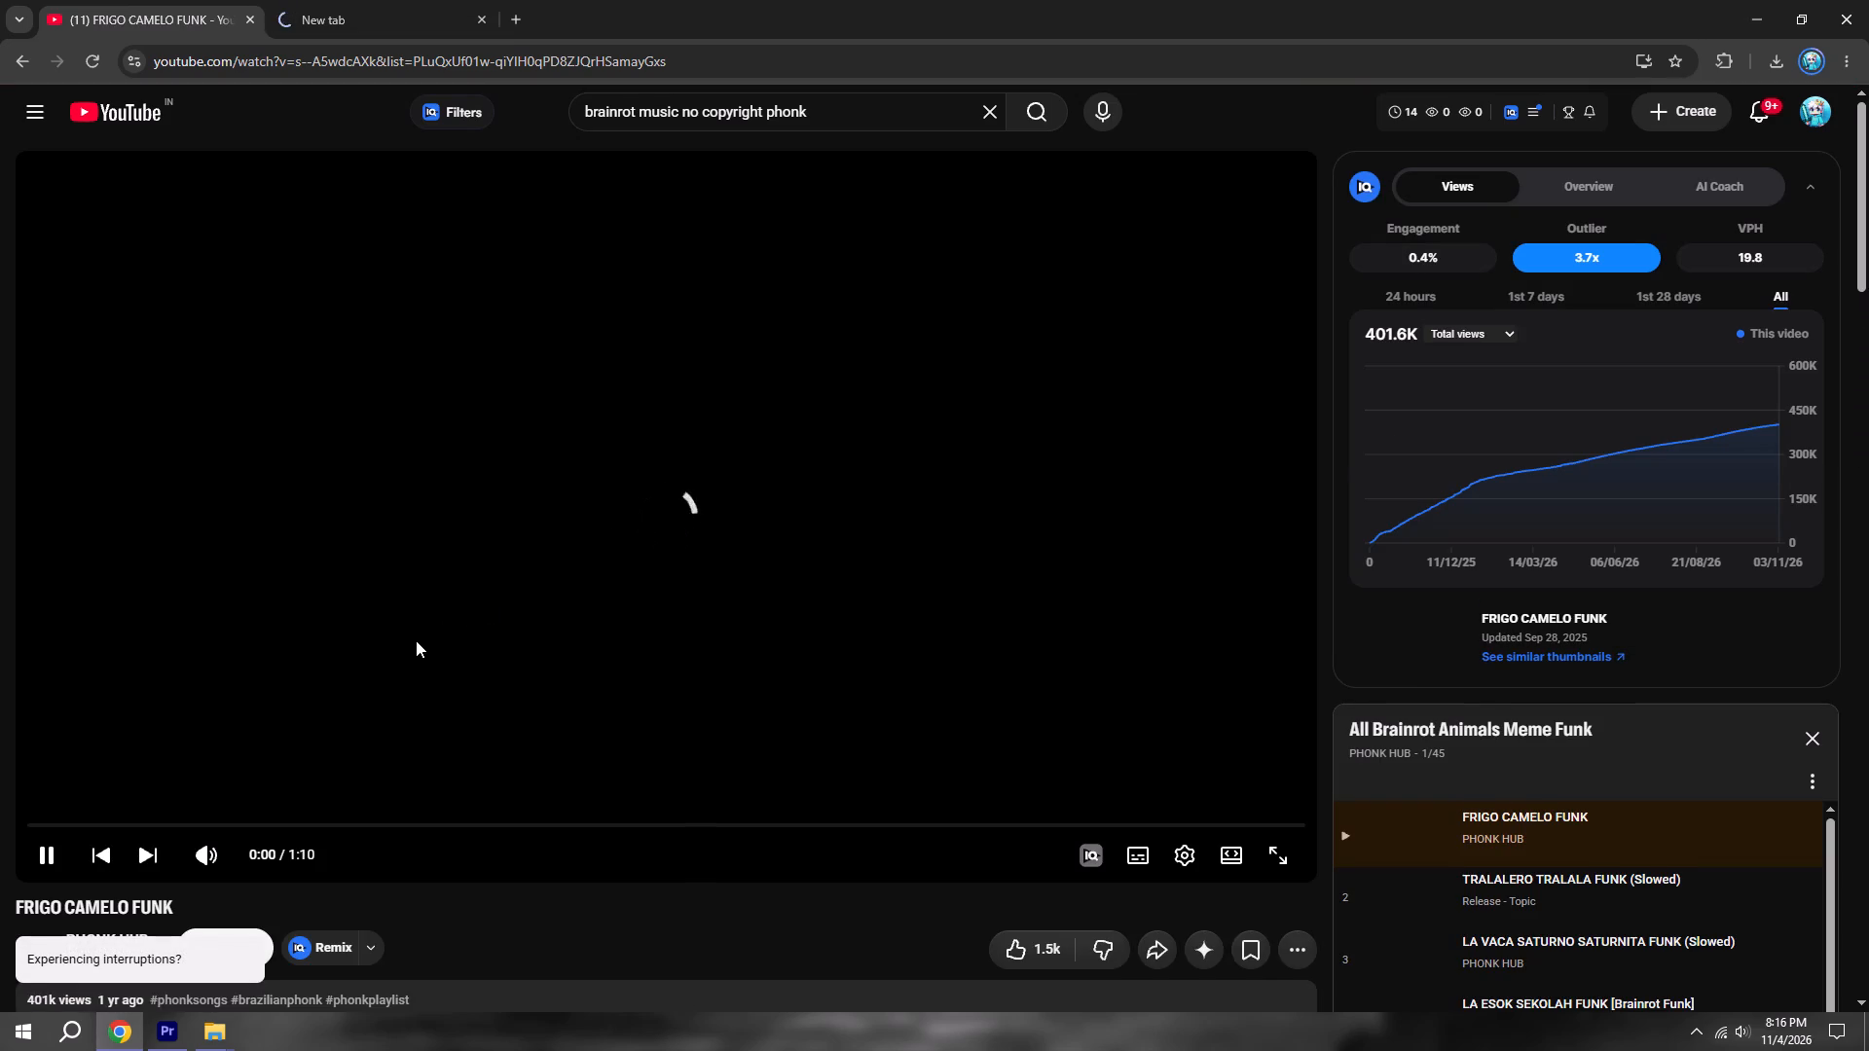
pyautogui.scroll(-4, 703, 972)
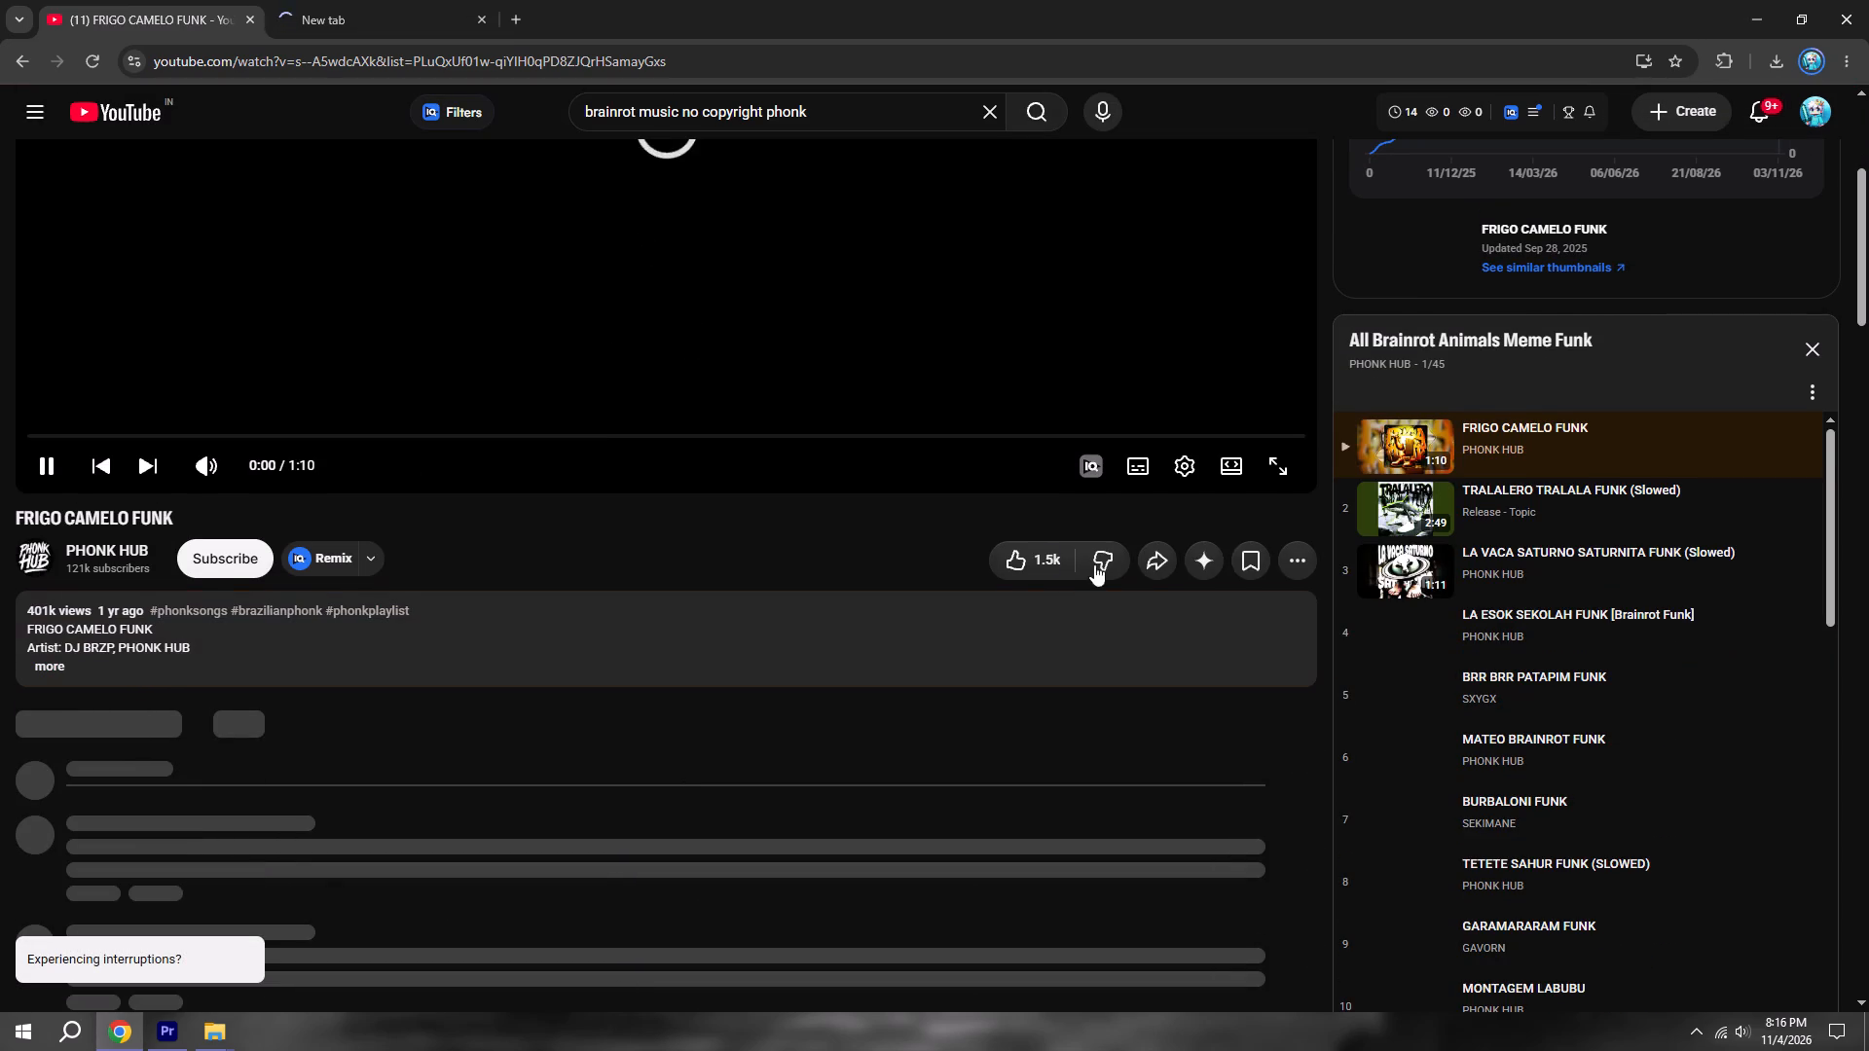
pyautogui.click(1022, 544)
pyautogui.click(1161, 567)
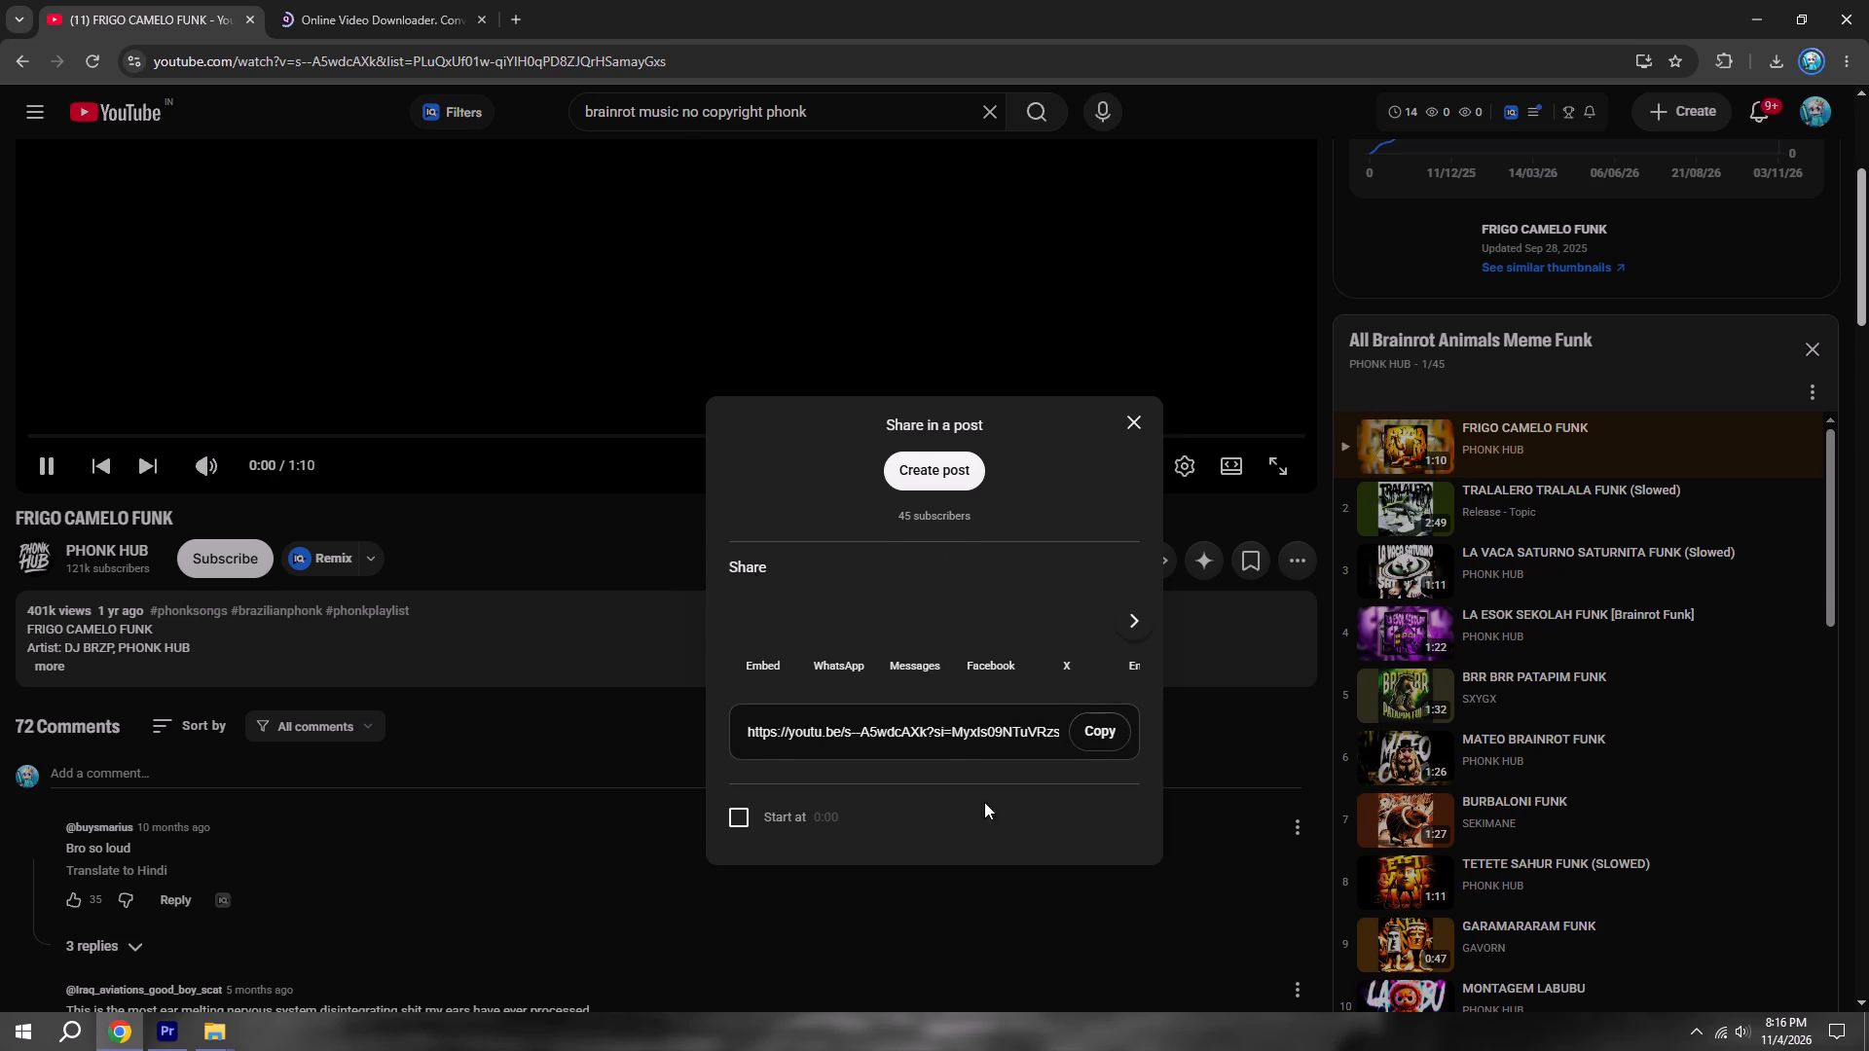
pyautogui.click(1108, 670)
pyautogui.click(1106, 660)
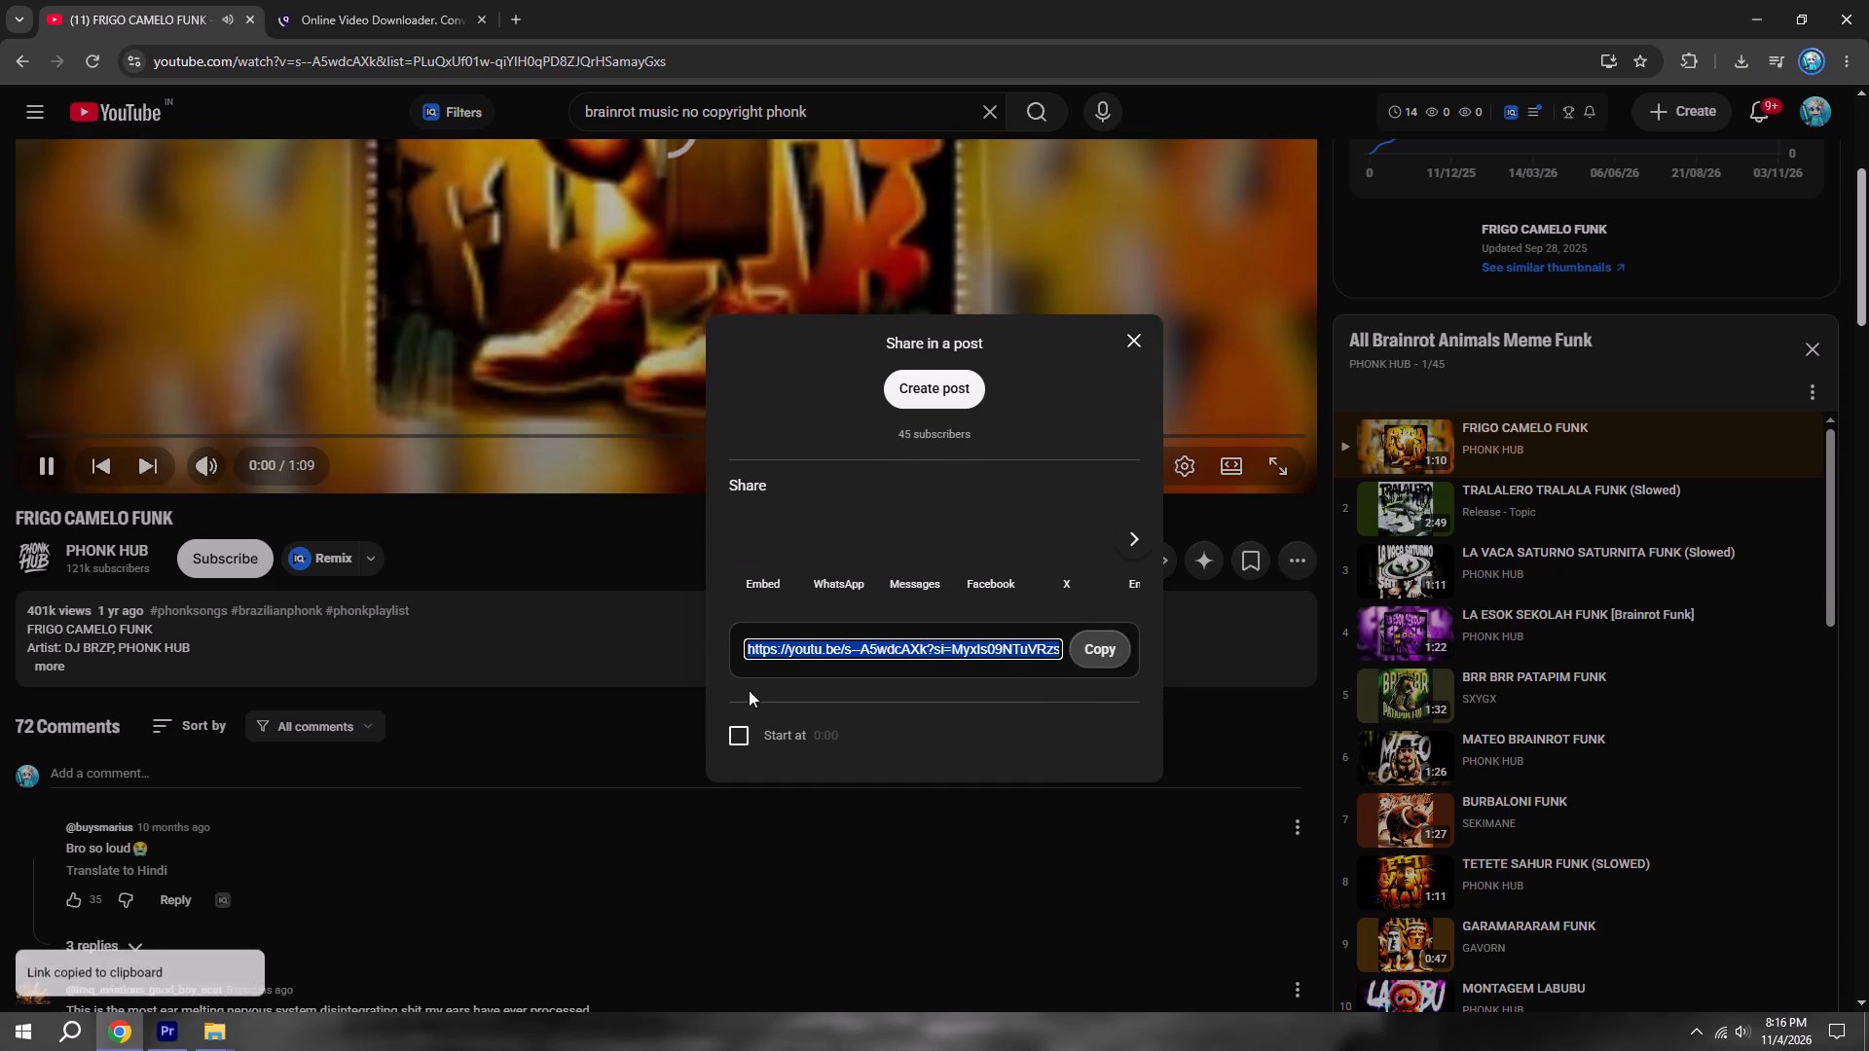
pyautogui.click(470, 715)
# Preview FRIGO CAMELO FUNK, look through the playlist, and open BURBALONI FUNK from it.
pyautogui.scroll(4, 470, 715)
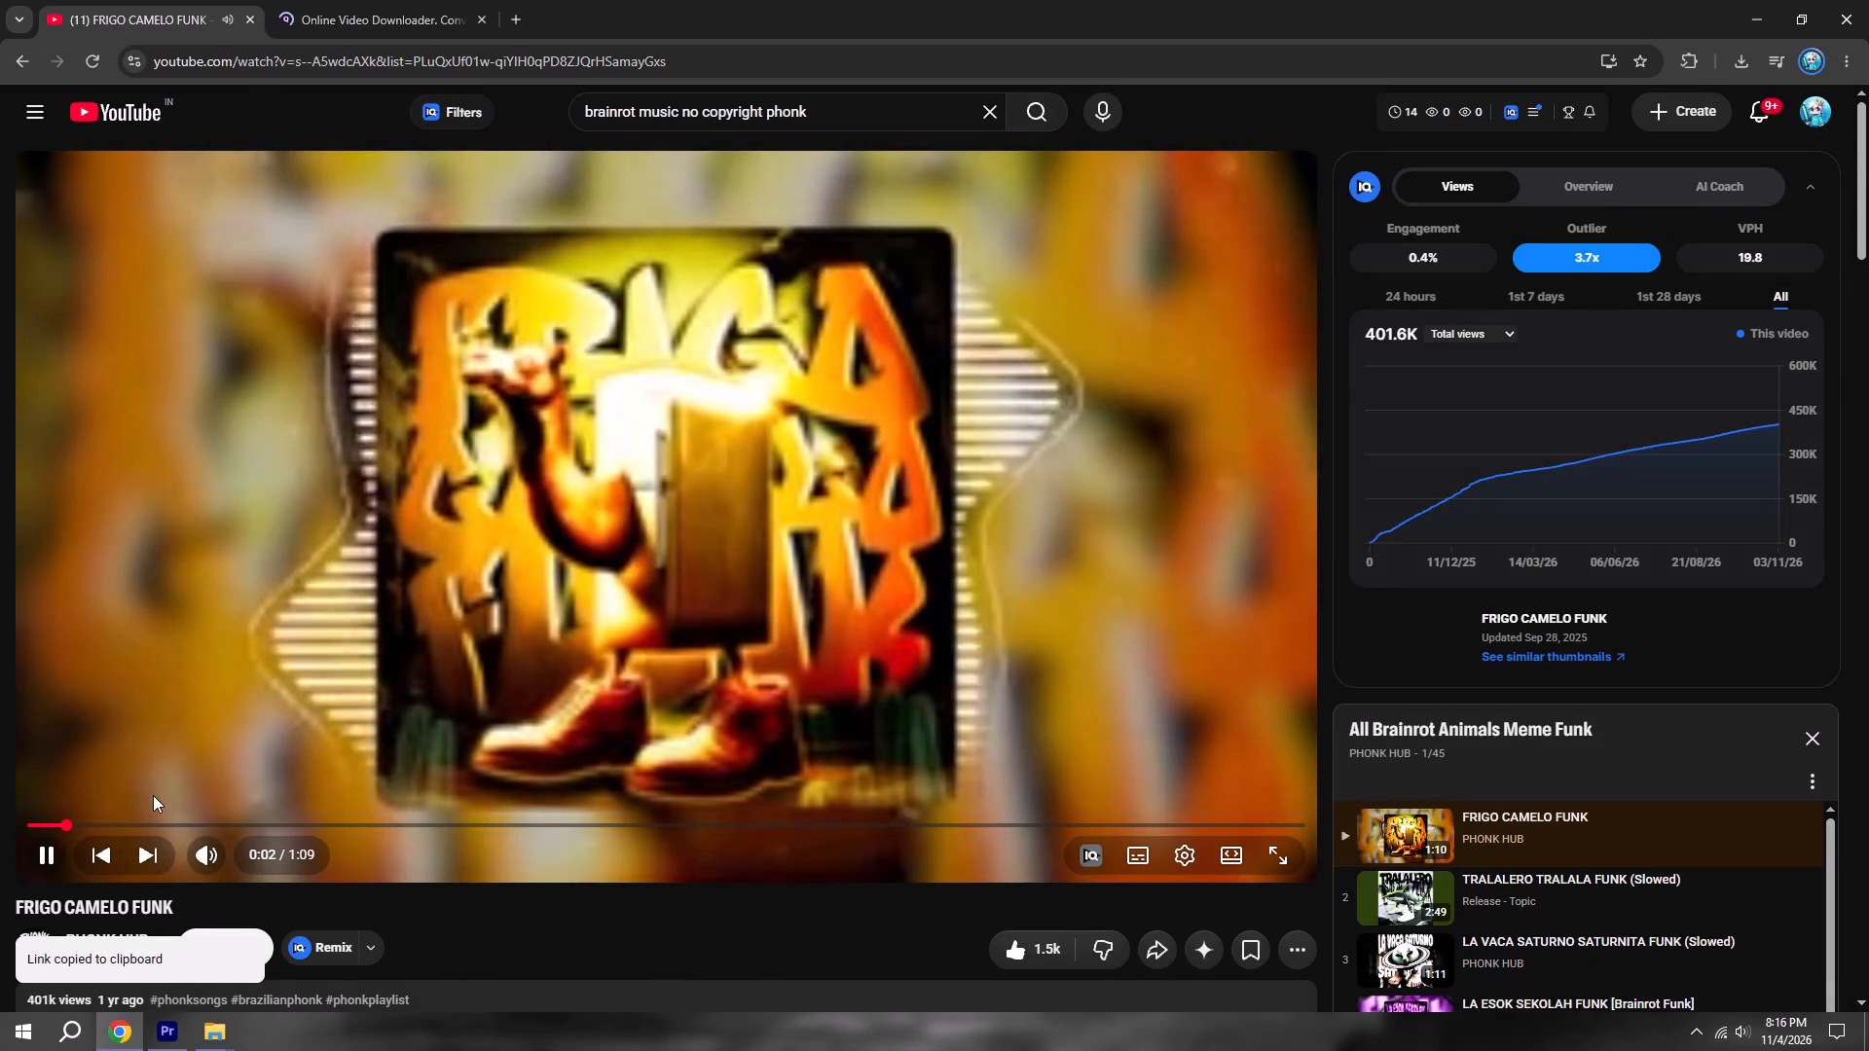
pyautogui.scroll(-3, 625, 708)
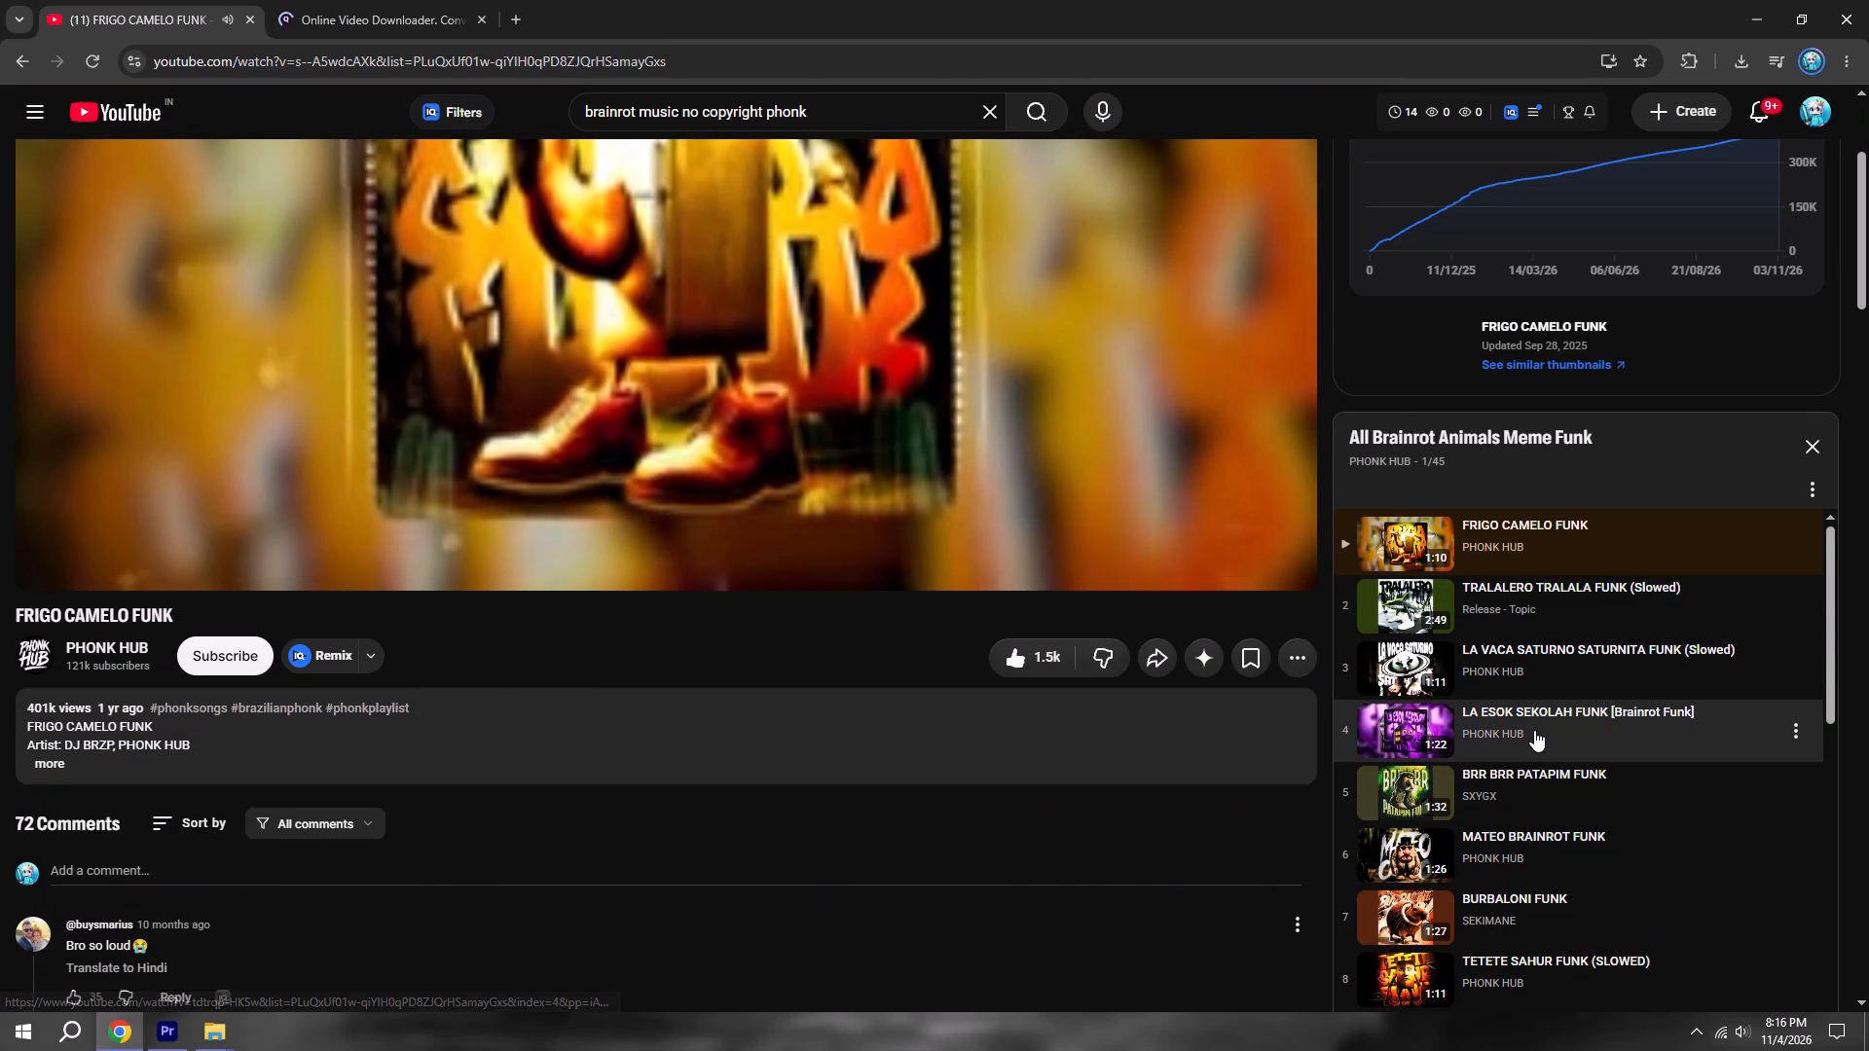
pyautogui.click(1414, 720)
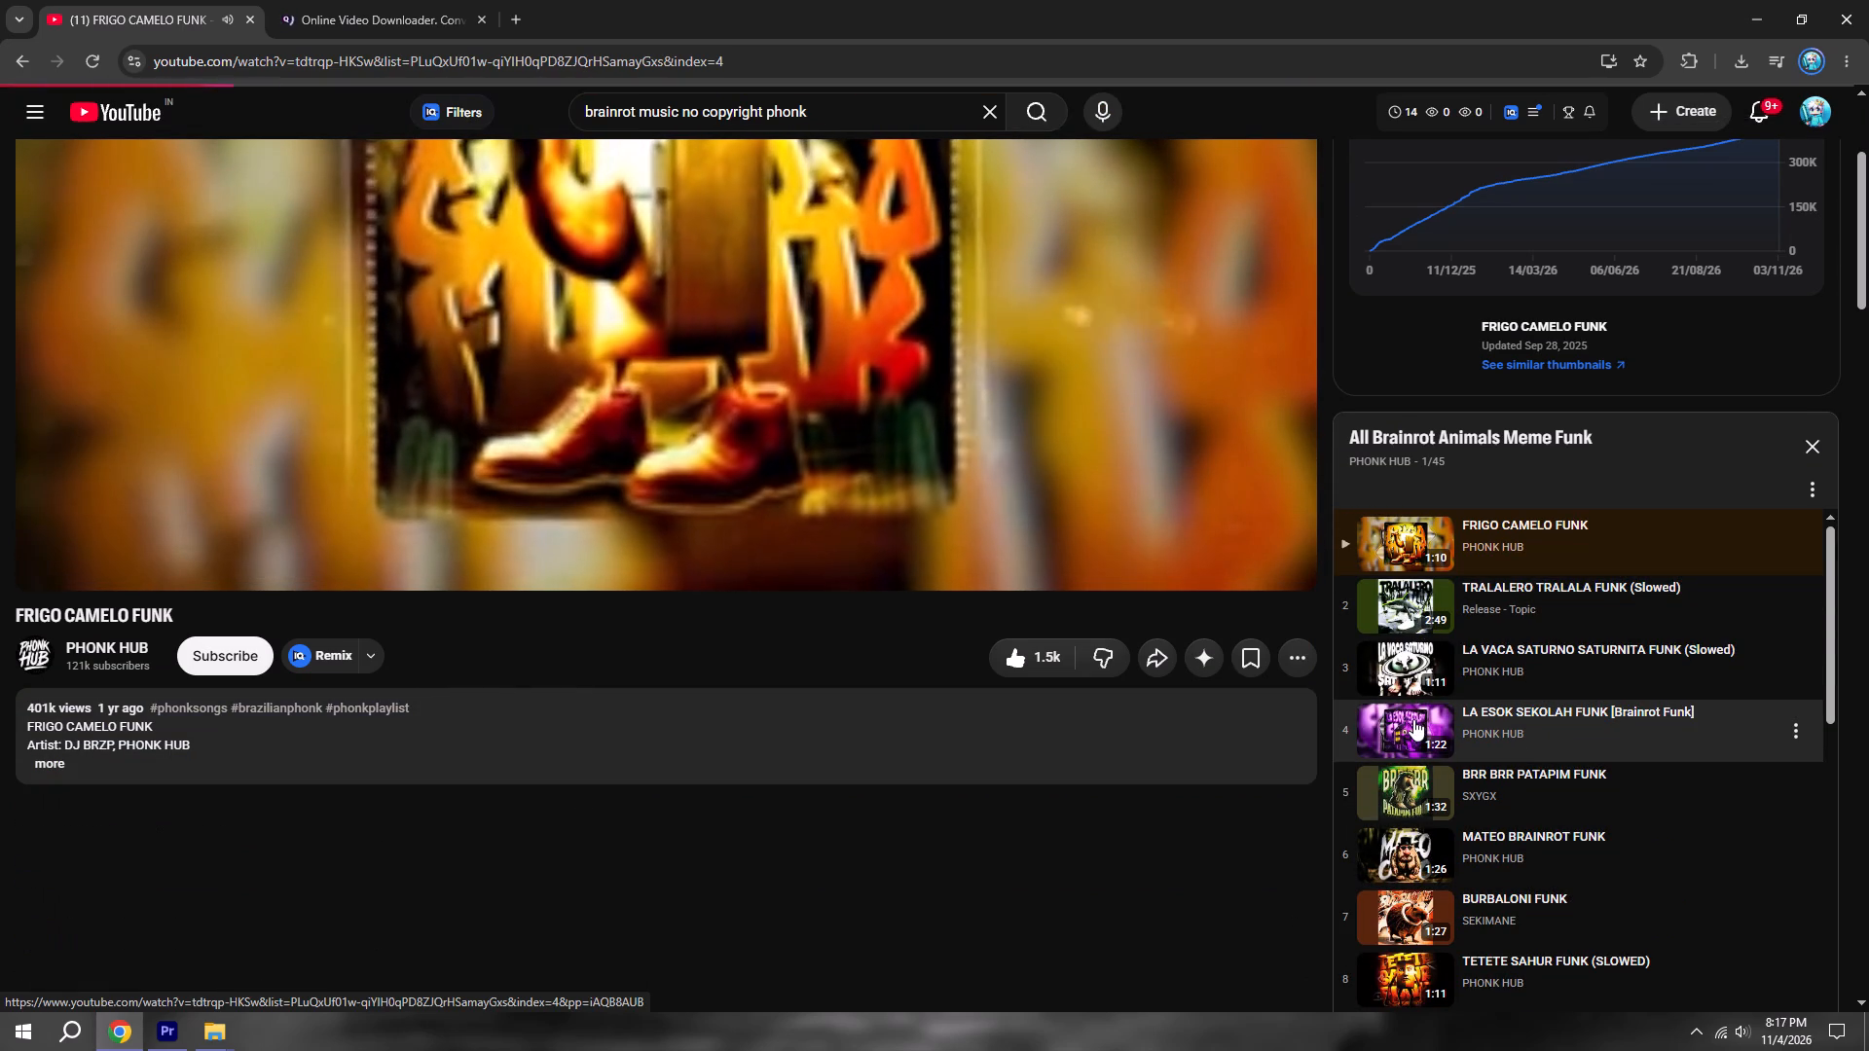
pyautogui.click(1403, 914)
pyautogui.click(1403, 914)
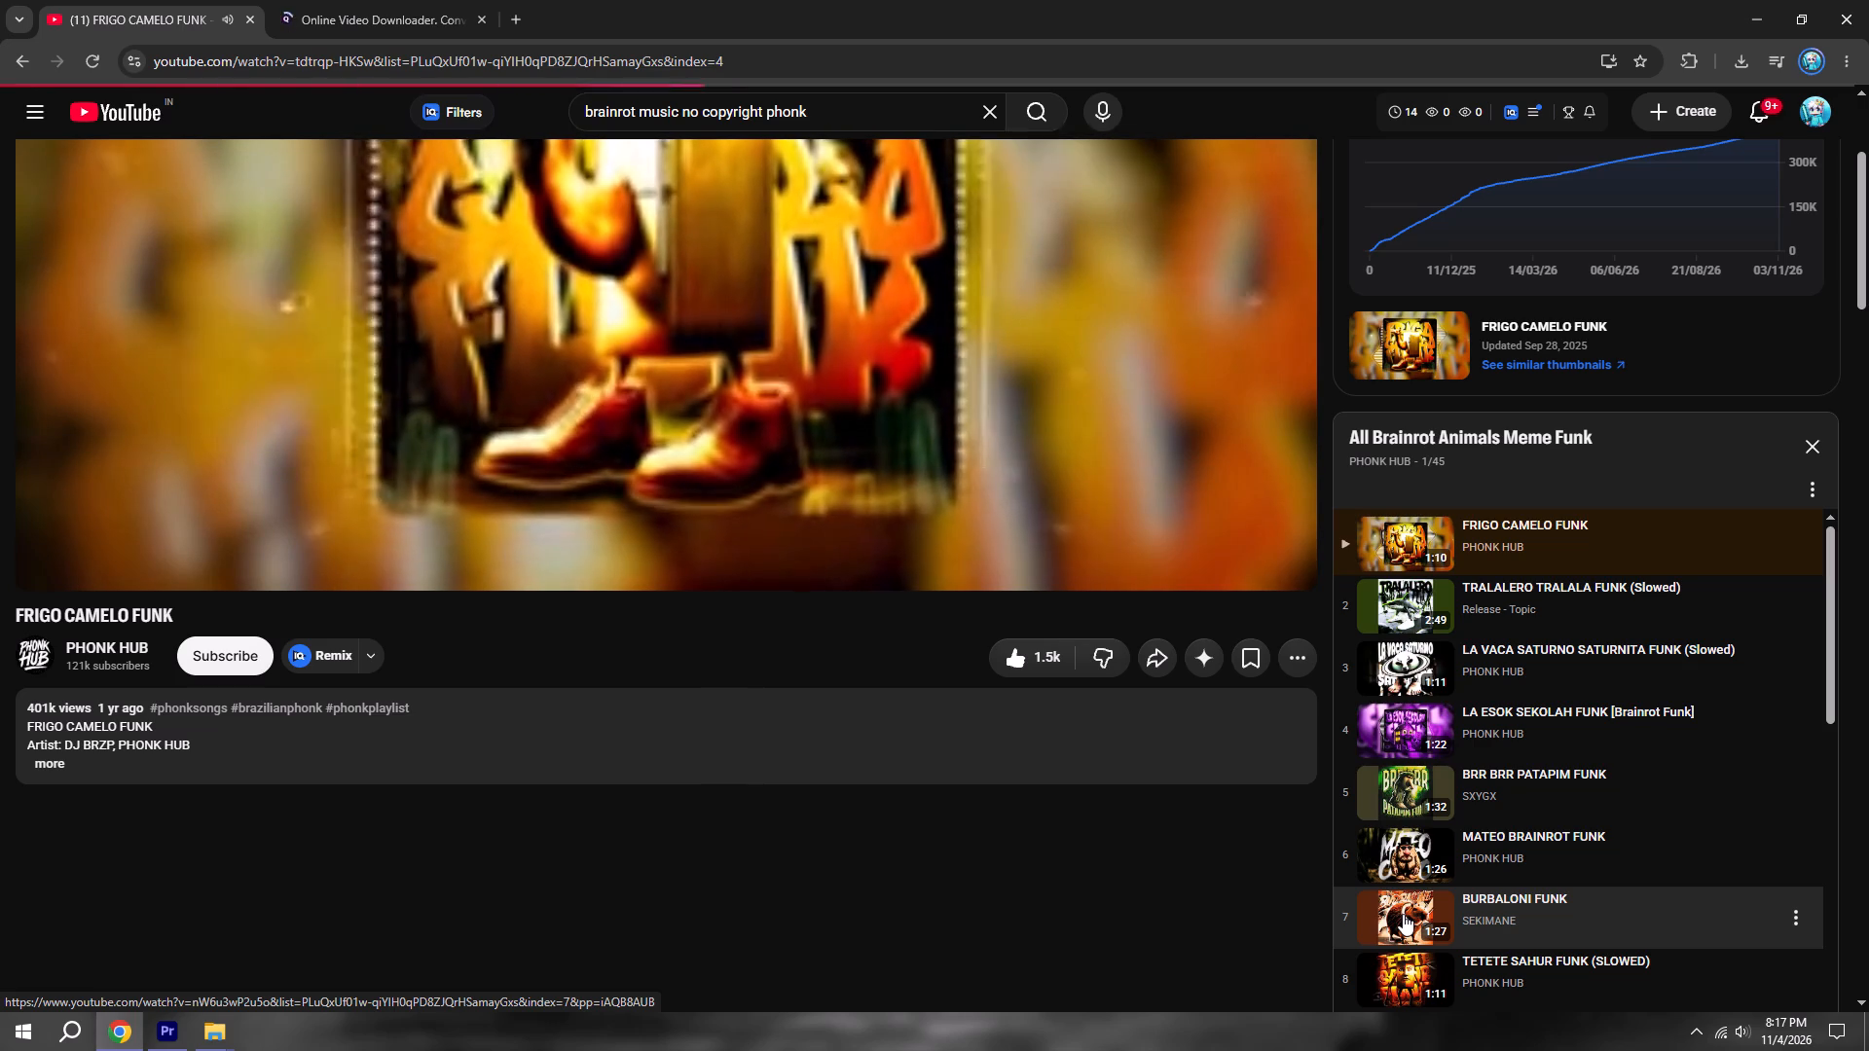
pyautogui.click(1403, 914)
pyautogui.tripleClick(1403, 914)
pyautogui.doubleClick(1403, 914)
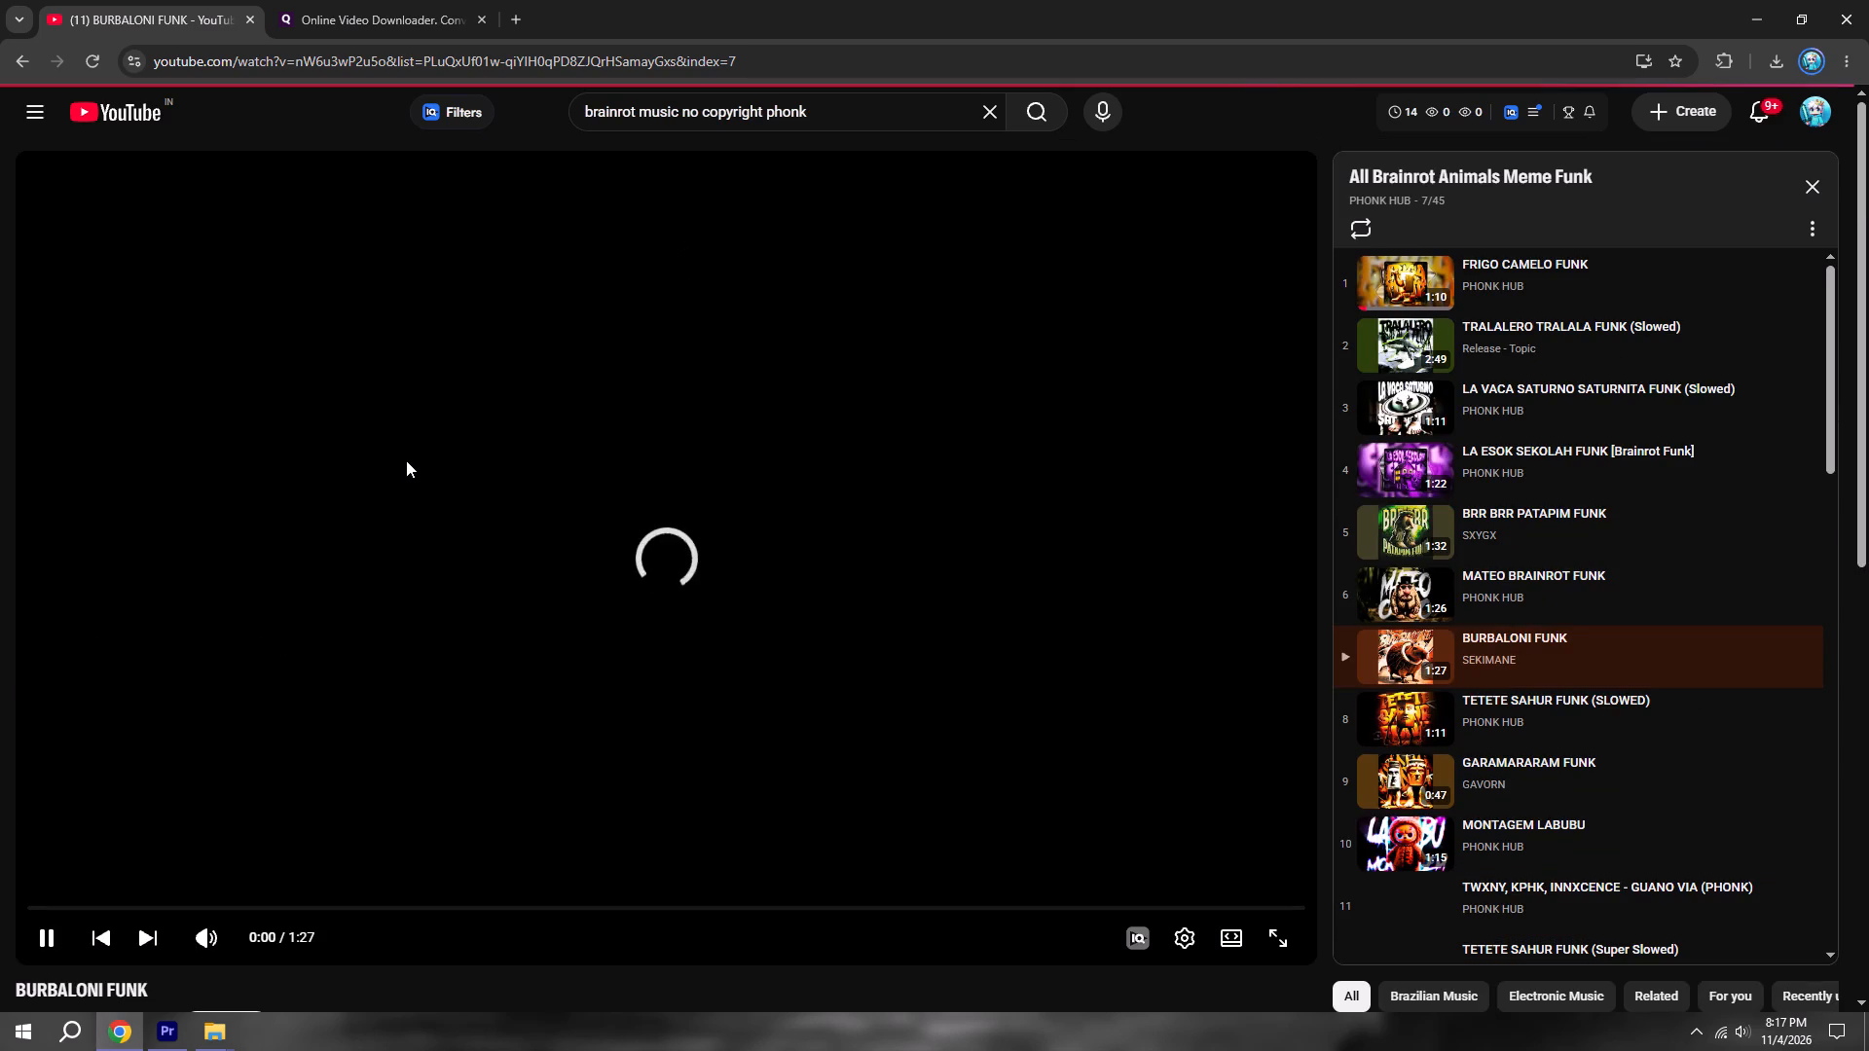
pyautogui.scroll(-3, 406, 460)
pyautogui.scroll(4, 406, 460)
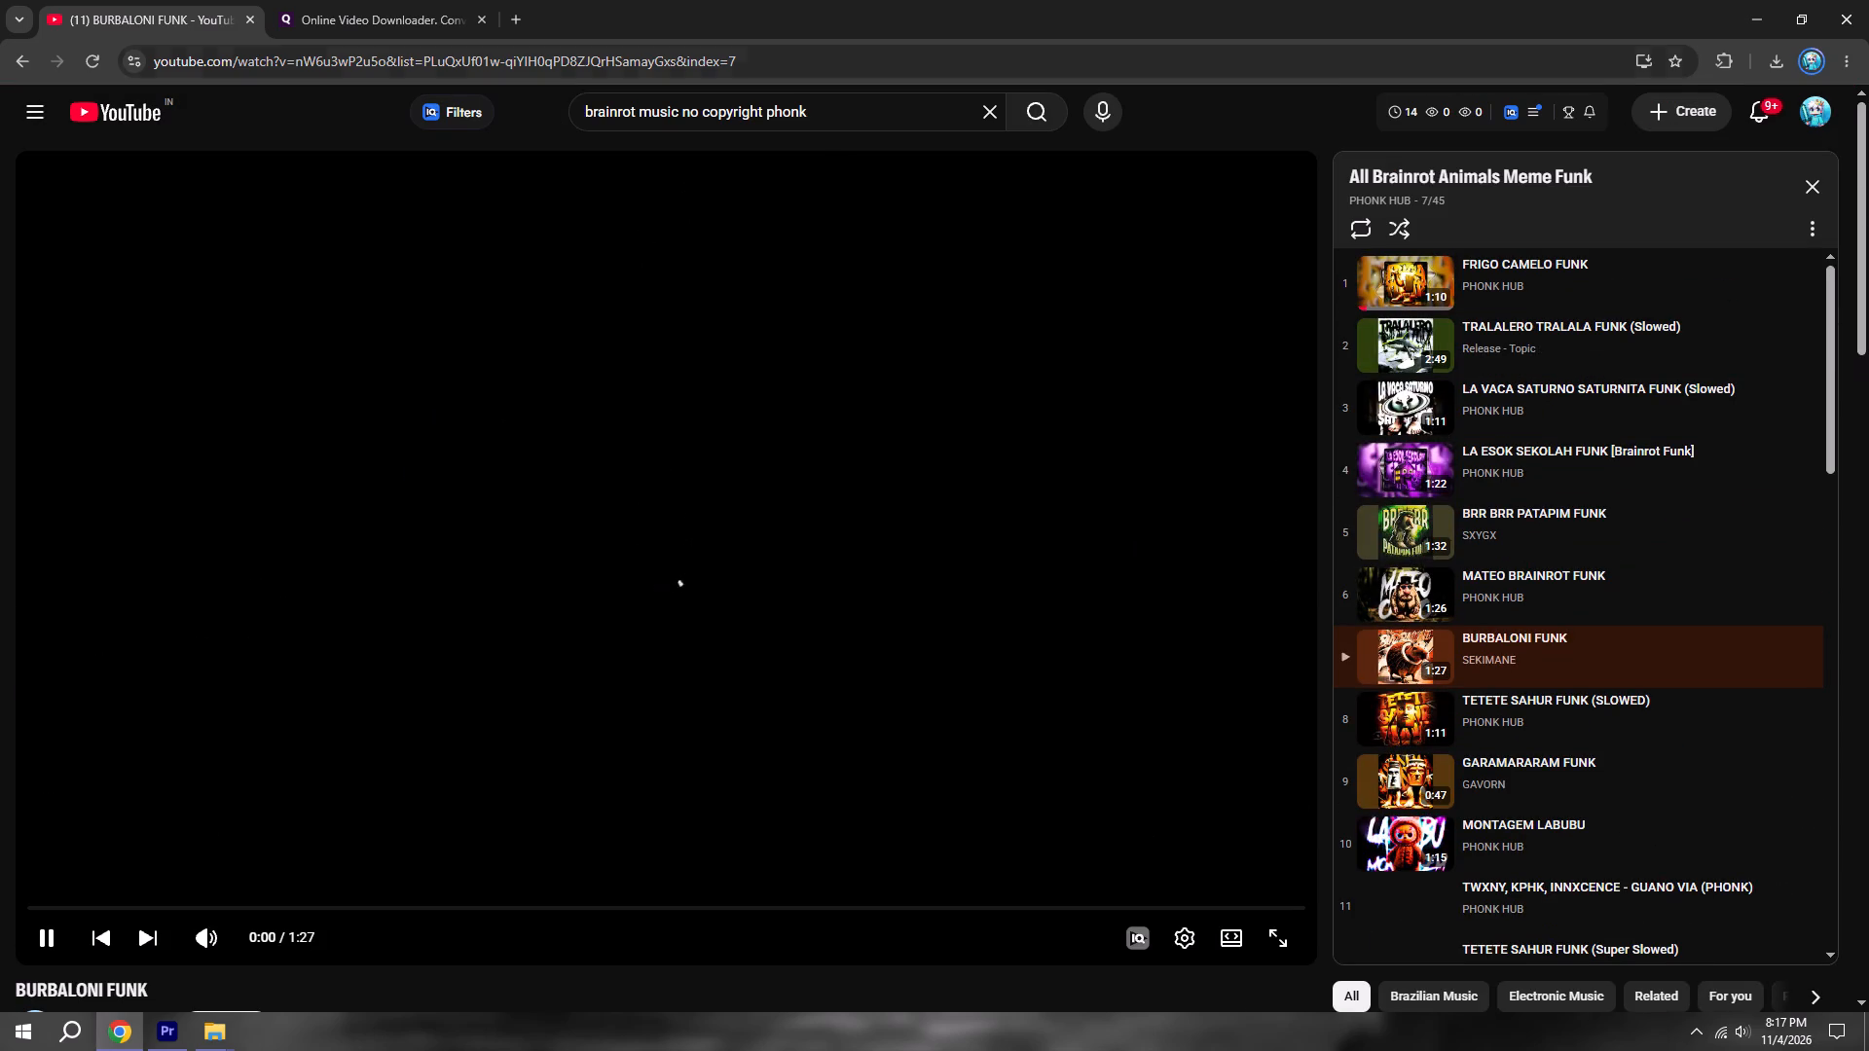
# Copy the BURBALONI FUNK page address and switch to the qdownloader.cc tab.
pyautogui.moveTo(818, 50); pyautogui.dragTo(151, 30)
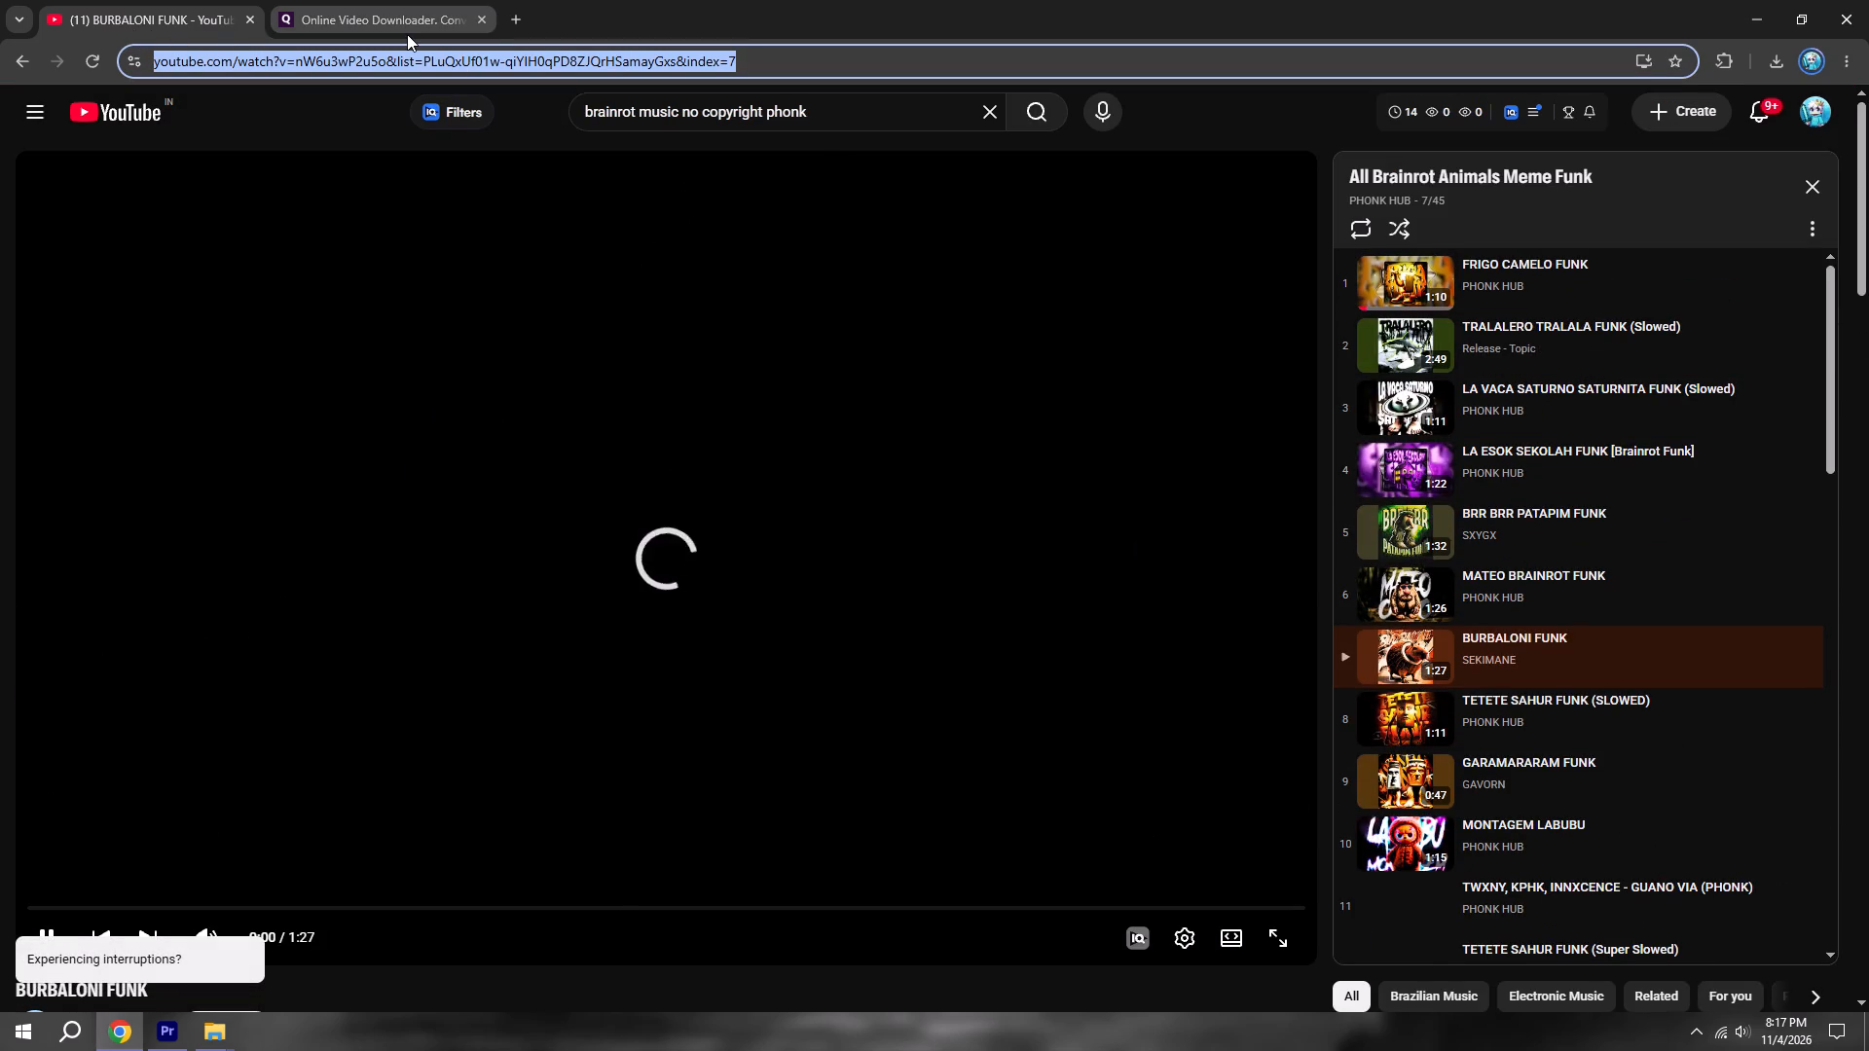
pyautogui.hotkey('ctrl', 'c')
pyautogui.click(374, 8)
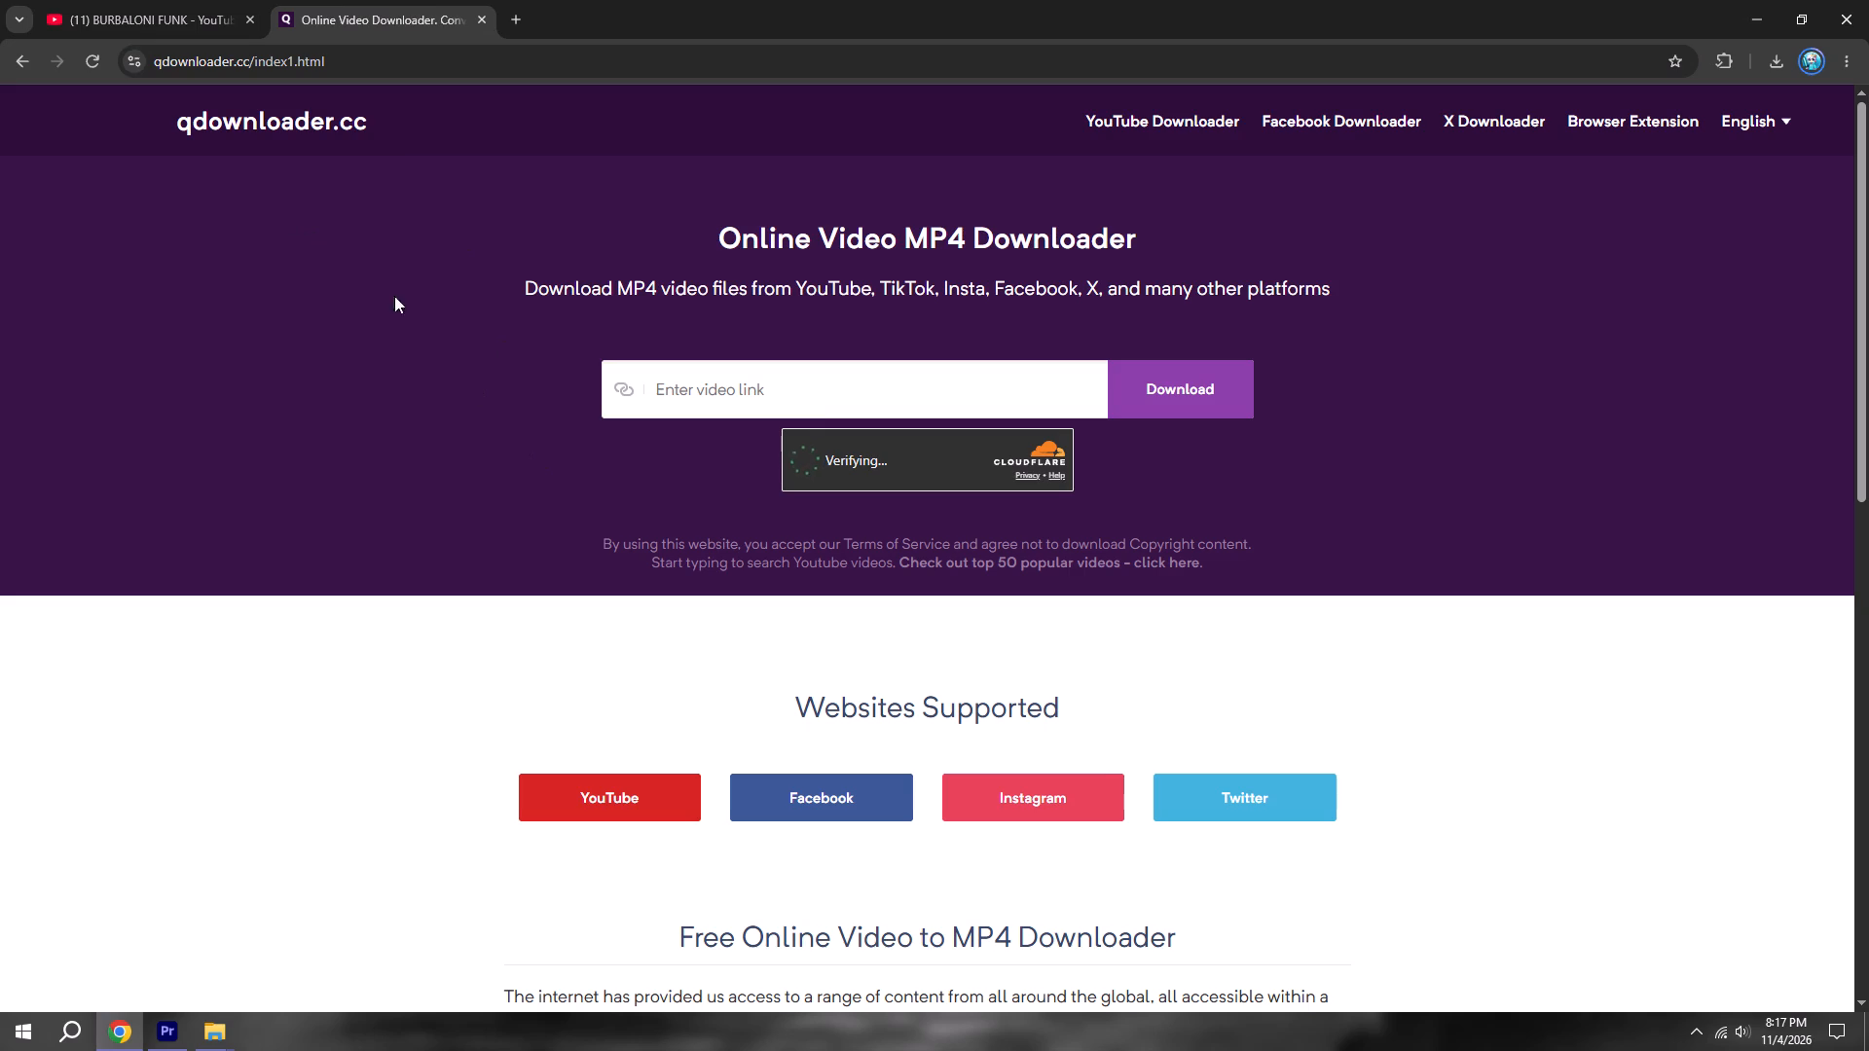
# Try to get through the Cloudflare verification on the downloader page, returning to it from any advertising tabs.
pyautogui.click(820, 403)
pyautogui.click(809, 399)
pyautogui.click(331, 6)
pyautogui.doubleClick(801, 469)
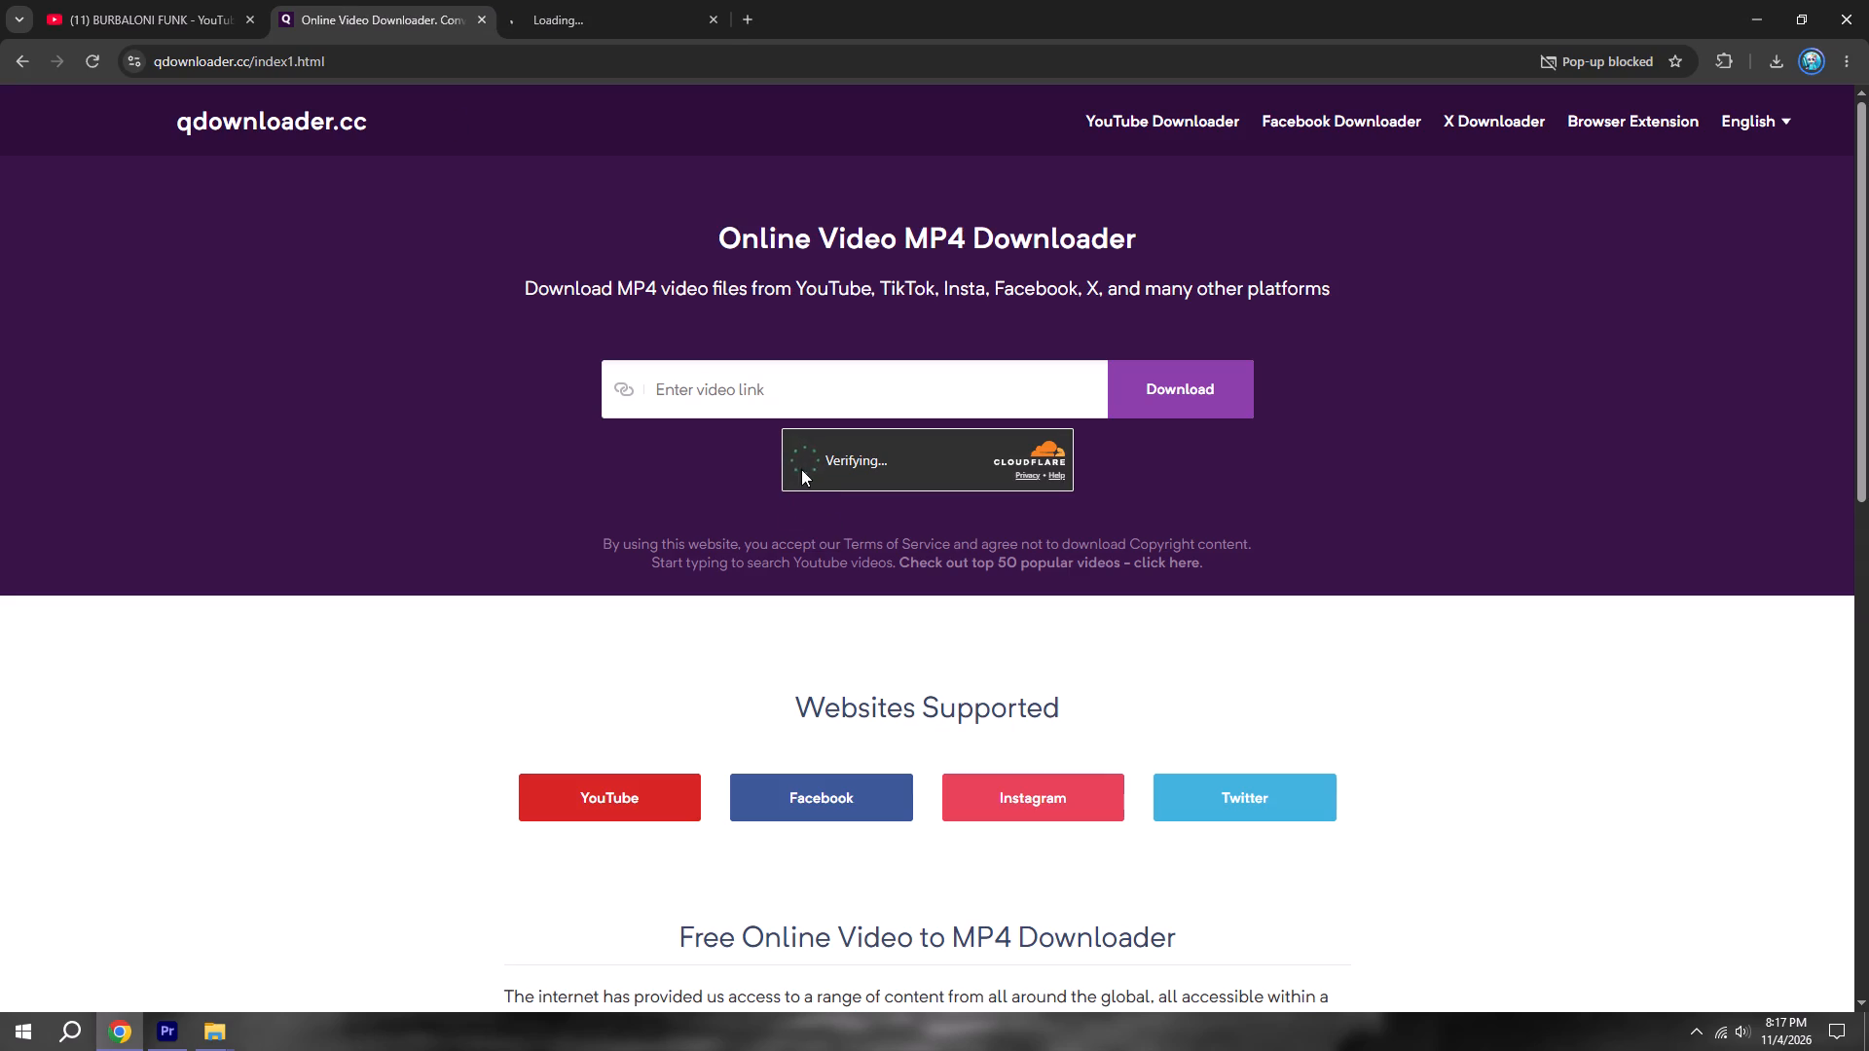
pyautogui.click(387, 41)
pyautogui.click(379, 5)
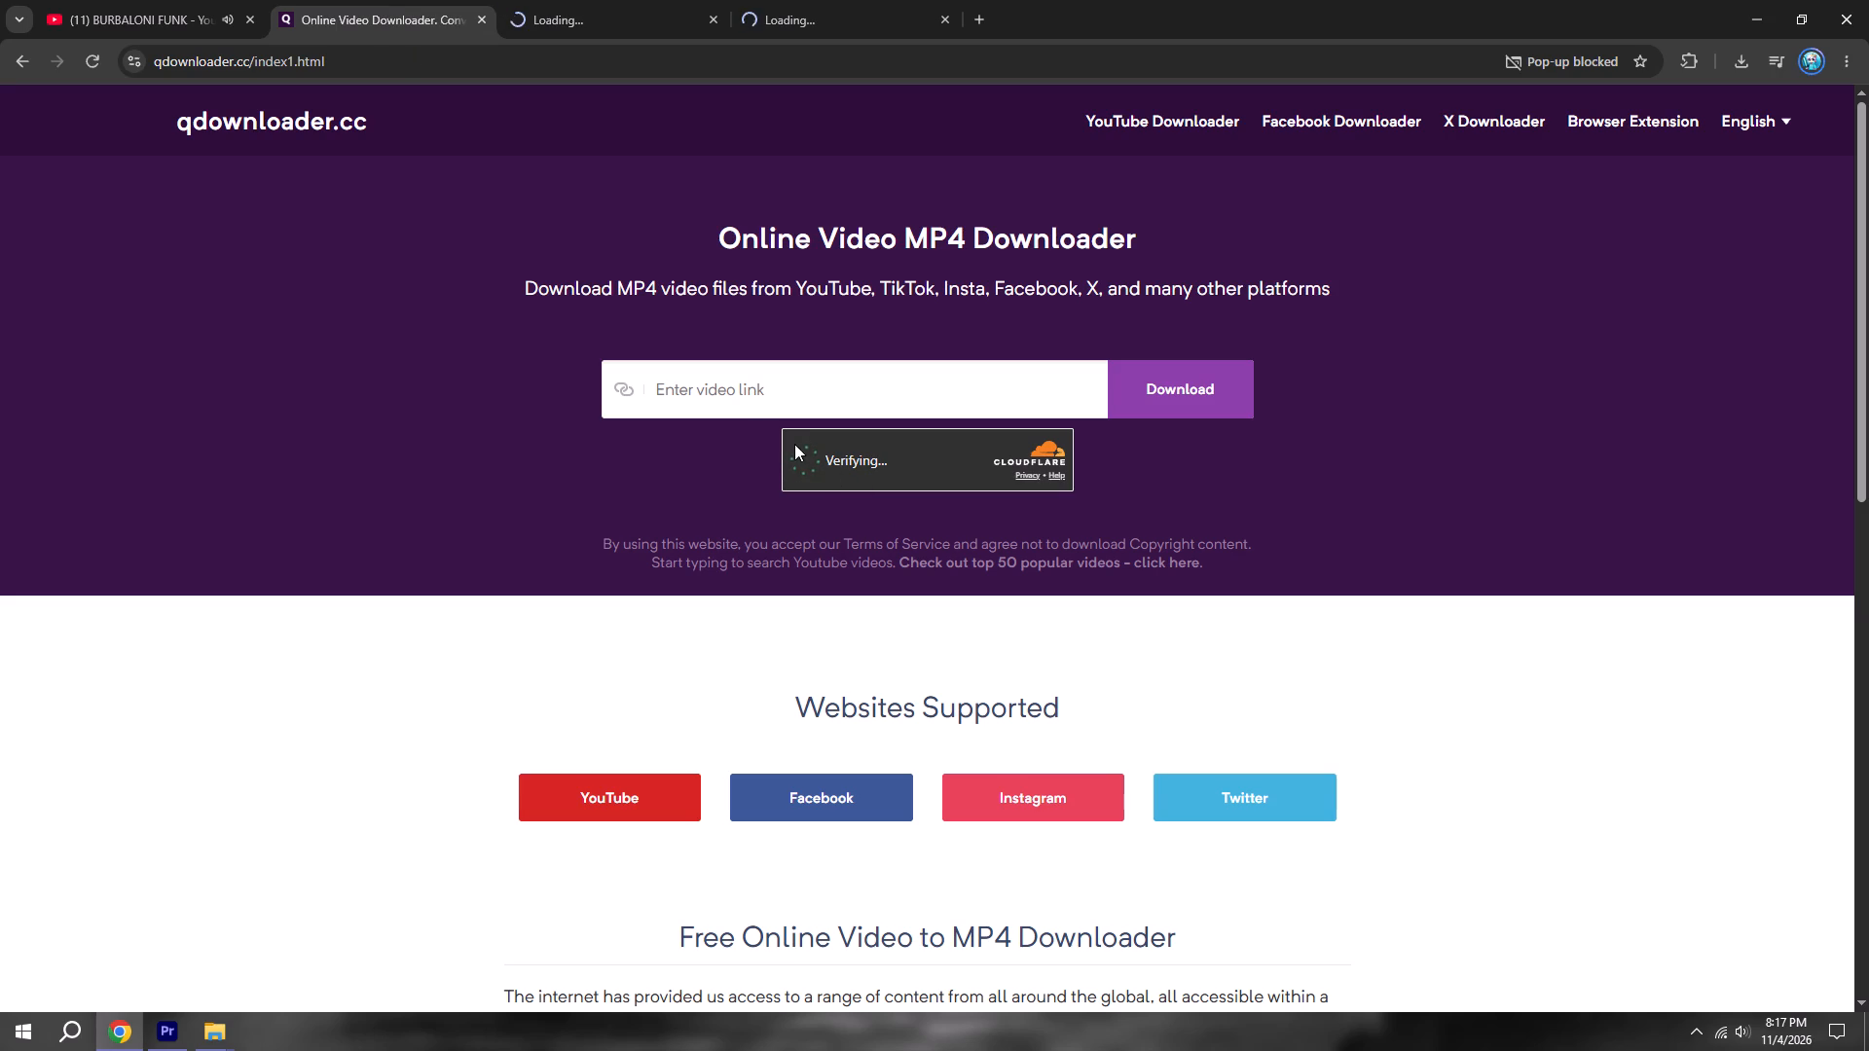
pyautogui.click(794, 444)
pyautogui.tripleClick(802, 459)
pyautogui.tripleClick(802, 459)
pyautogui.click(802, 459)
pyautogui.click(174, 0)
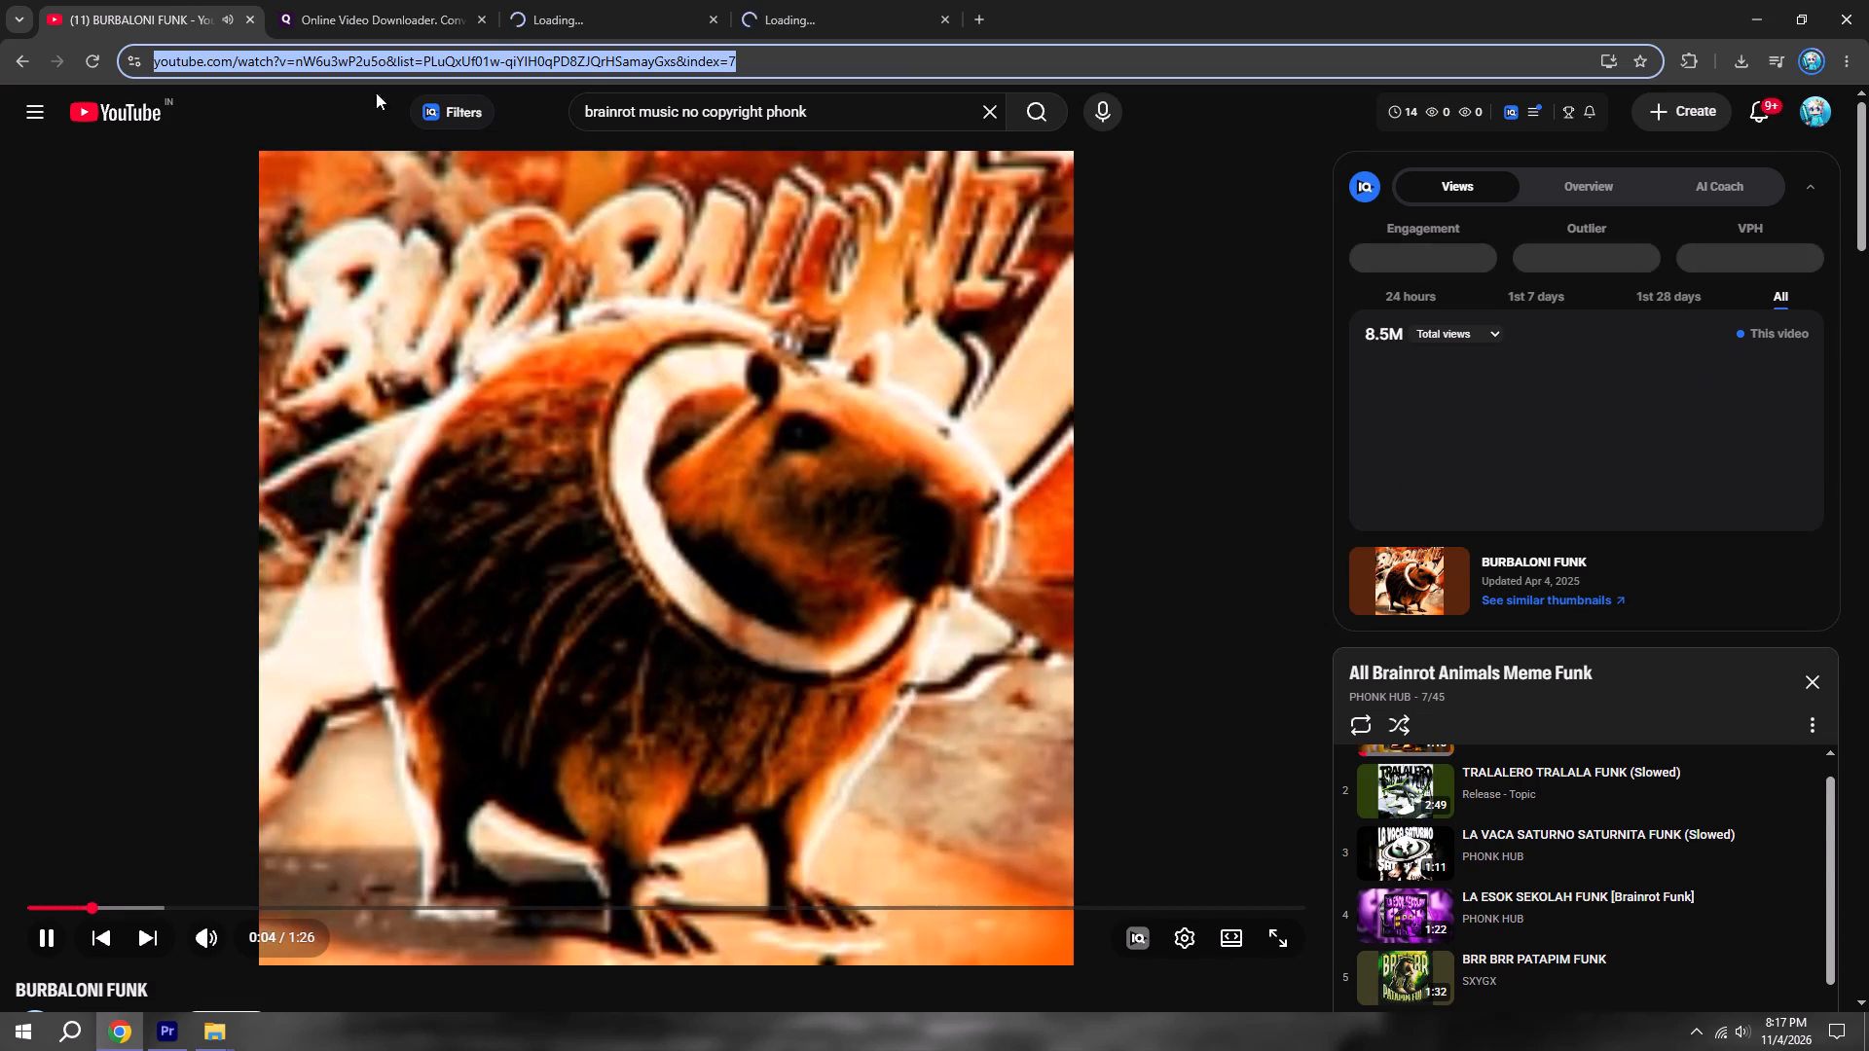
pyautogui.click(357, 5)
pyautogui.doubleClick(811, 455)
pyautogui.click(401, 0)
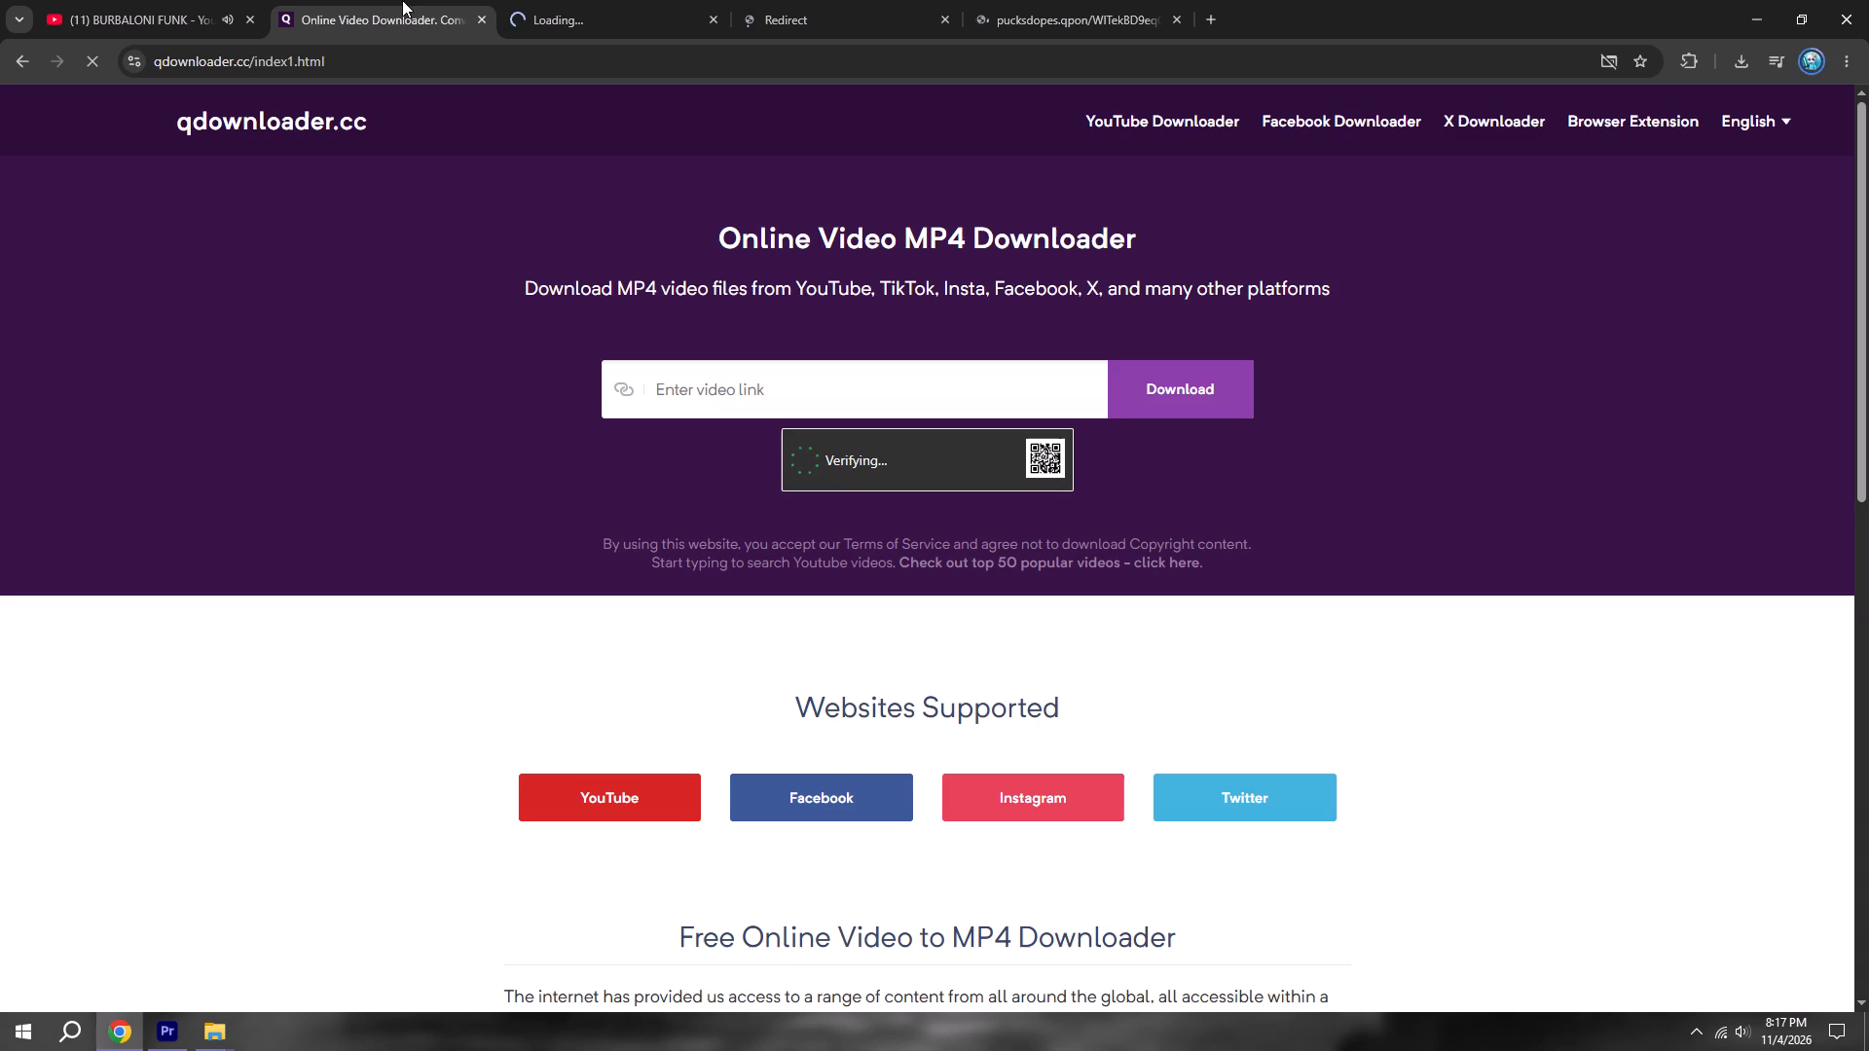
pyautogui.tripleClick(819, 460)
pyautogui.tripleClick(813, 460)
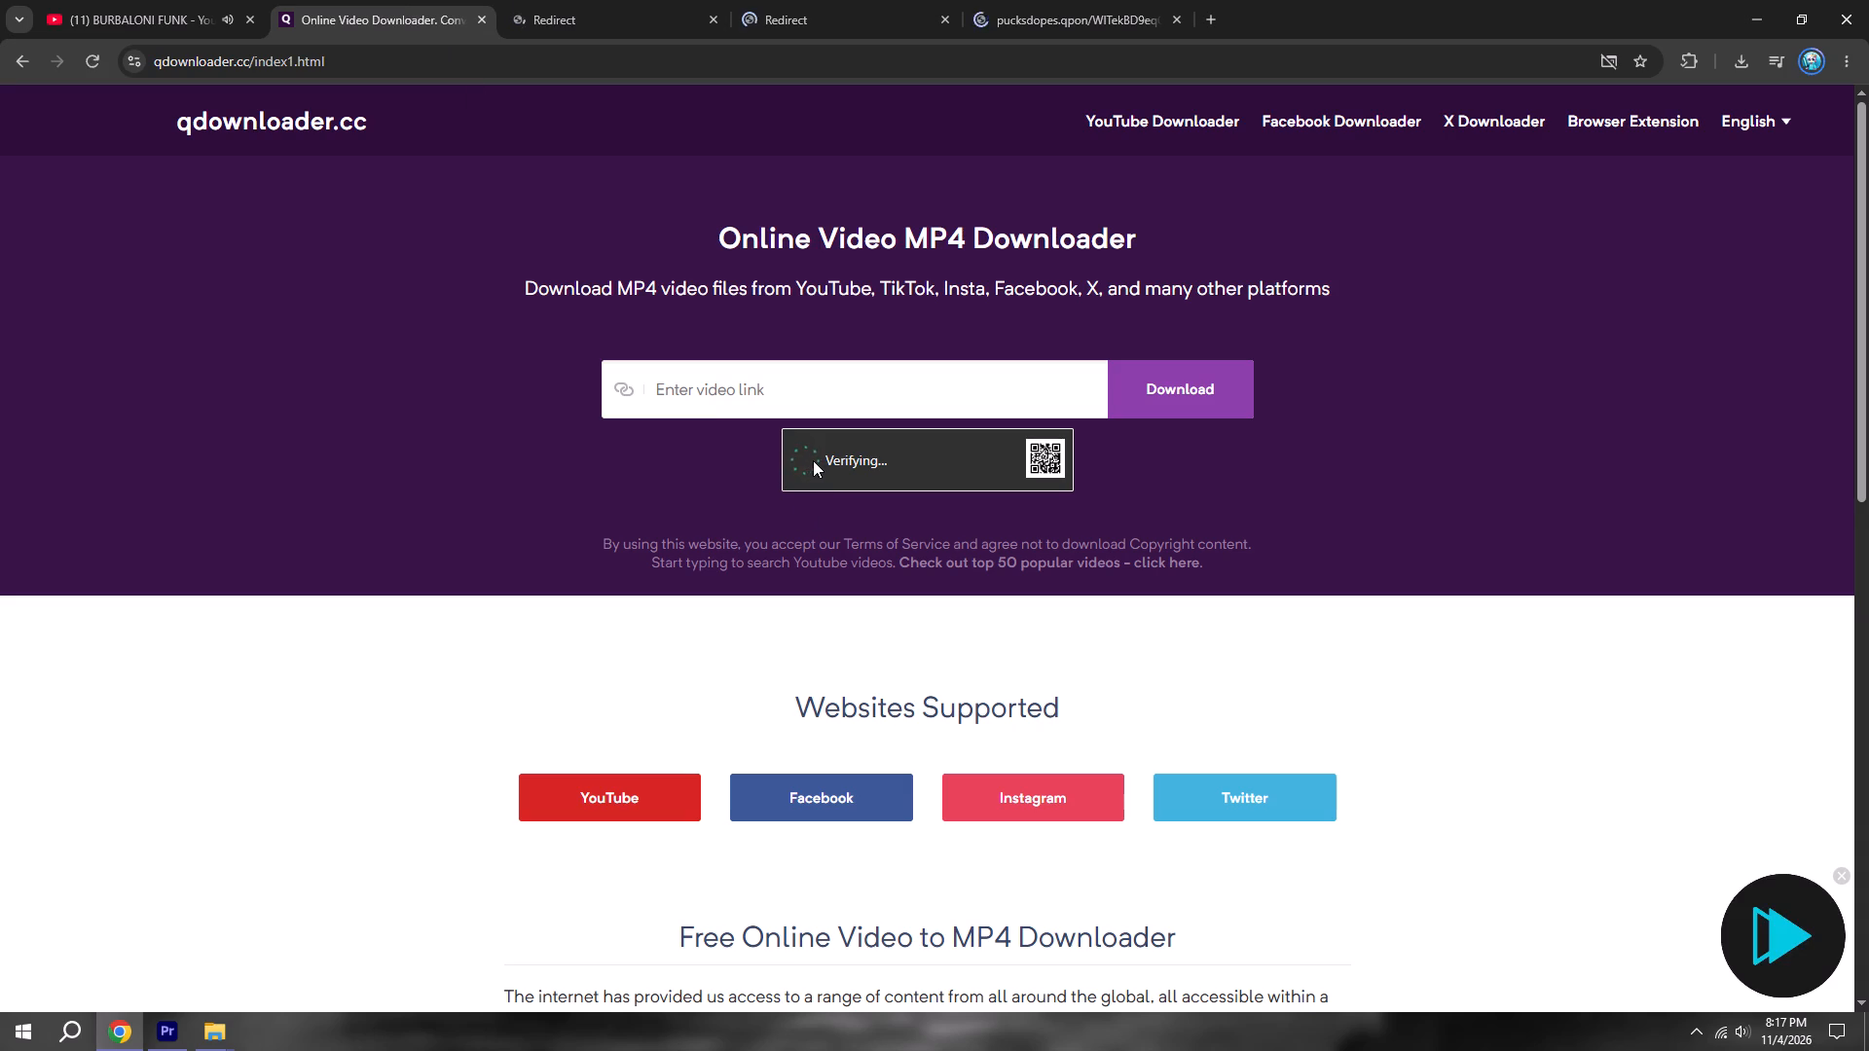
pyautogui.doubleClick(813, 460)
# Go back to the BURBALONI FUNK video and copy its share link.
pyautogui.click(44, 0)
pyautogui.scroll(4, 825, 514)
pyautogui.click(823, 507)
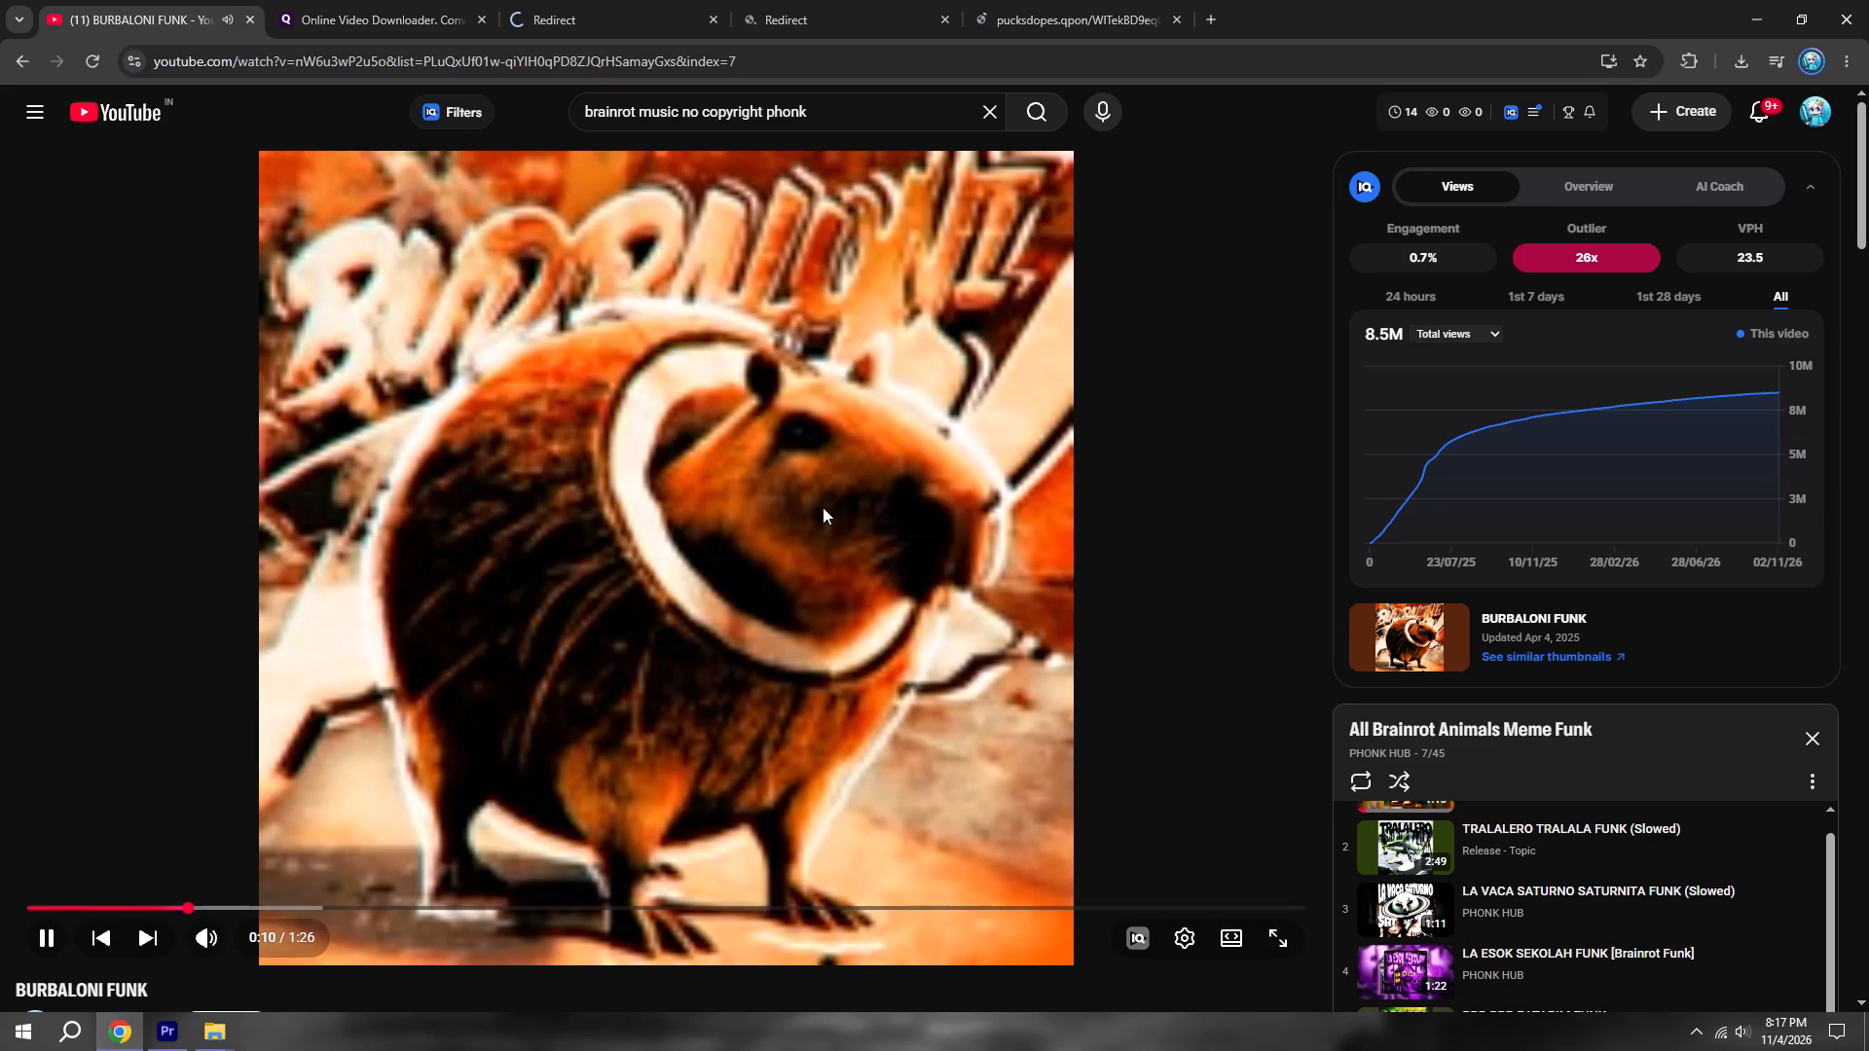
pyautogui.click(850, 594)
pyautogui.scroll(-4, 845, 590)
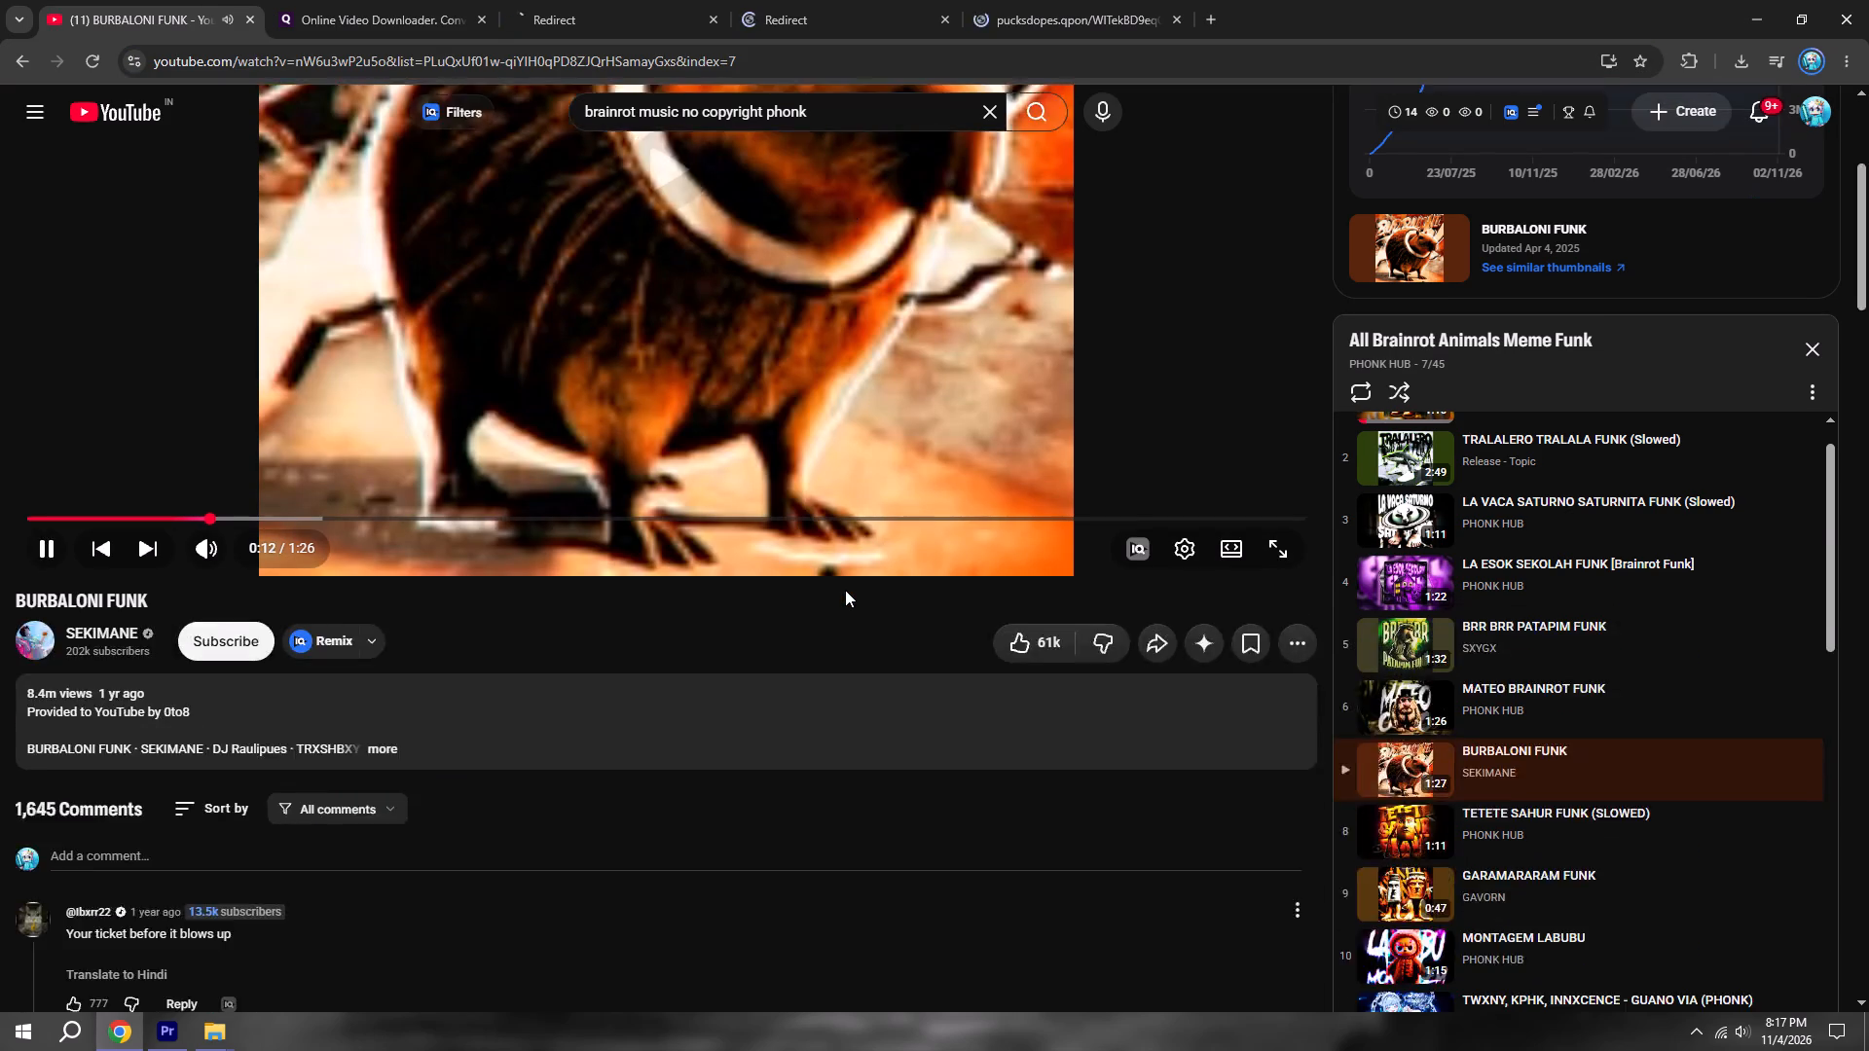
pyautogui.scroll(4, 845, 590)
pyautogui.scroll(-4, 615, 700)
pyautogui.click(1146, 652)
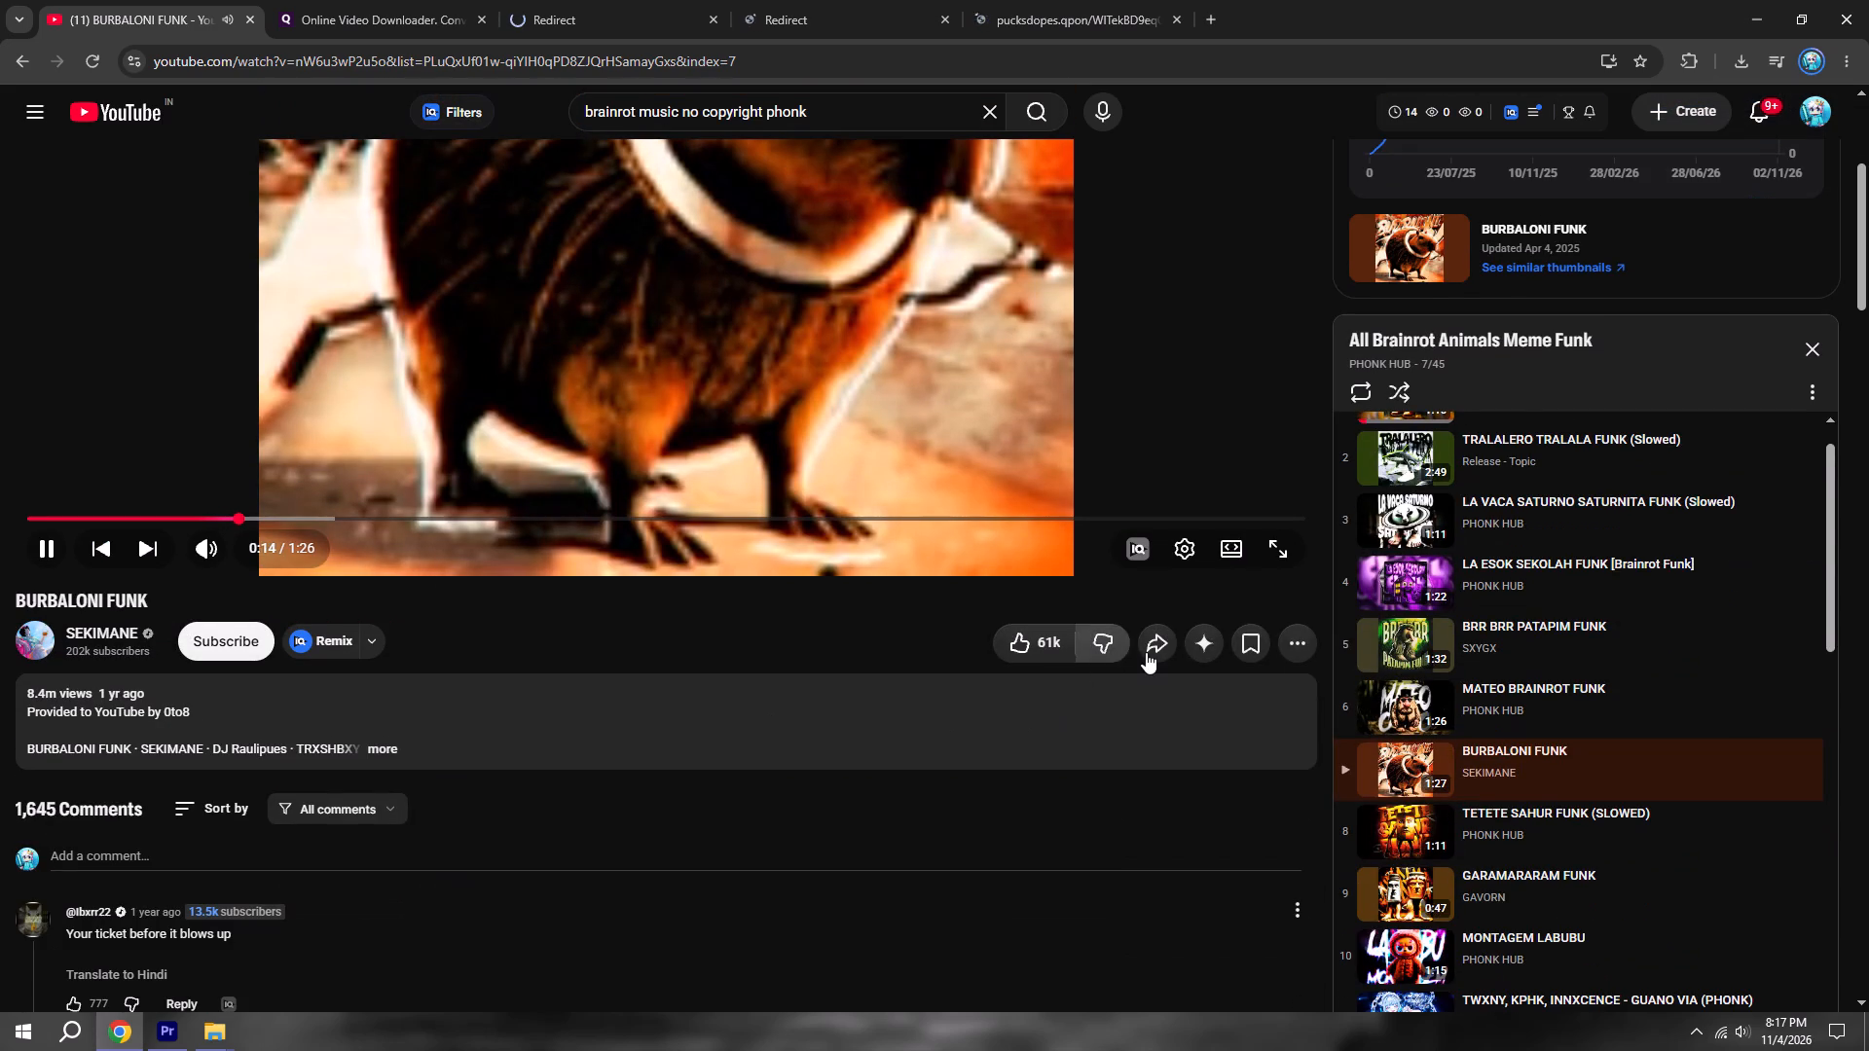
pyautogui.click(1146, 652)
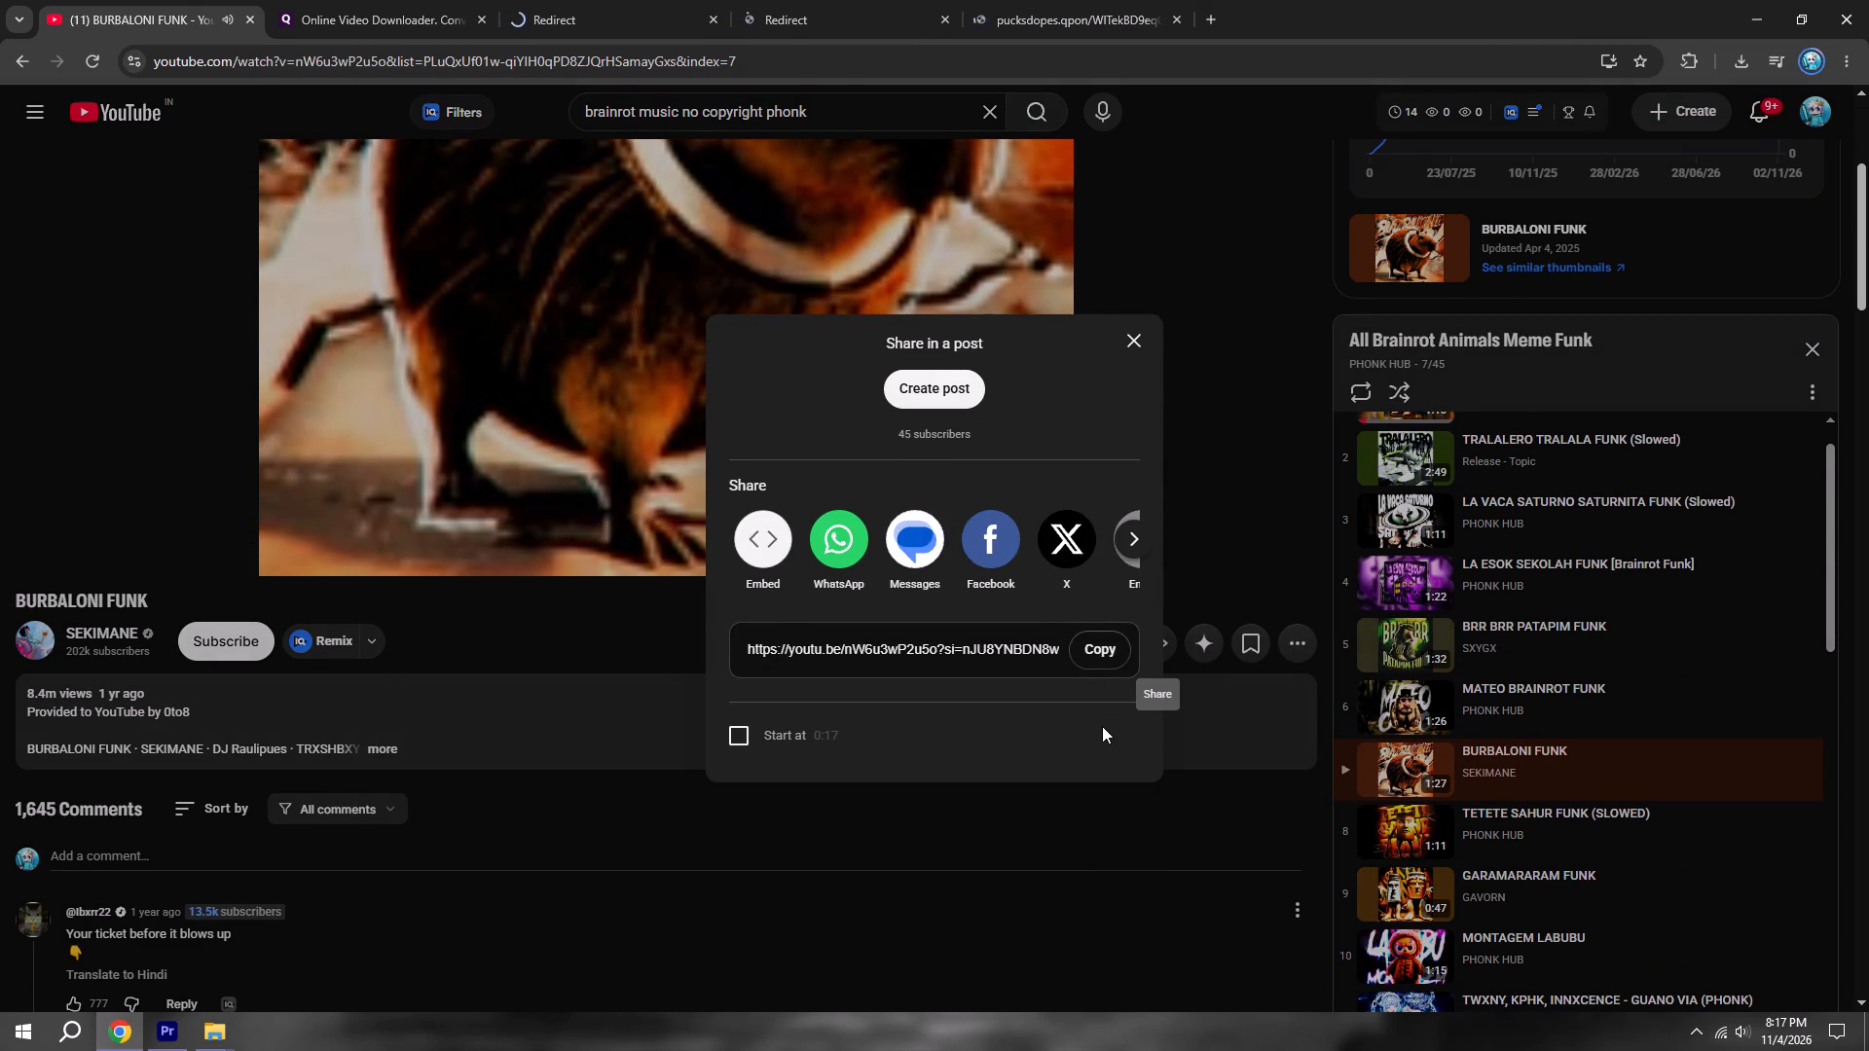
pyautogui.click(1099, 651)
pyautogui.click(631, 696)
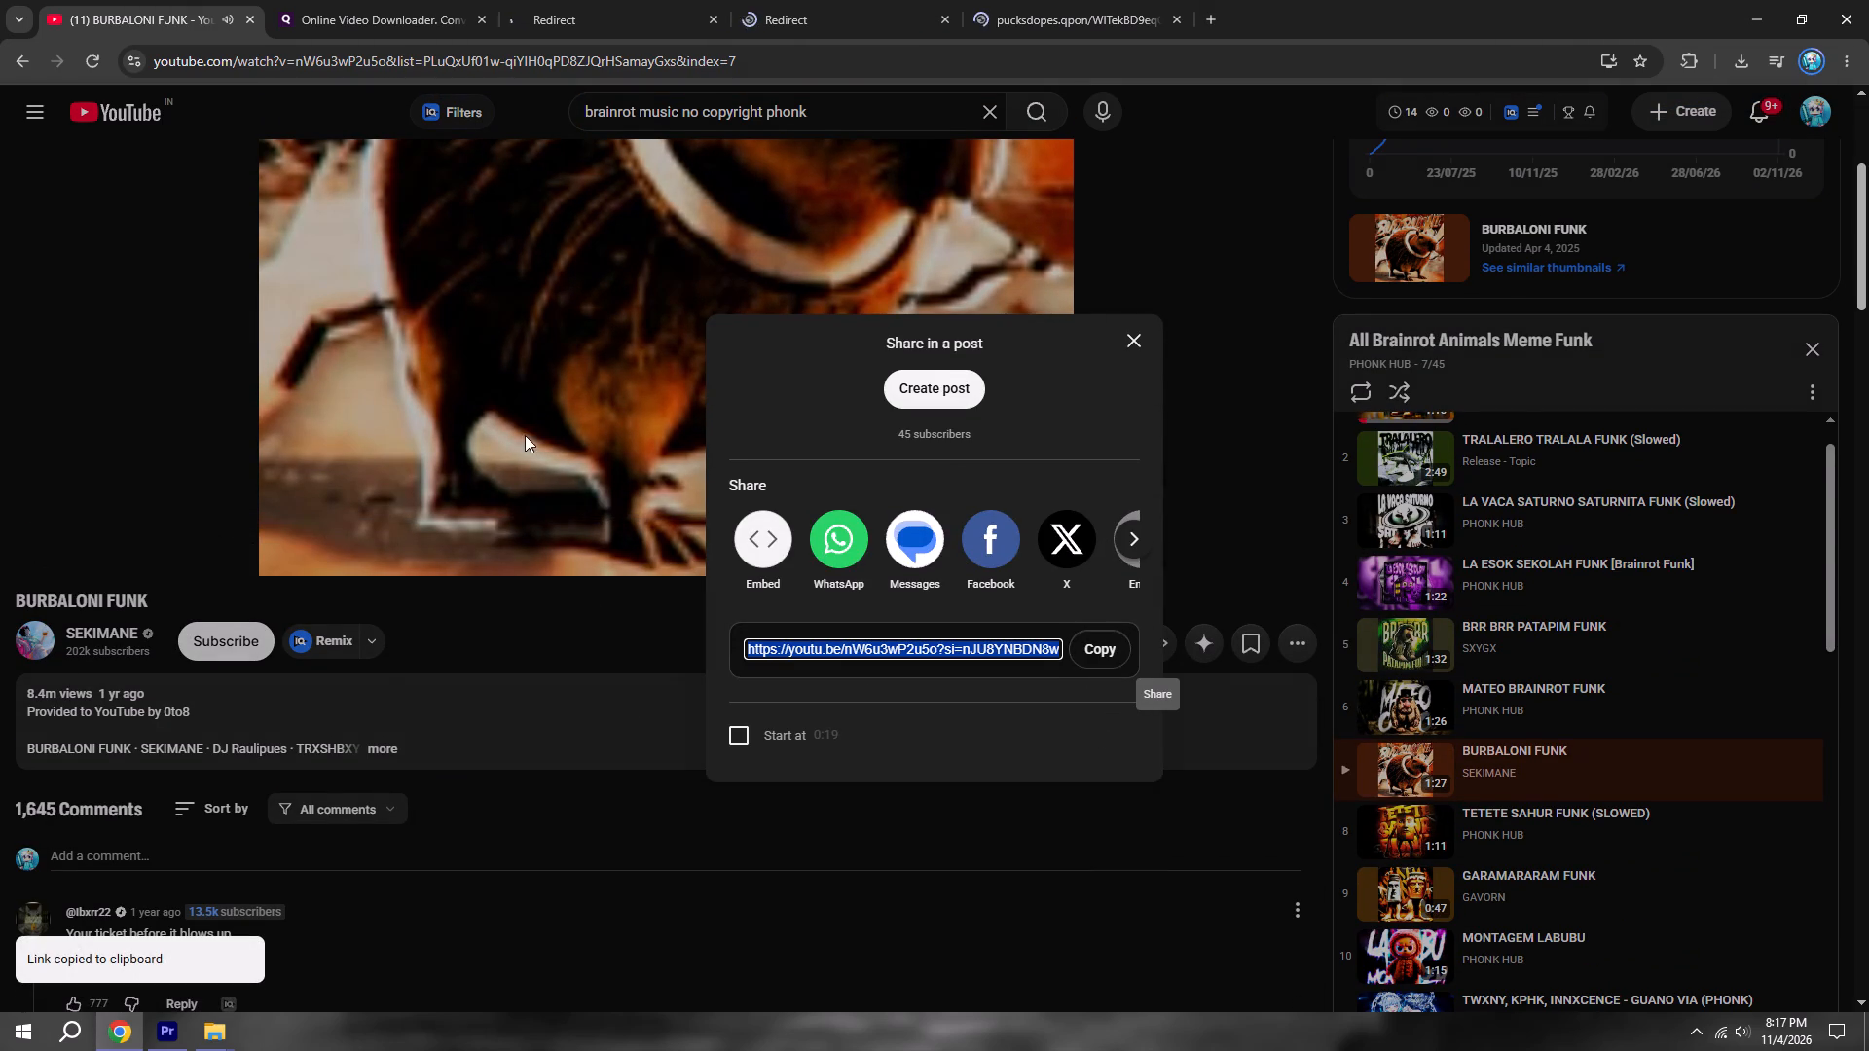
# Paste the BURBALONI FUNK share link into the video link box on qdownloader.cc and submit it for download.
pyautogui.click(532, 0)
pyautogui.click(376, 0)
pyautogui.click(777, 372)
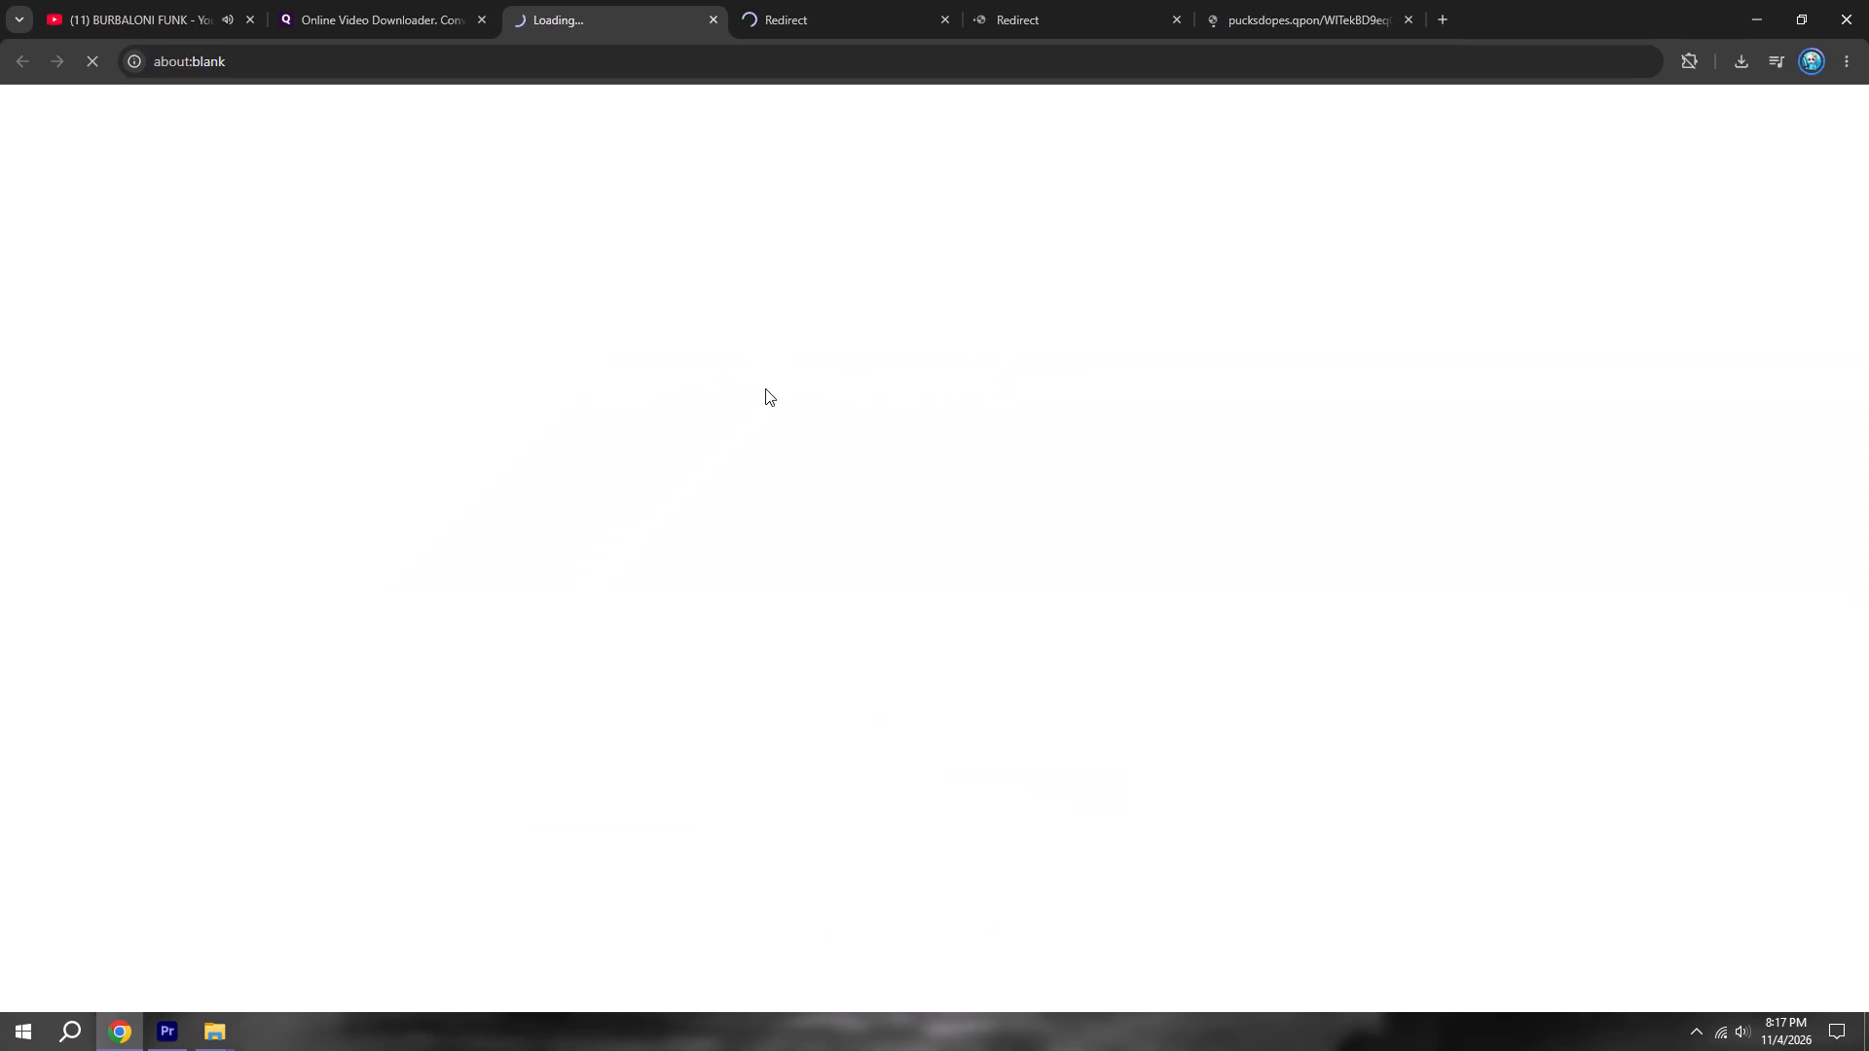
pyautogui.click(371, 0)
pyautogui.click(769, 427)
pyautogui.click(385, 0)
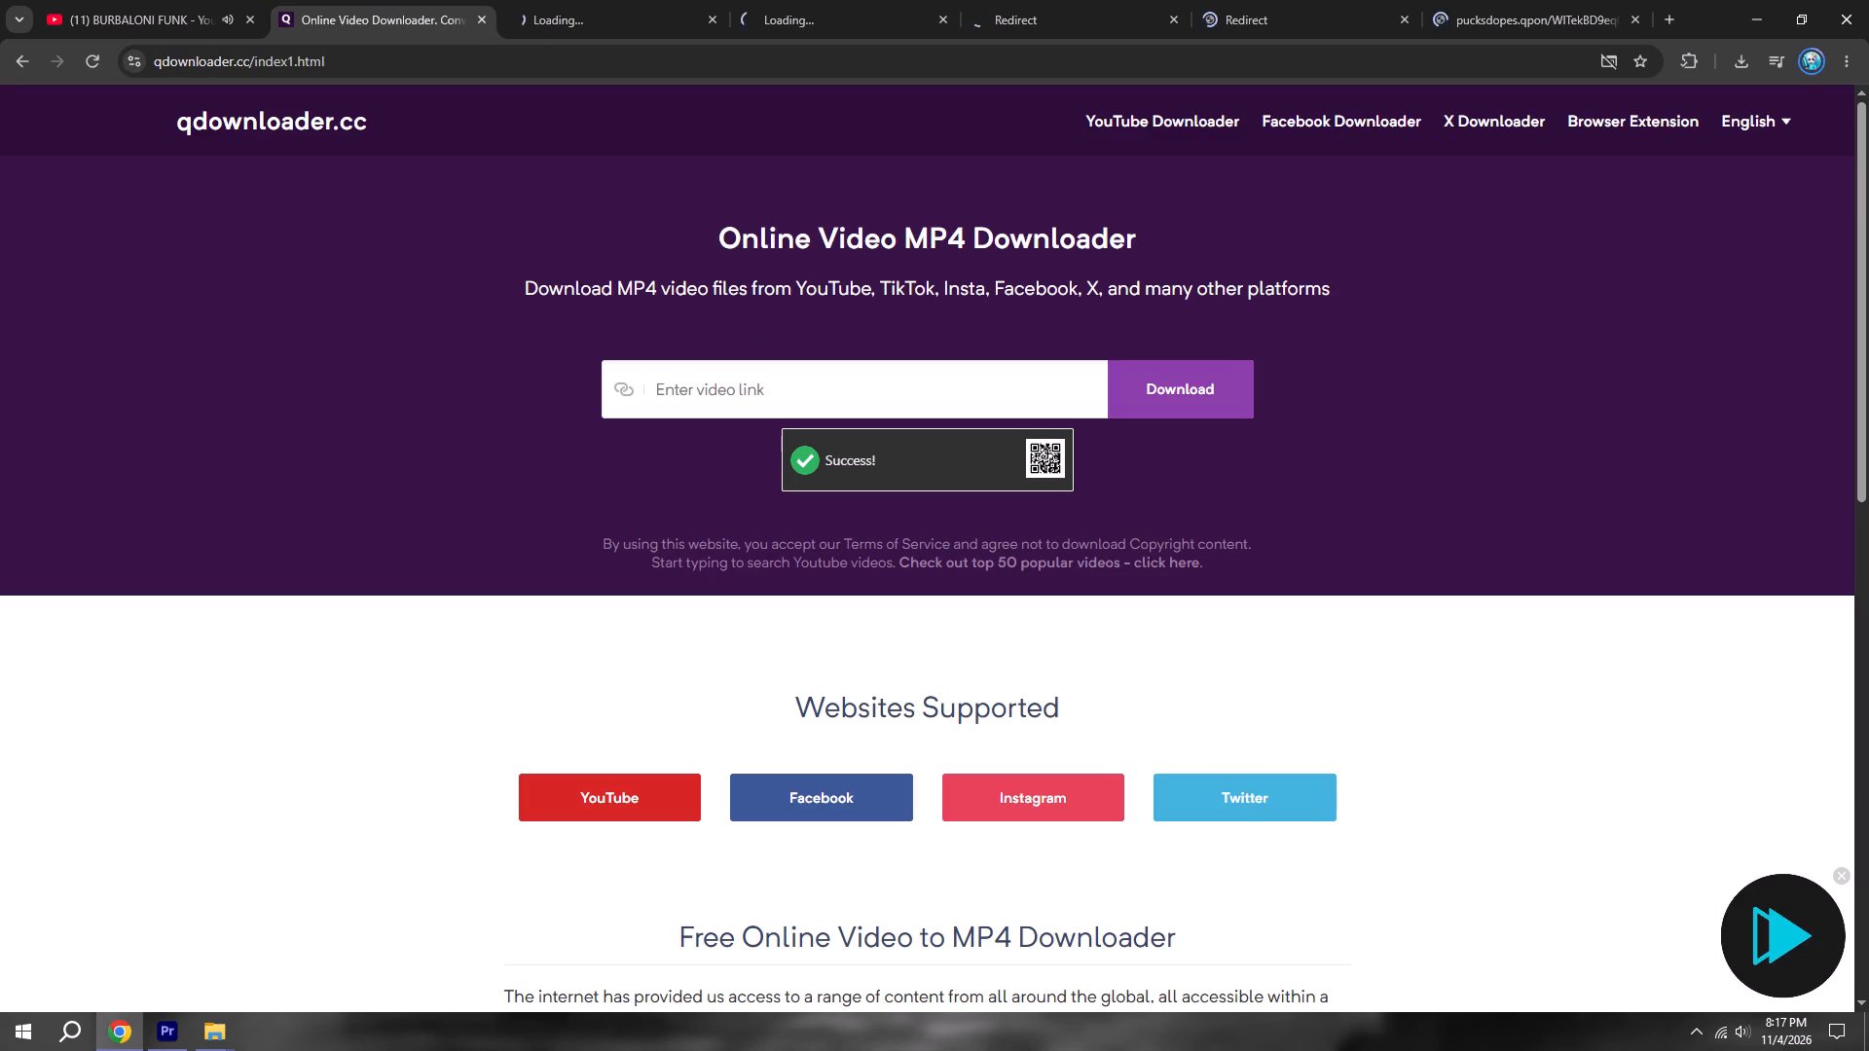
pyautogui.click(734, 396)
pyautogui.hotkey('ctrl', 'v')
pyautogui.click(1167, 415)
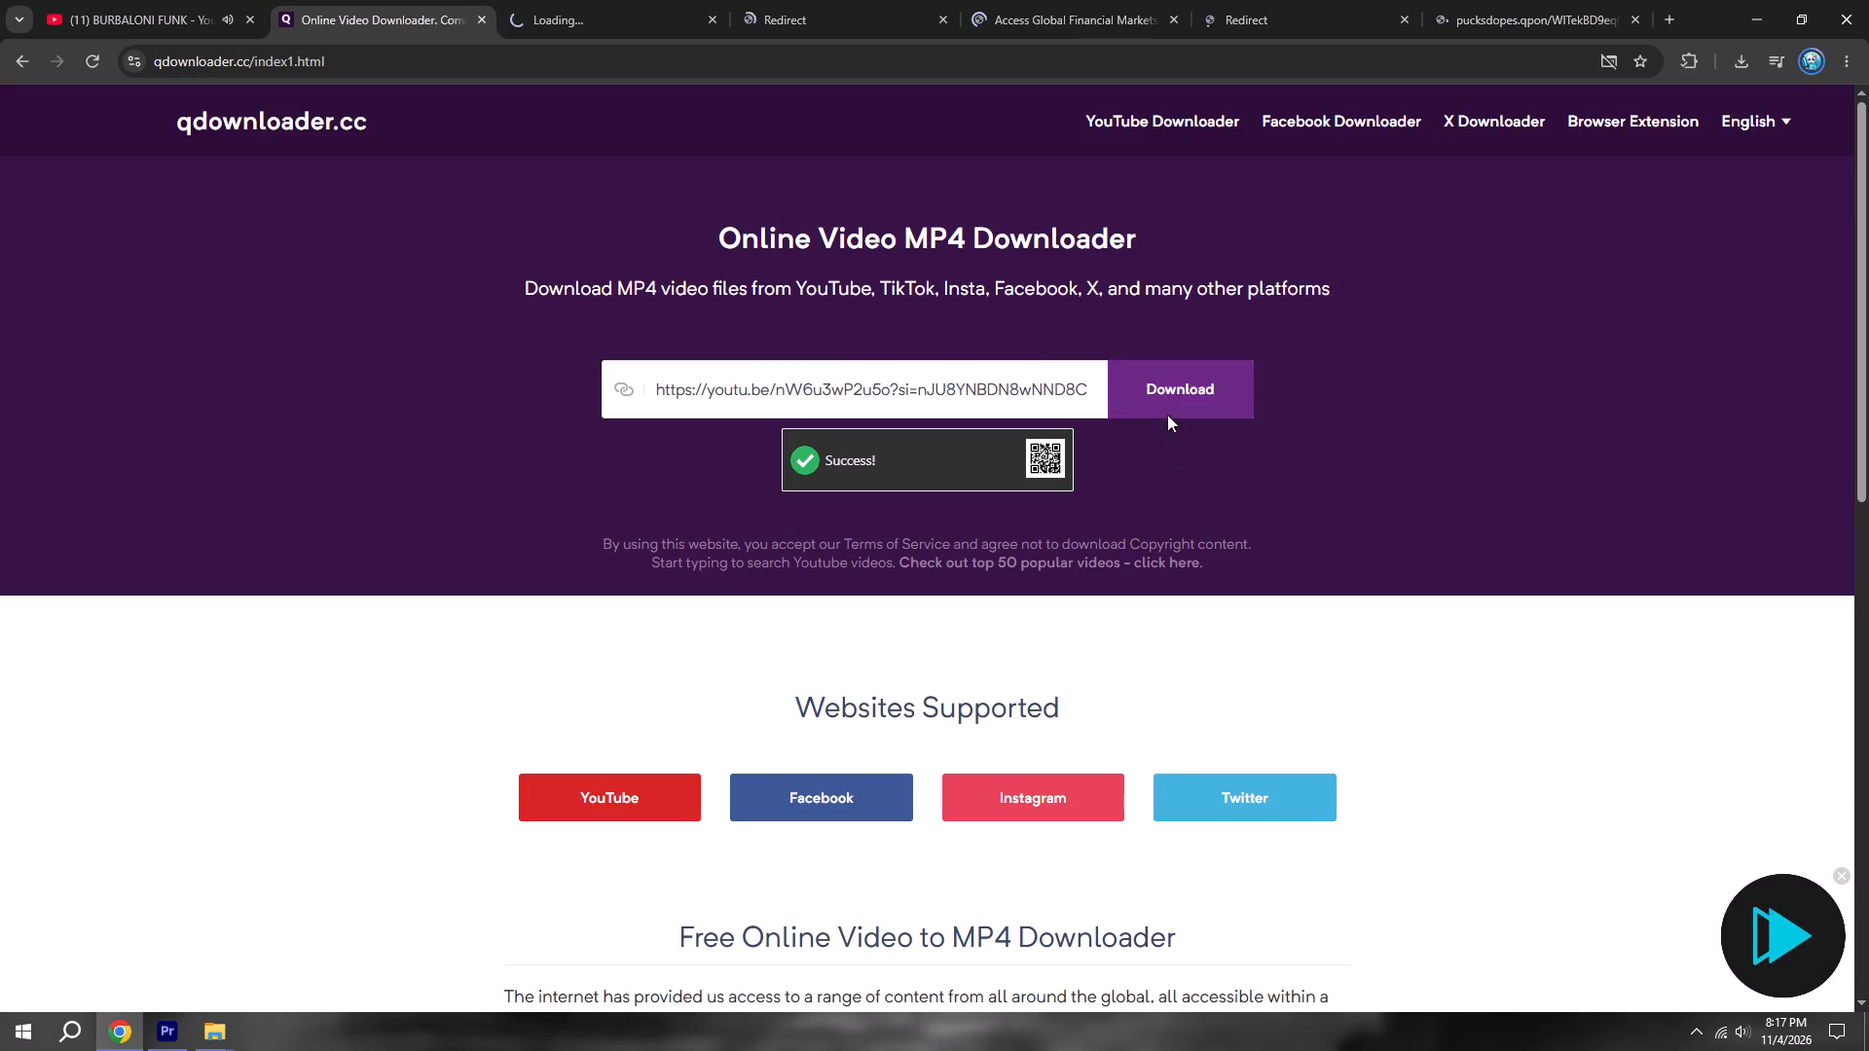
# Maximise the detached browser window, close the share dialog on the BURBALONI FUNK page, and return to the downloader page.
pyautogui.click(348, 0)
pyautogui.moveTo(0, 0); pyautogui.dragTo(8, 9)
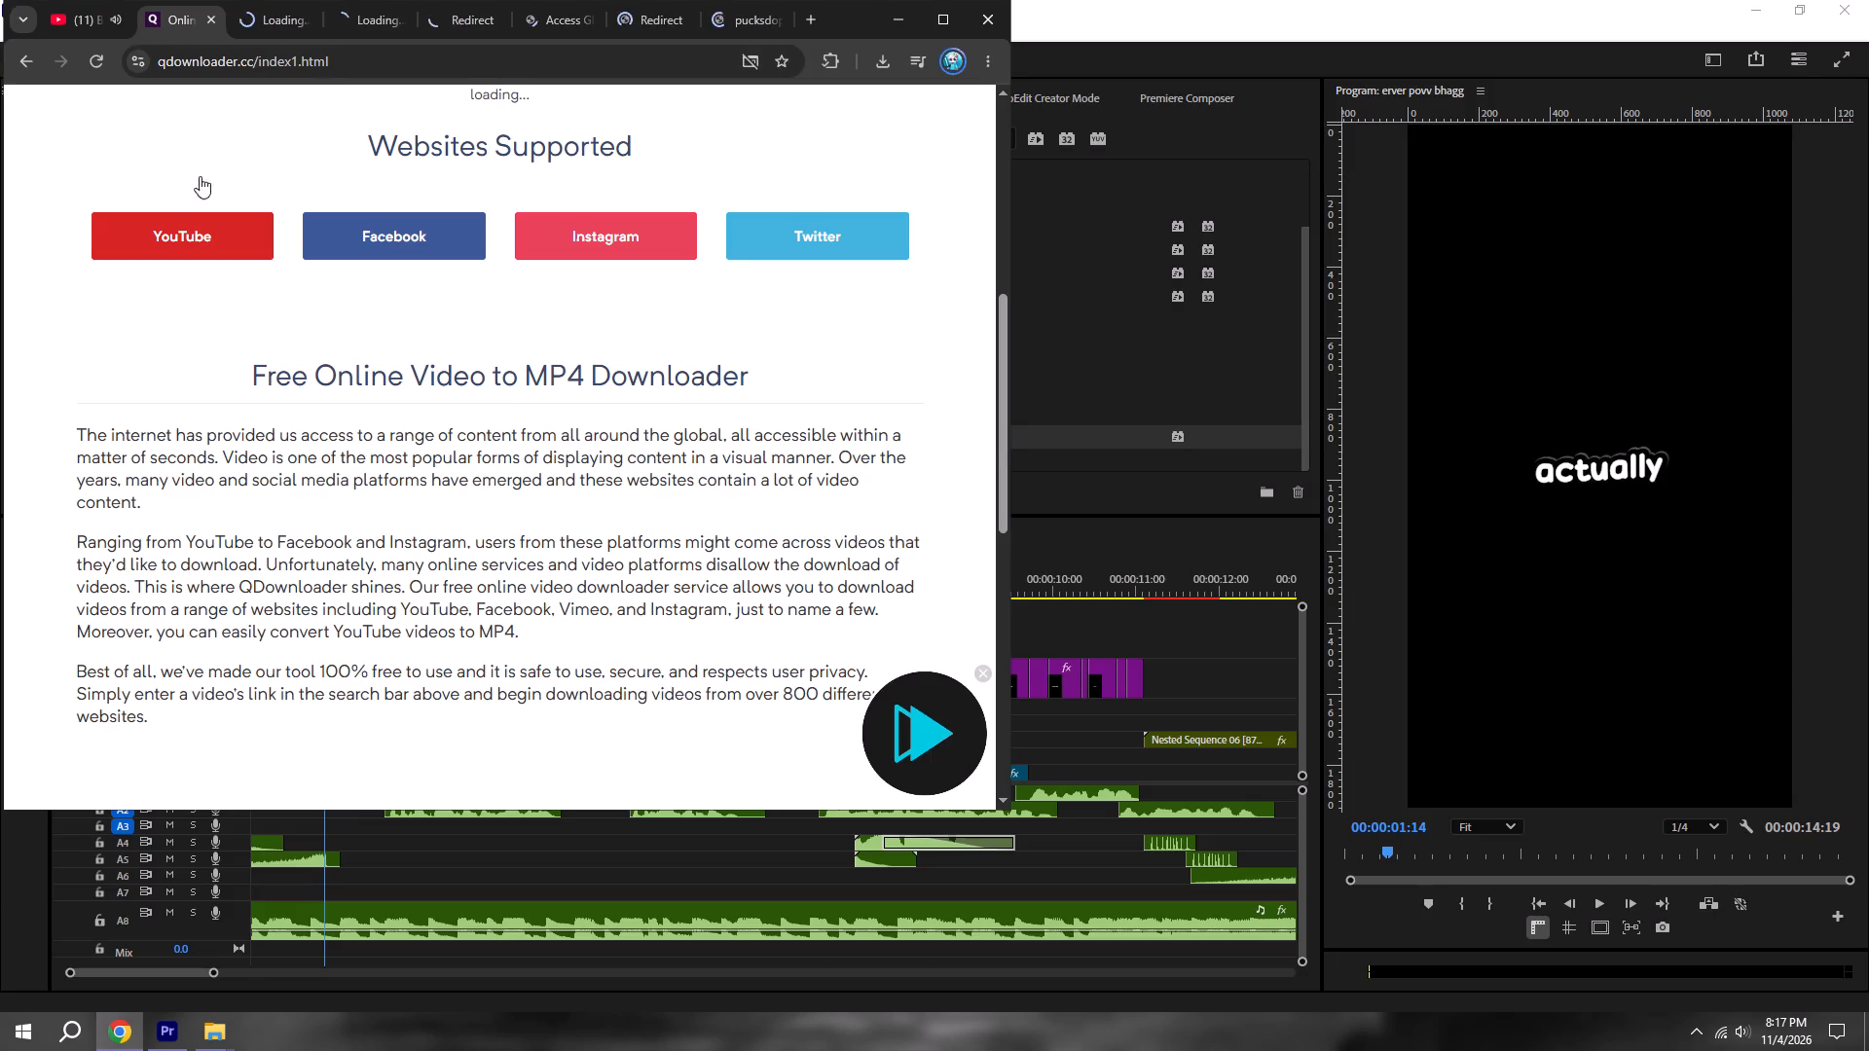
pyautogui.click(950, 33)
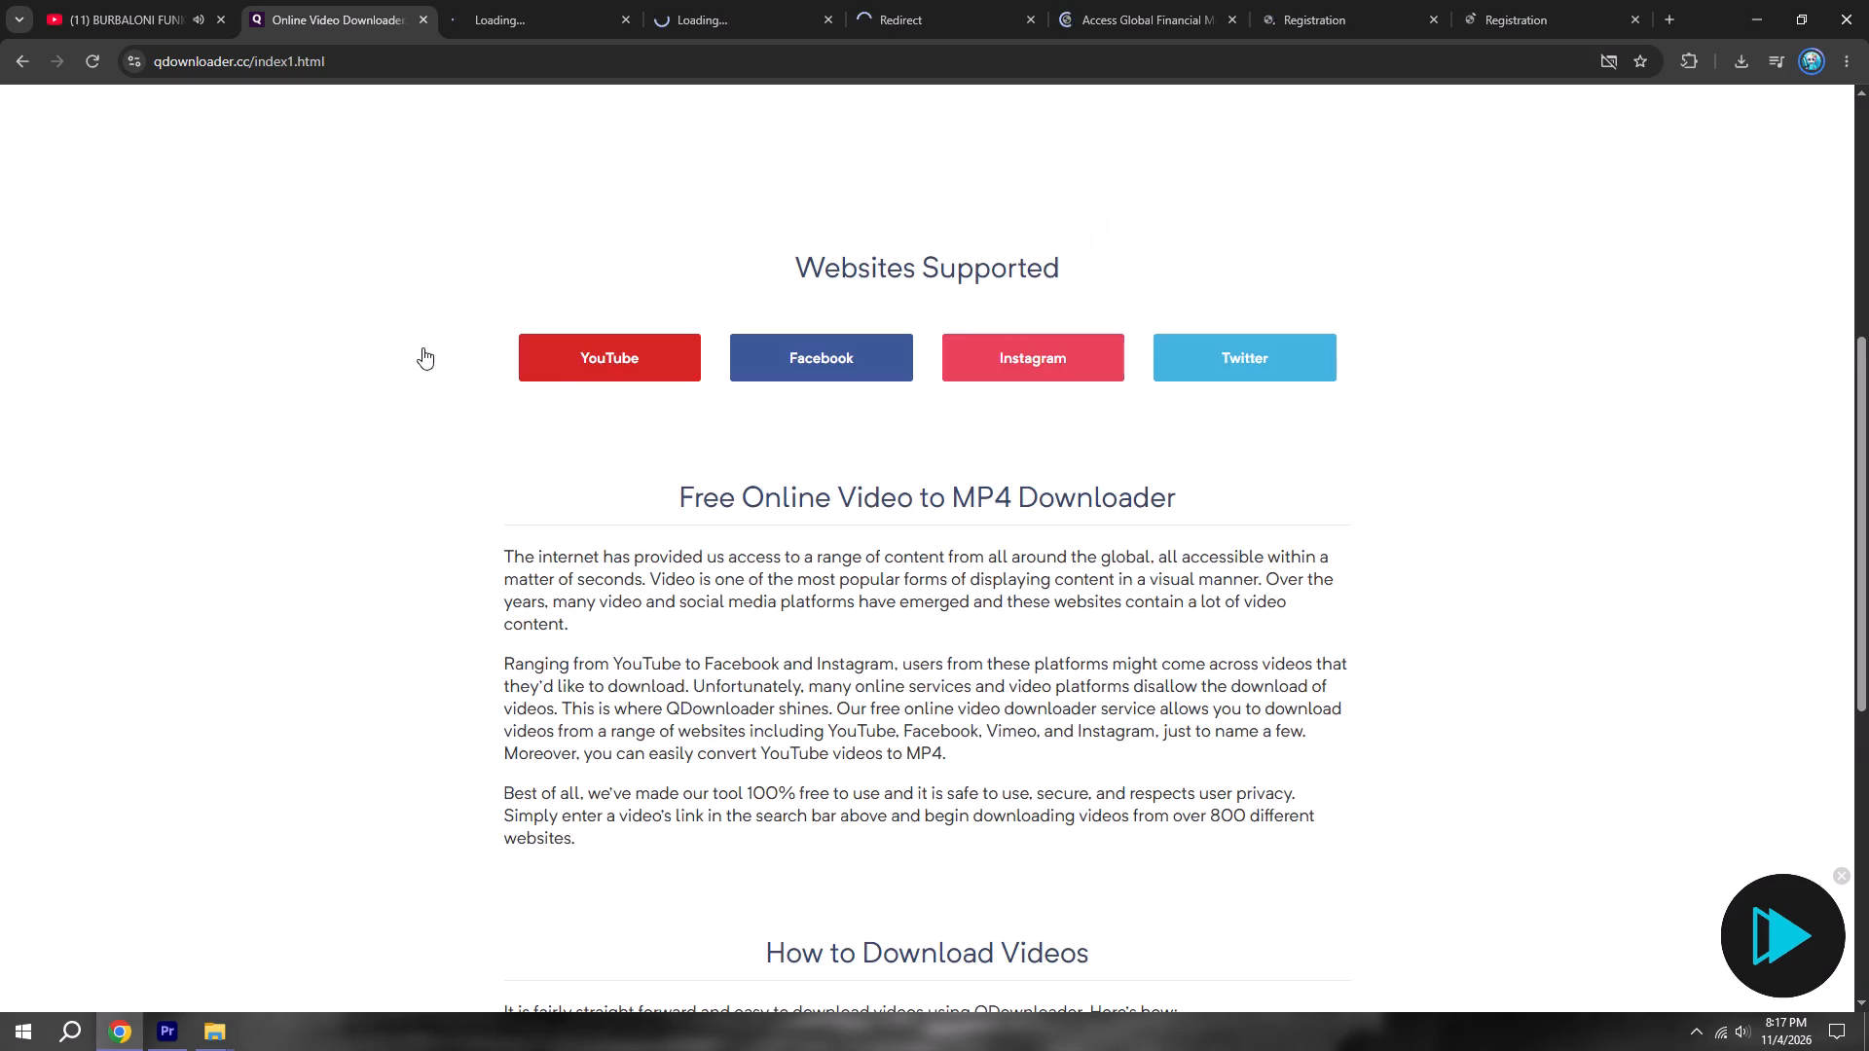
pyautogui.scroll(5, 525, 363)
pyautogui.click(214, 0)
pyautogui.click(537, 435)
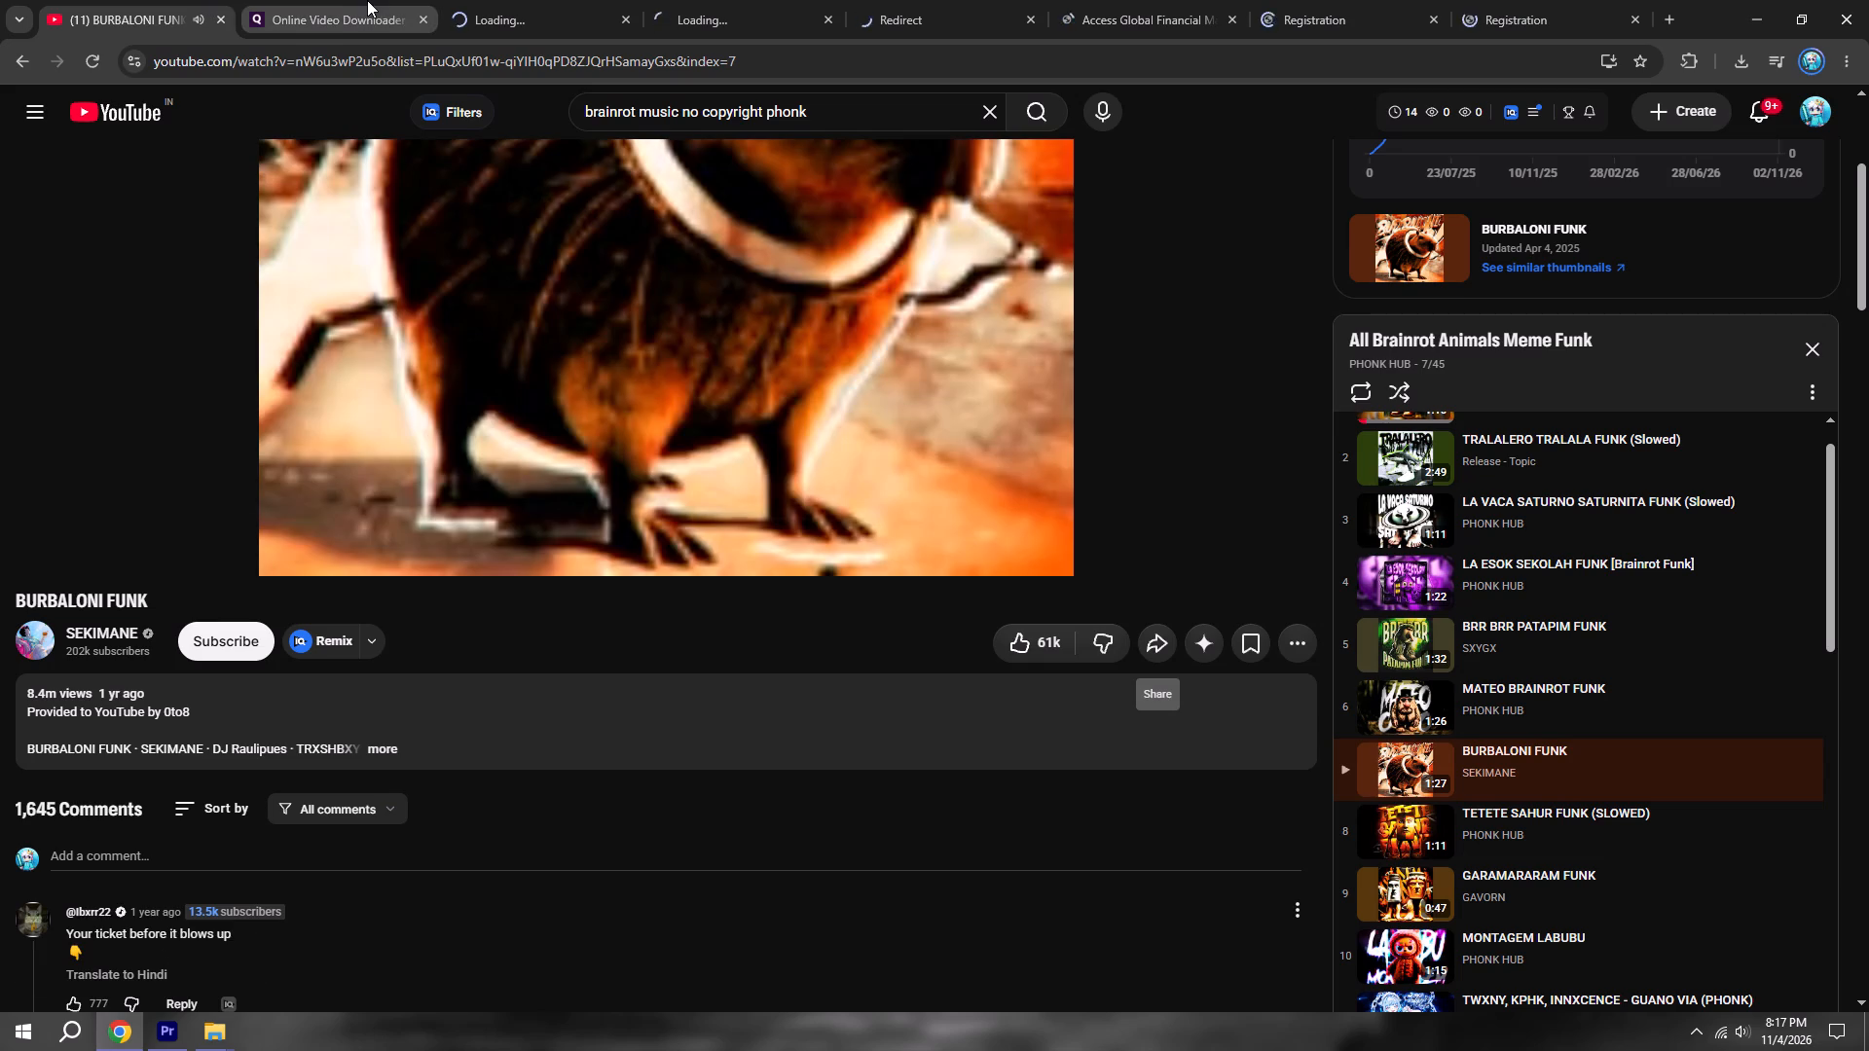
pyautogui.click(367, 0)
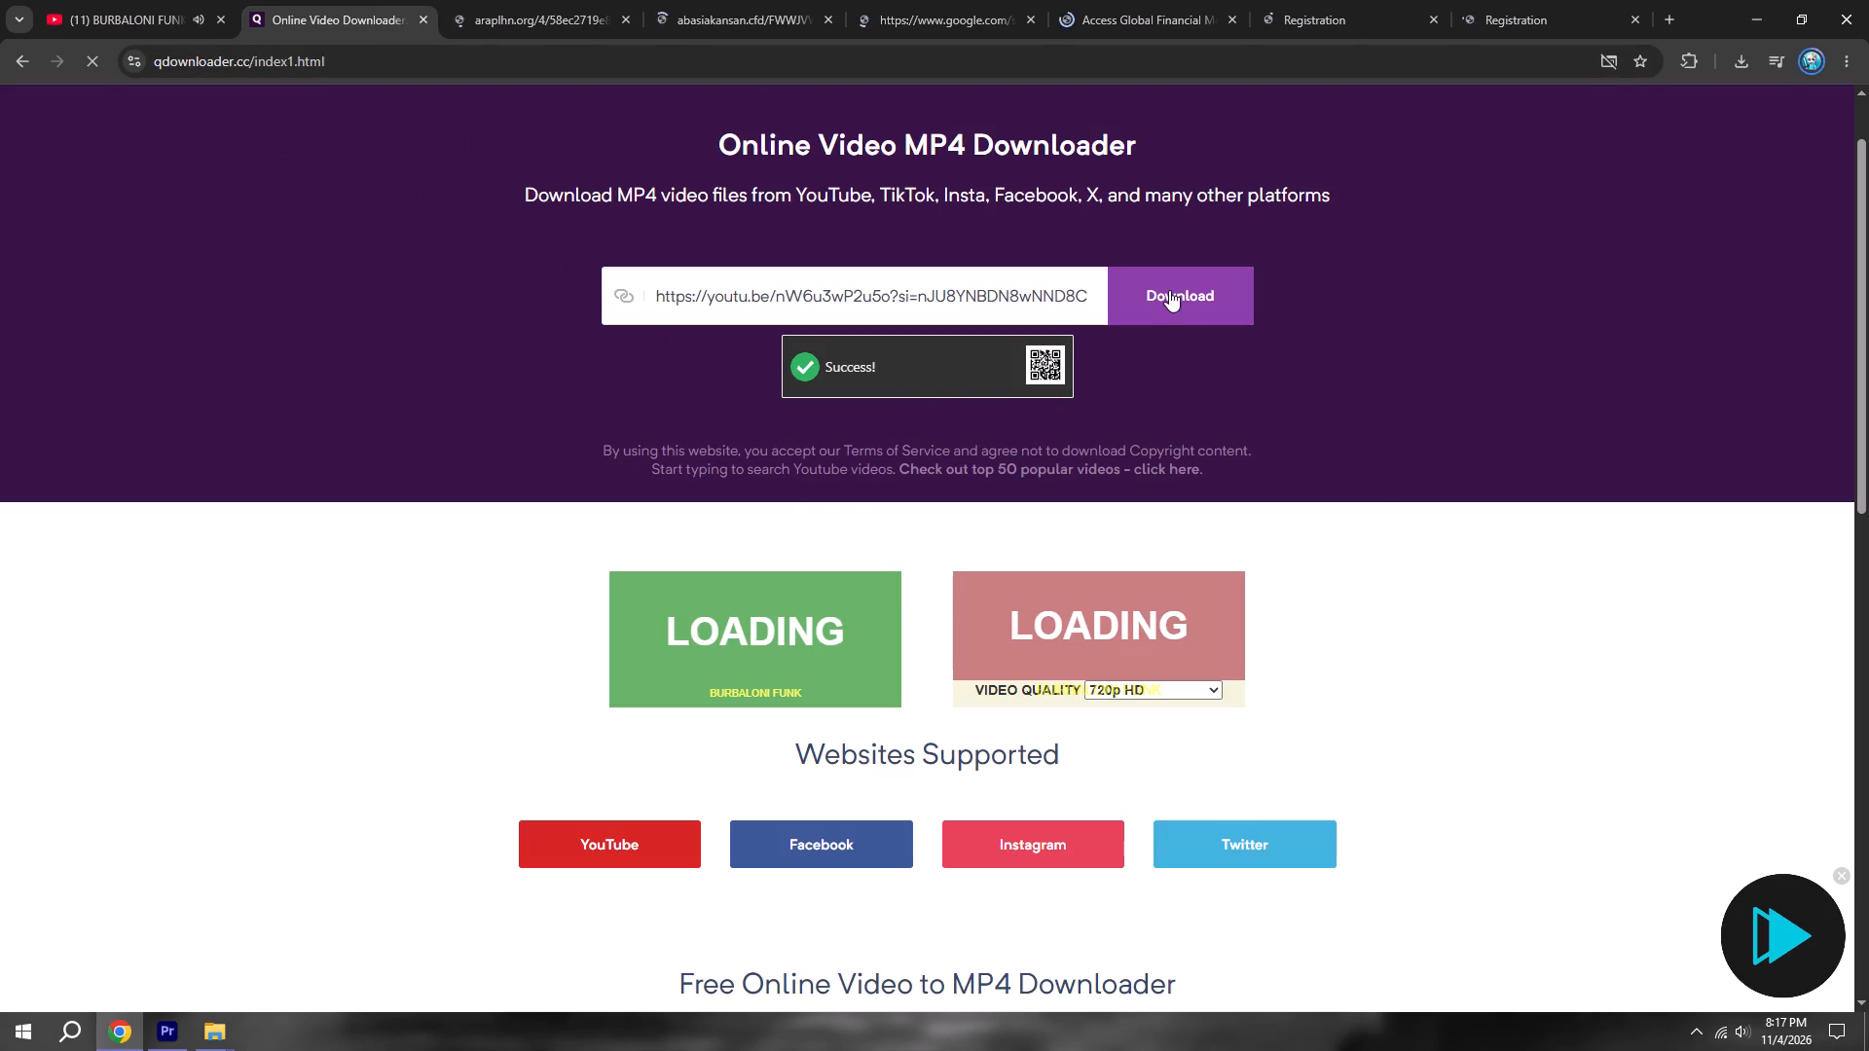
# Download the MP3 of BURBALONI FUNK from the downloader page, returning to it whenever an advertising tab opens.
pyautogui.click(793, 645)
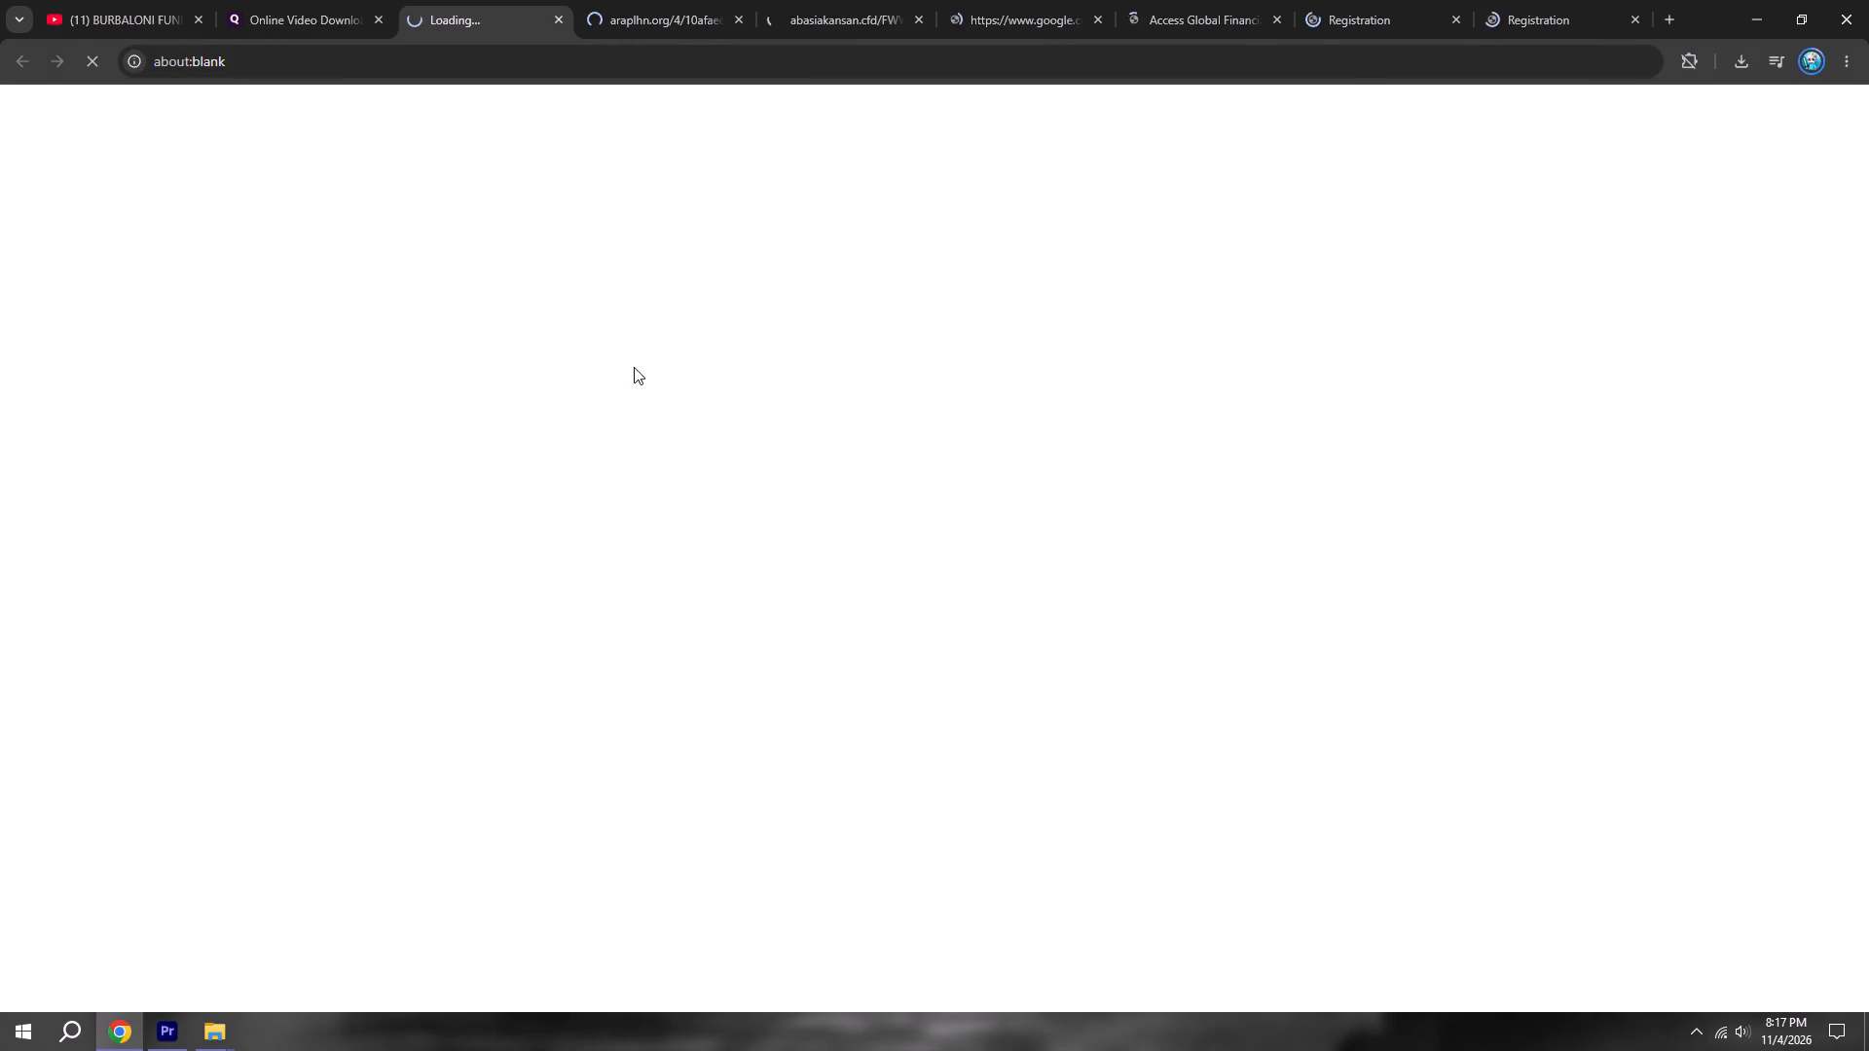
pyautogui.click(320, 0)
pyautogui.click(696, 615)
pyautogui.click(261, 0)
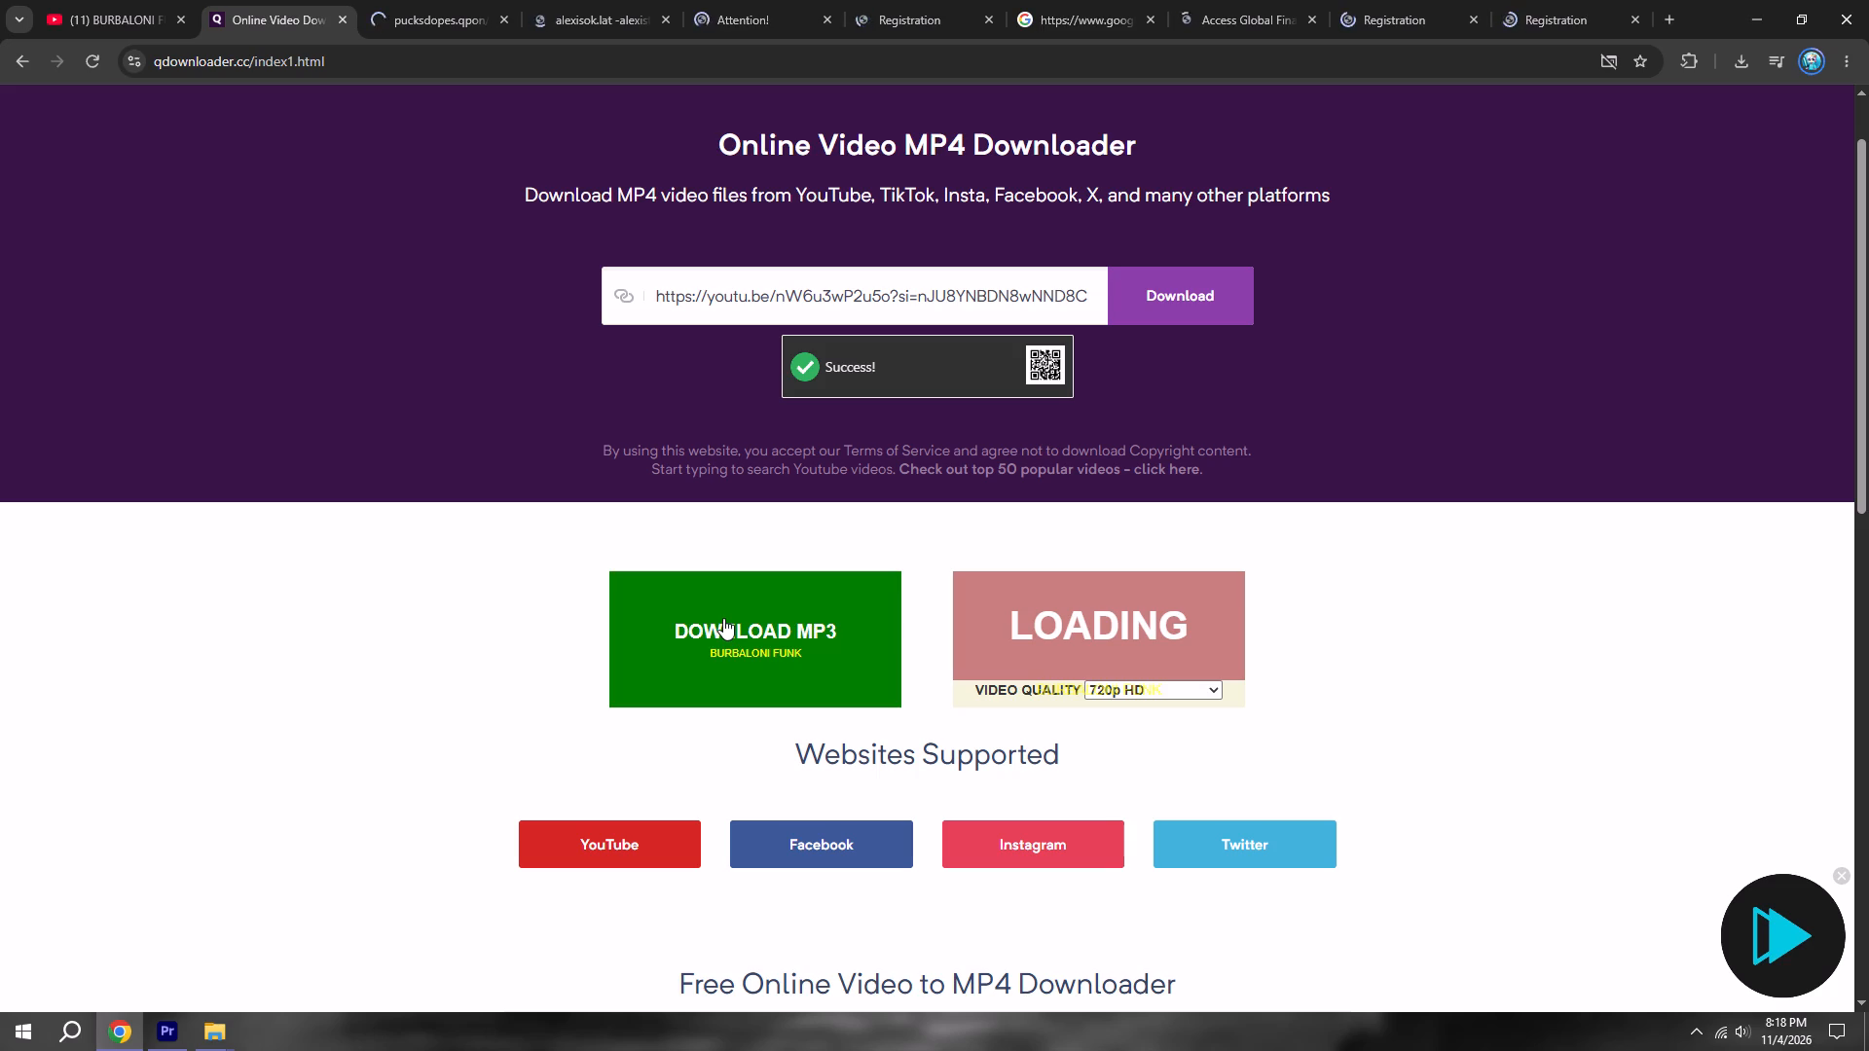
pyautogui.click(723, 618)
pyautogui.click(273, 0)
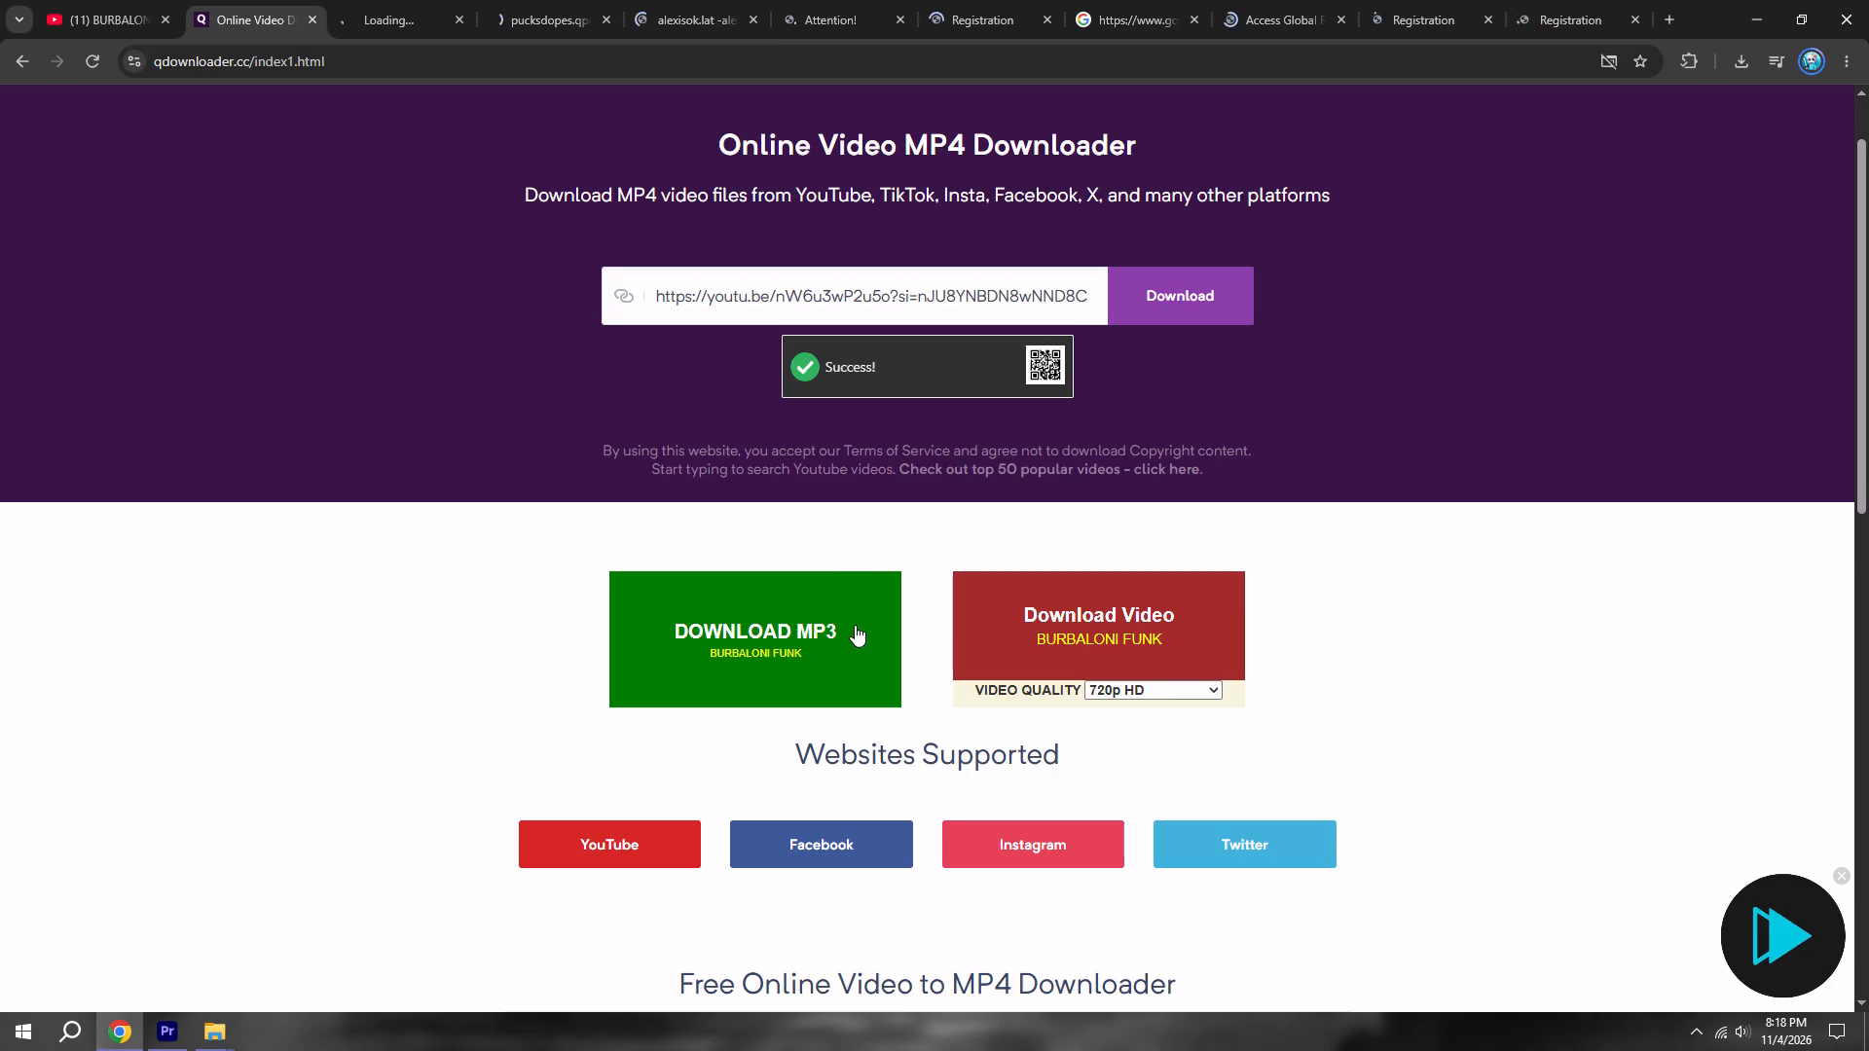
pyautogui.click(841, 648)
pyautogui.click(266, 59)
pyautogui.click(244, 18)
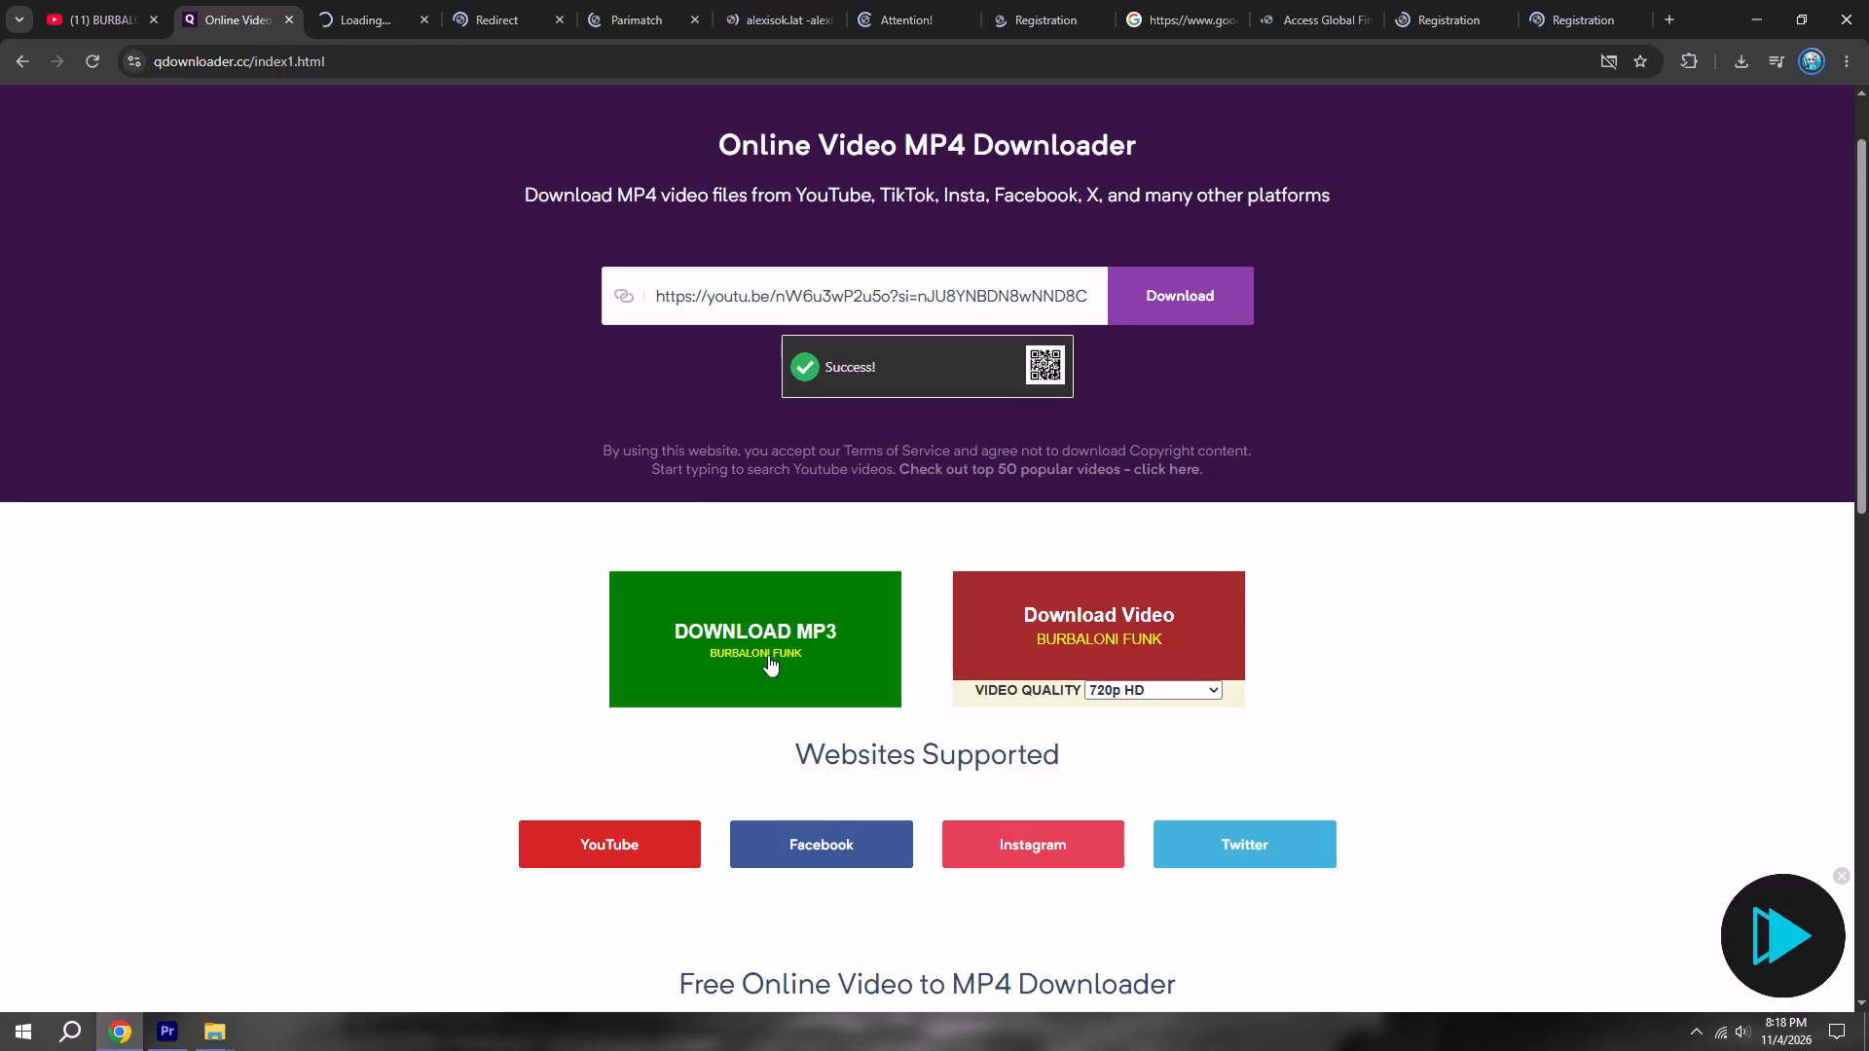
pyautogui.click(768, 656)
pyautogui.click(263, 0)
pyautogui.click(728, 558)
pyautogui.click(724, 611)
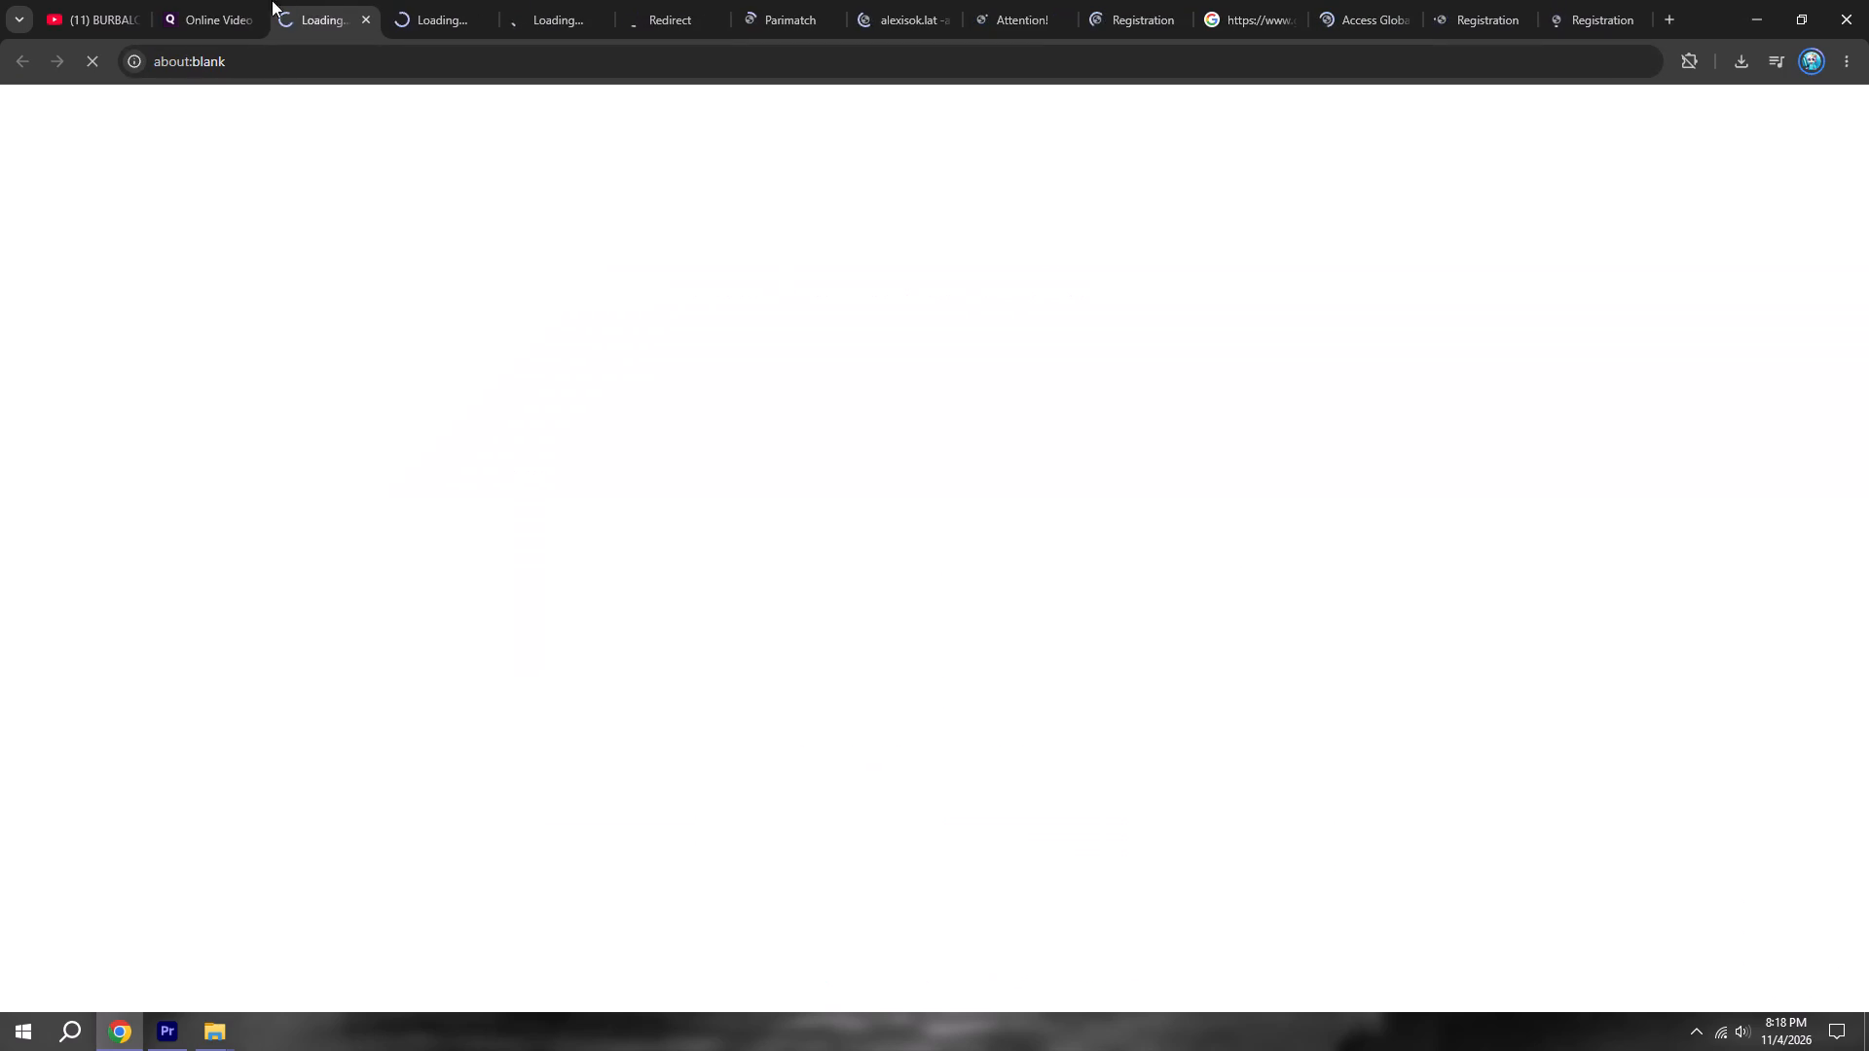
pyautogui.click(242, 0)
pyautogui.click(723, 601)
pyautogui.click(218, 0)
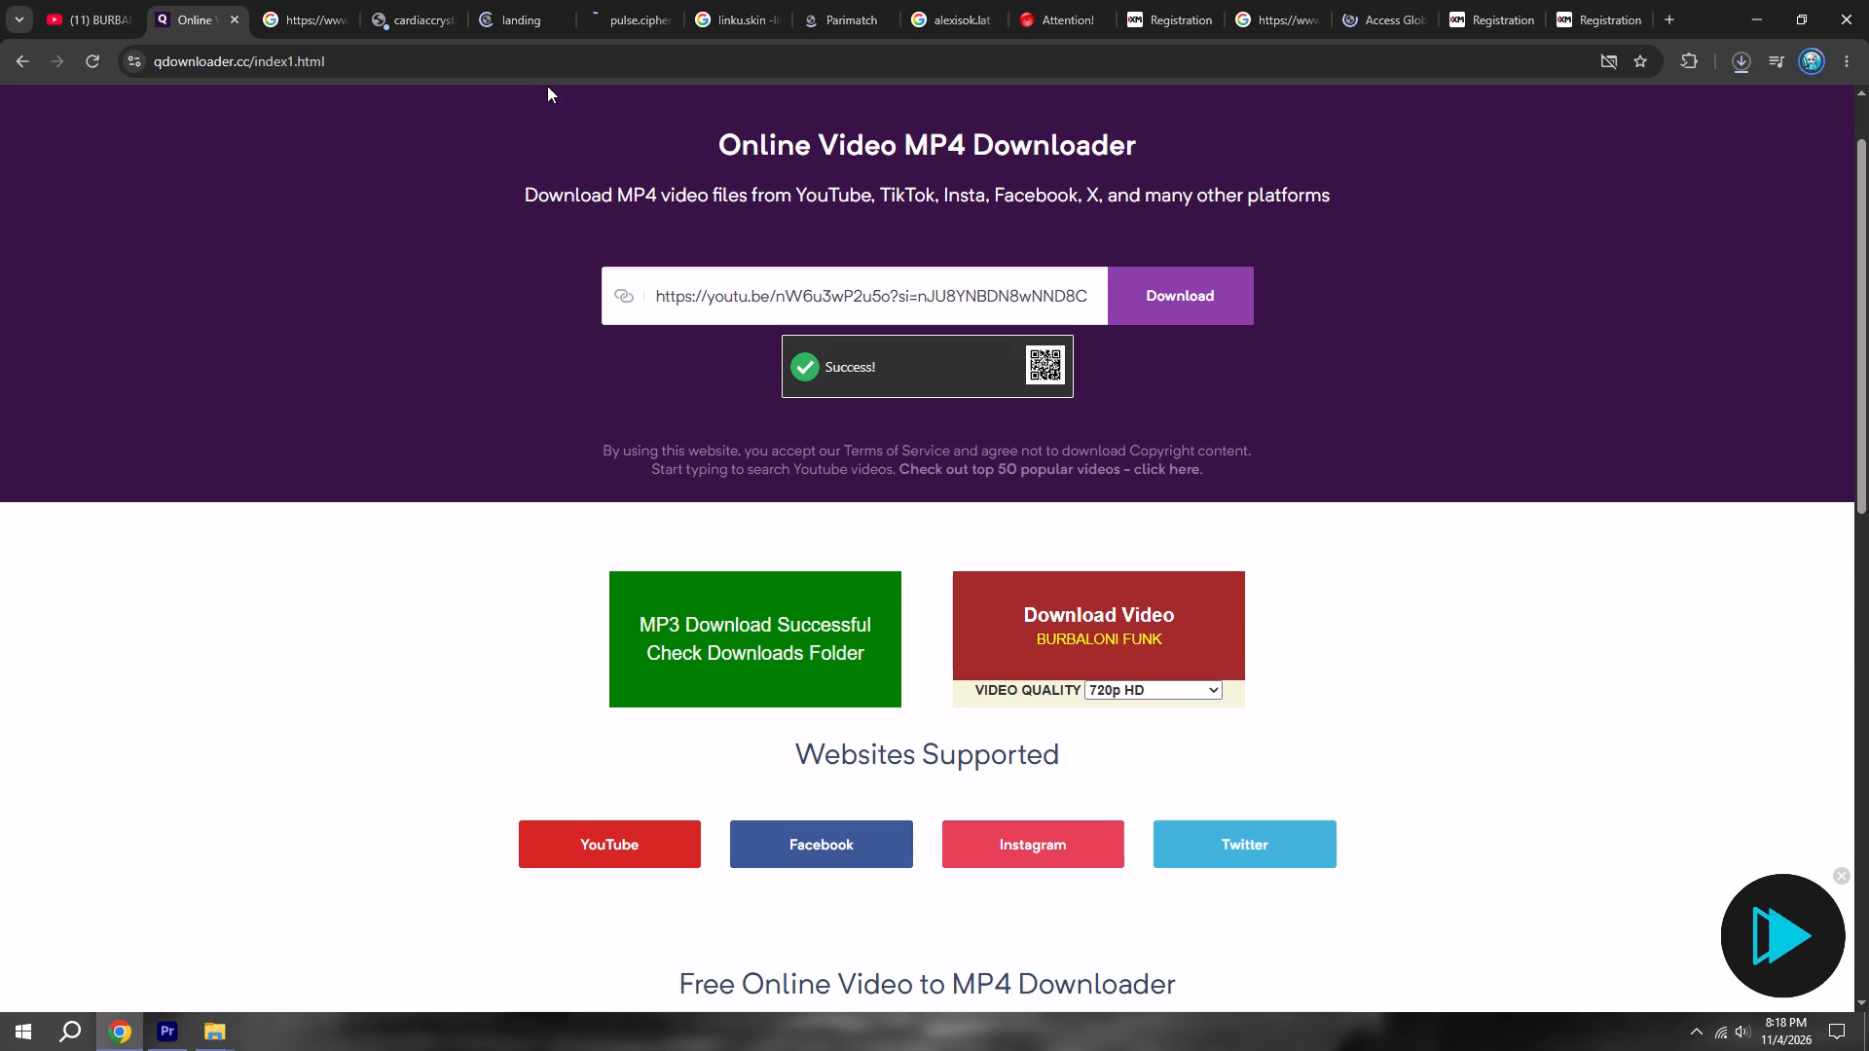
# Bring the downloaded BURBALONI FUNK.mp3 from its folder into the Premiere Pro timeline, at the start of audio track A8.
pyautogui.click(1737, 54)
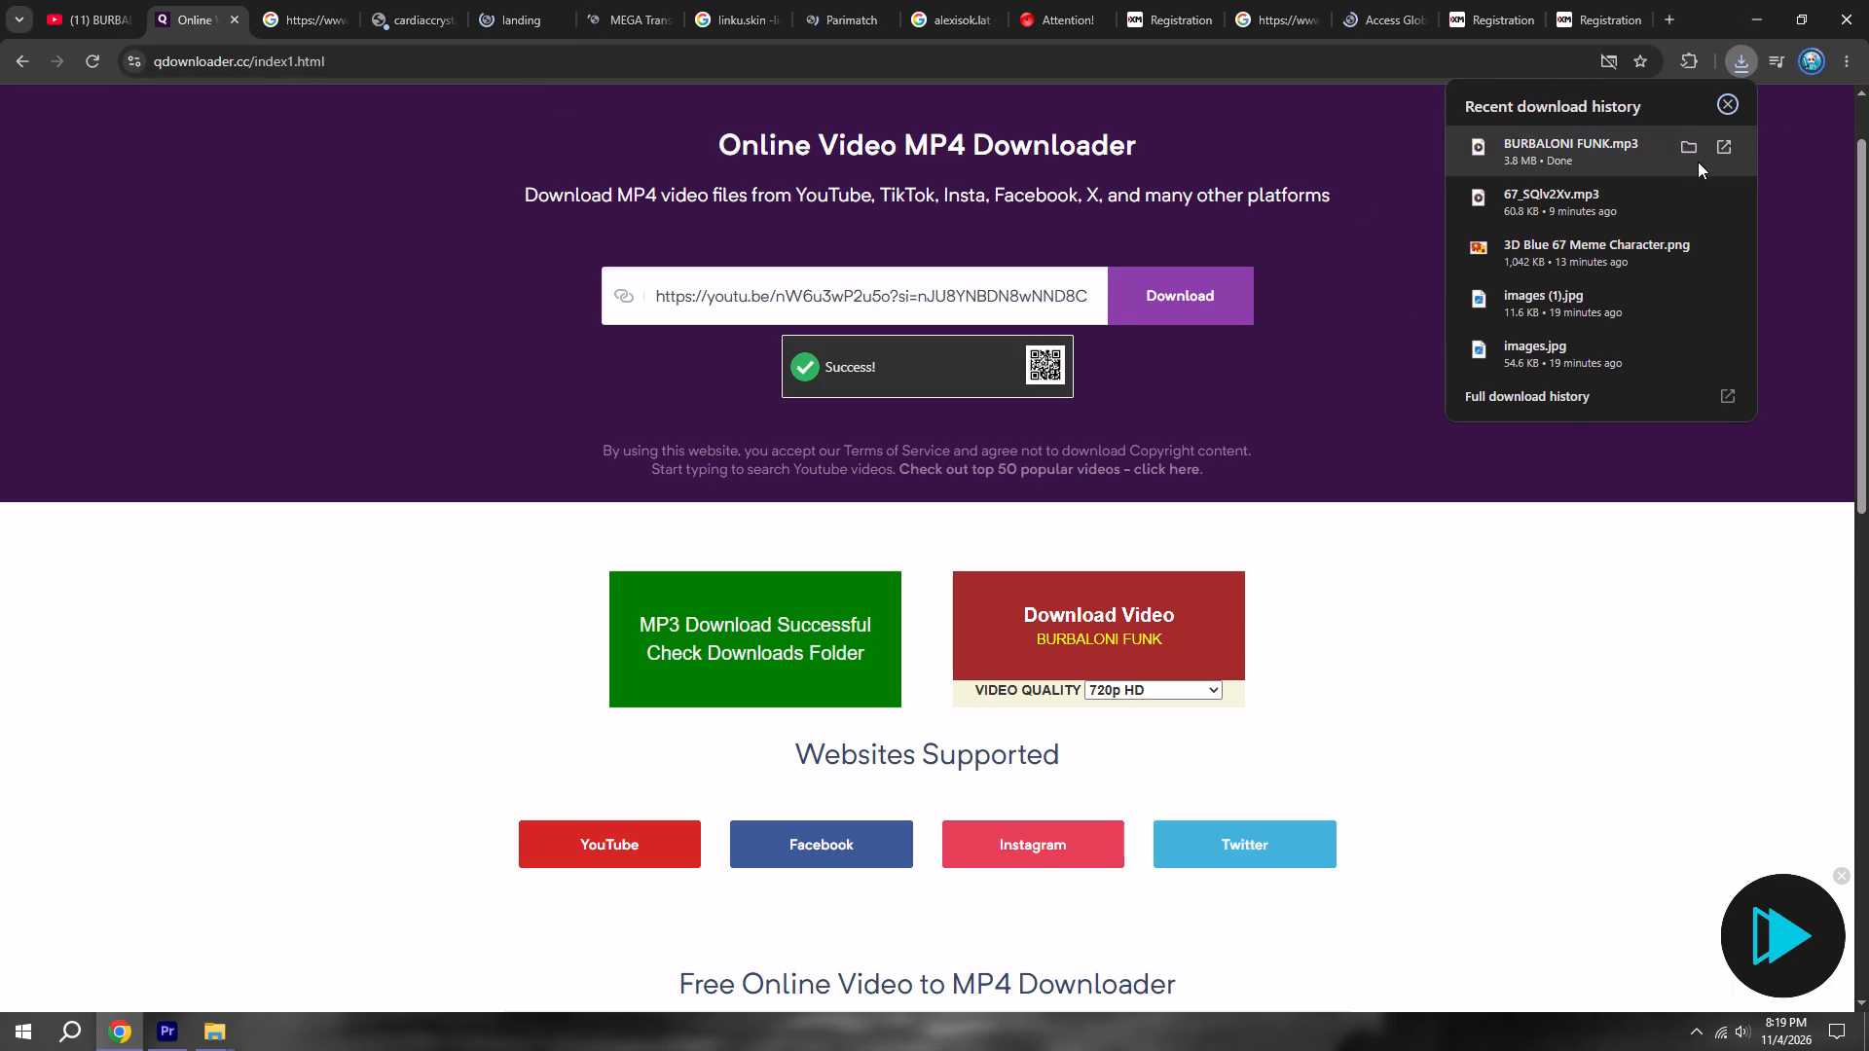
pyautogui.click(1690, 149)
pyautogui.click(1868, 0)
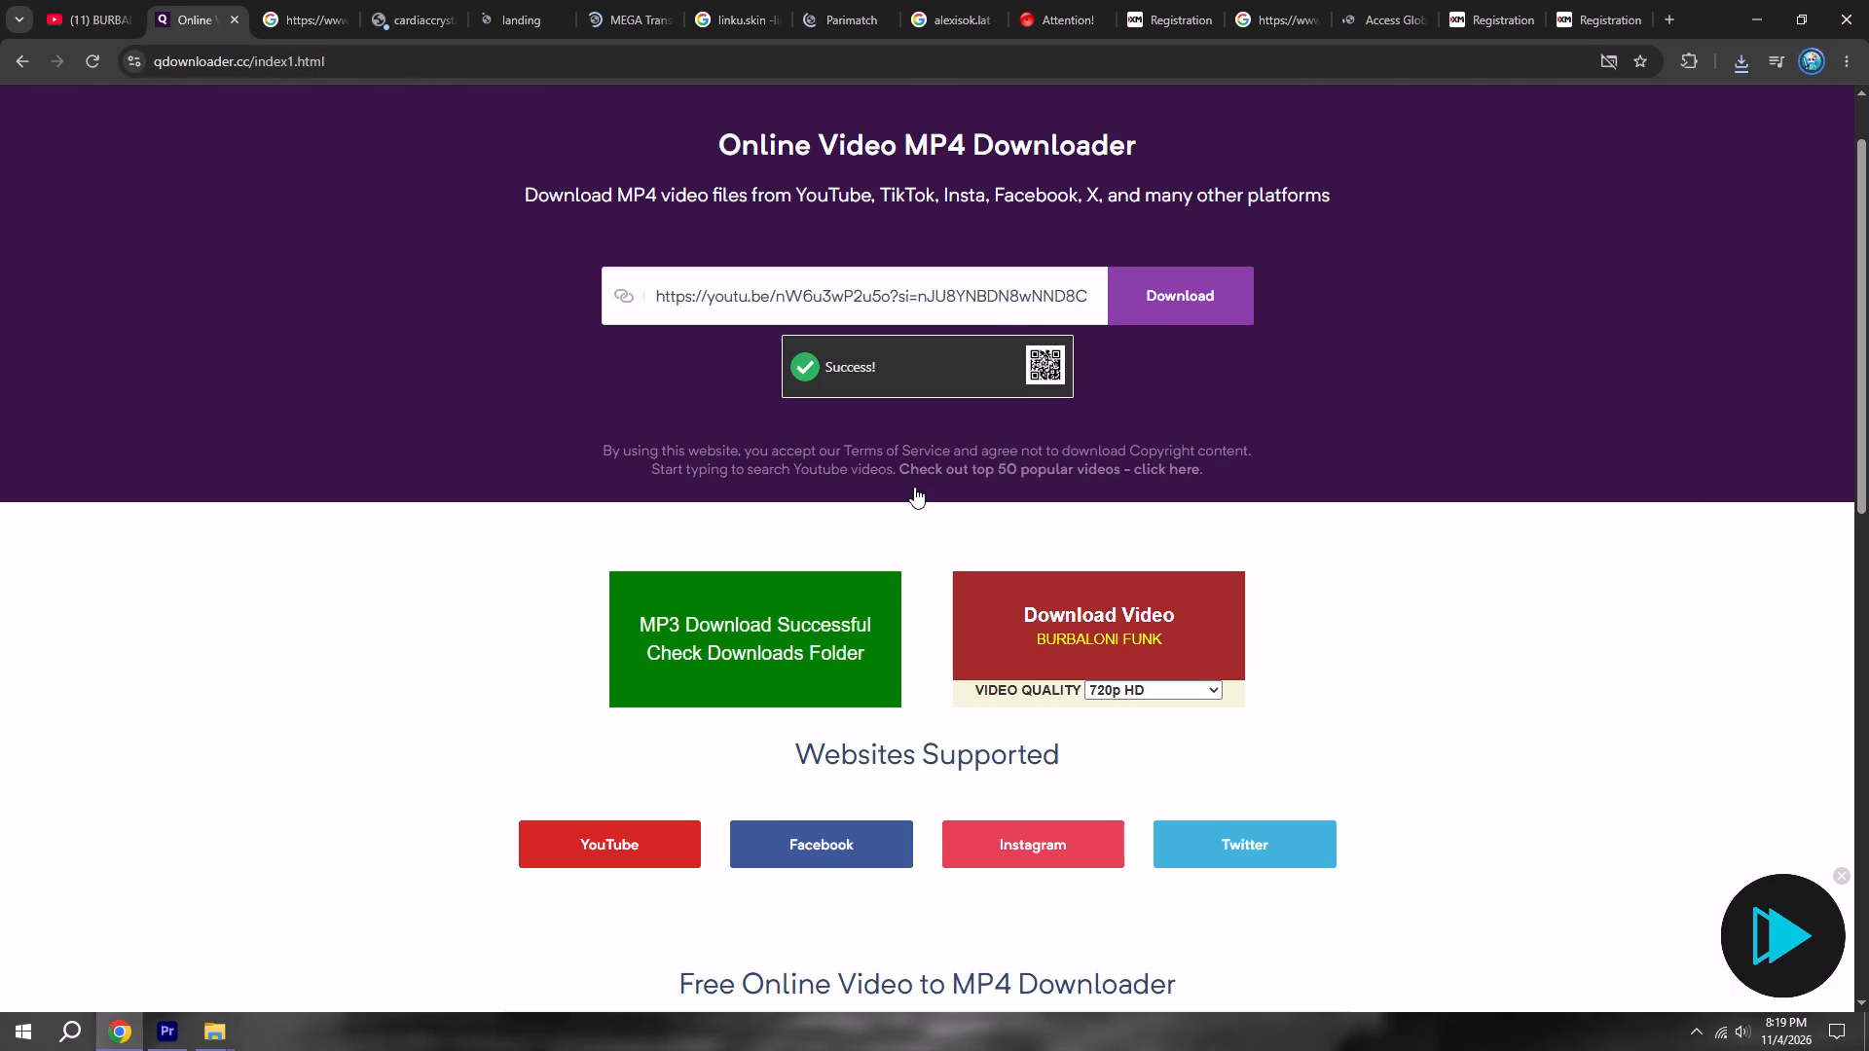
pyautogui.moveTo(1230, 538); pyautogui.dragTo(685, 970)
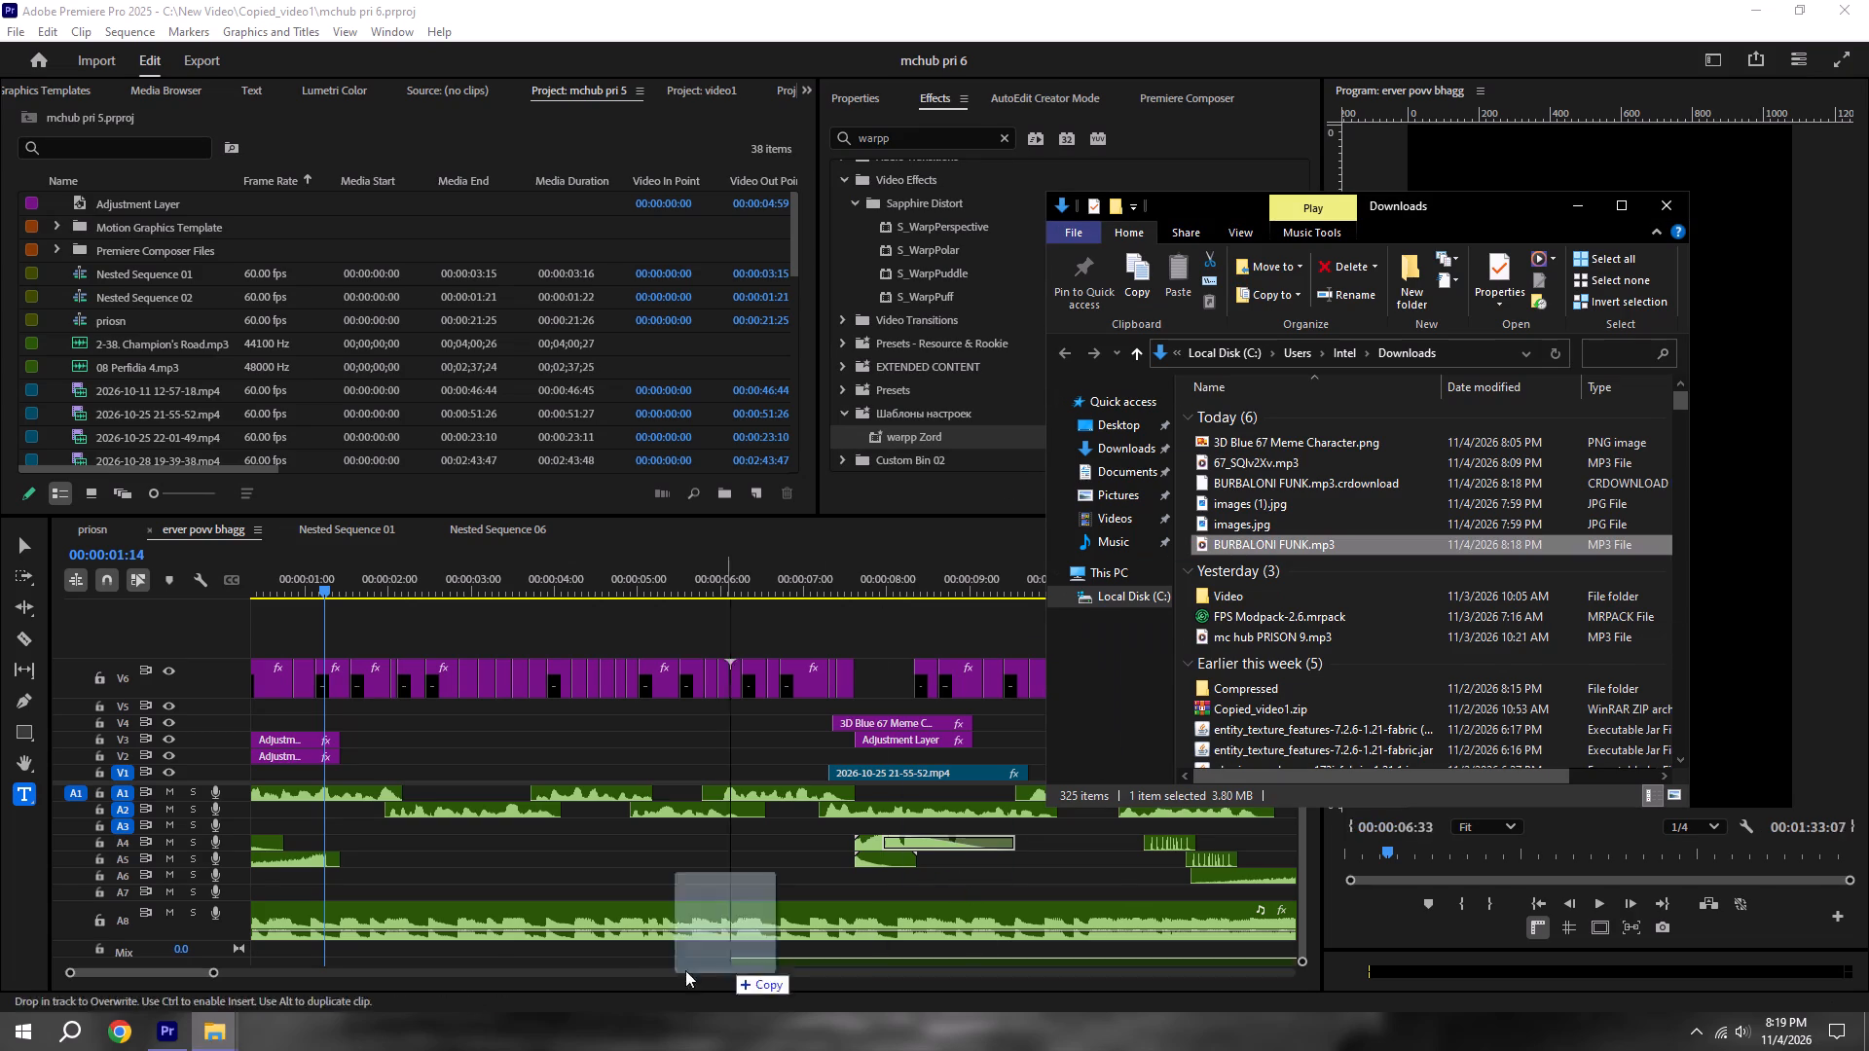
pyautogui.moveTo(685, 970); pyautogui.dragTo(234, 914)
pyautogui.click(475, 872)
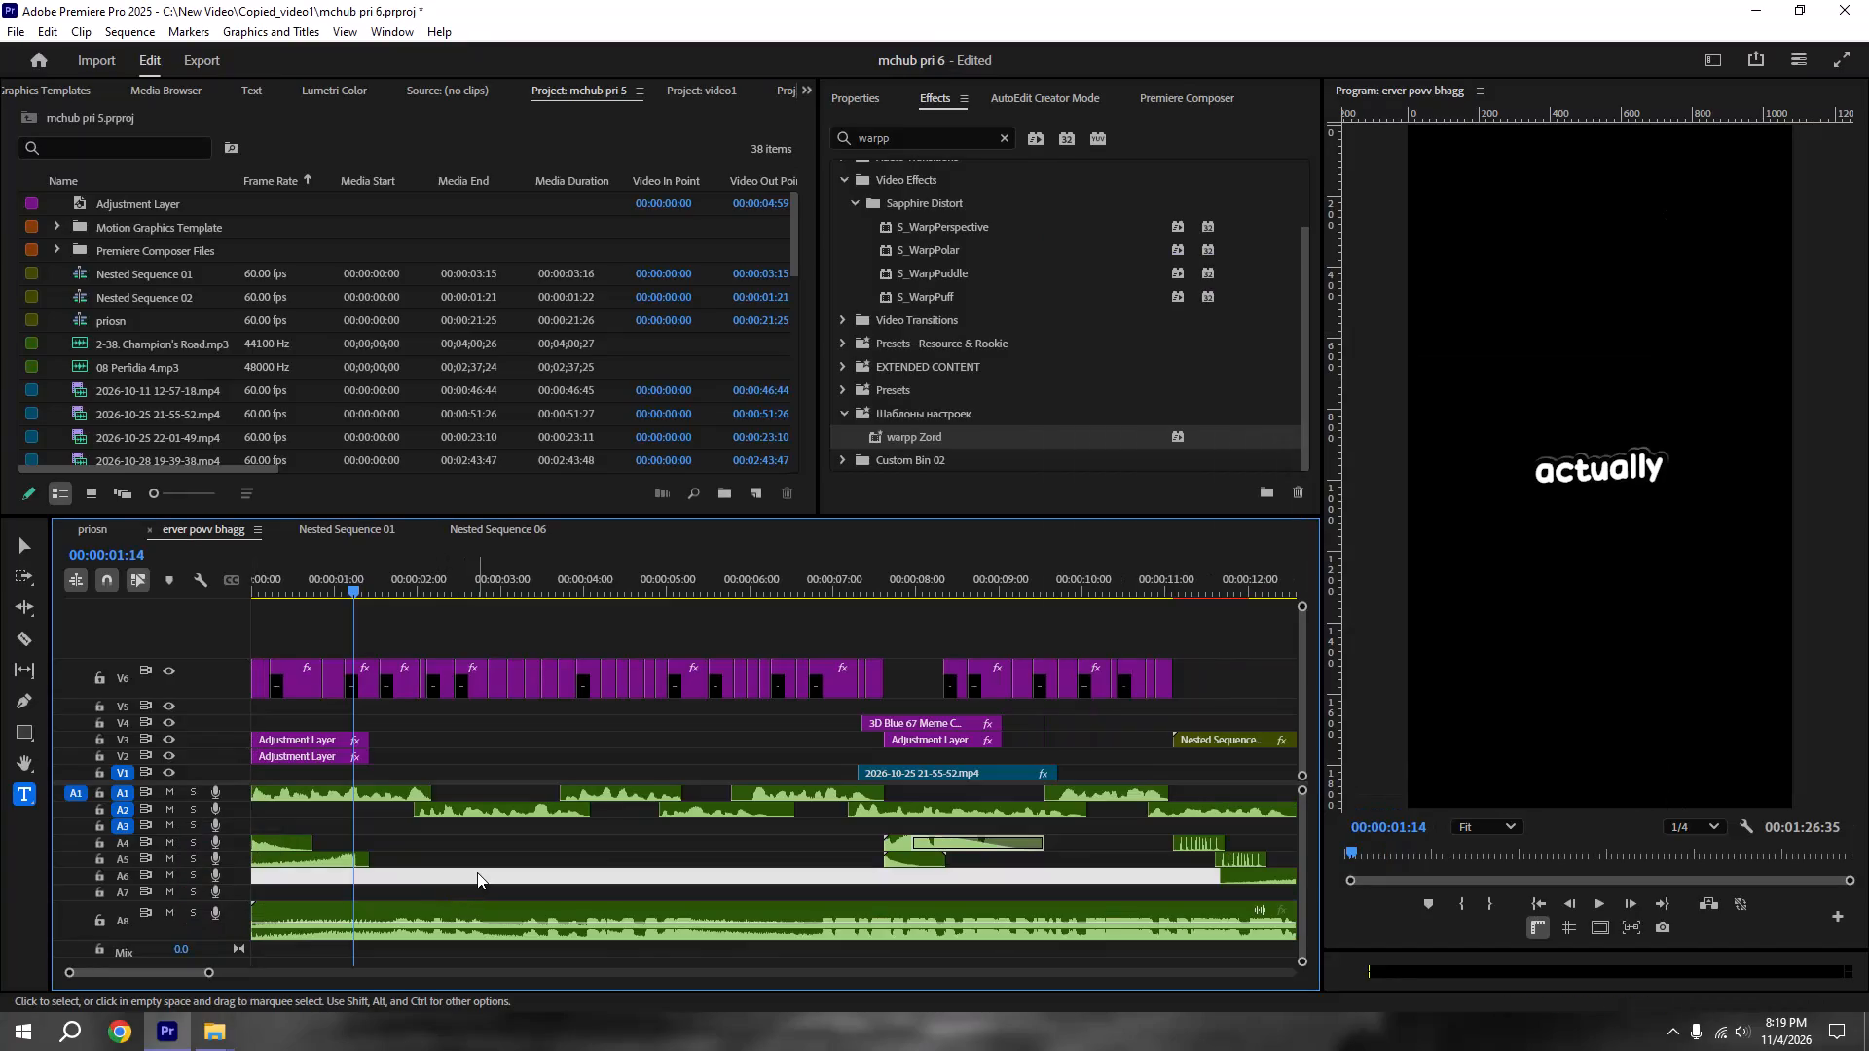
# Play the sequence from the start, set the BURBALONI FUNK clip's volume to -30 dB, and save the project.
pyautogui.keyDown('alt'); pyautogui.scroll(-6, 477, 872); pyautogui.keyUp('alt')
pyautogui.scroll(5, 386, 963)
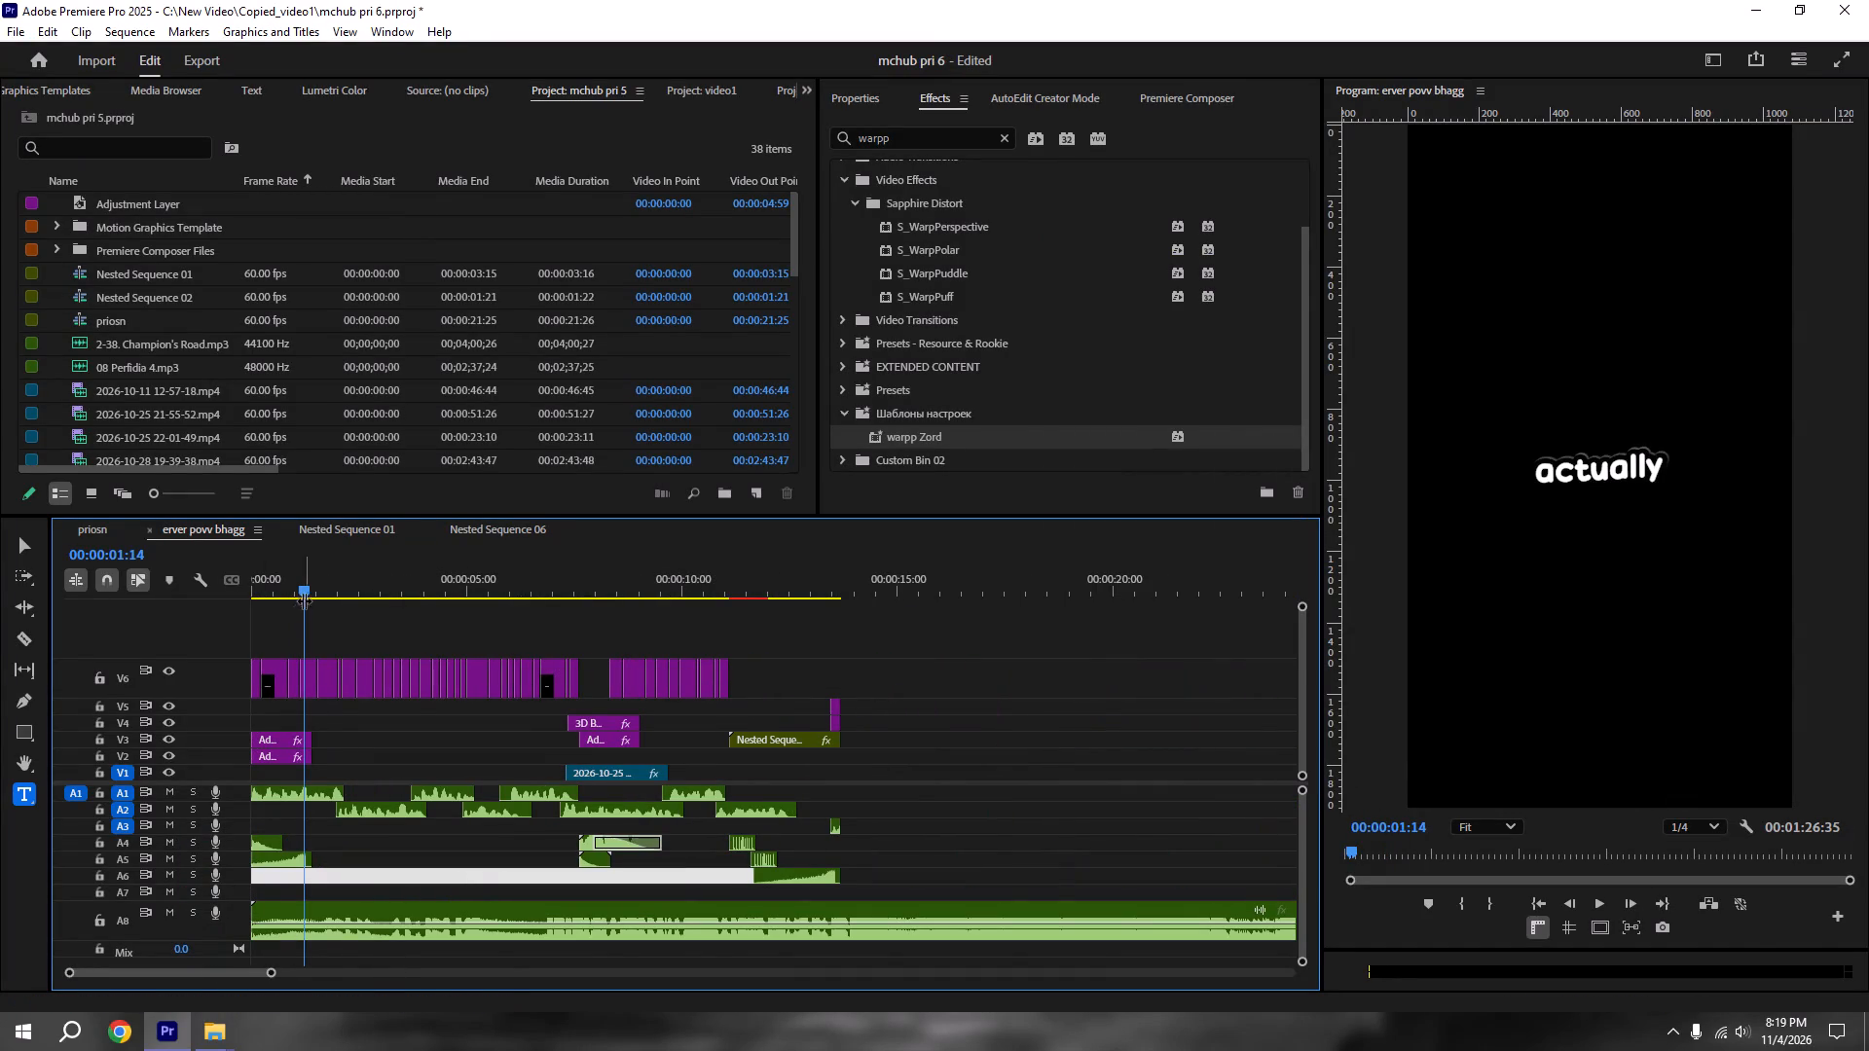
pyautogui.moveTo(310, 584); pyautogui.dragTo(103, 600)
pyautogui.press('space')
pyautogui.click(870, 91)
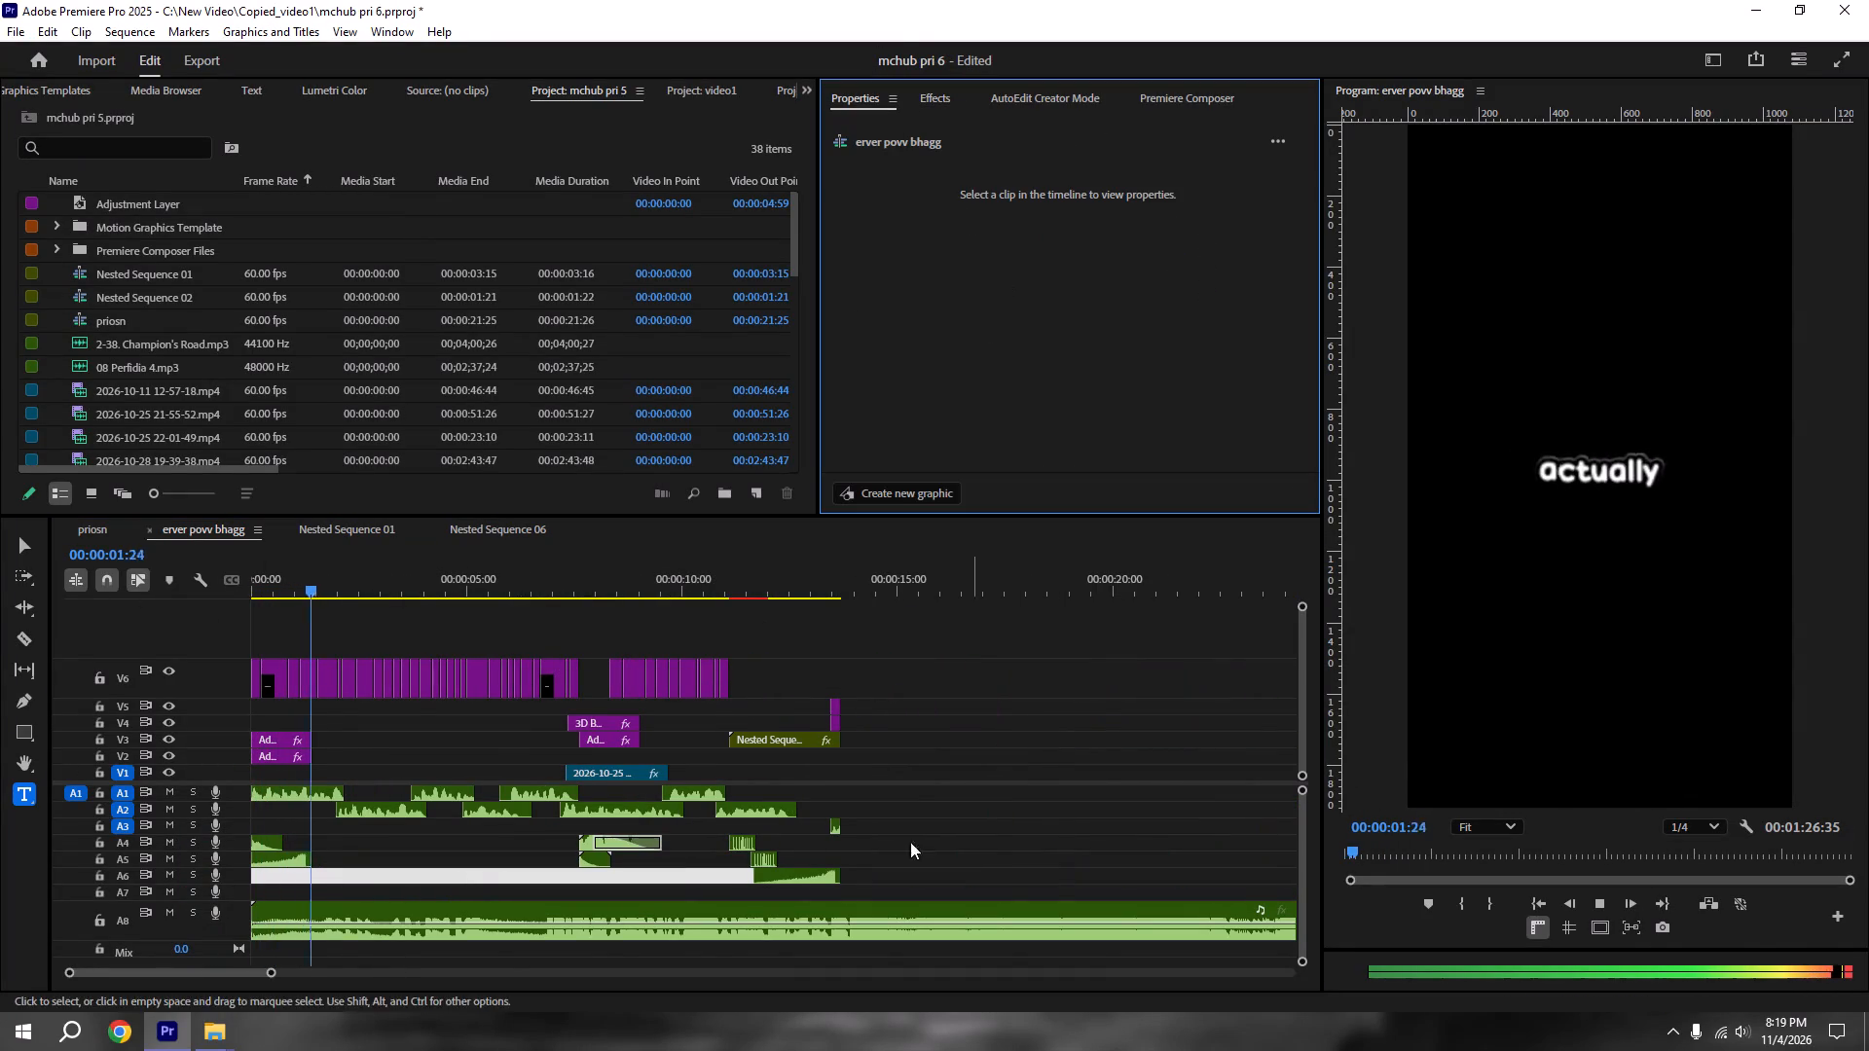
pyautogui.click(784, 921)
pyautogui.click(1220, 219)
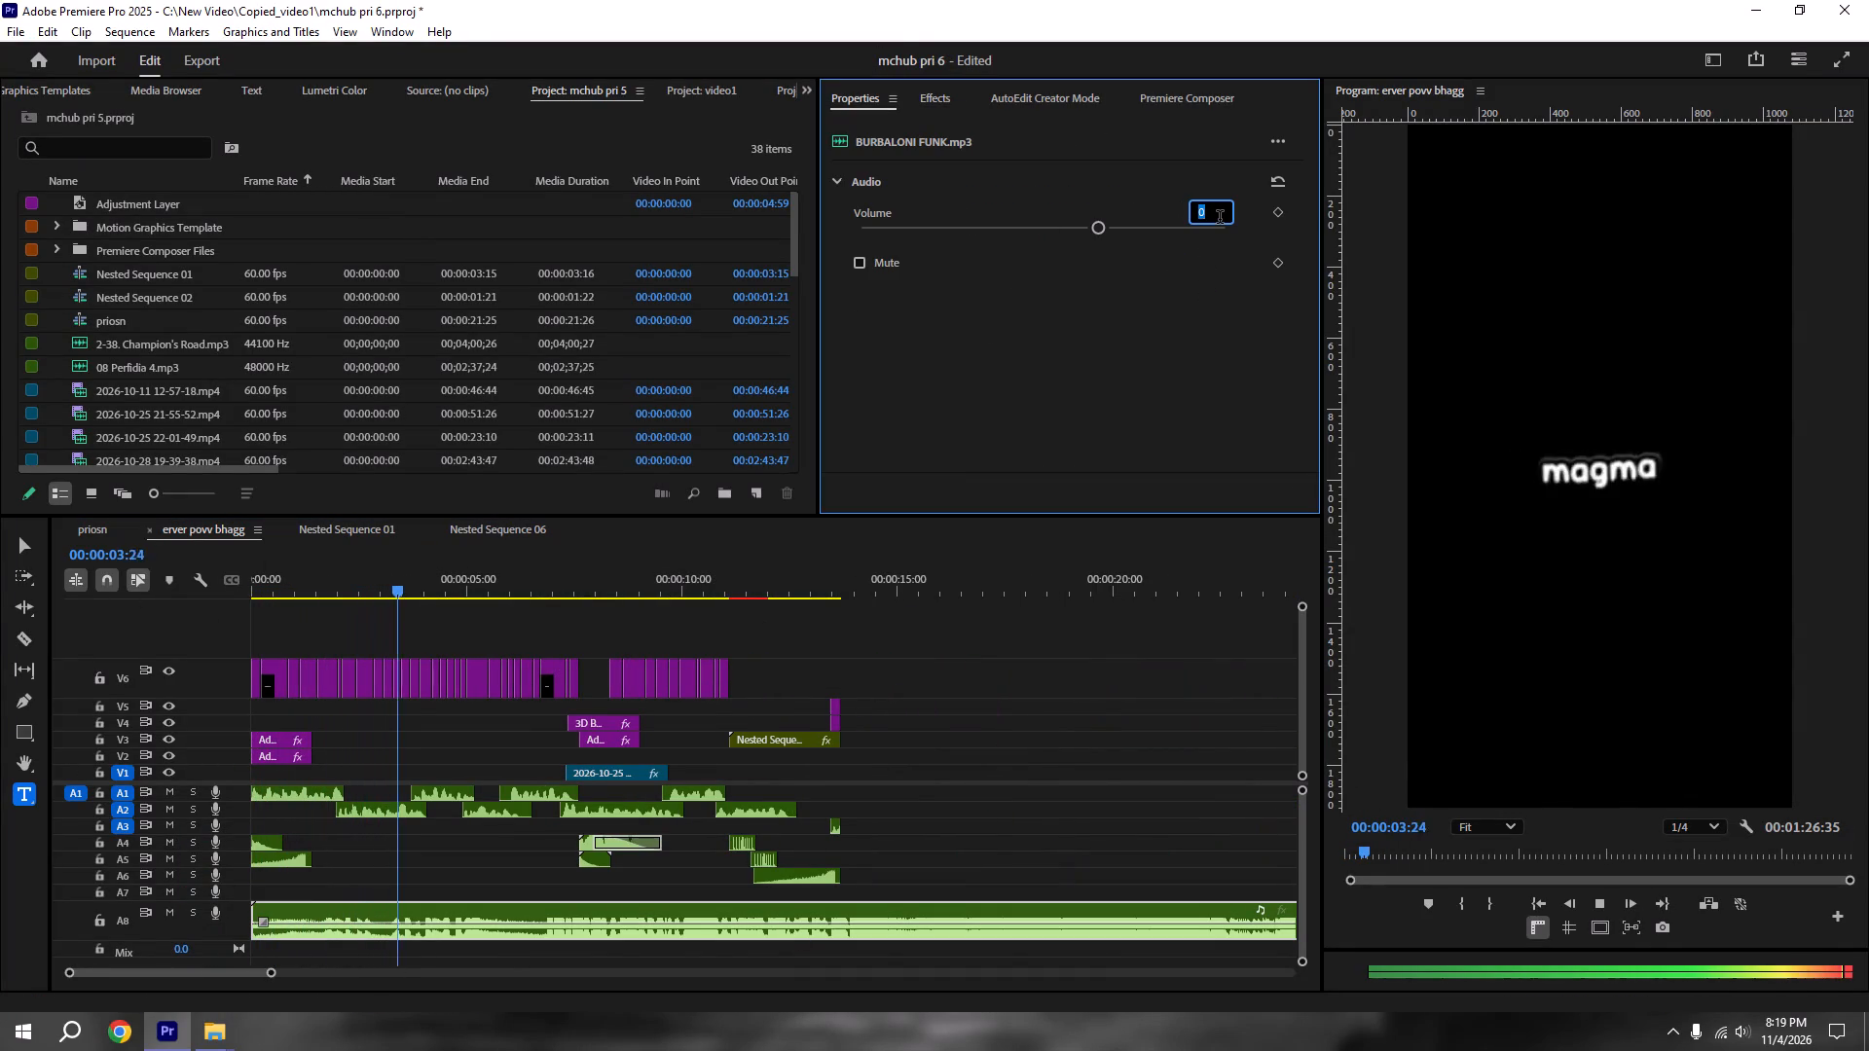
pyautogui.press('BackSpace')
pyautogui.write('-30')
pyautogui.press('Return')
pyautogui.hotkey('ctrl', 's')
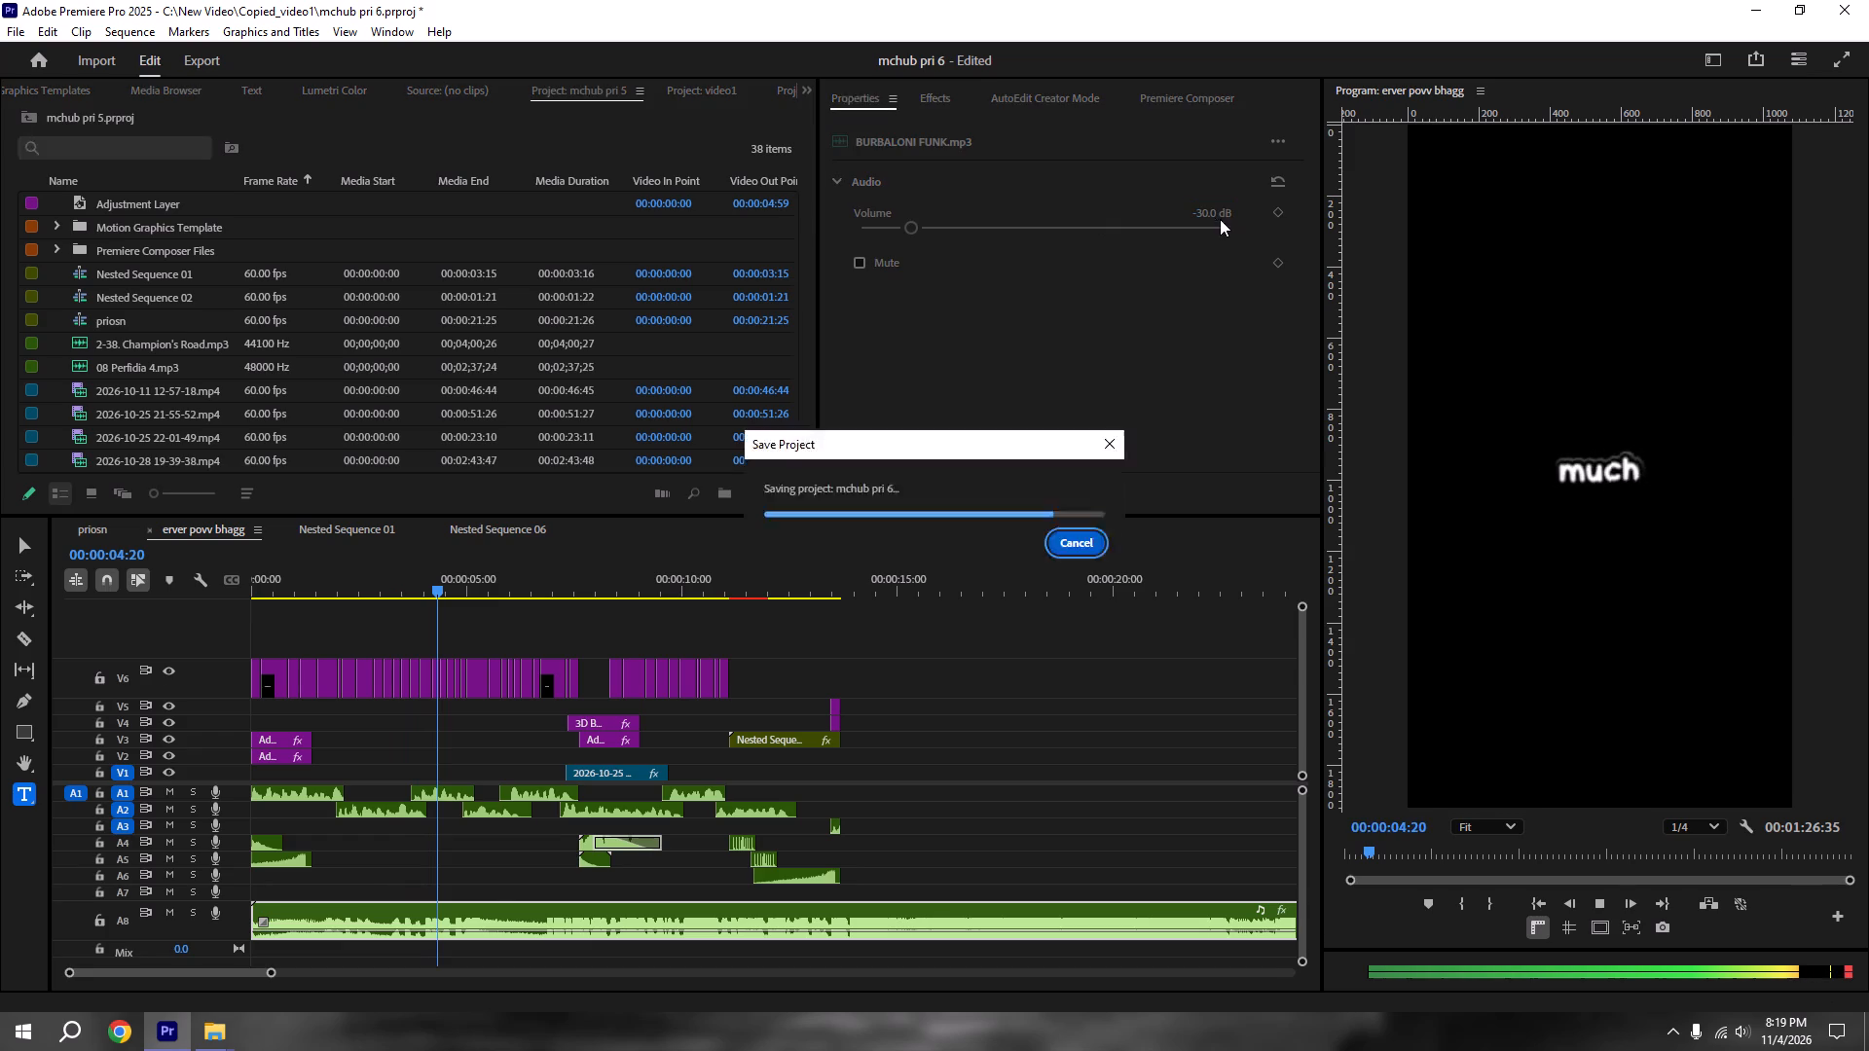
# Trim the BURBALONI FUNK clip's opening up to about 00:00:06:48 and move the trimmed clip to the start of the sequence.
pyautogui.press('space')
pyautogui.press('space')
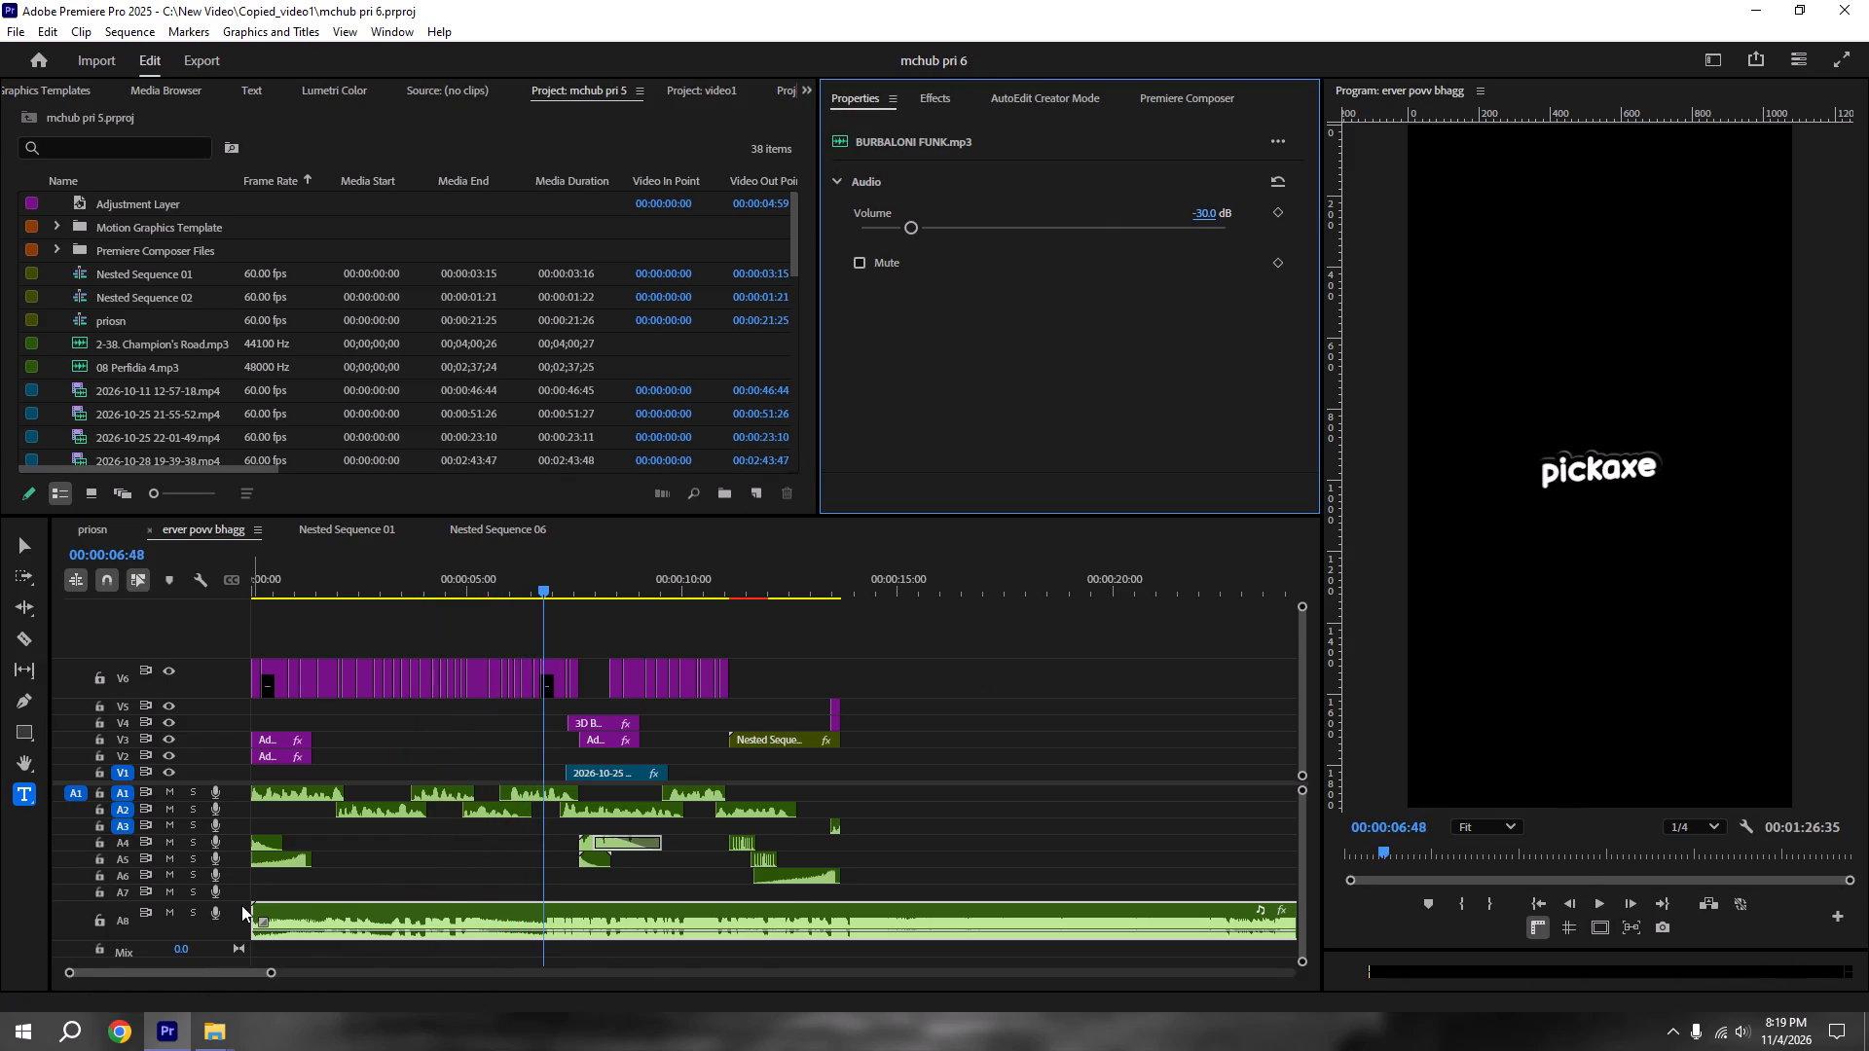
pyautogui.click(249, 905)
pyautogui.moveTo(256, 905); pyautogui.dragTo(527, 950)
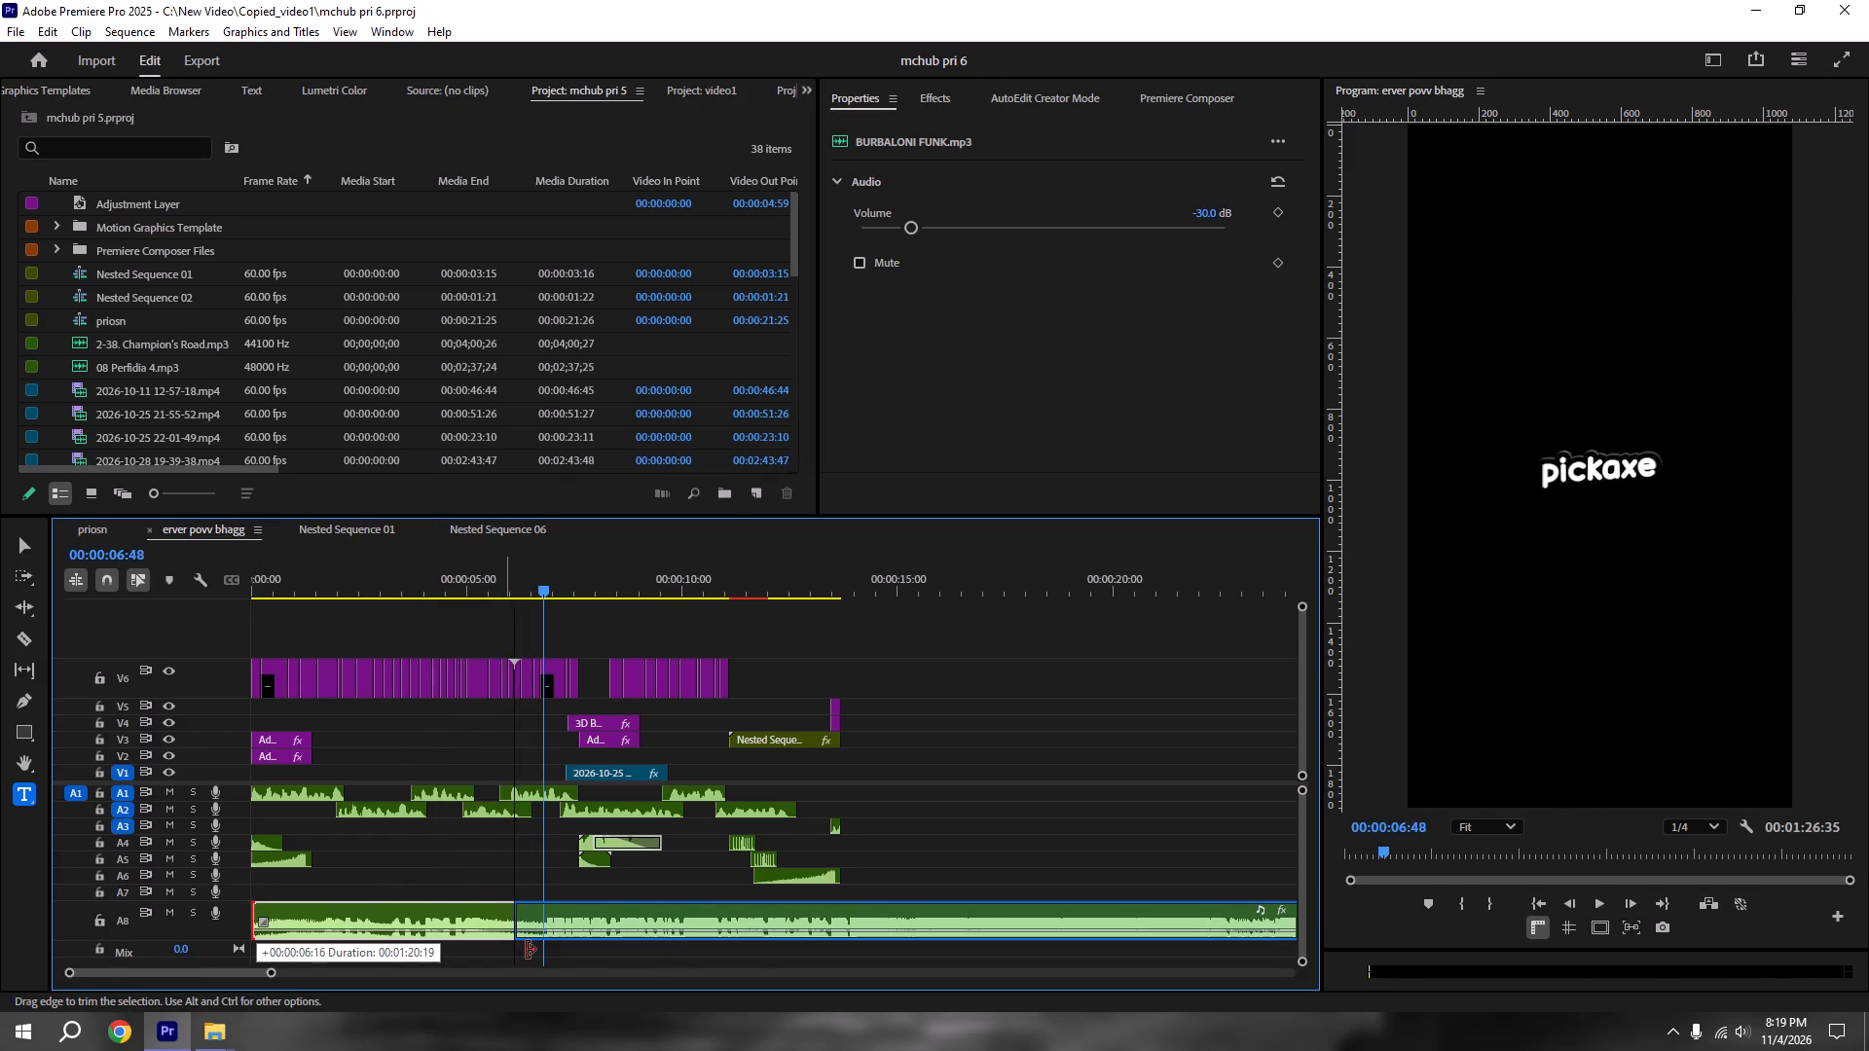
pyautogui.moveTo(527, 950); pyautogui.dragTo(544, 951)
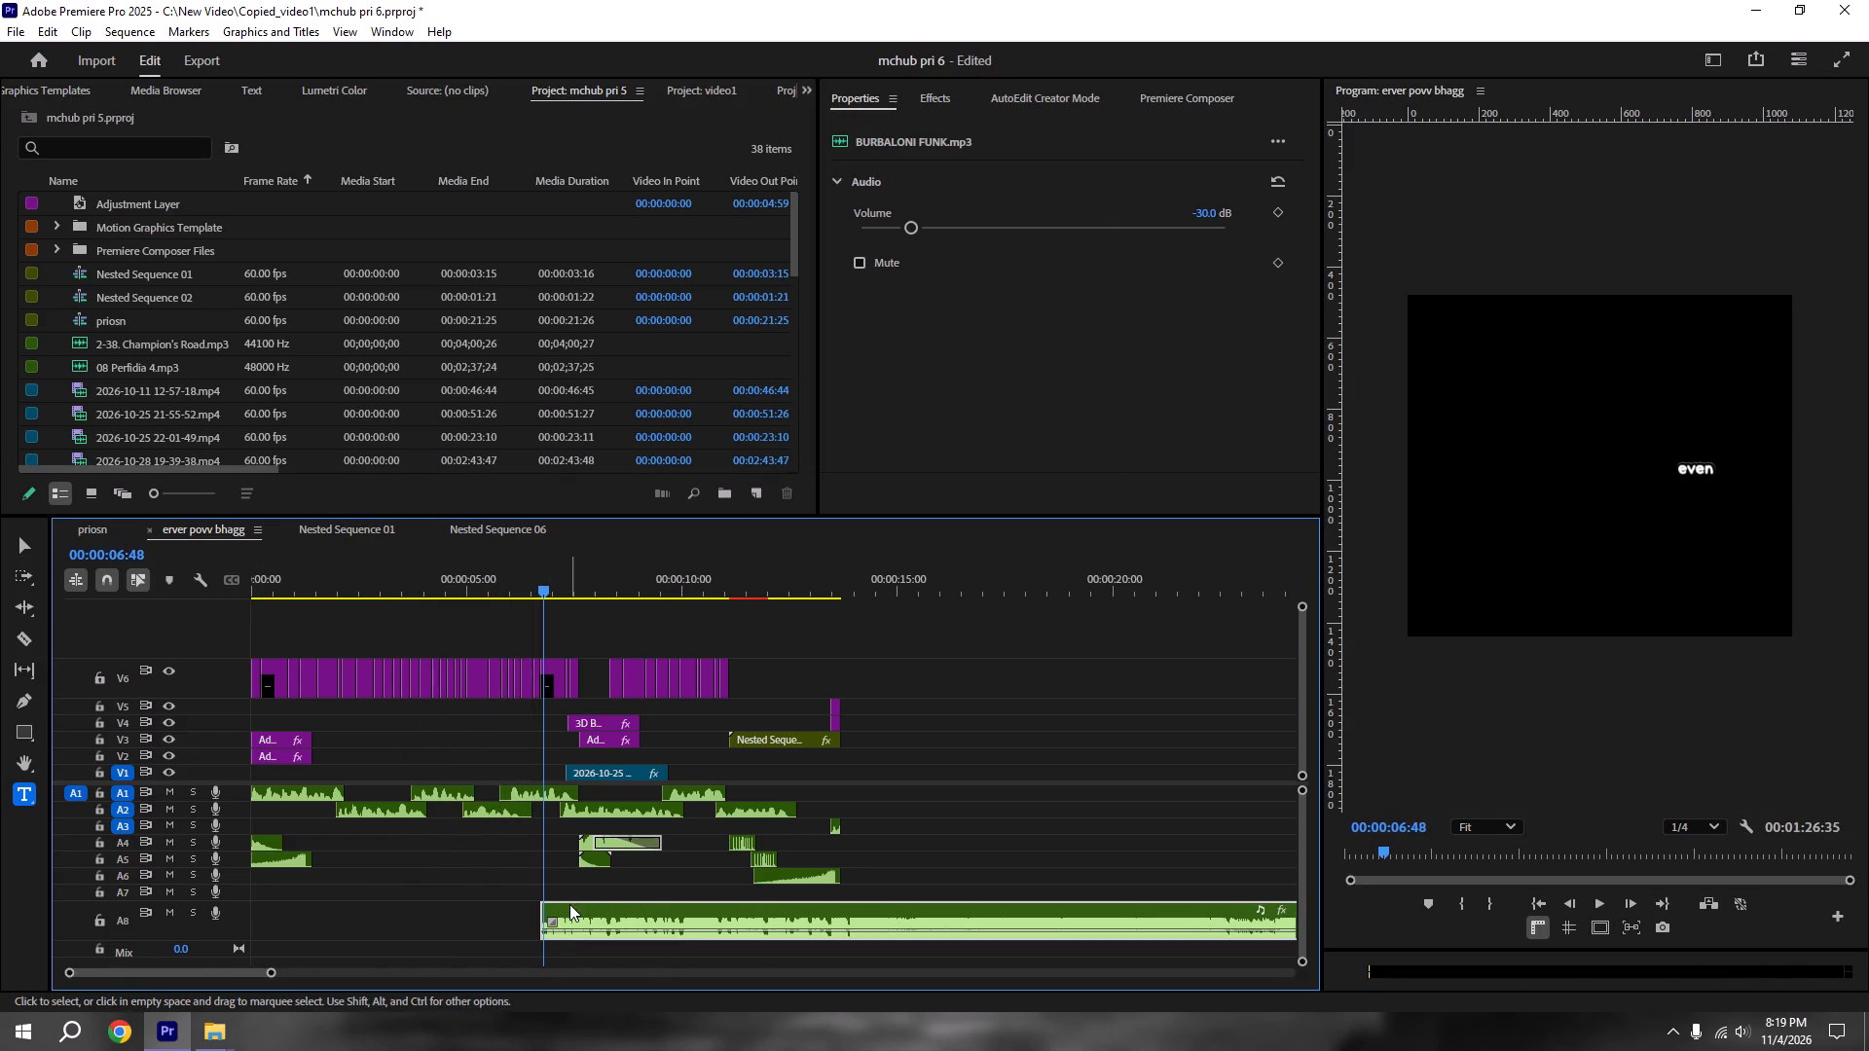
pyautogui.moveTo(569, 904); pyautogui.dragTo(266, 928)
# Cut the BURBALONI FUNK clip where the video ends, at about 00:00:13:43, and delete the remainder.
pyautogui.moveTo(330, 574); pyautogui.dragTo(67, 584)
pyautogui.press('space')
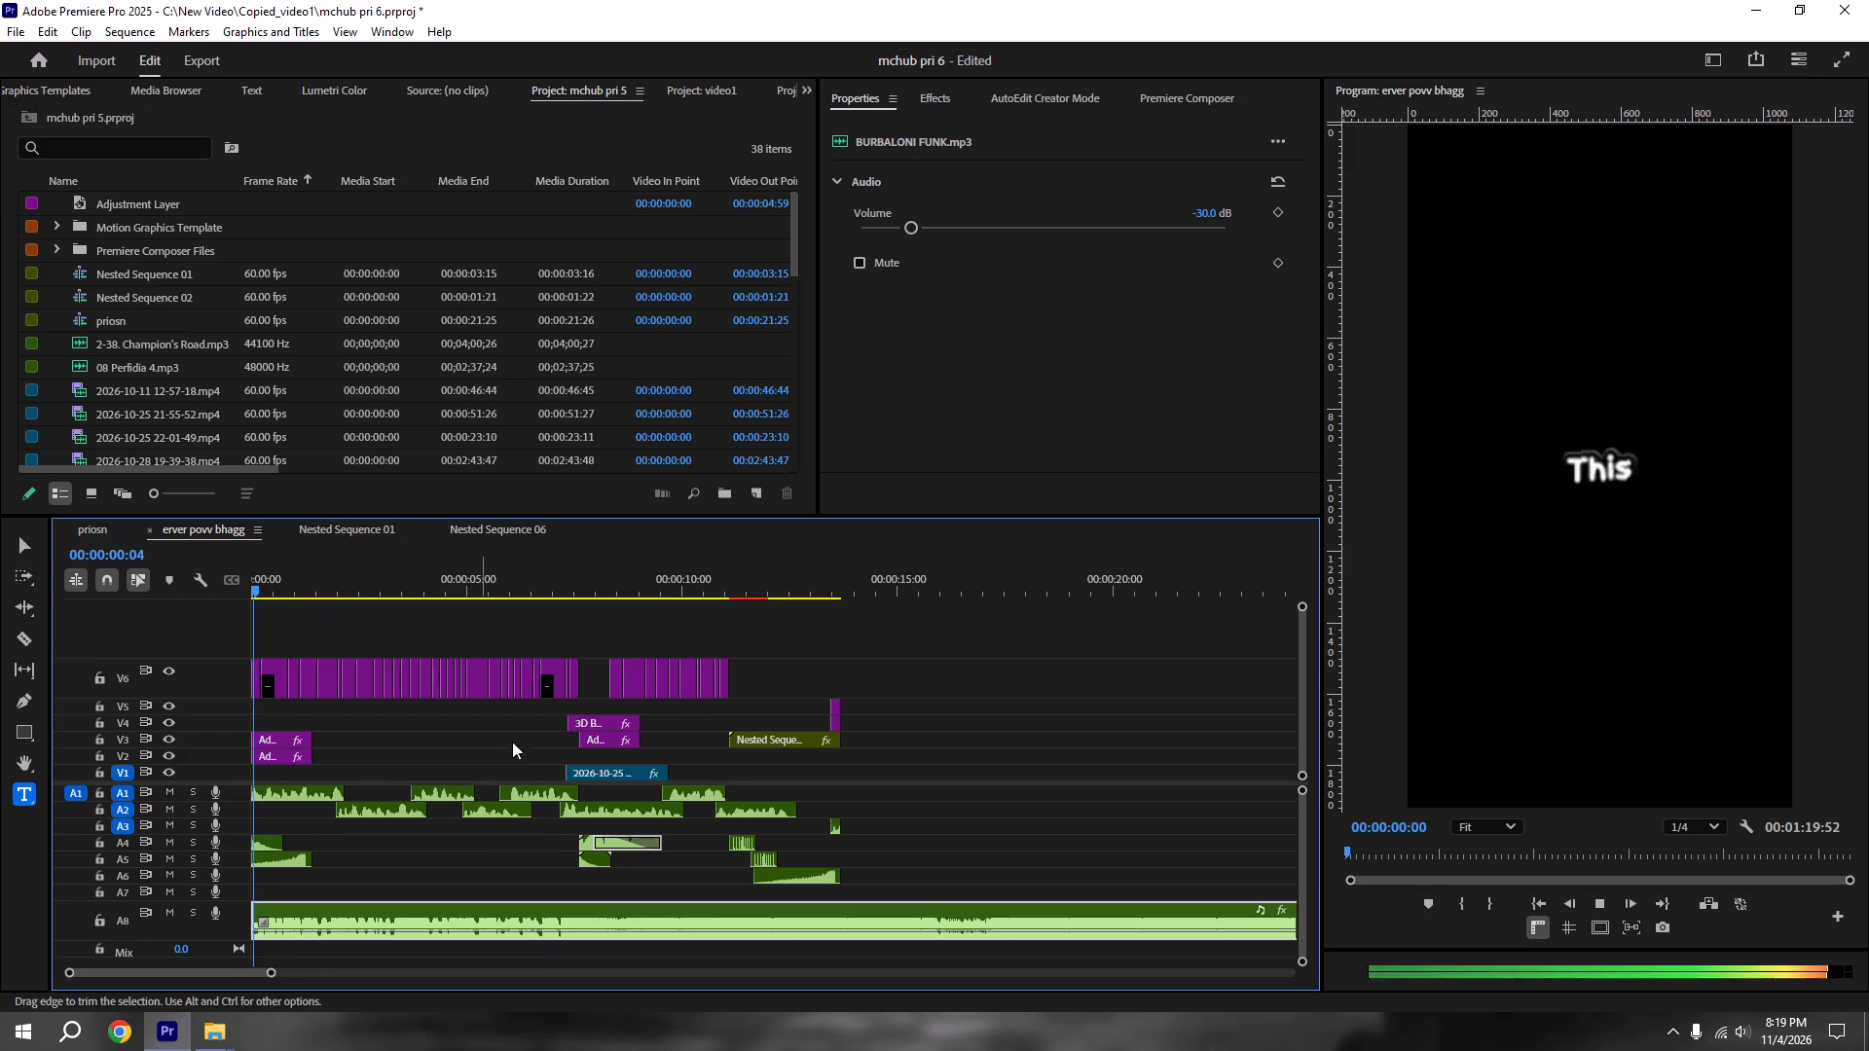
pyautogui.keyDown('alt'); pyautogui.scroll(12, 472, 835); pyautogui.keyUp('alt')
pyautogui.press('c')
pyautogui.keyDown('alt'); pyautogui.scroll(-2, 953, 877); pyautogui.keyUp('alt')
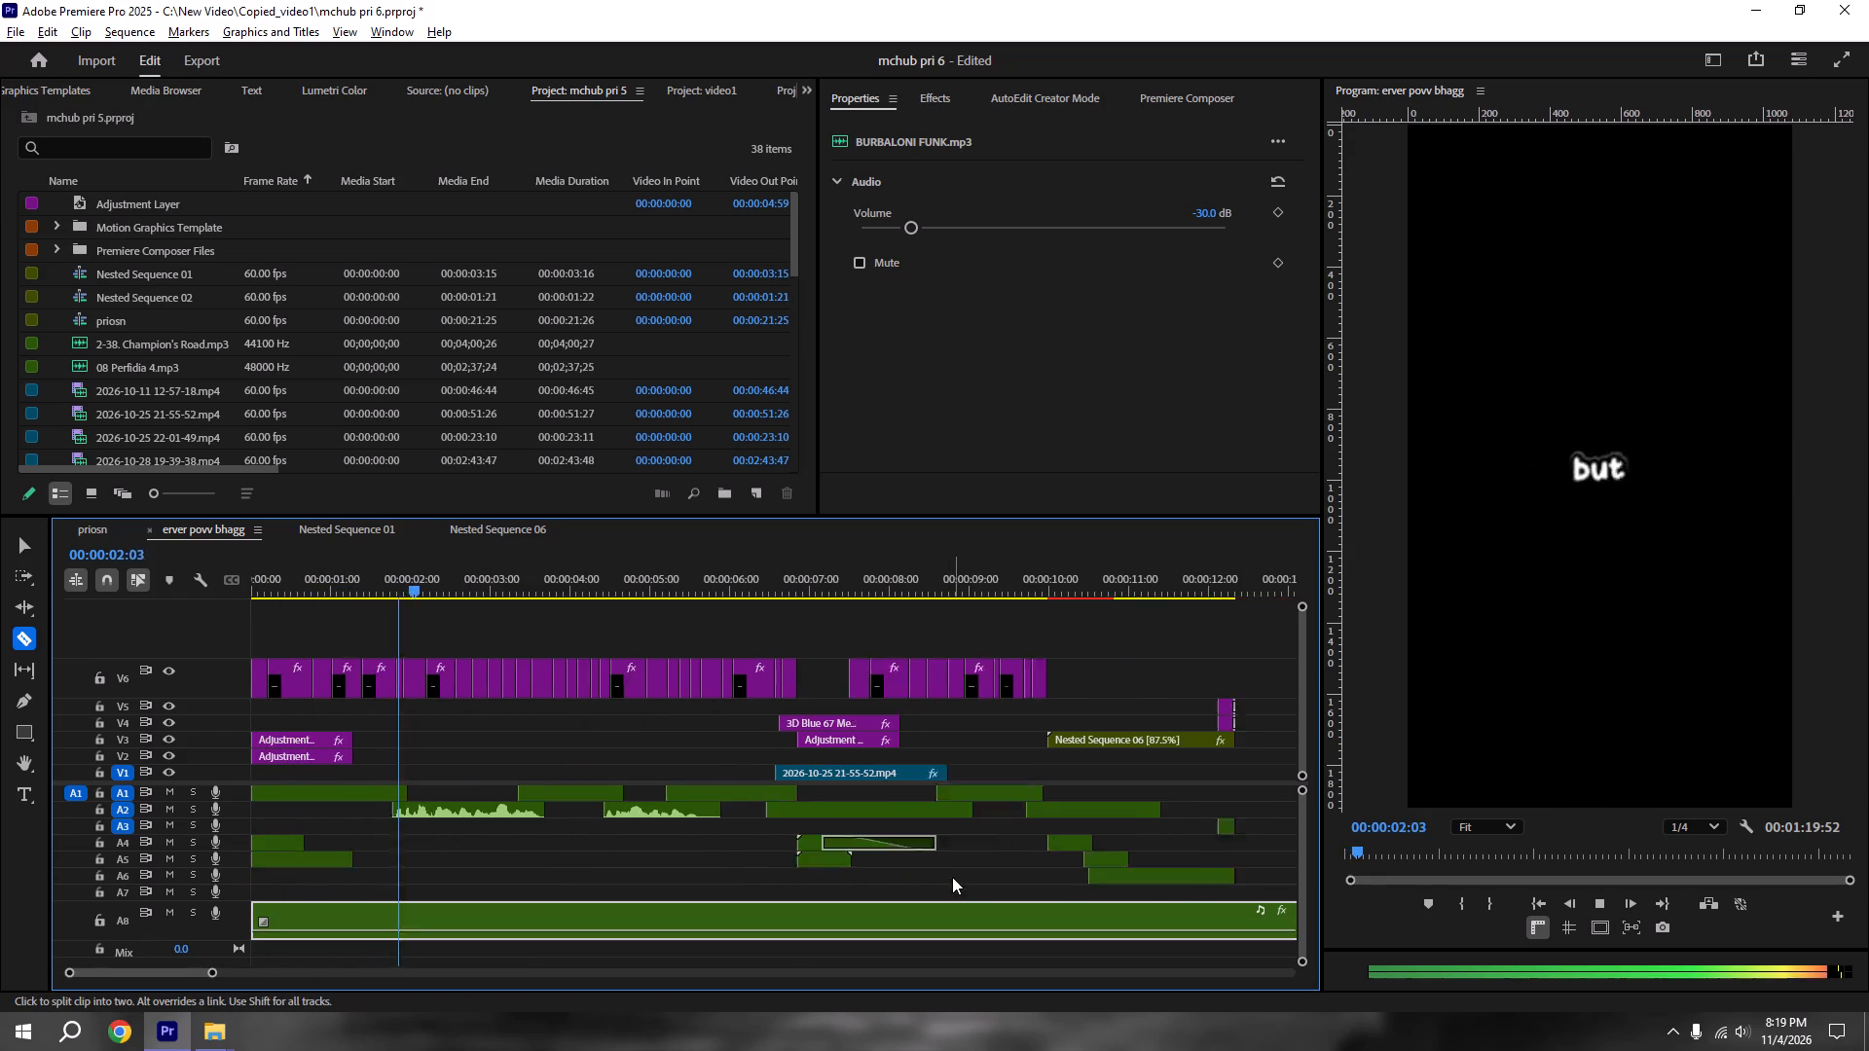
pyautogui.keyDown('alt'); pyautogui.scroll(-2, 952, 877); pyautogui.keyUp('alt')
pyautogui.click(967, 932)
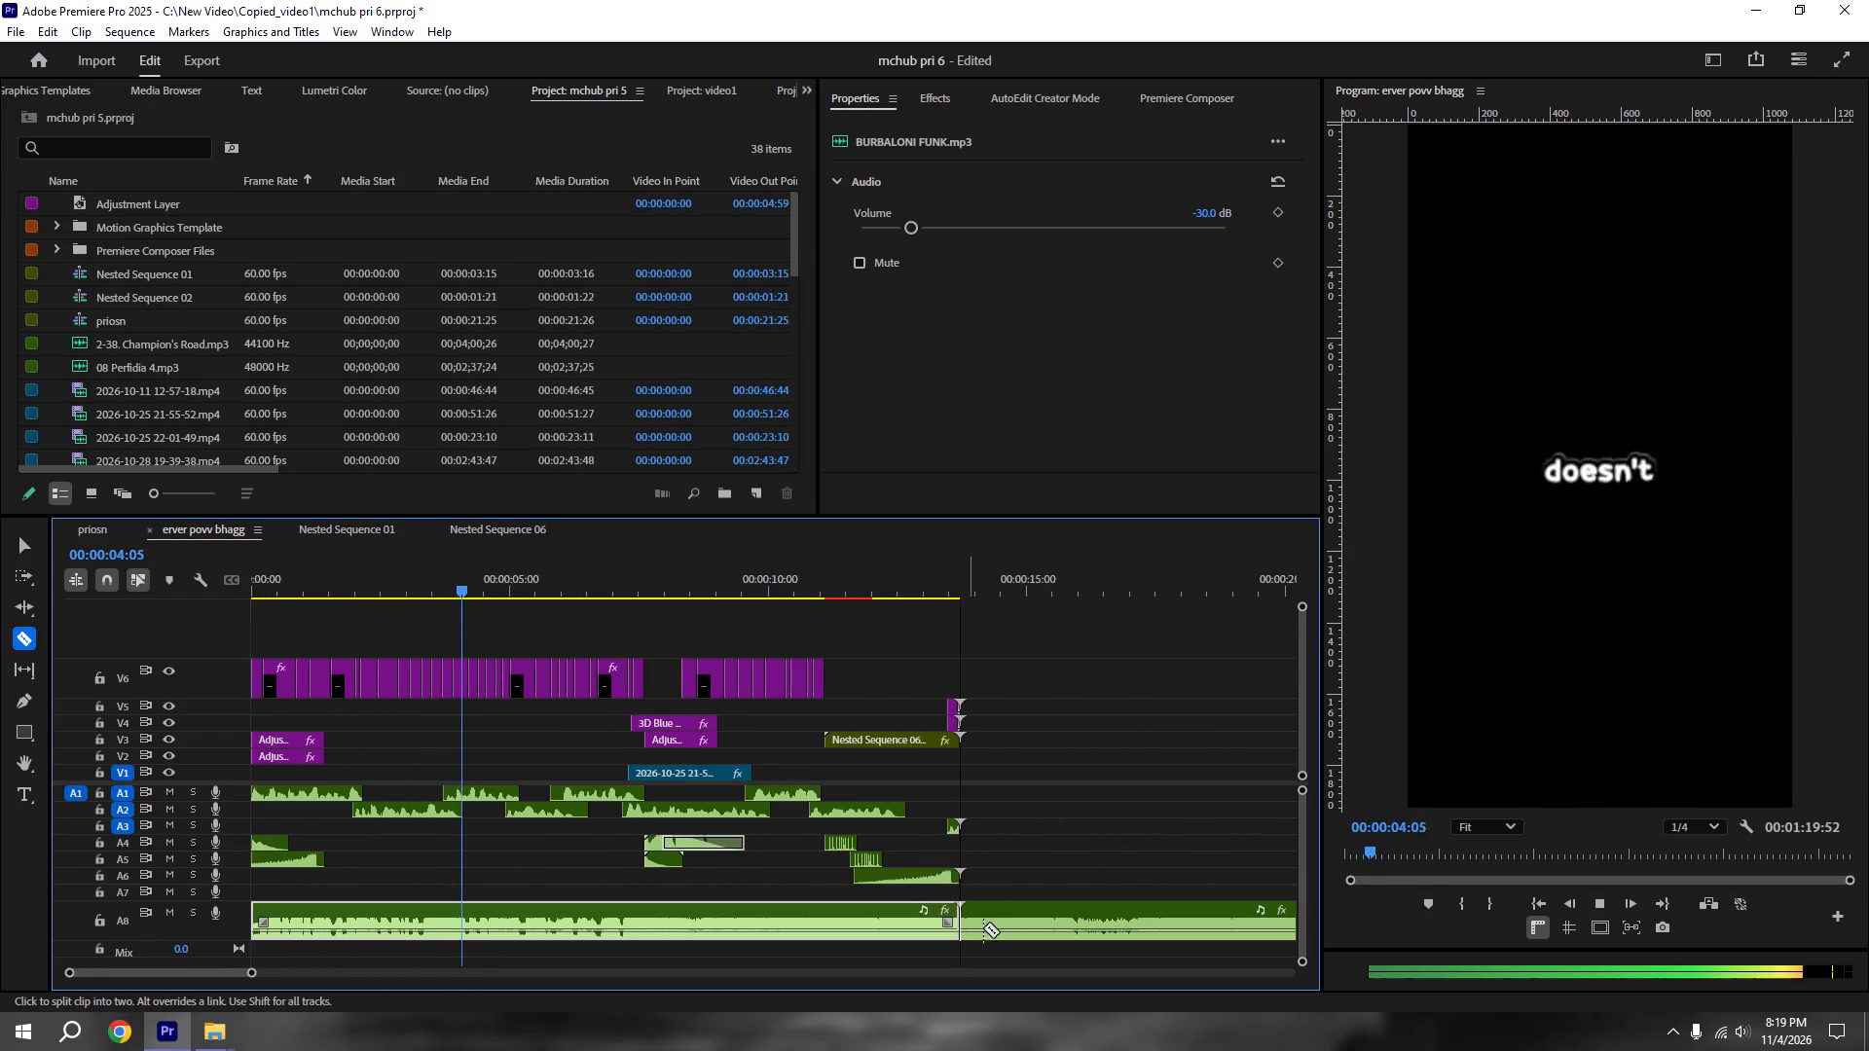
pyautogui.press('v')
pyautogui.moveTo(1098, 796); pyautogui.dragTo(1150, 1042)
pyautogui.press('BackSpace')
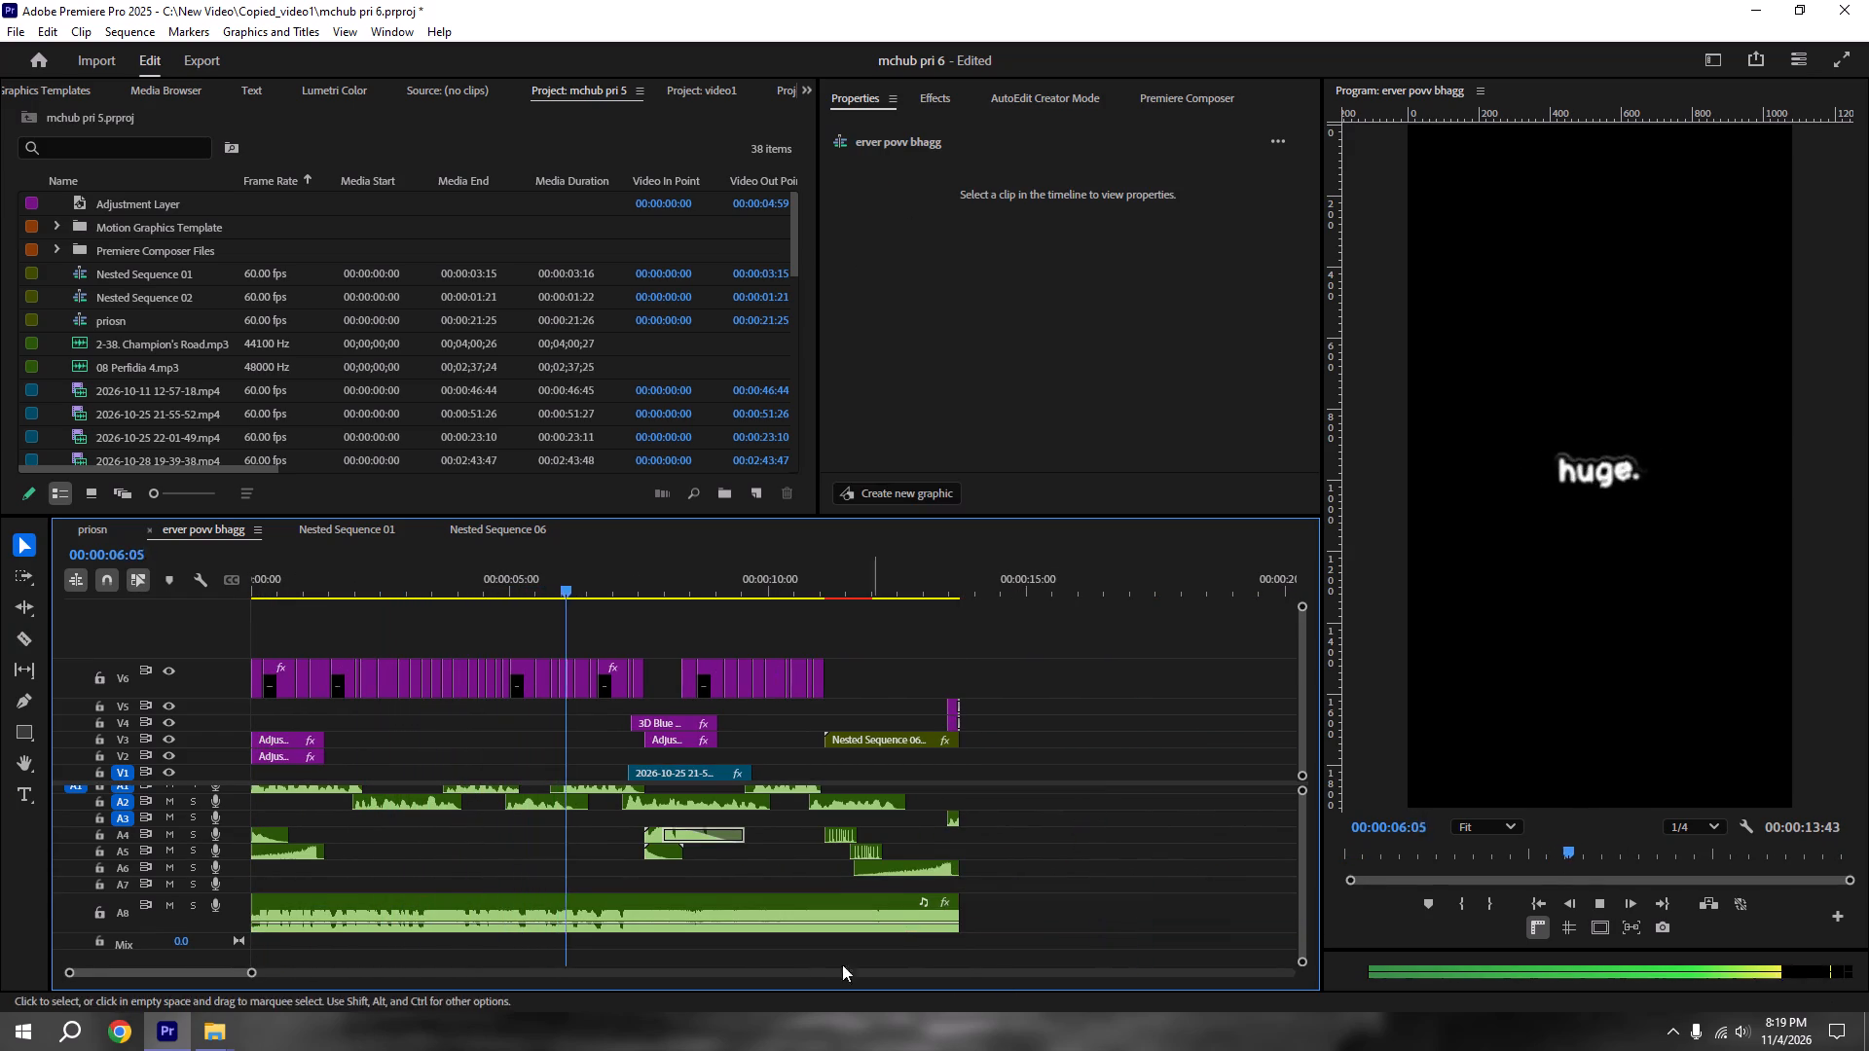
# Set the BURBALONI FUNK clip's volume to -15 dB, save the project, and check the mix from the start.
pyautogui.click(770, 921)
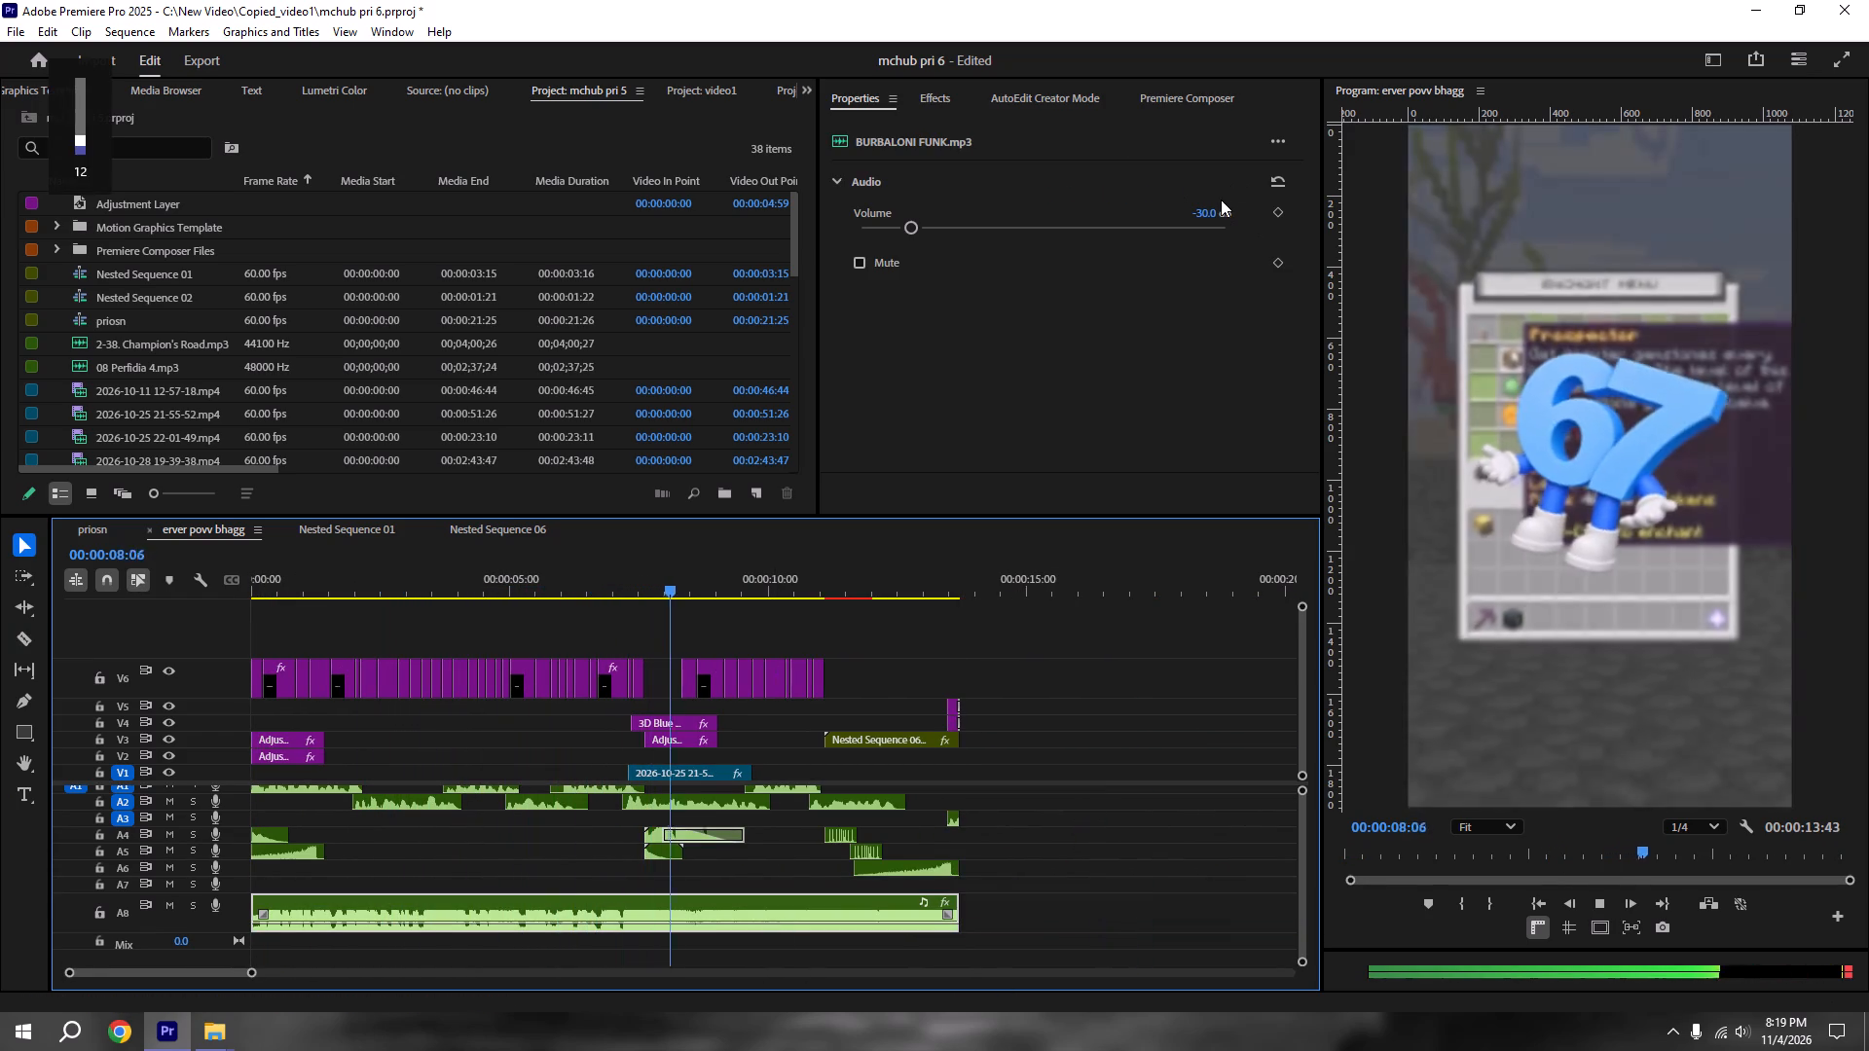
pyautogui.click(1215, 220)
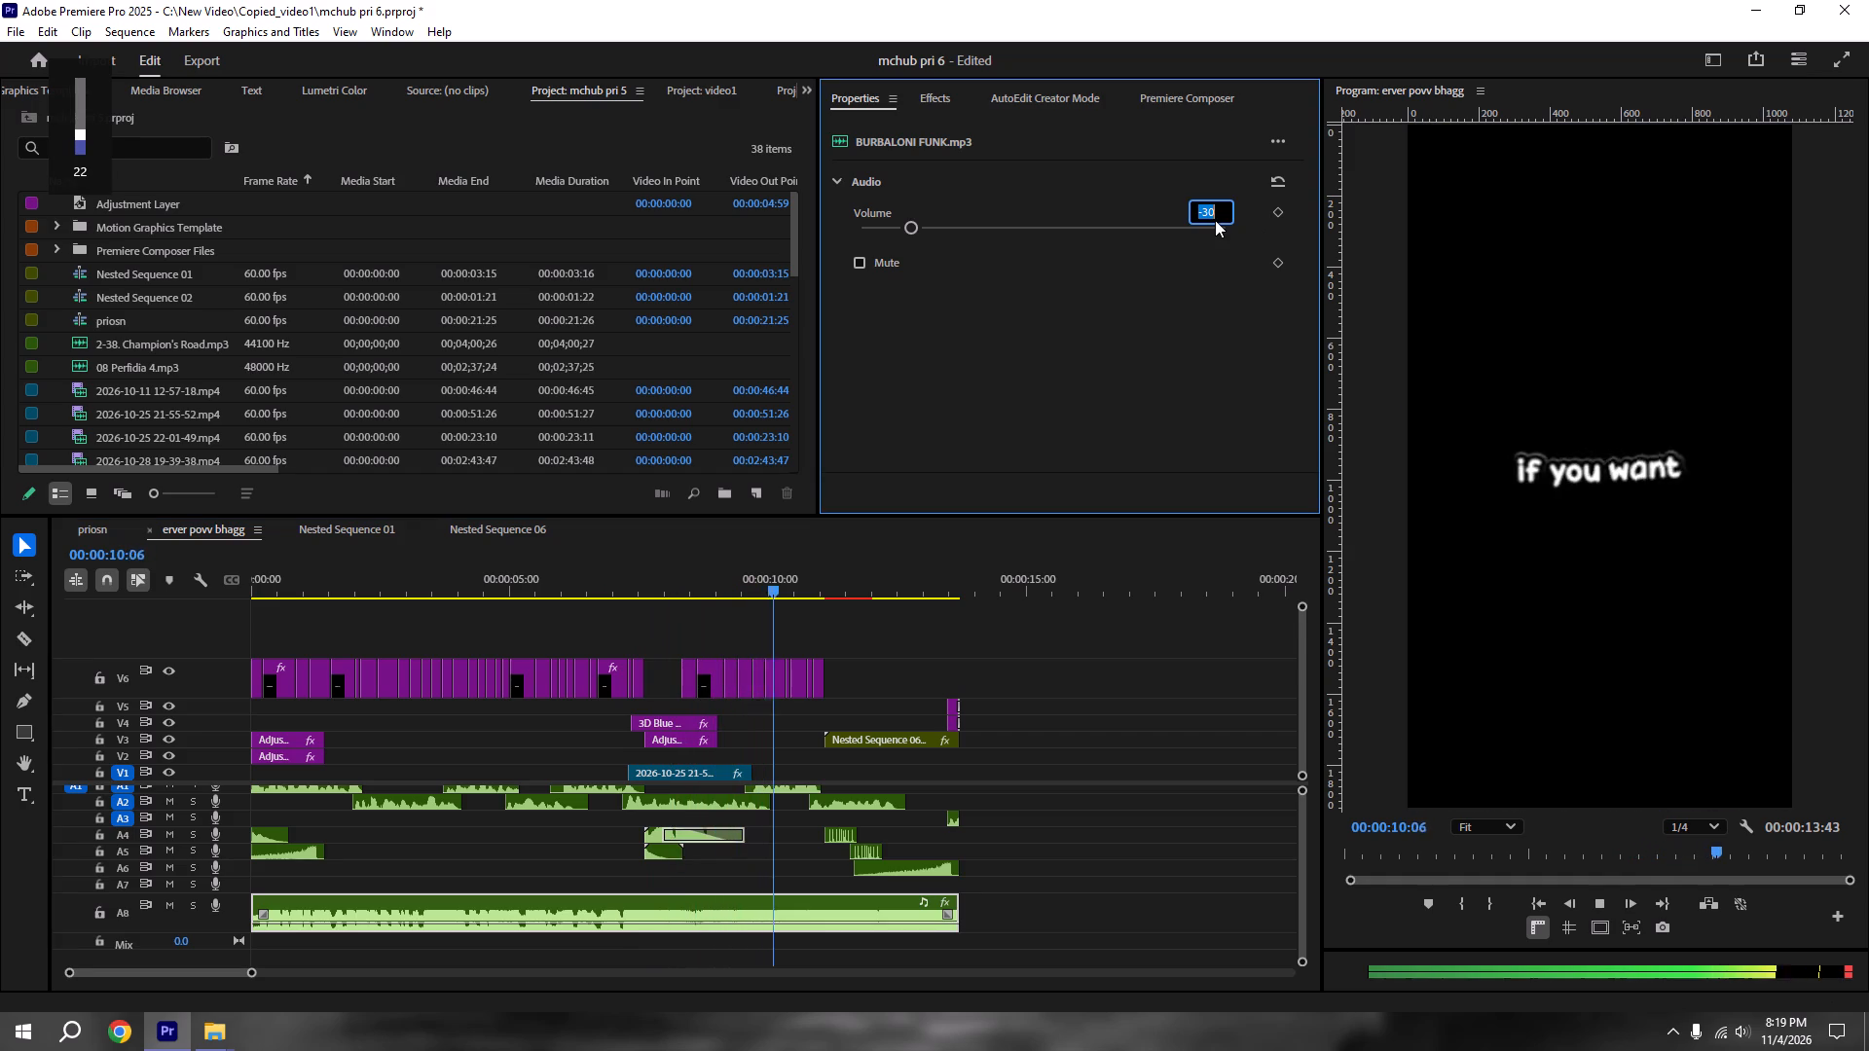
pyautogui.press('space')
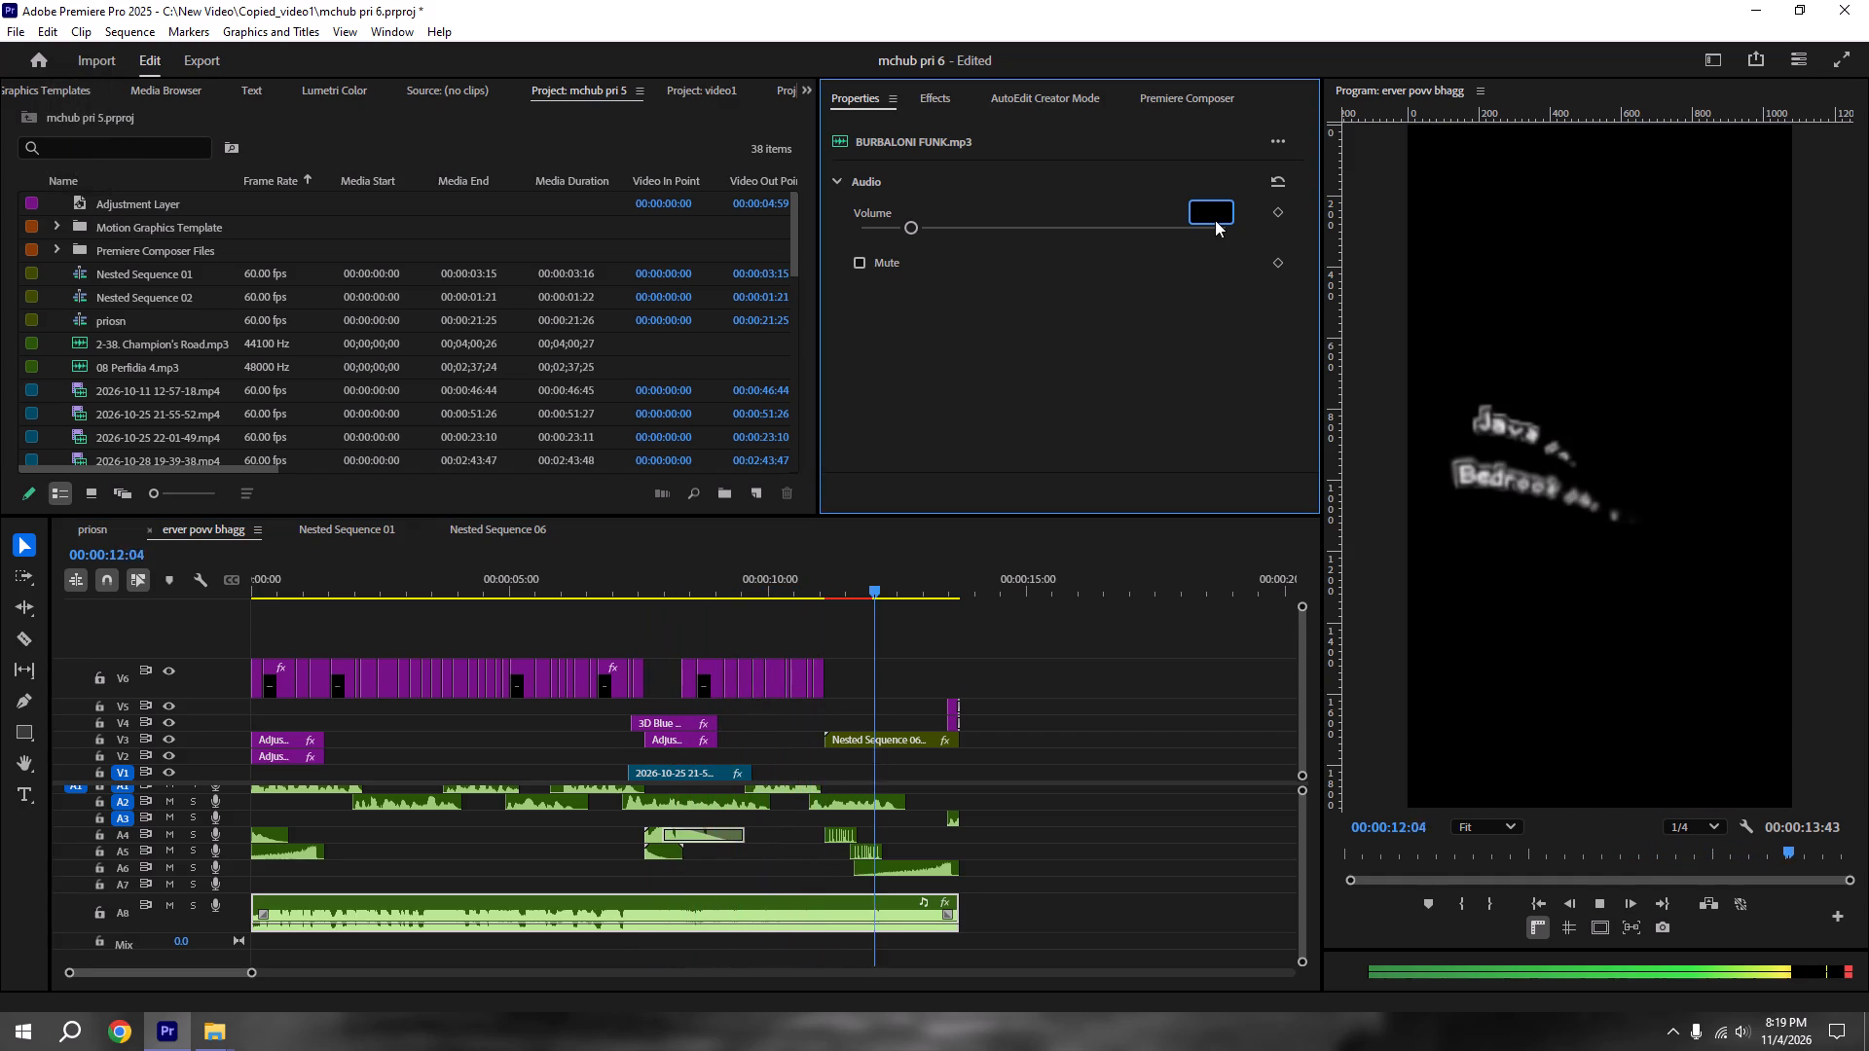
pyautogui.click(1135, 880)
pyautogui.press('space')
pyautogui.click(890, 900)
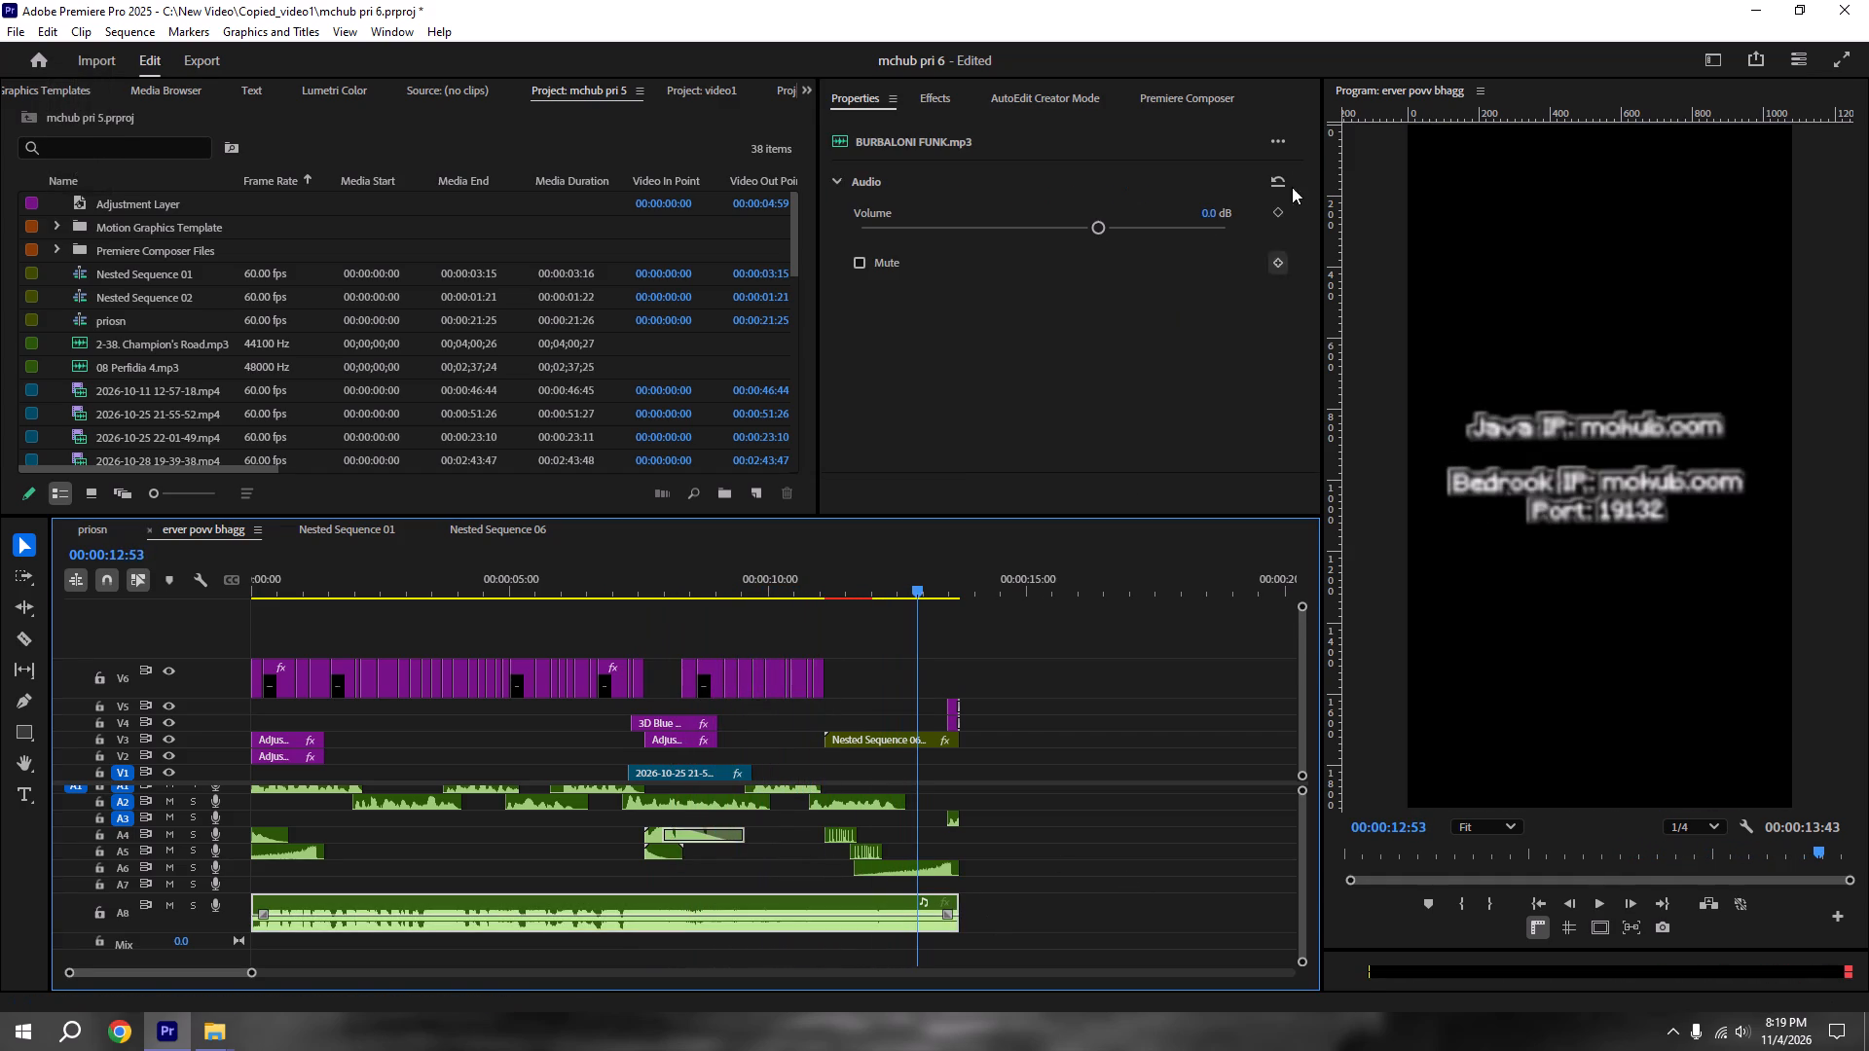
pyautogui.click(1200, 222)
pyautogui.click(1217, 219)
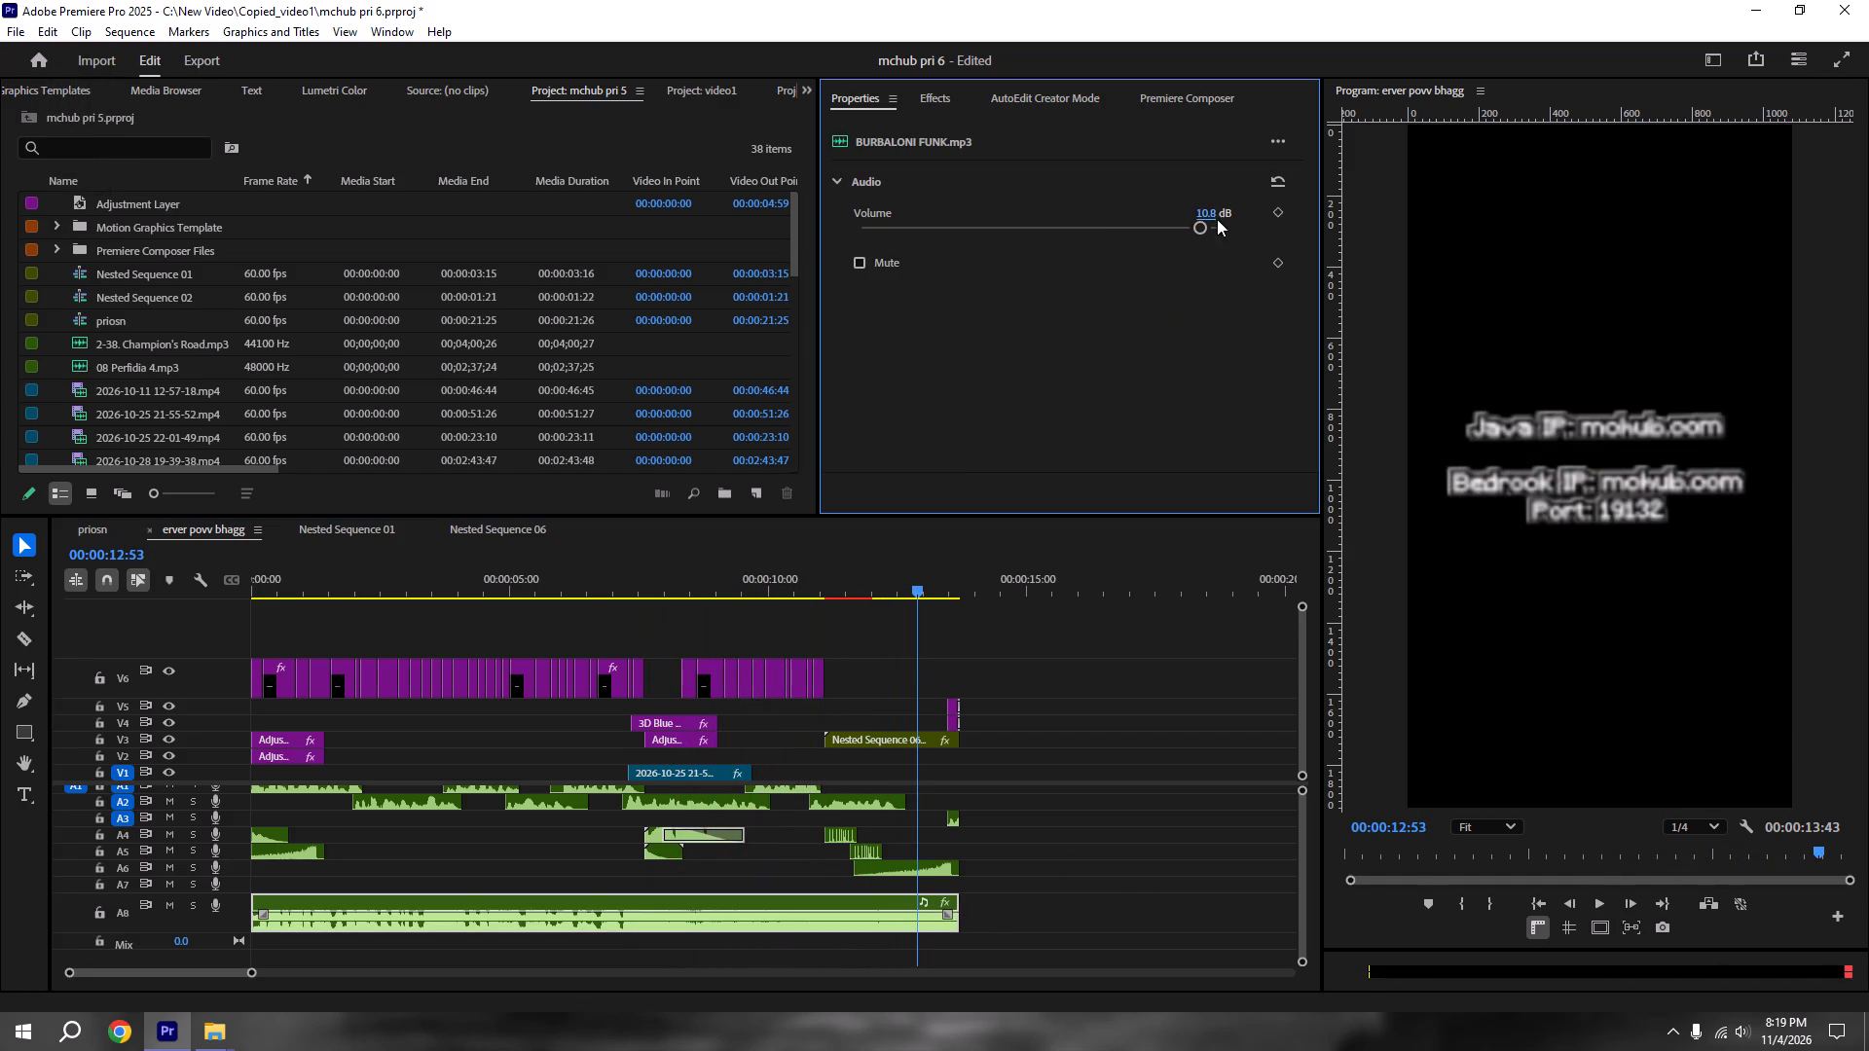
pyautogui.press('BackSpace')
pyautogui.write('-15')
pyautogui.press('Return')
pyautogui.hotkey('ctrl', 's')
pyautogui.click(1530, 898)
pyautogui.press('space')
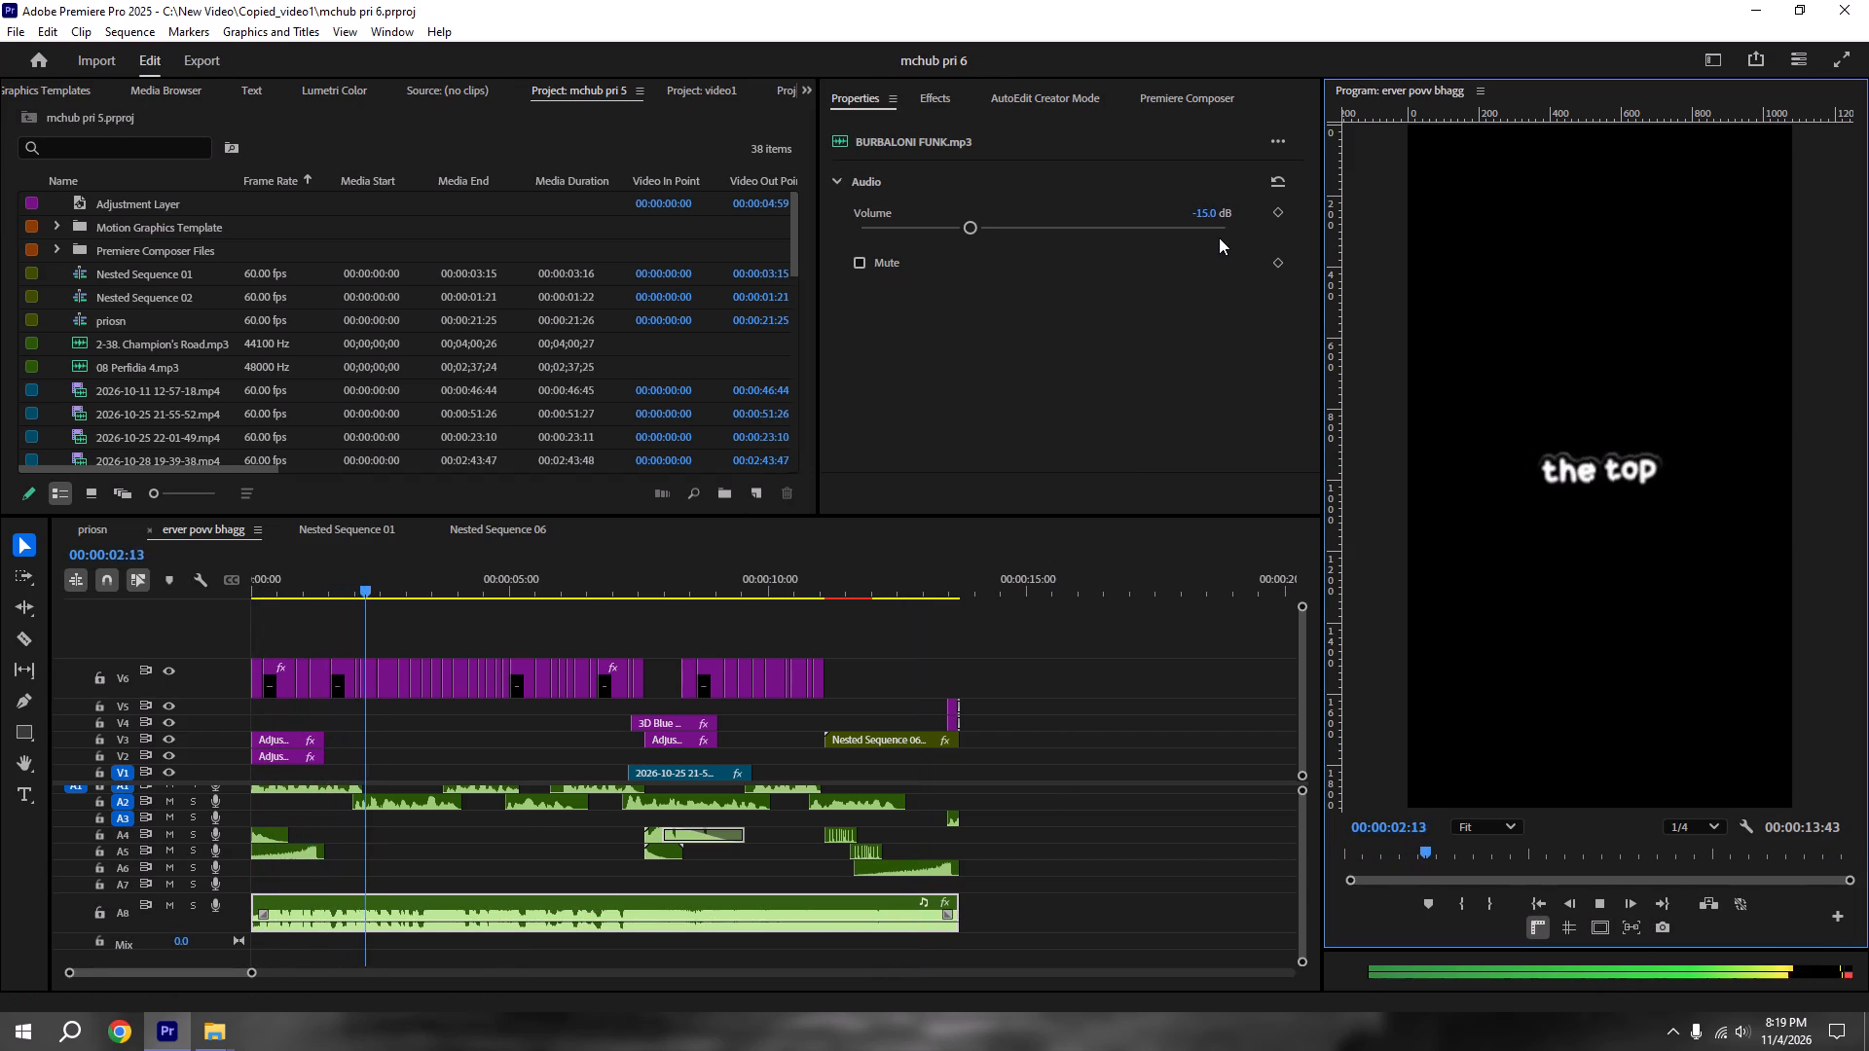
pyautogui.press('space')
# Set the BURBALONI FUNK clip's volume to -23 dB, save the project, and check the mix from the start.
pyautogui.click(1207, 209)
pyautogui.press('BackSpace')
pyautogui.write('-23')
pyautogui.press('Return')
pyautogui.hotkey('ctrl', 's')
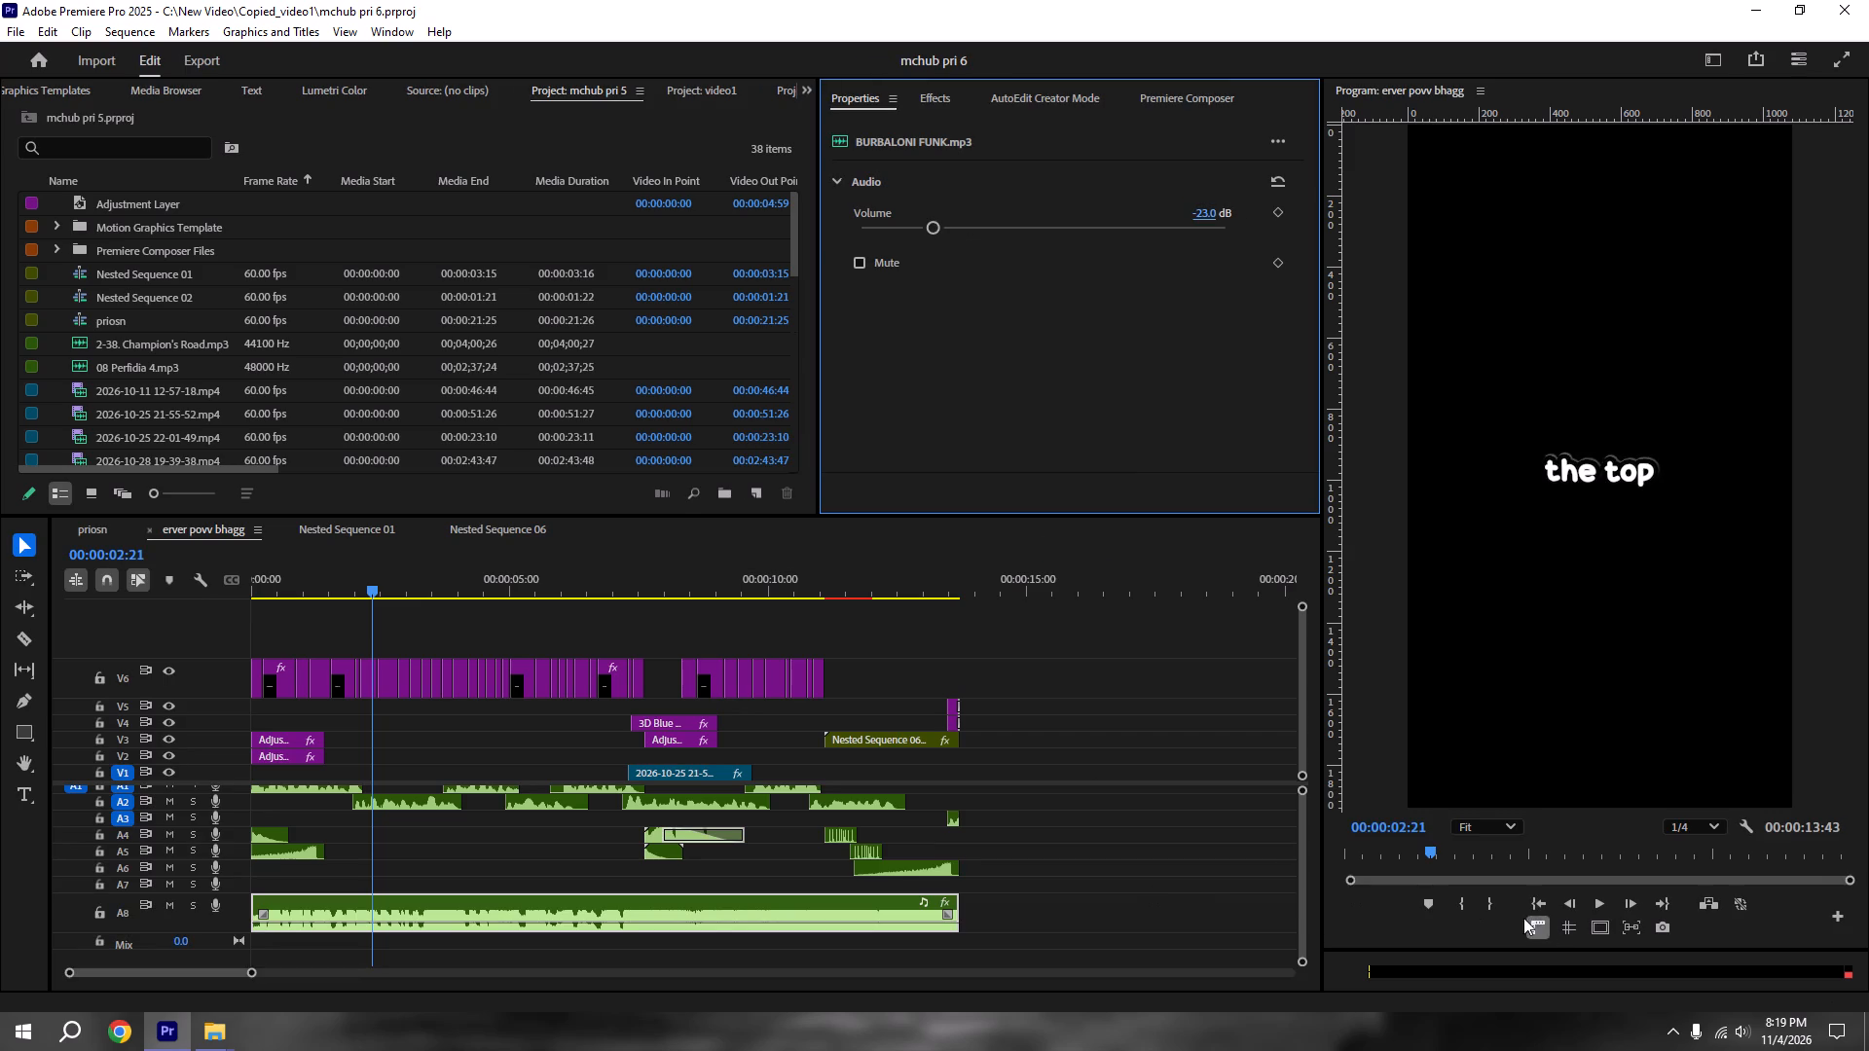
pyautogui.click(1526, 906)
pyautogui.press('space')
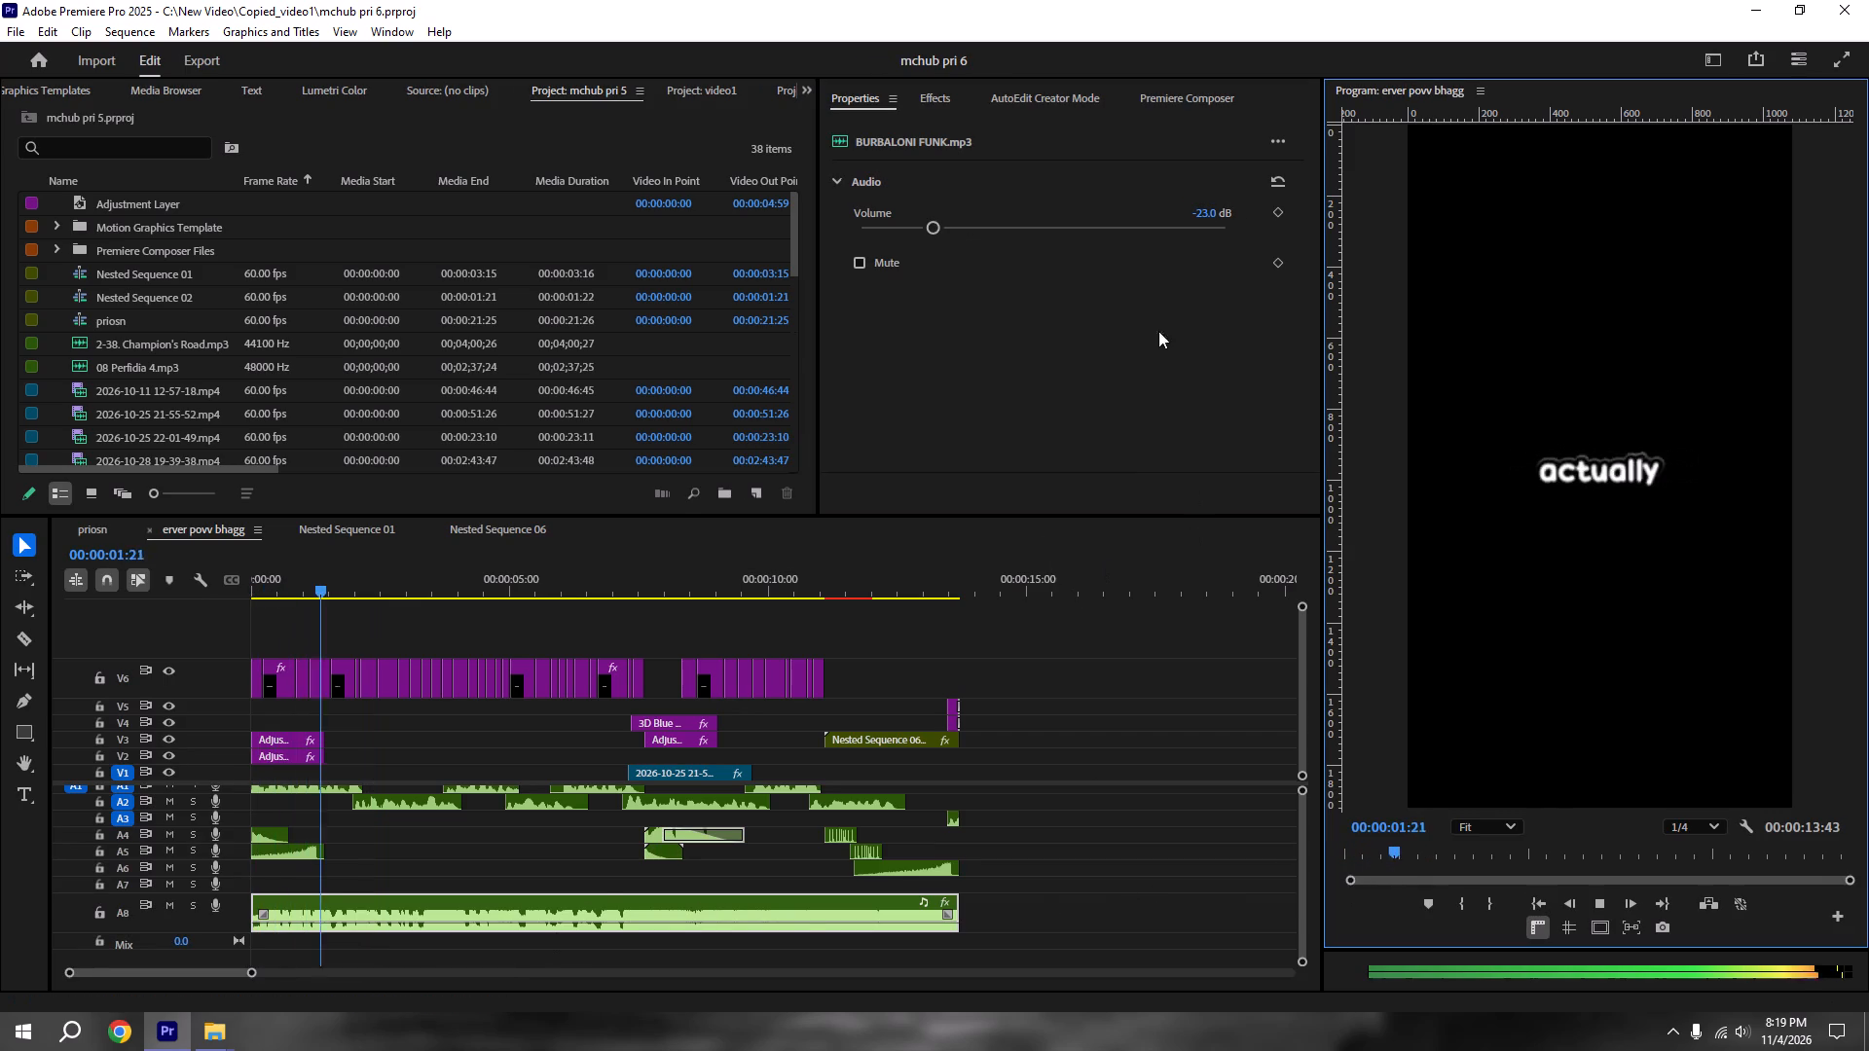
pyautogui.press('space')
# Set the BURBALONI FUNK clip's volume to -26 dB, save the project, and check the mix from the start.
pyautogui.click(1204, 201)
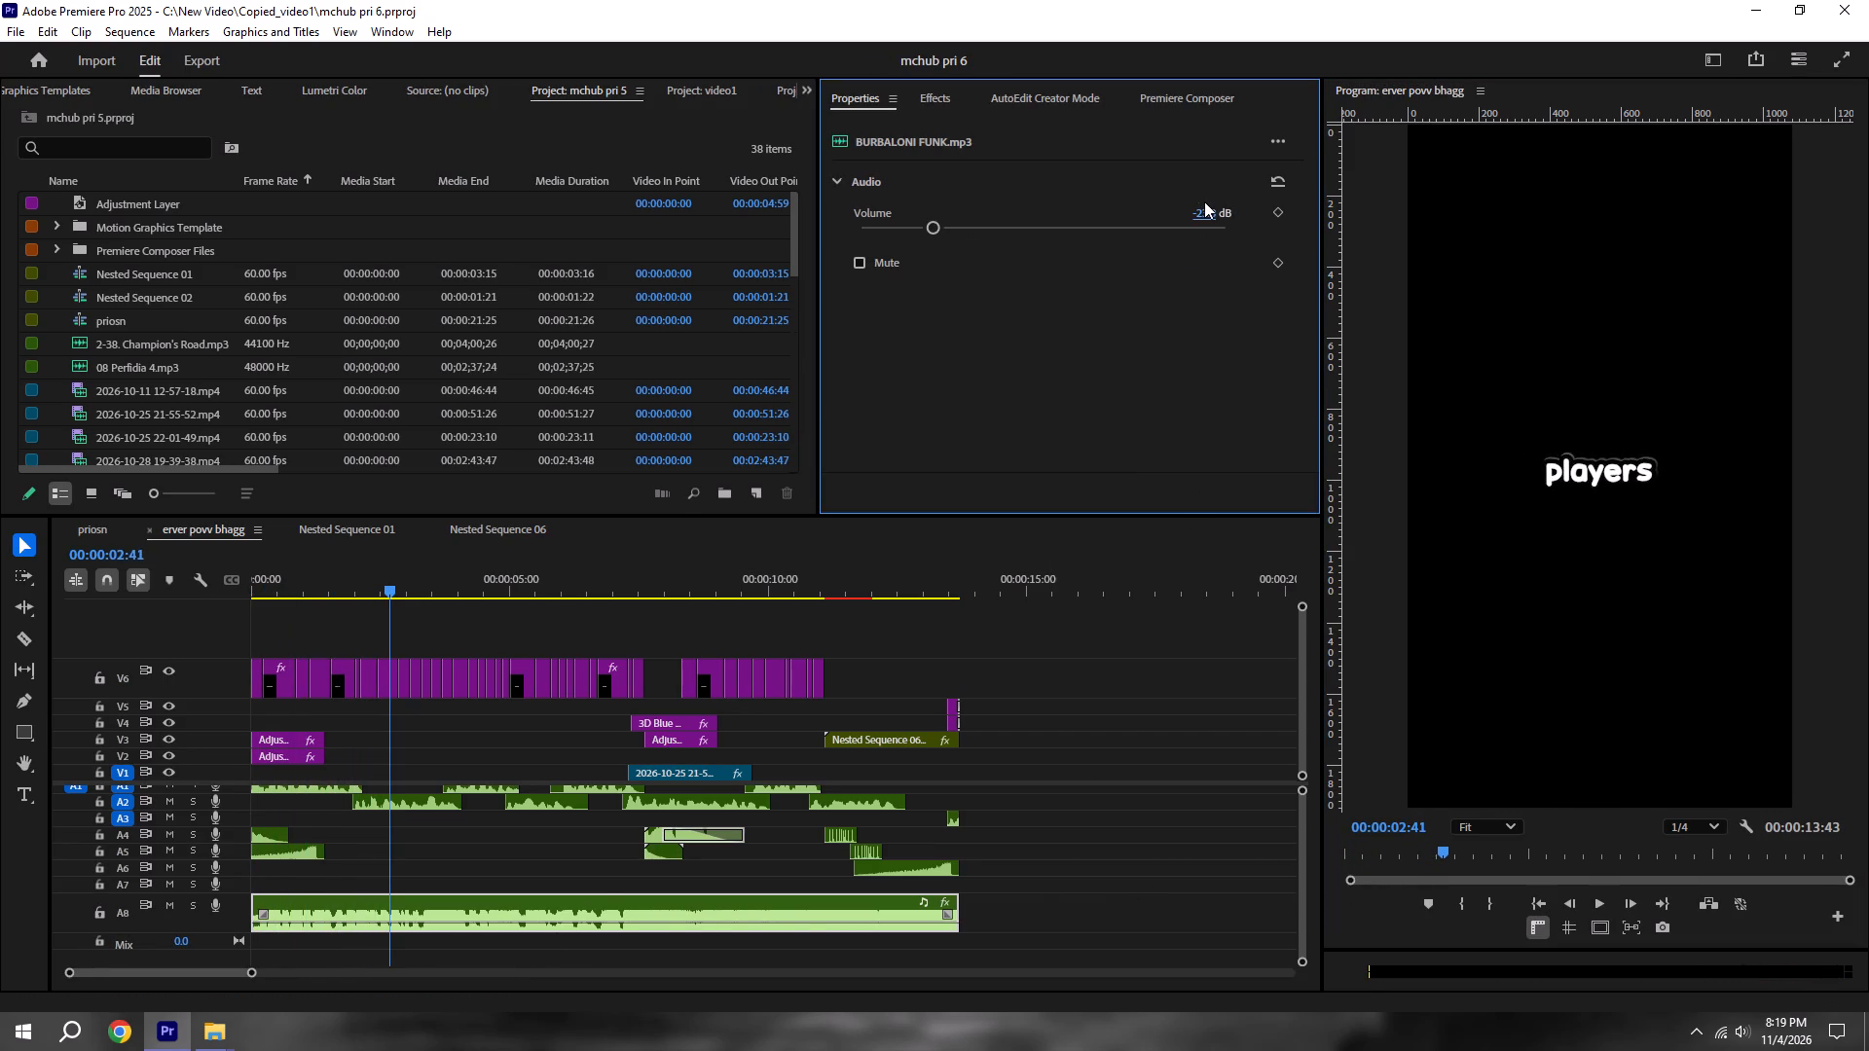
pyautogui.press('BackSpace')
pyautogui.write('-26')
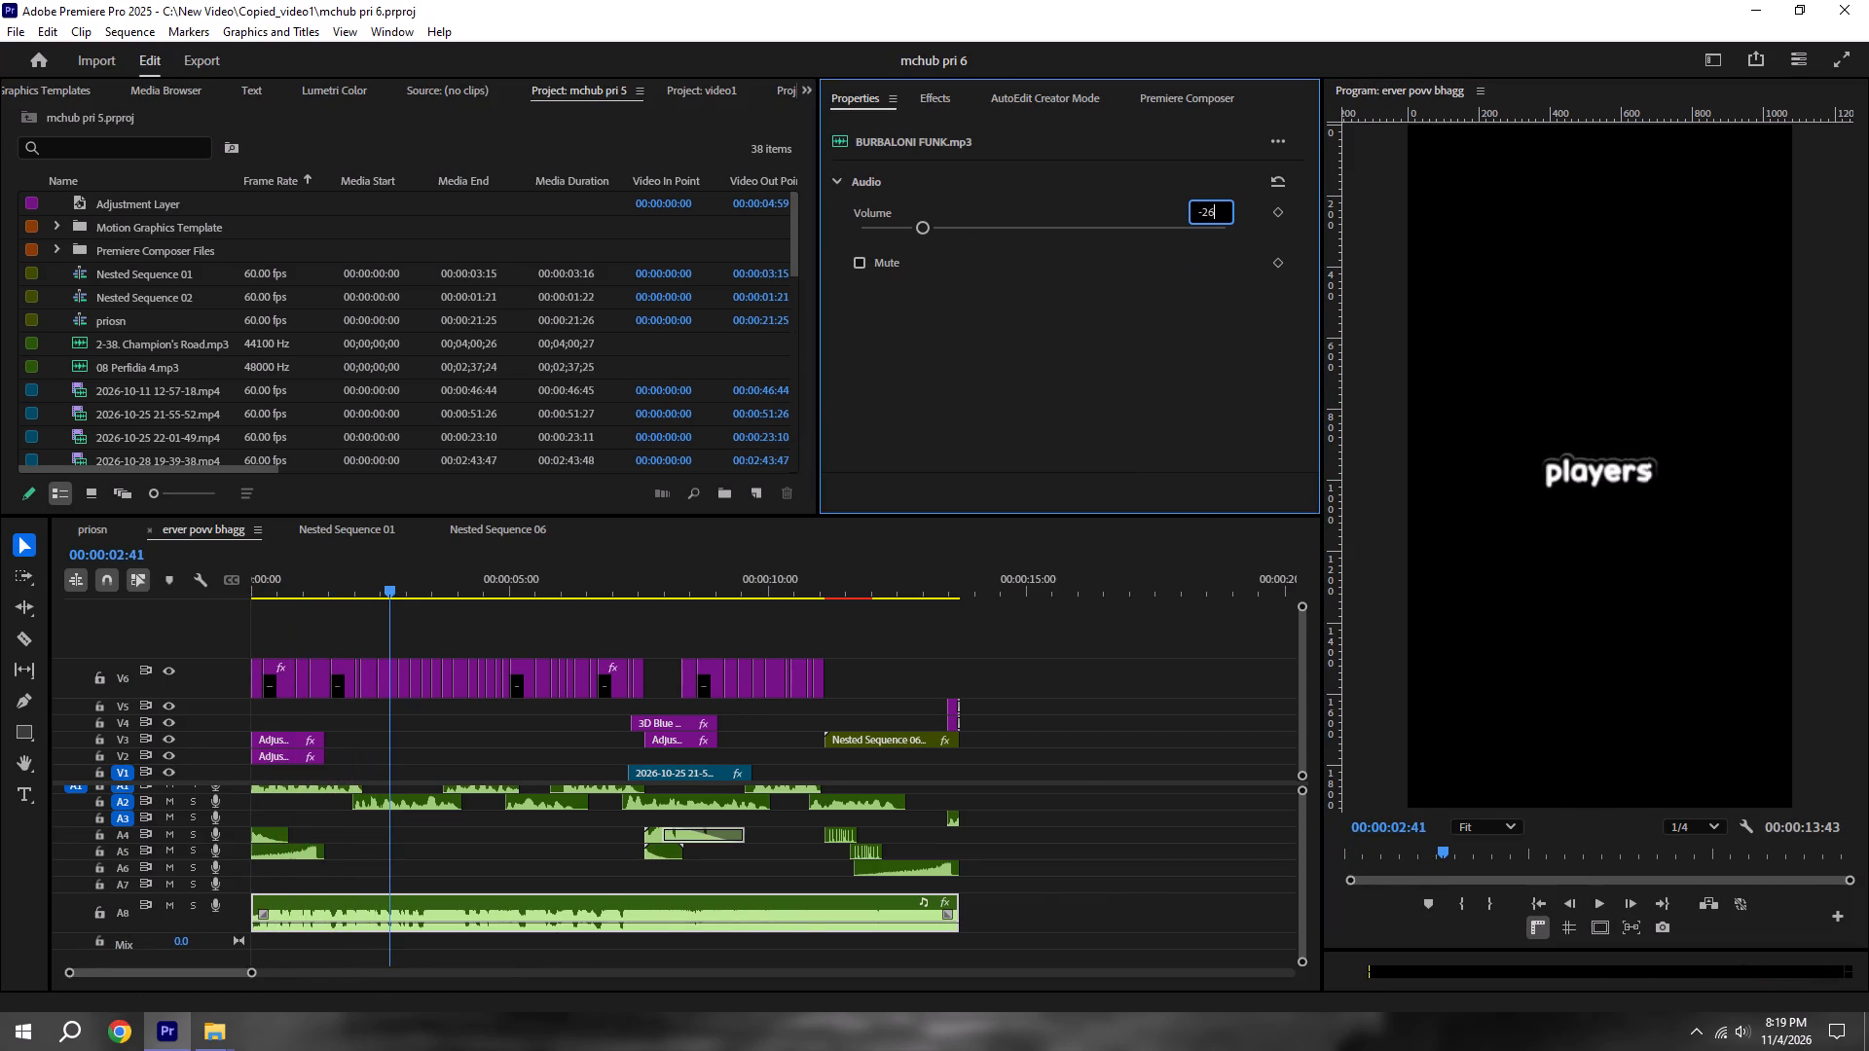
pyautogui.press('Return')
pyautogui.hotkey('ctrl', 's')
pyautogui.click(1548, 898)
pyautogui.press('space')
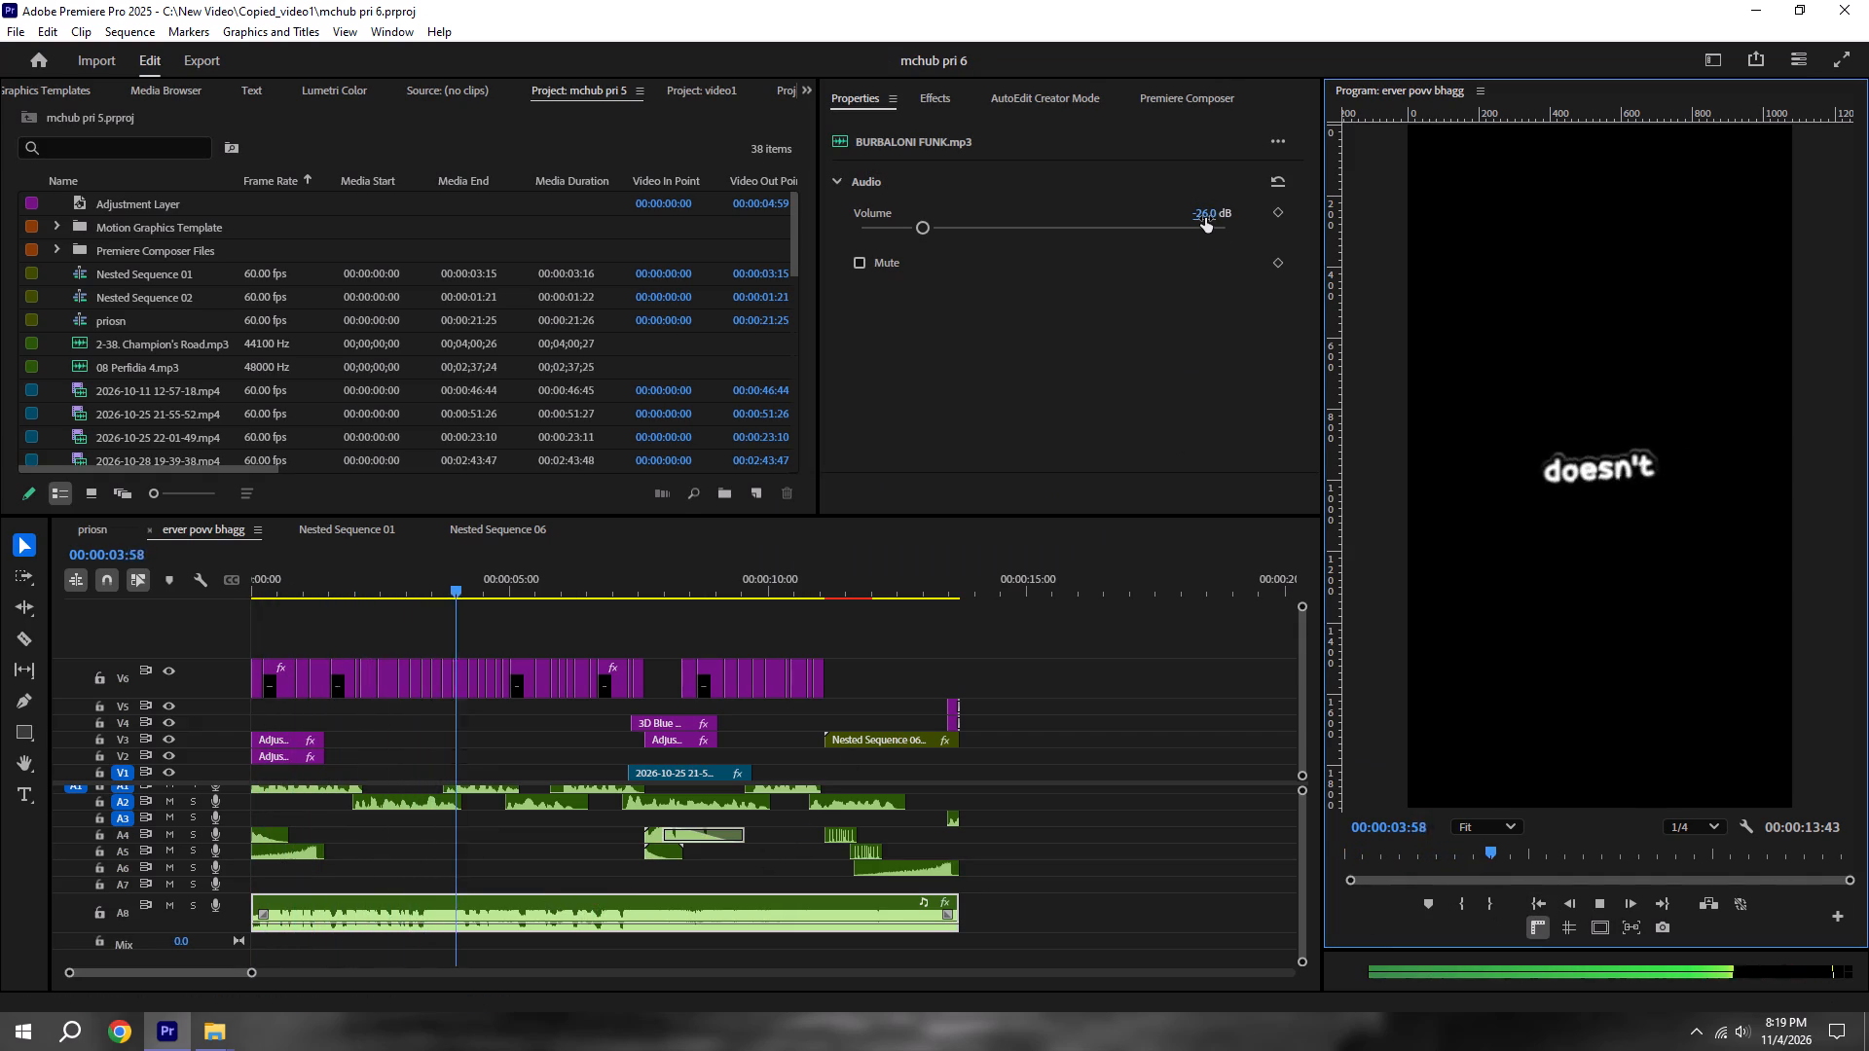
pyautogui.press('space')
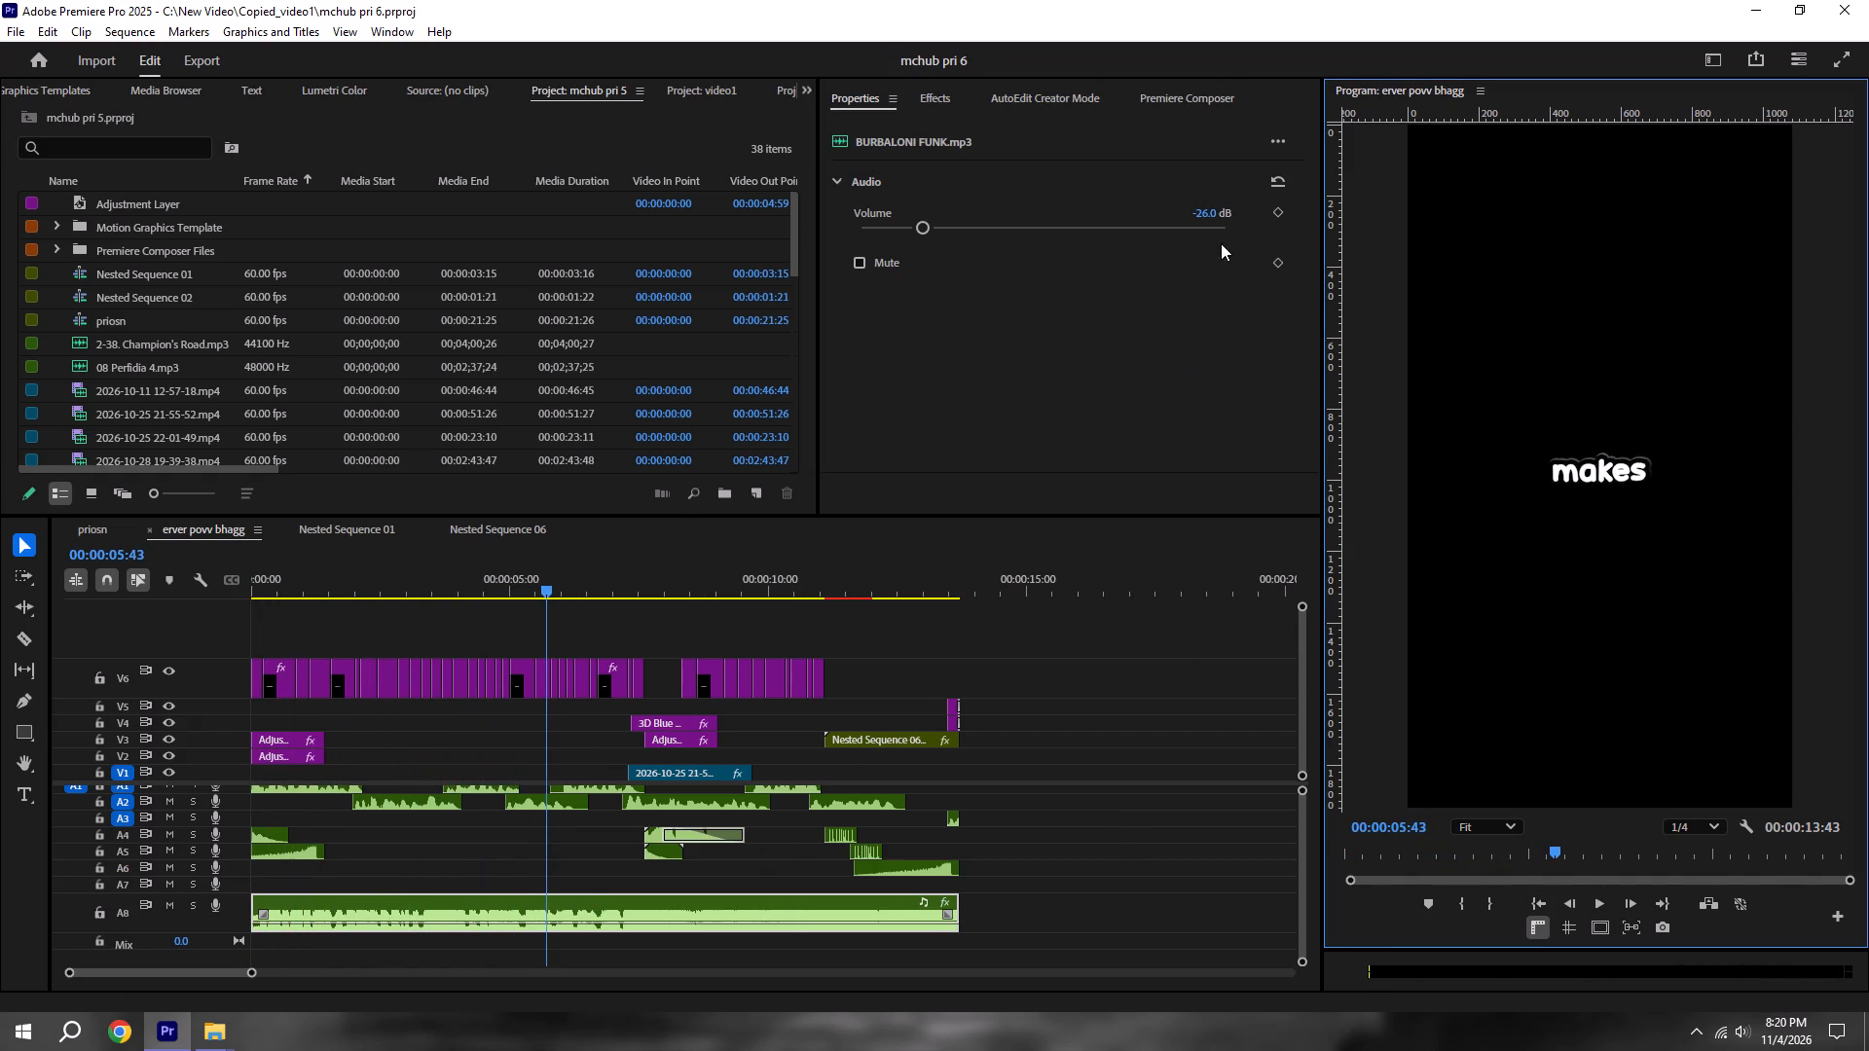
# Set the BURBALONI FUNK clip's volume to -28 dB, save the project, and play the whole sequence from the start.
pyautogui.click(1206, 214)
pyautogui.press('BackSpace')
pyautogui.write('-28')
pyautogui.press('Return')
pyautogui.hotkey('ctrl', 's')
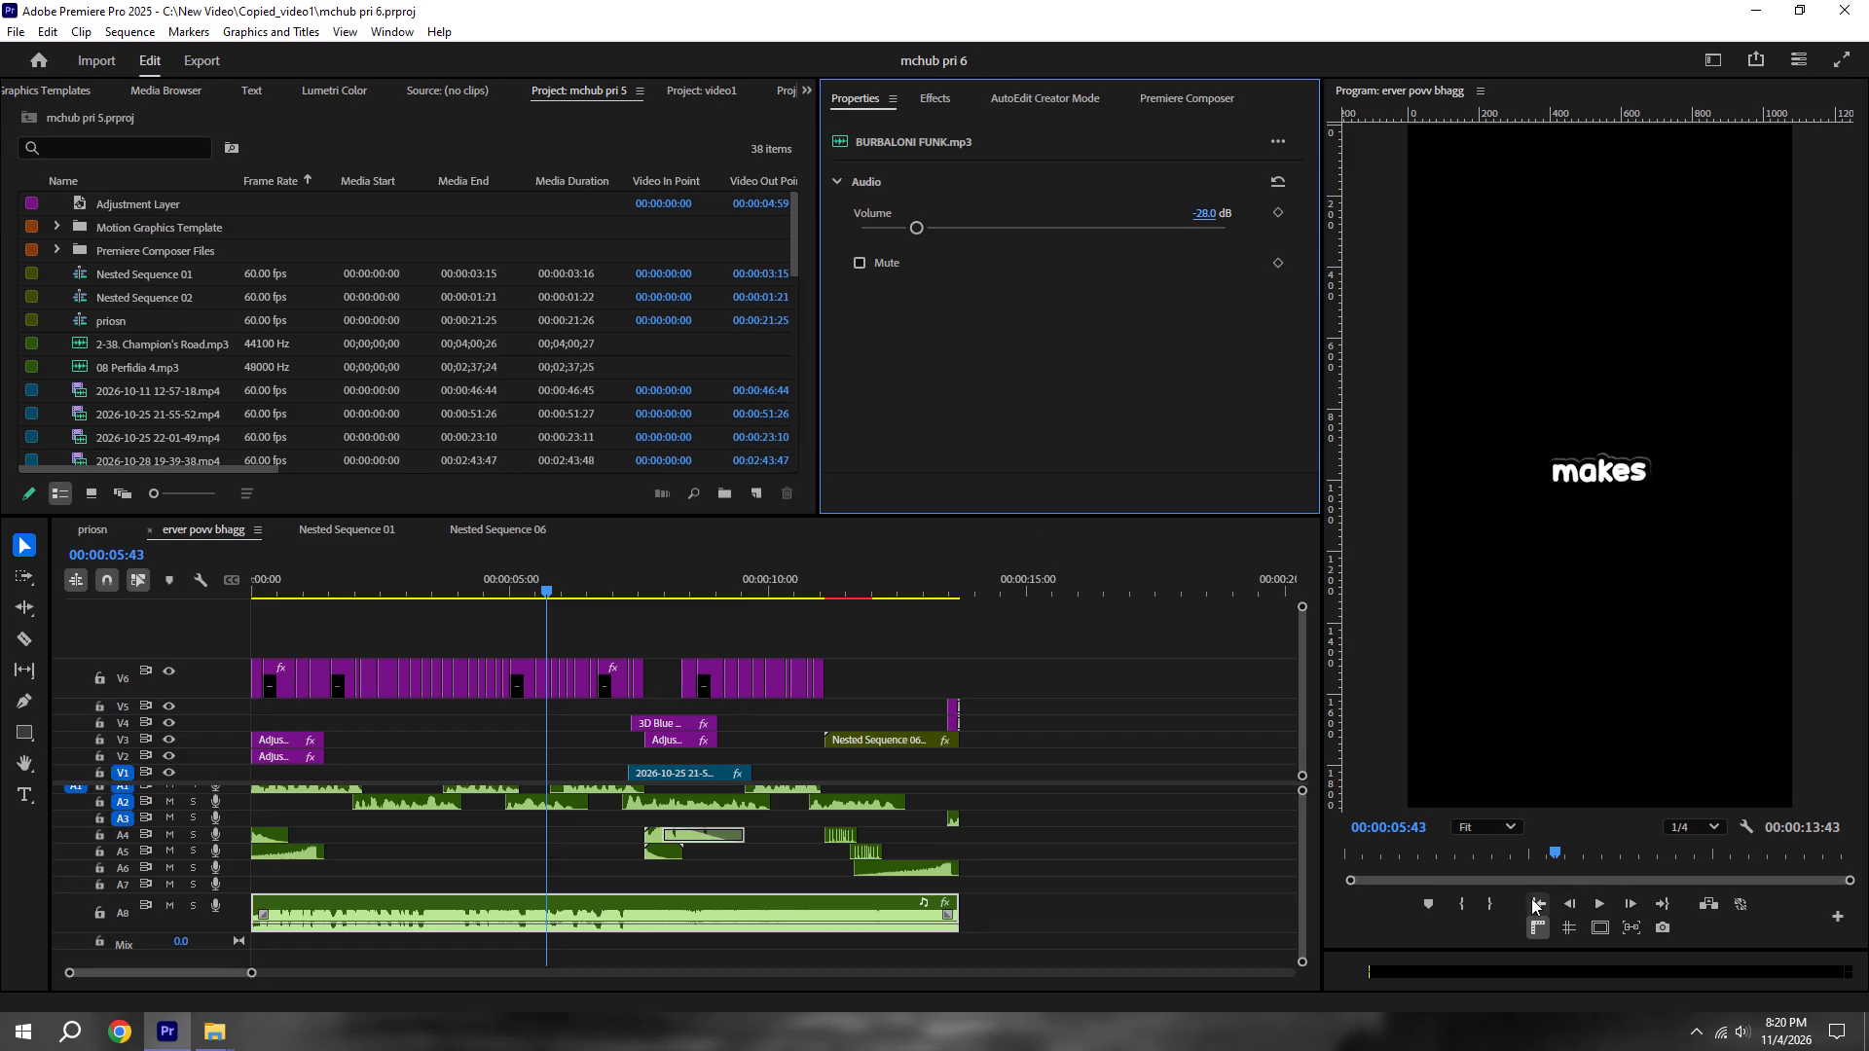
pyautogui.click(1531, 898)
pyautogui.press('space')
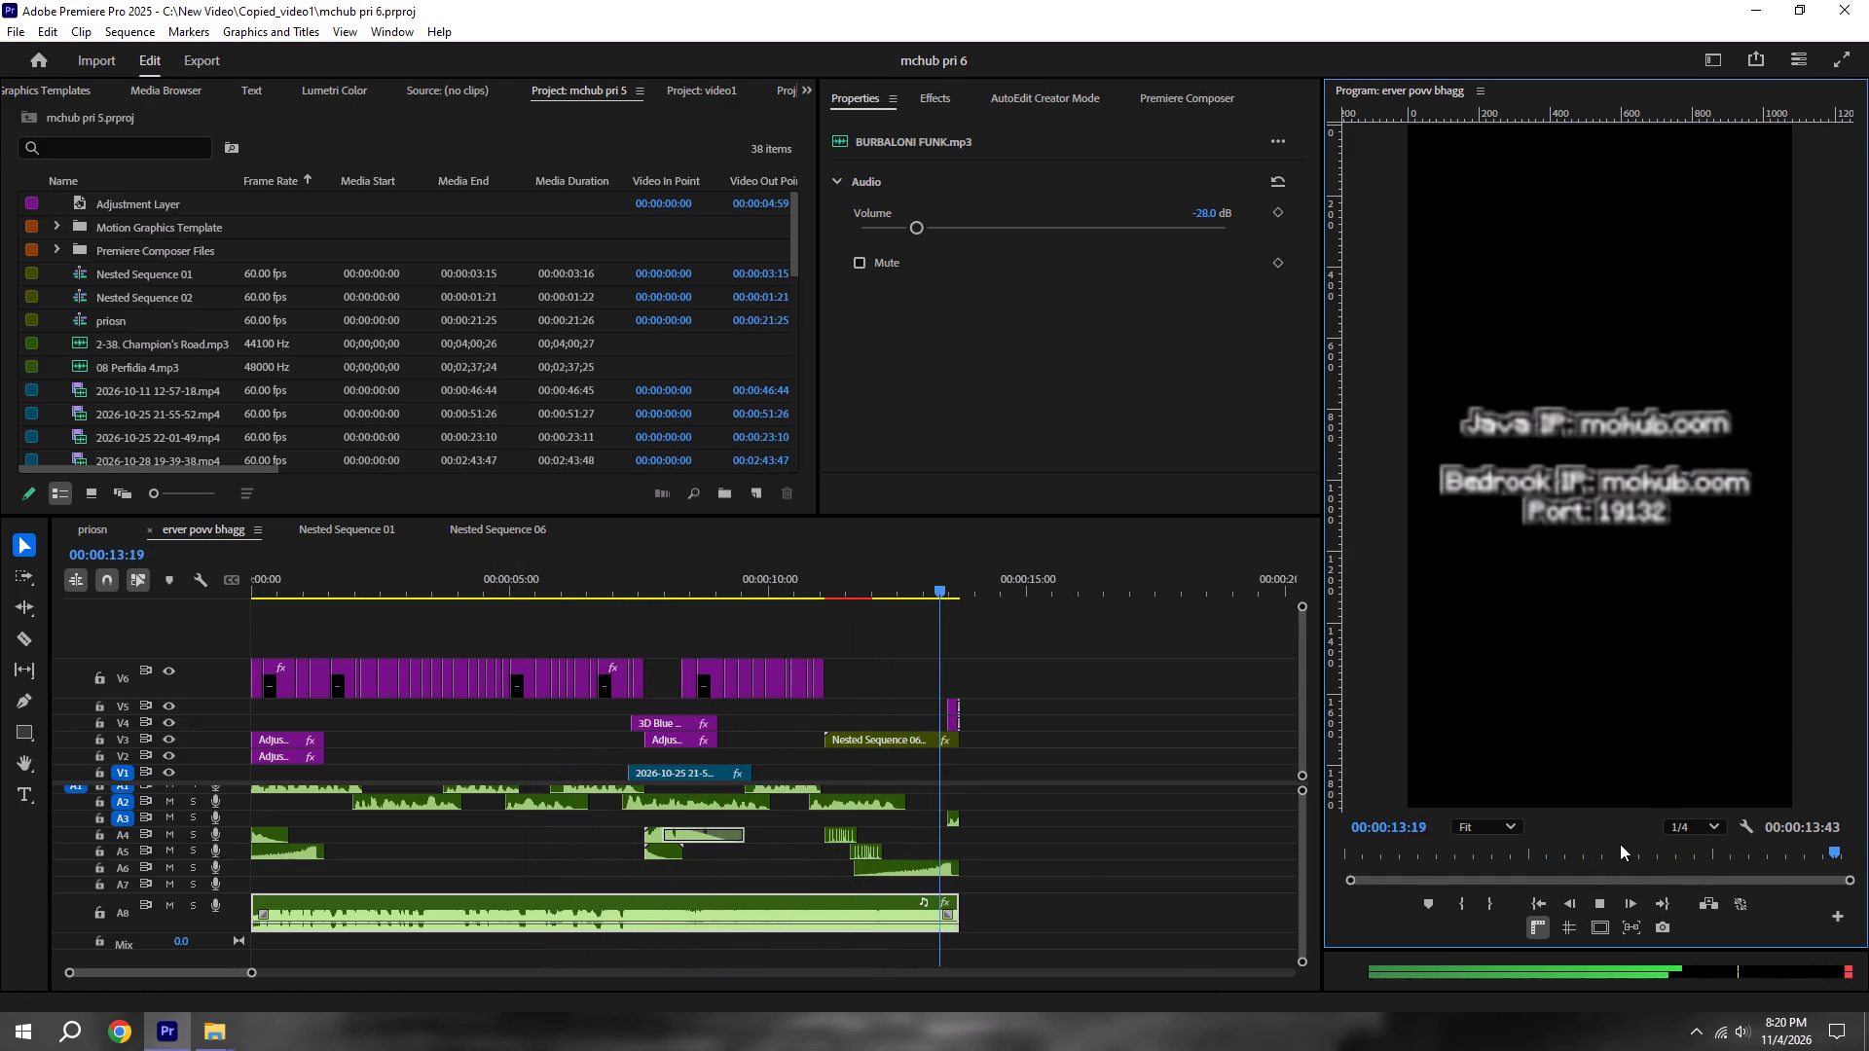
# Play the sequence from the start through the 67 character moment to check the music balance.
pyautogui.click(1541, 899)
pyautogui.keyDown('alt'); pyautogui.scroll(4, 510, 850); pyautogui.keyUp('alt')
pyautogui.scroll(5, 510, 850)
pyautogui.press('space')
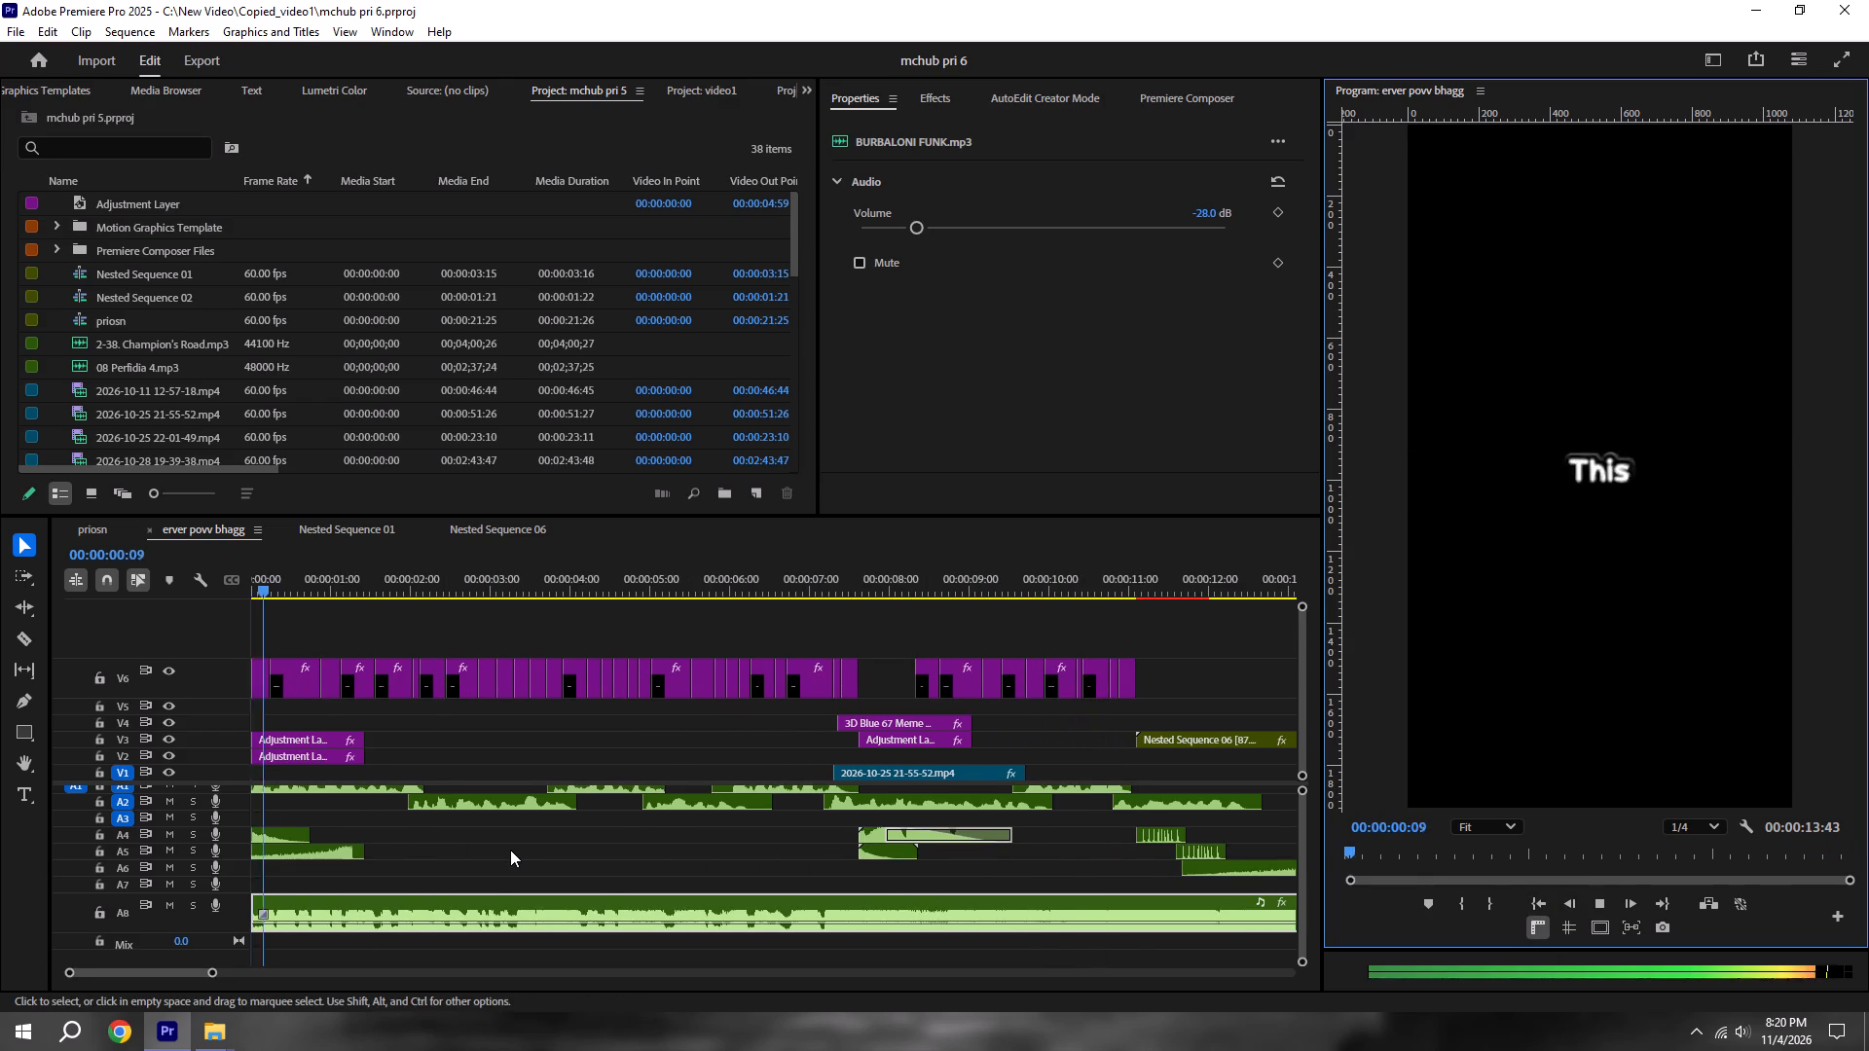
pyautogui.click(522, 846)
pyautogui.keyDown('alt'); pyautogui.scroll(-6, 522, 846); pyautogui.keyUp('alt')
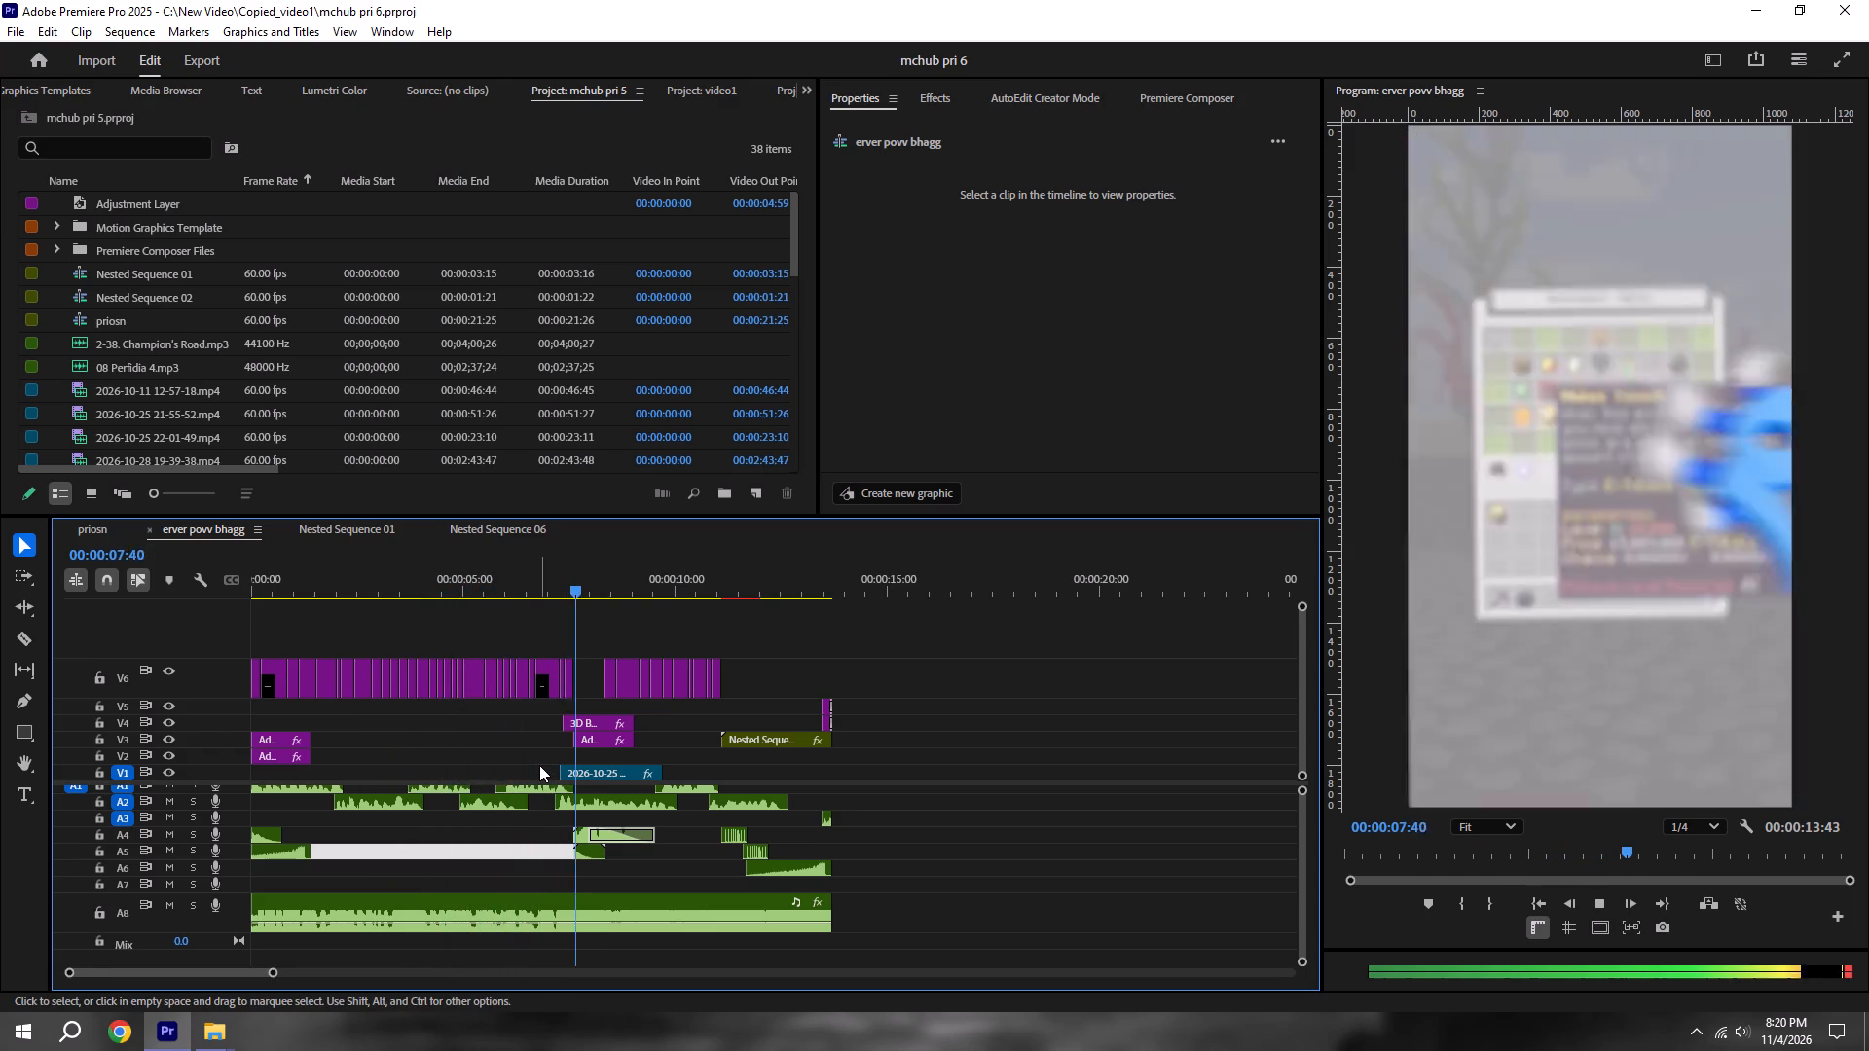
pyautogui.press('space')
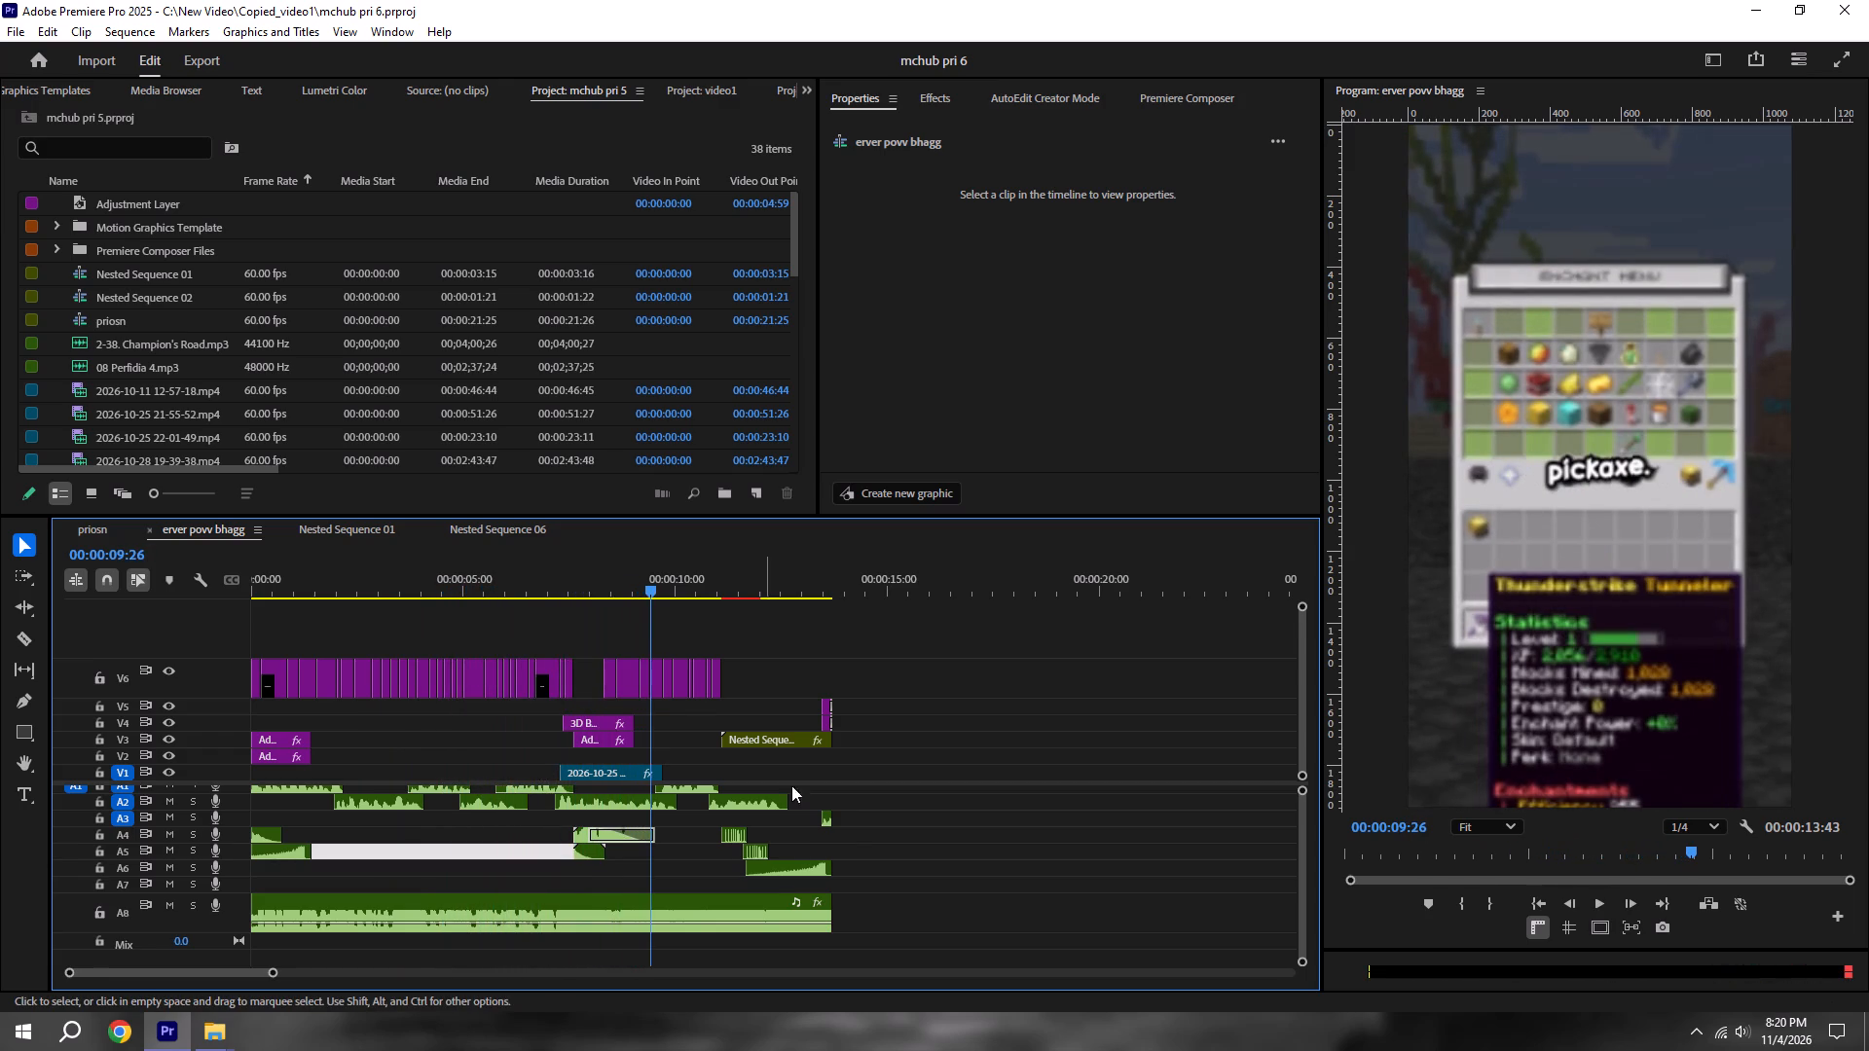
# Replay the 67 character moment from about 00:00:07:00 to check its audio, keeping the project saved.
pyautogui.keyDown('alt'); pyautogui.scroll(5, 653, 759); pyautogui.keyUp('alt')
pyautogui.hotkey('ctrl', 's')
pyautogui.click(502, 585)
pyautogui.press('space')
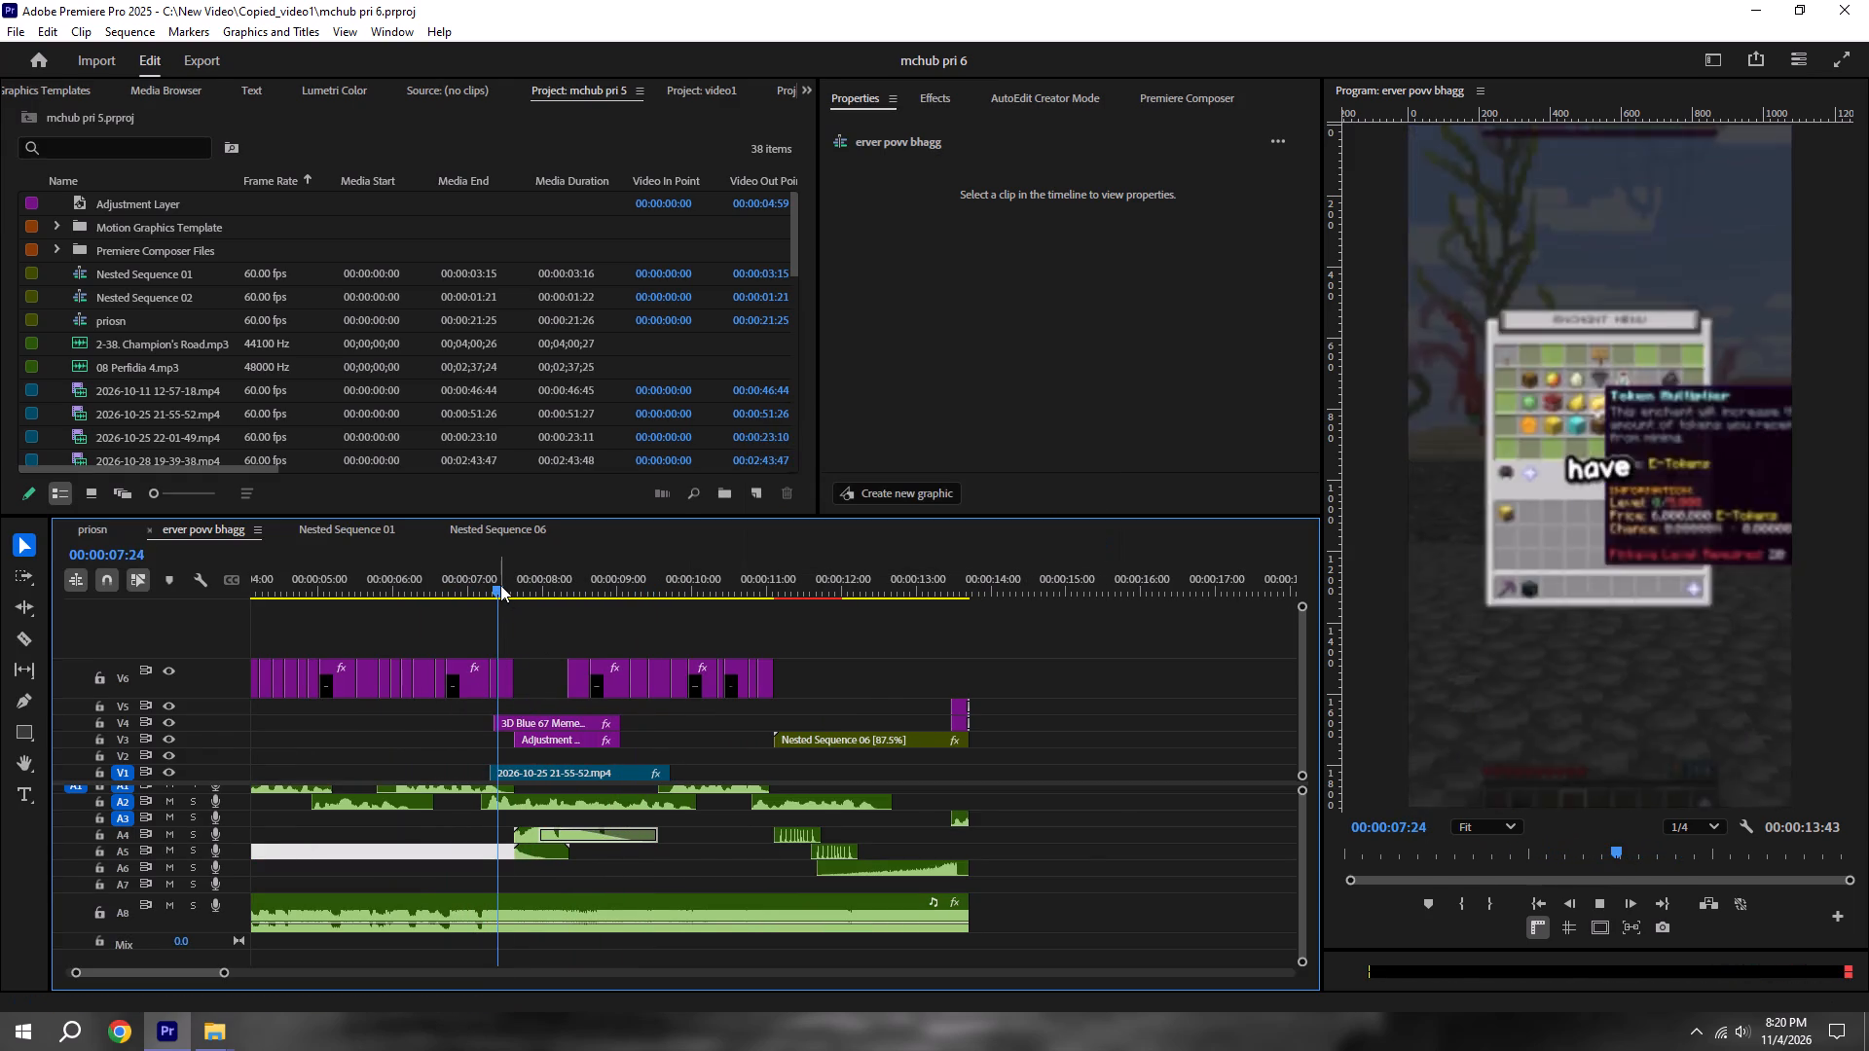
pyautogui.press('space')
pyautogui.moveTo(500, 585); pyautogui.dragTo(467, 585)
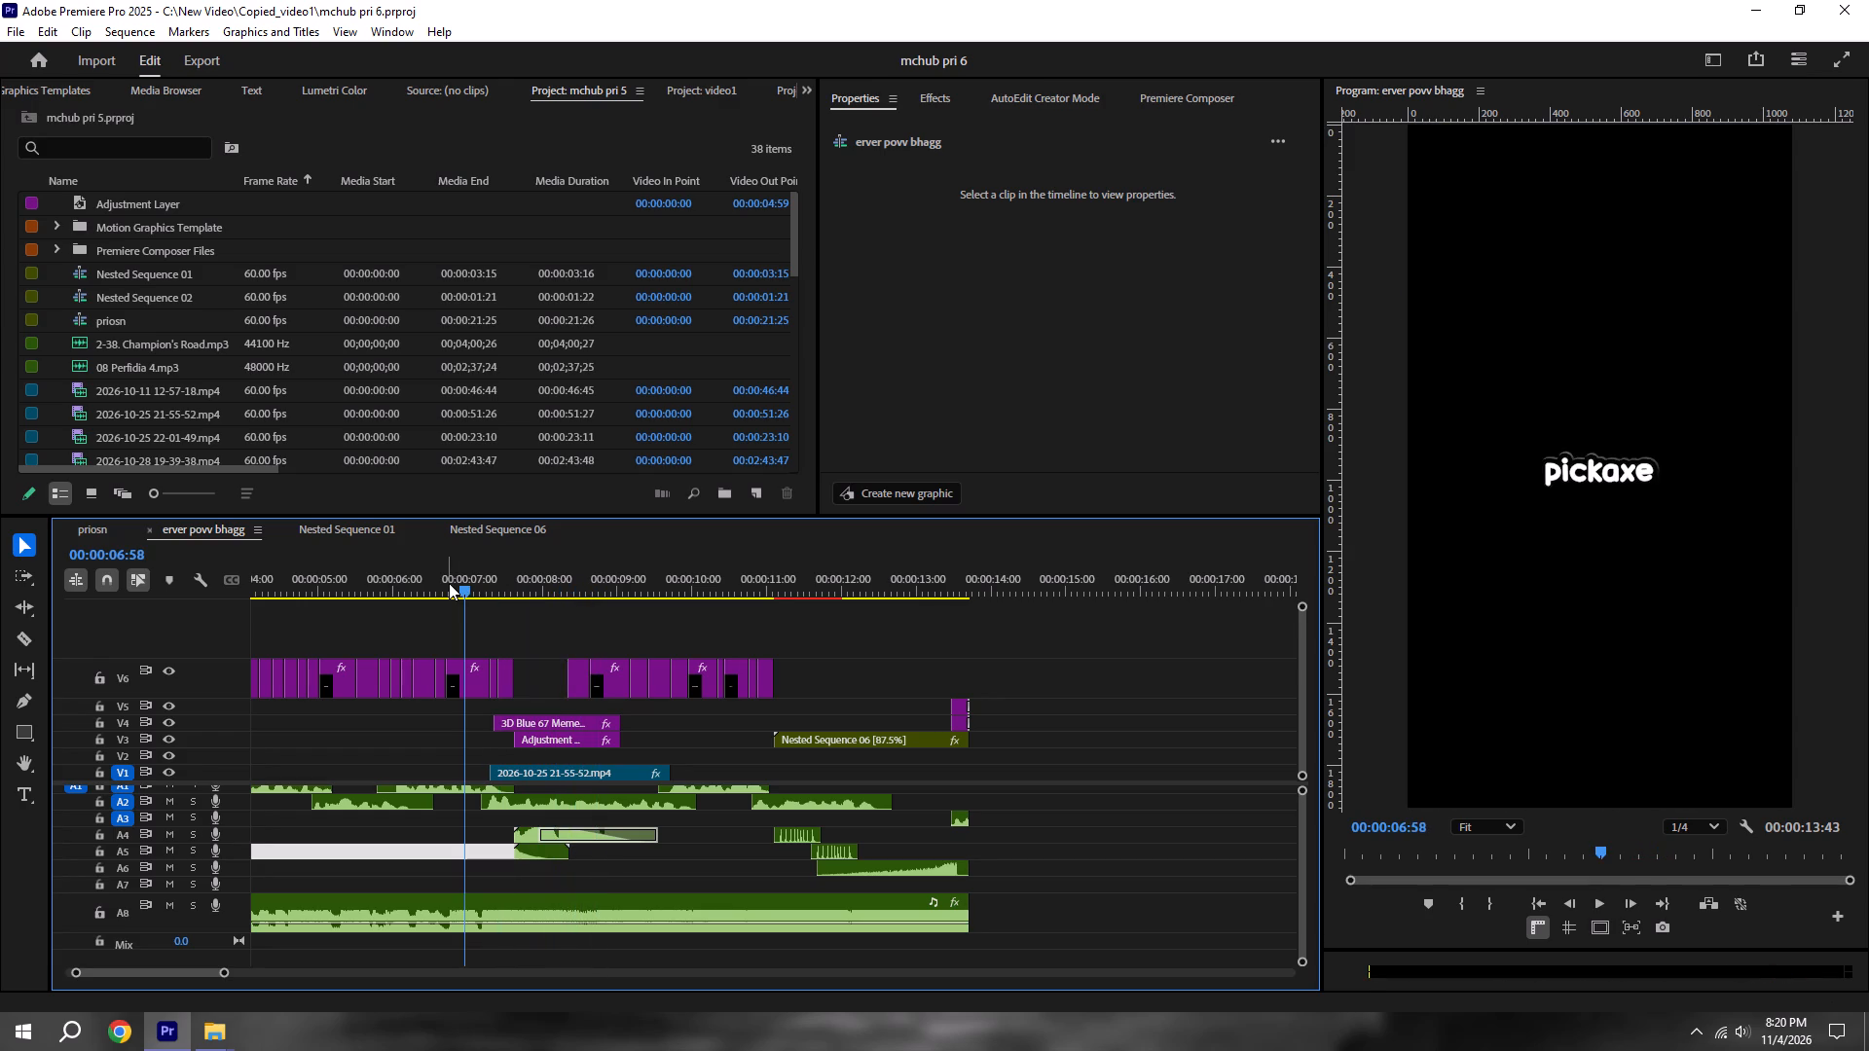
pyautogui.press('space')
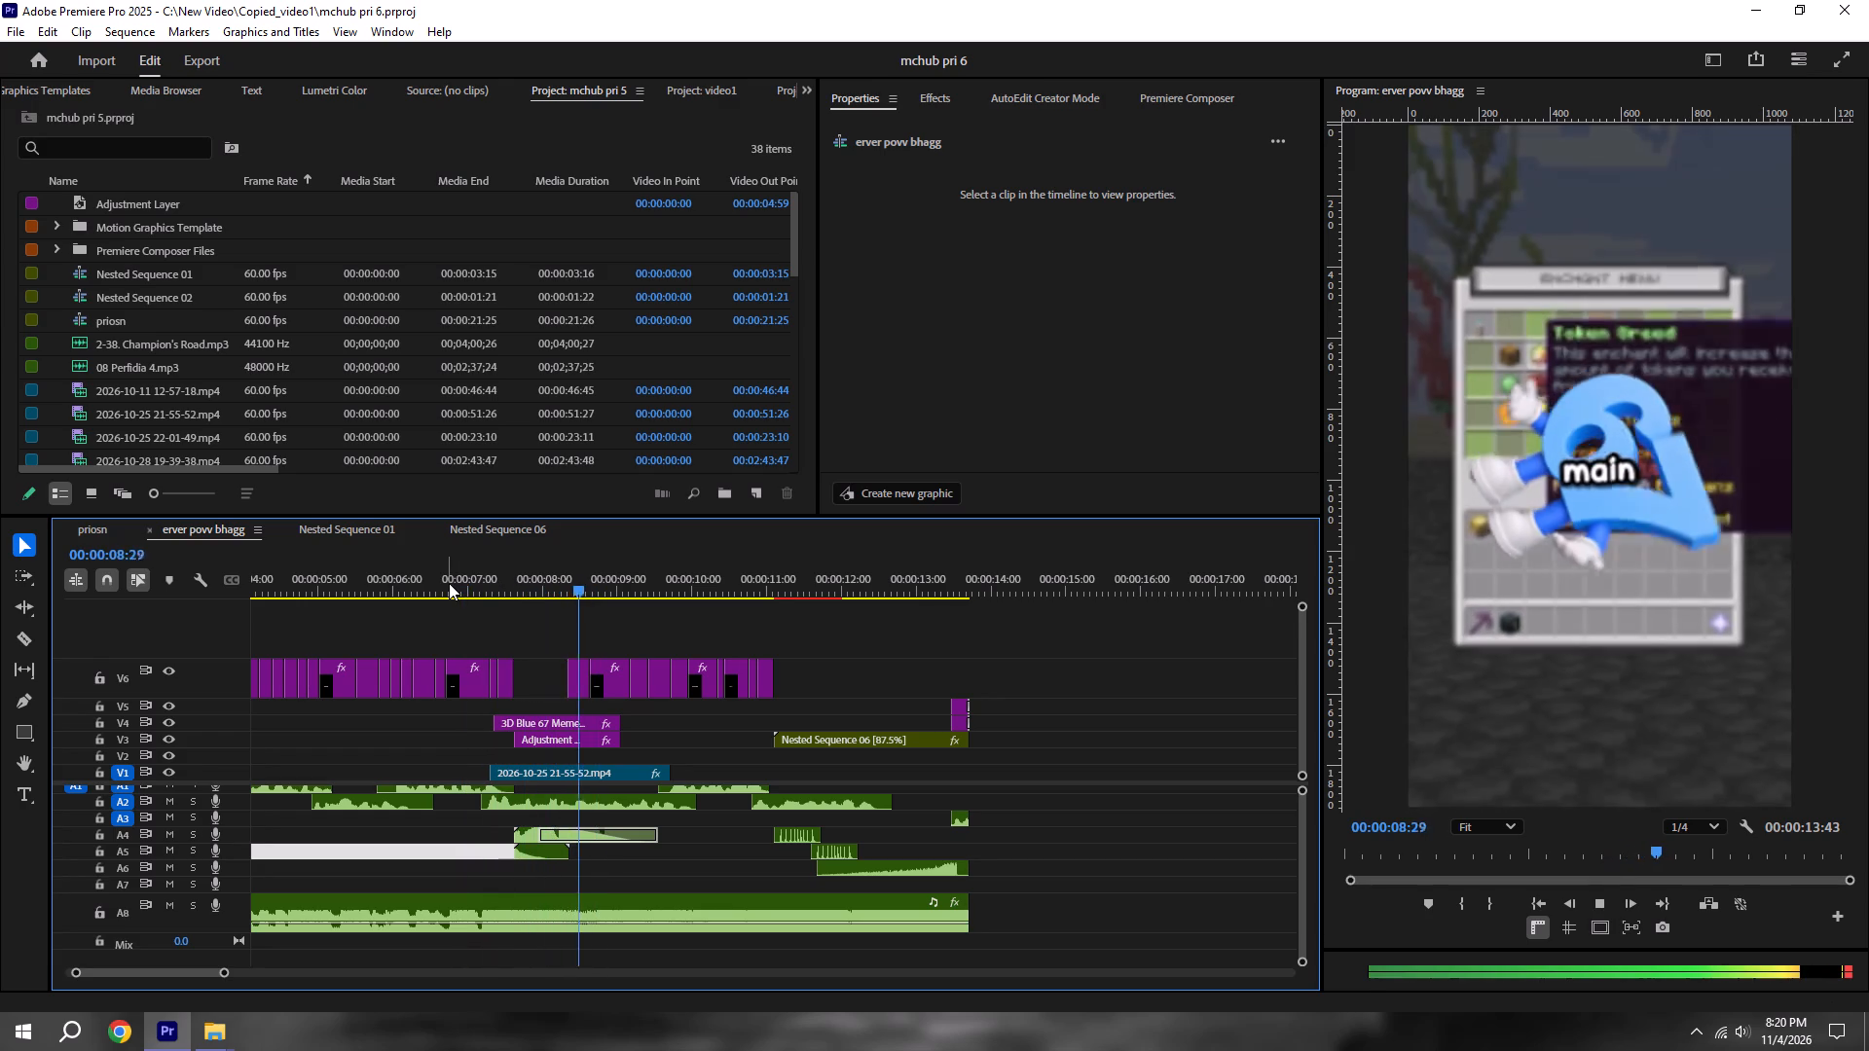
pyautogui.press('space')
pyautogui.press('space')
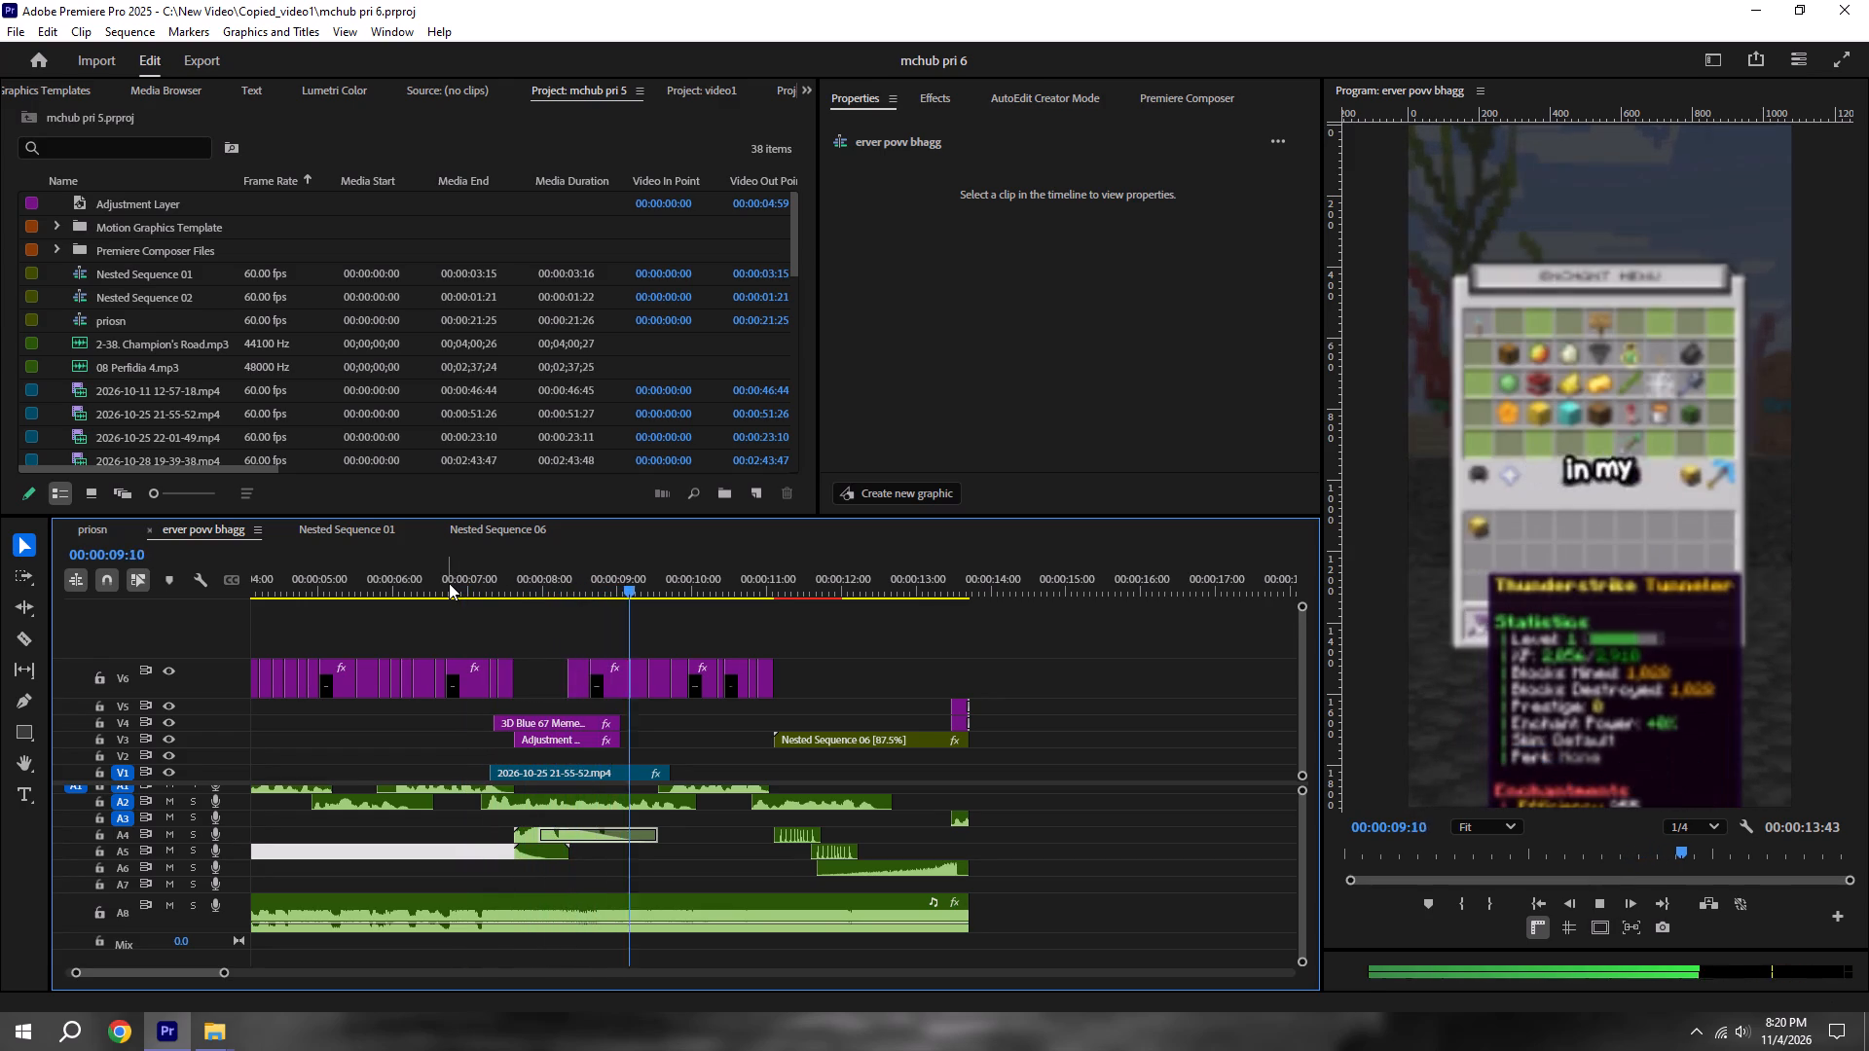
pyautogui.keyDown('alt'); pyautogui.scroll(-9, 449, 583); pyautogui.keyUp('alt')
pyautogui.hotkey('ctrl', 's')
# Duplicate the opening popular-riser-metallic-sound-effect clip on A5 so the copy starts at 00:00:01:39, after the "looks dull," caption begins.
pyautogui.click(1550, 907)
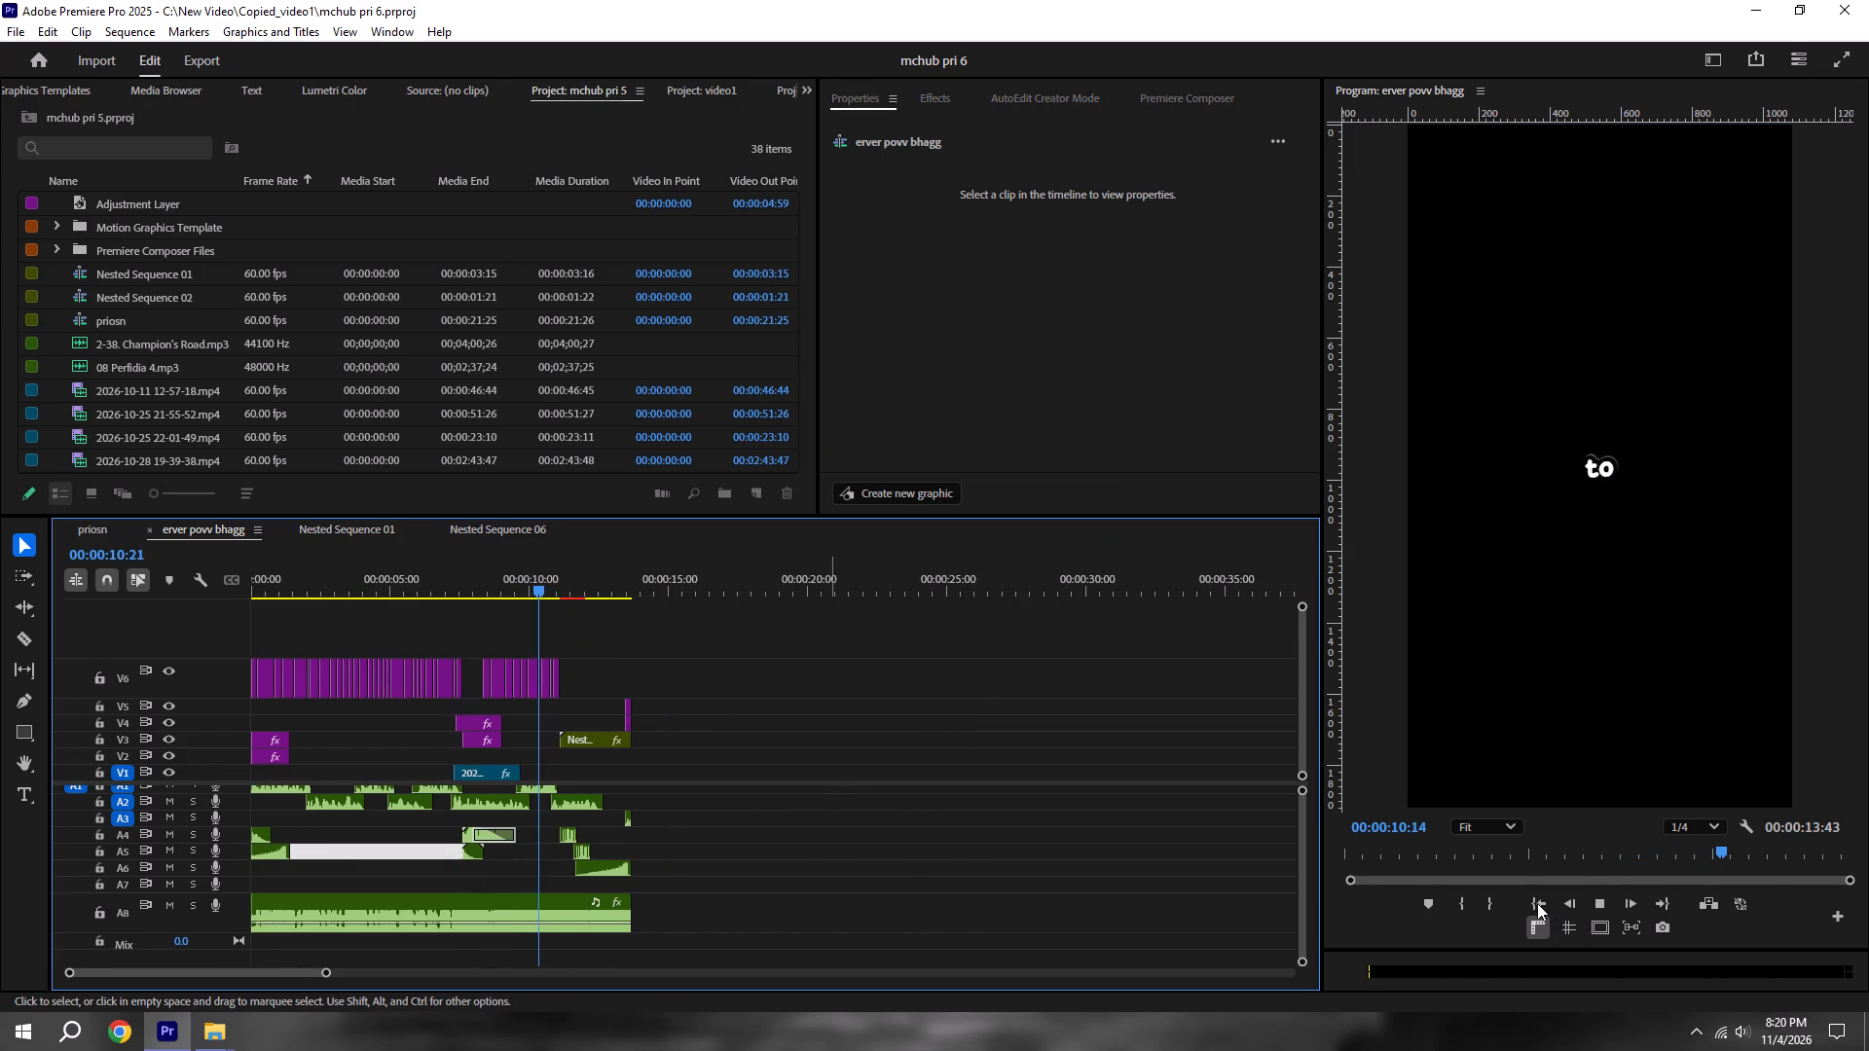
pyautogui.click(1536, 902)
pyautogui.press('space')
pyautogui.keyDown('alt'); pyautogui.scroll(5, 611, 815); pyautogui.keyUp('alt')
pyautogui.scroll(5, 602, 817)
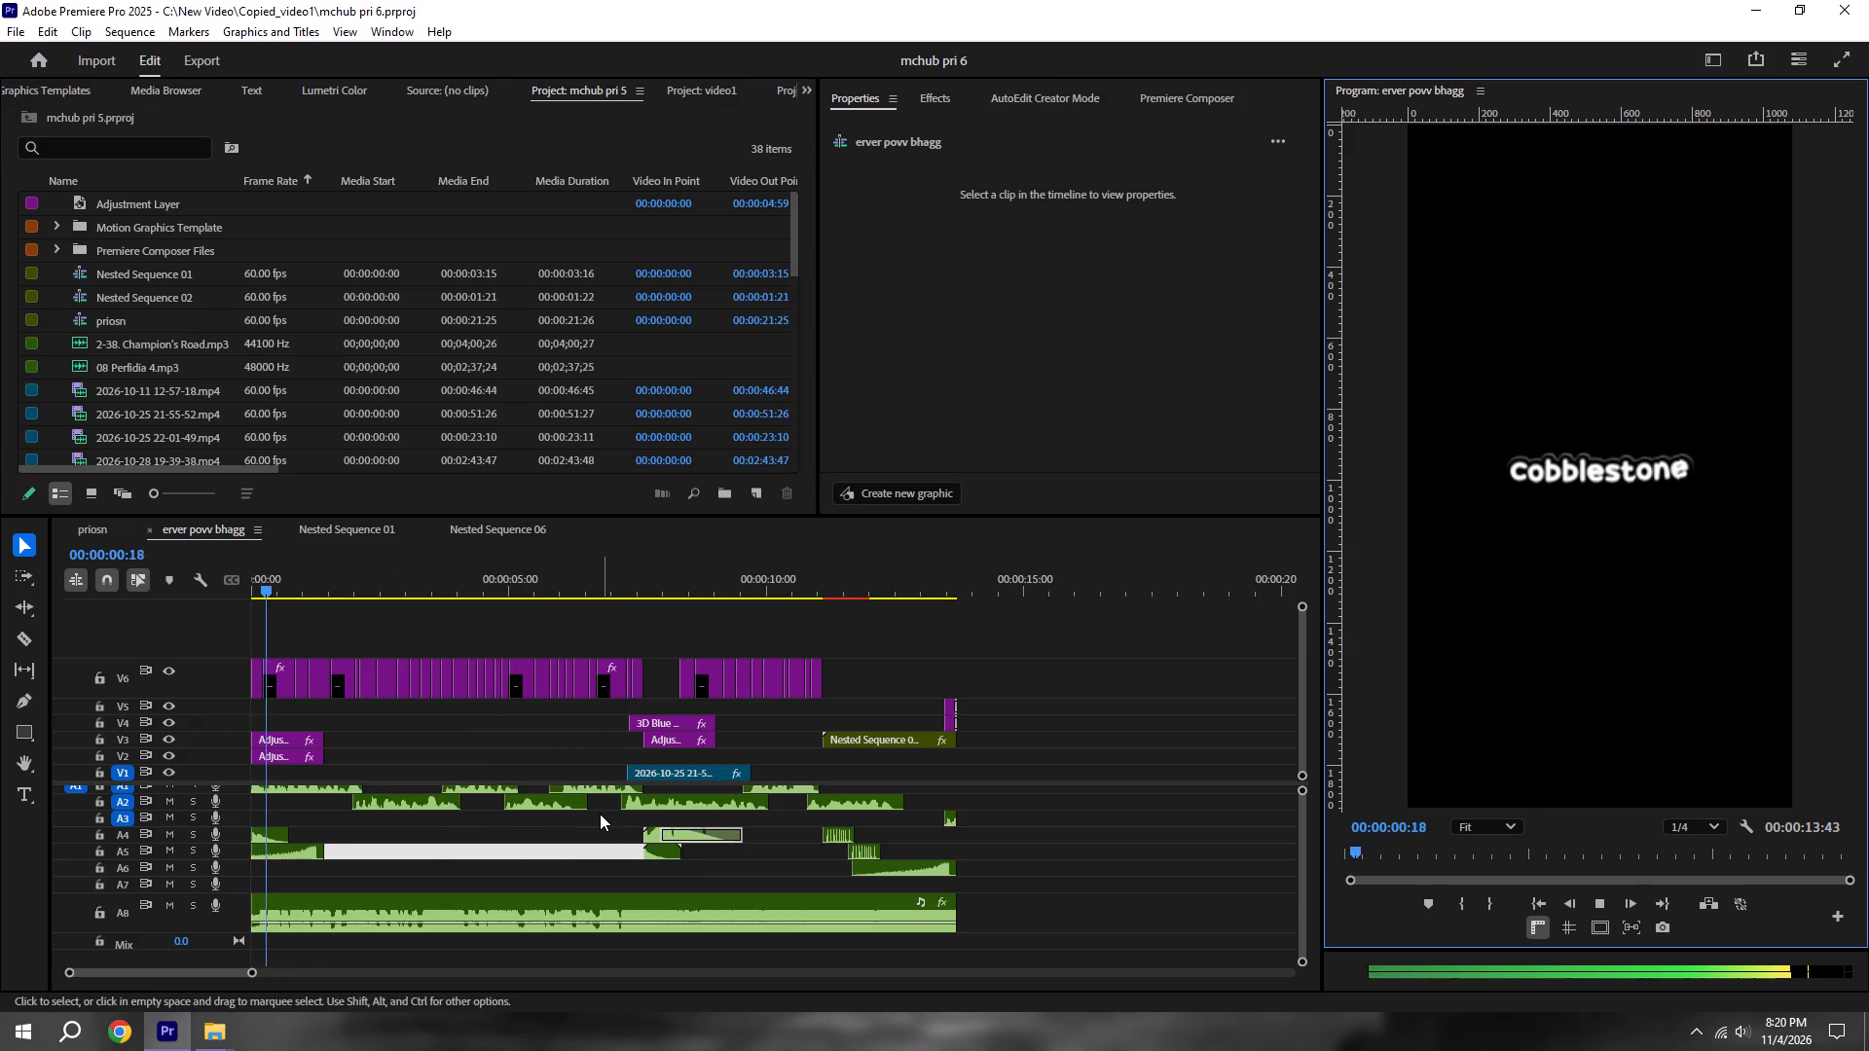
pyautogui.press('space')
pyautogui.scroll(7, 329, 869)
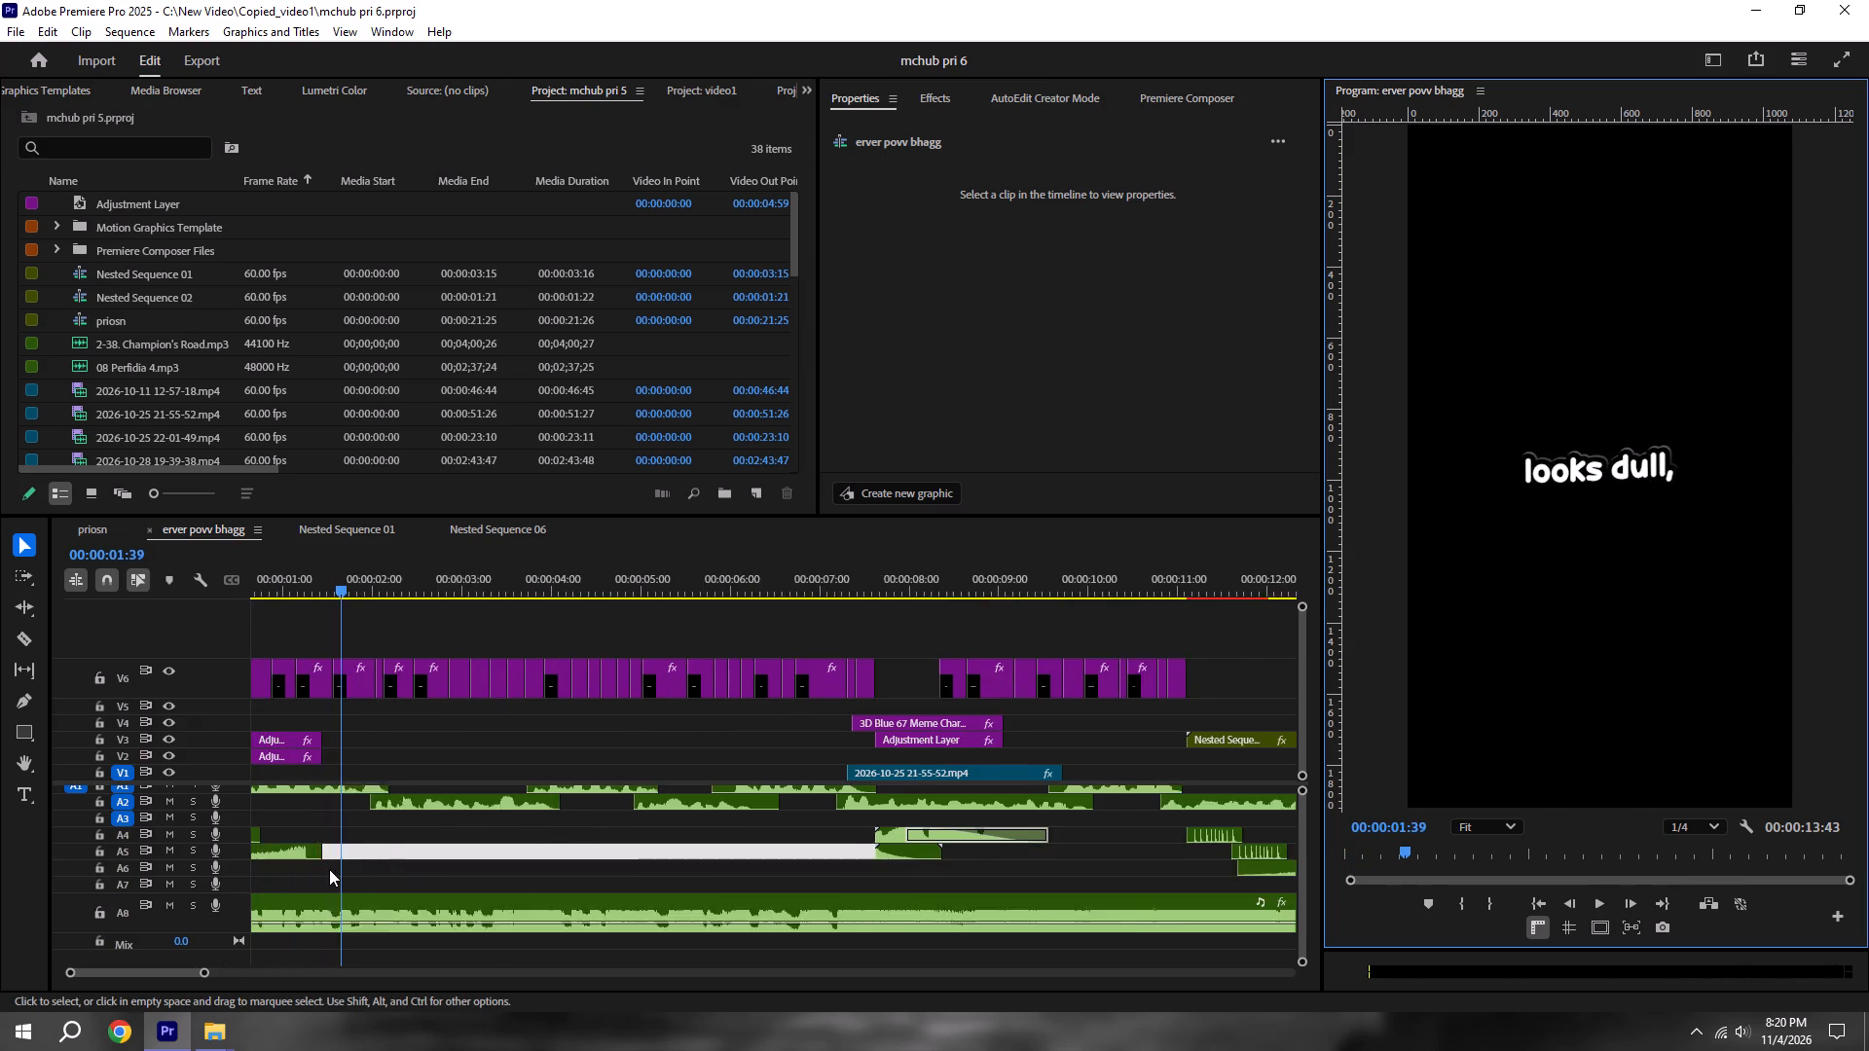
pyautogui.scroll(4, 329, 869)
pyautogui.keyDown('alt'); pyautogui.moveTo(323, 853); pyautogui.dragTo(531, 852); pyautogui.keyUp('alt')
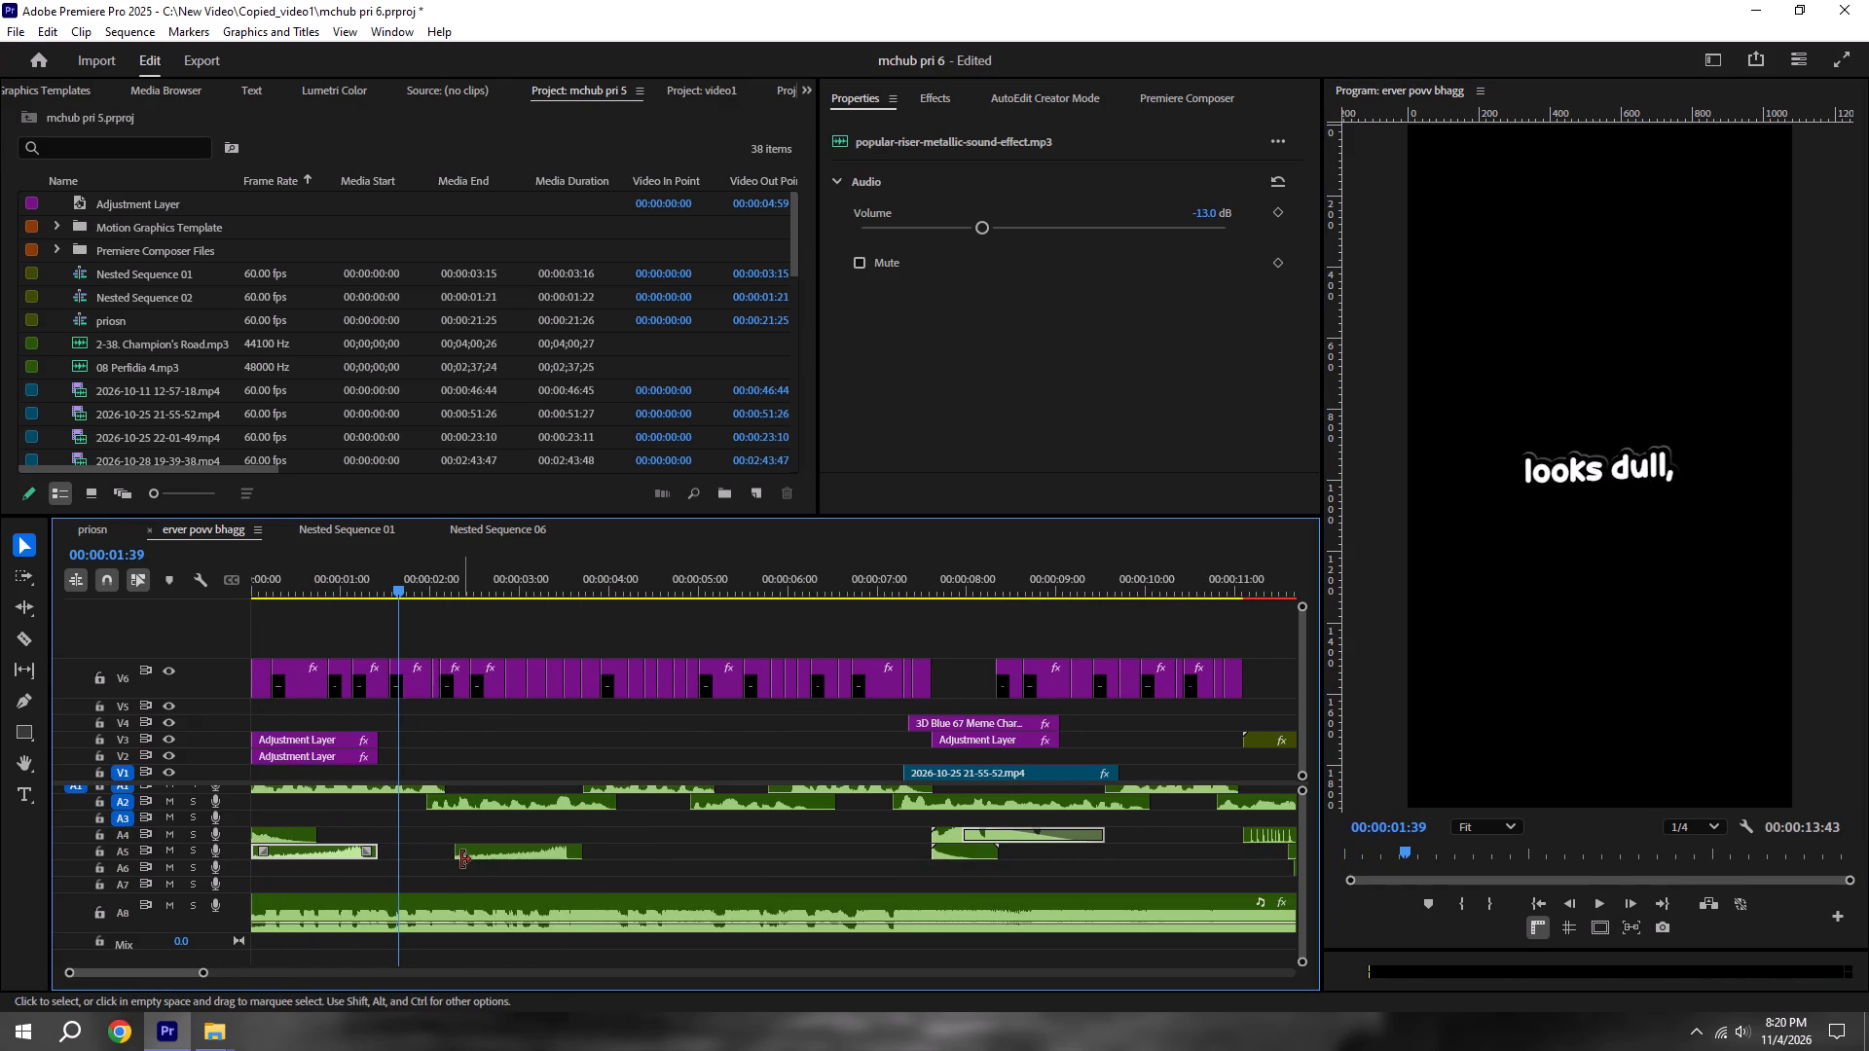
pyautogui.moveTo(459, 855); pyautogui.dragTo(361, 852)
# Play back the copied riser on A5 and shift it slightly later, starting at about 00:00:01:51.
pyautogui.click(319, 555)
pyautogui.click(303, 566)
pyautogui.press('space')
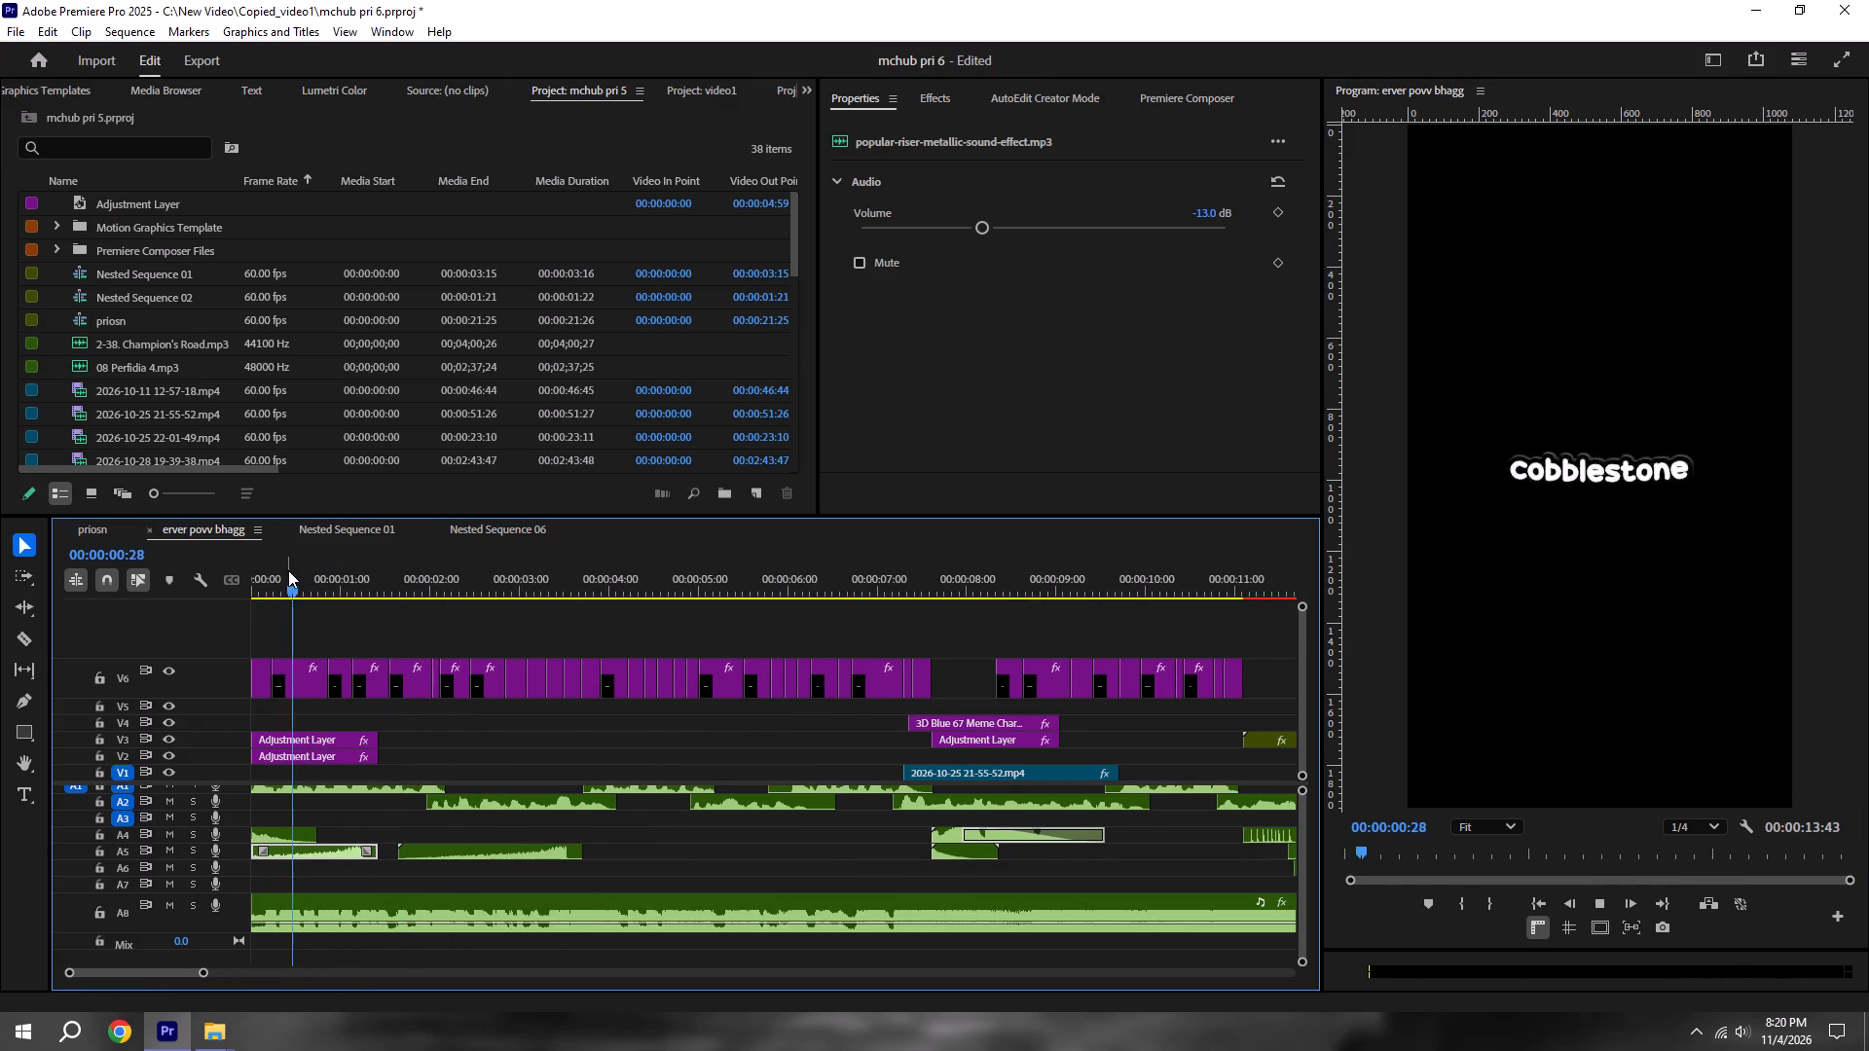
pyautogui.keyDown('alt'); pyautogui.scroll(4, 510, 829); pyautogui.keyUp('alt')
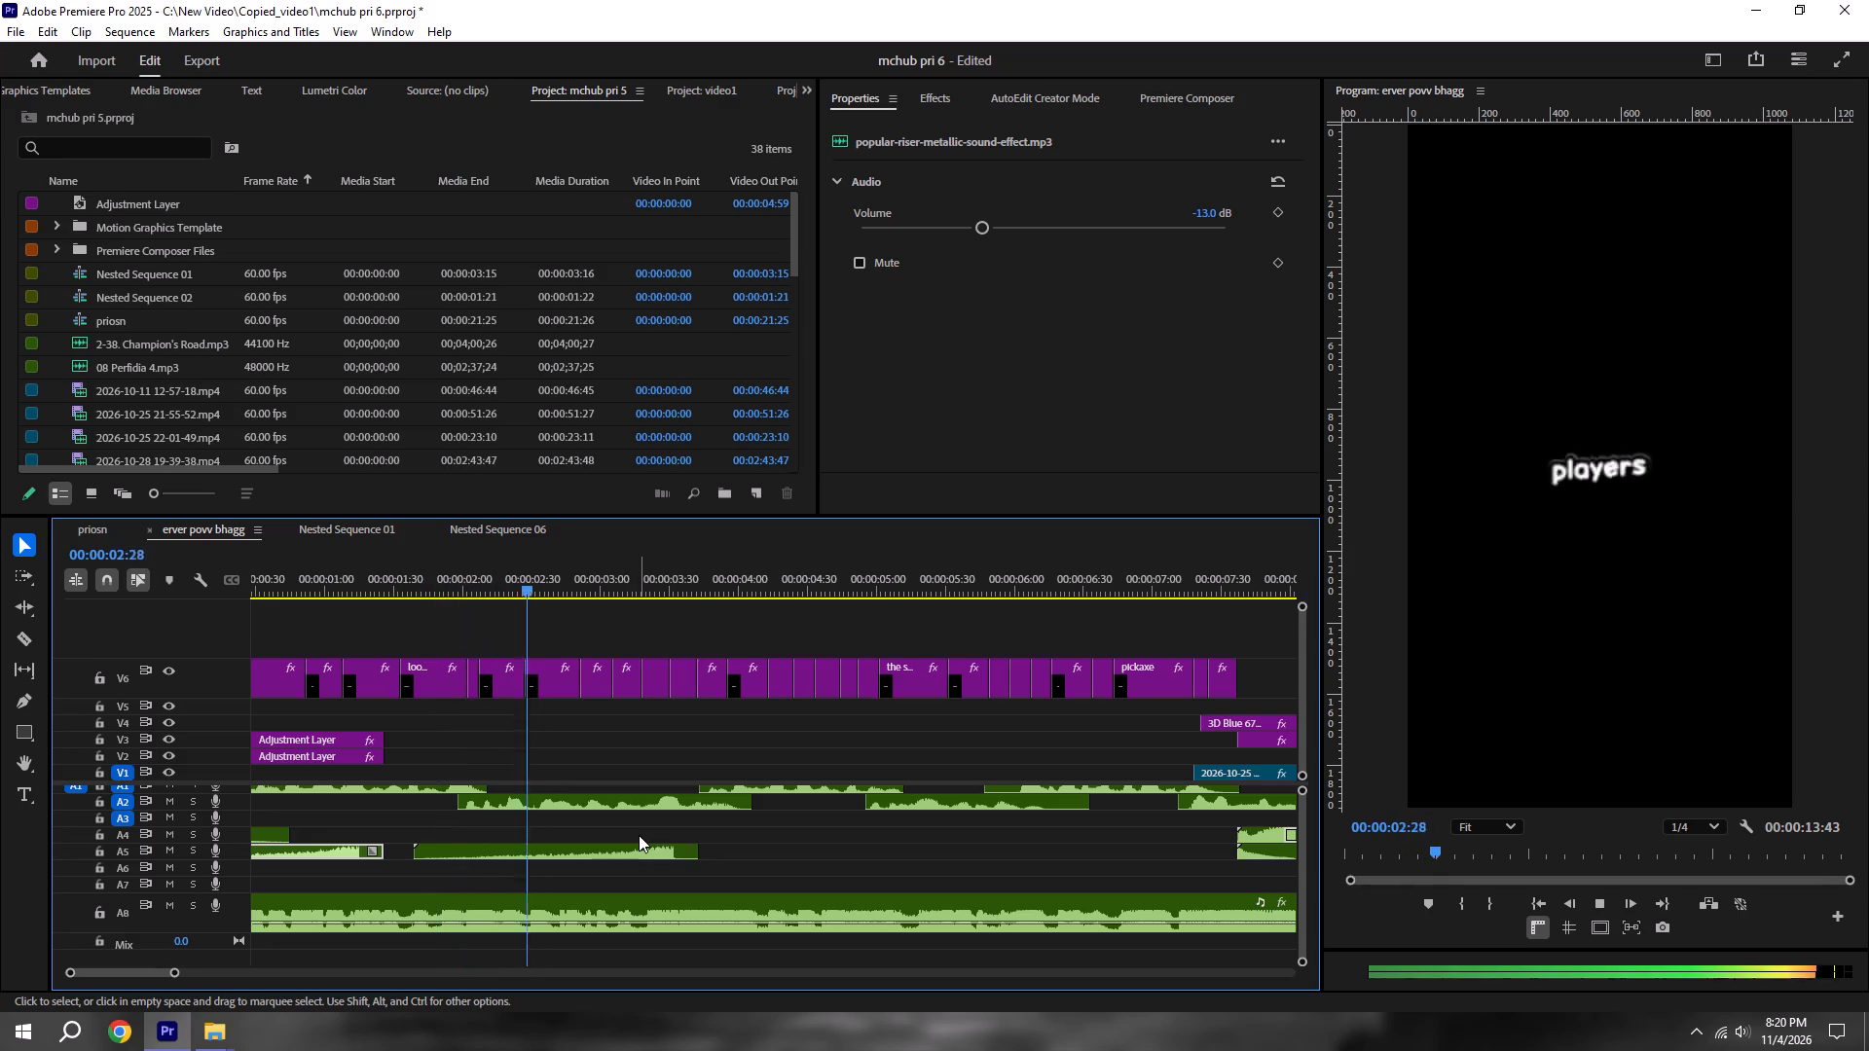
pyautogui.press('space')
pyautogui.moveTo(617, 851); pyautogui.dragTo(636, 852)
pyautogui.press('space')
pyautogui.press('space')
# Duplicate the riser copy onto A6 leading into the 67 character moment, starting at about 00:00:05:52, and play it back.
pyautogui.click(628, 851)
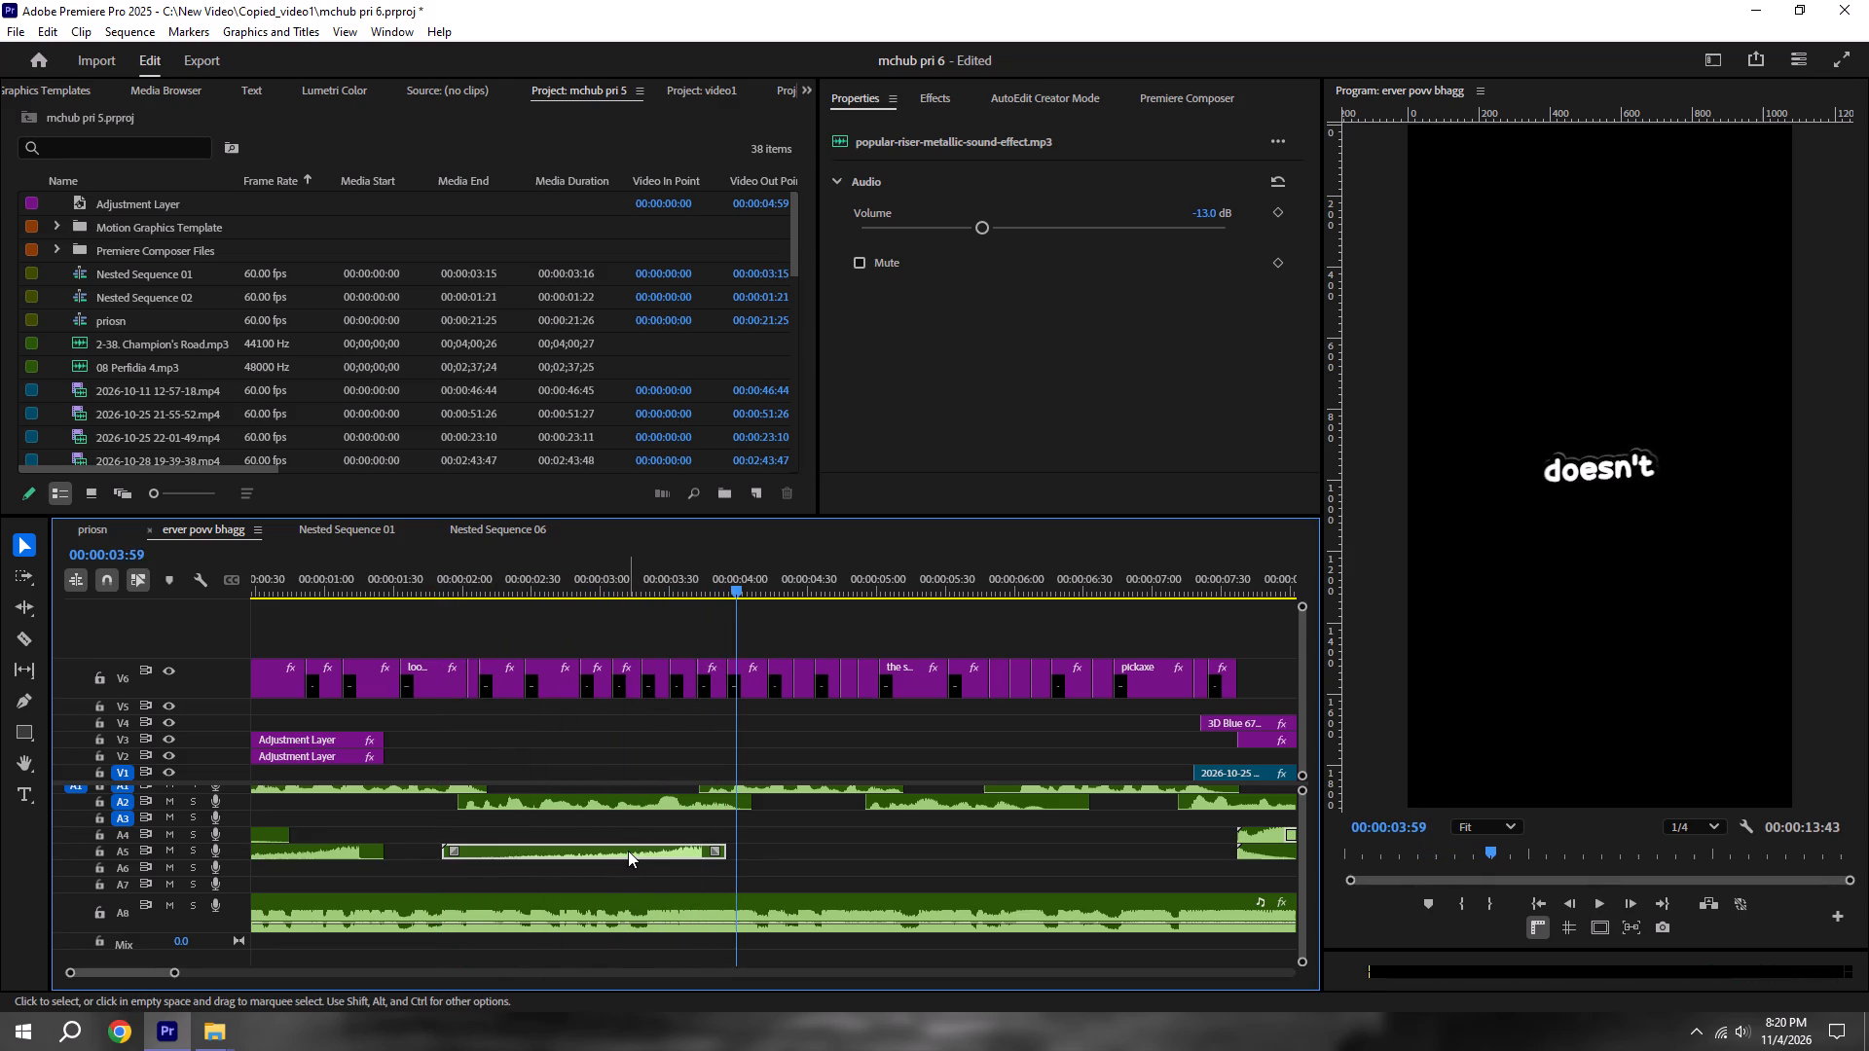
pyautogui.keyDown('alt'); pyautogui.scroll(-3, 628, 851); pyautogui.keyUp('alt')
pyautogui.keyDown('alt'); pyautogui.moveTo(592, 853); pyautogui.dragTo(1003, 871); pyautogui.keyUp('alt')
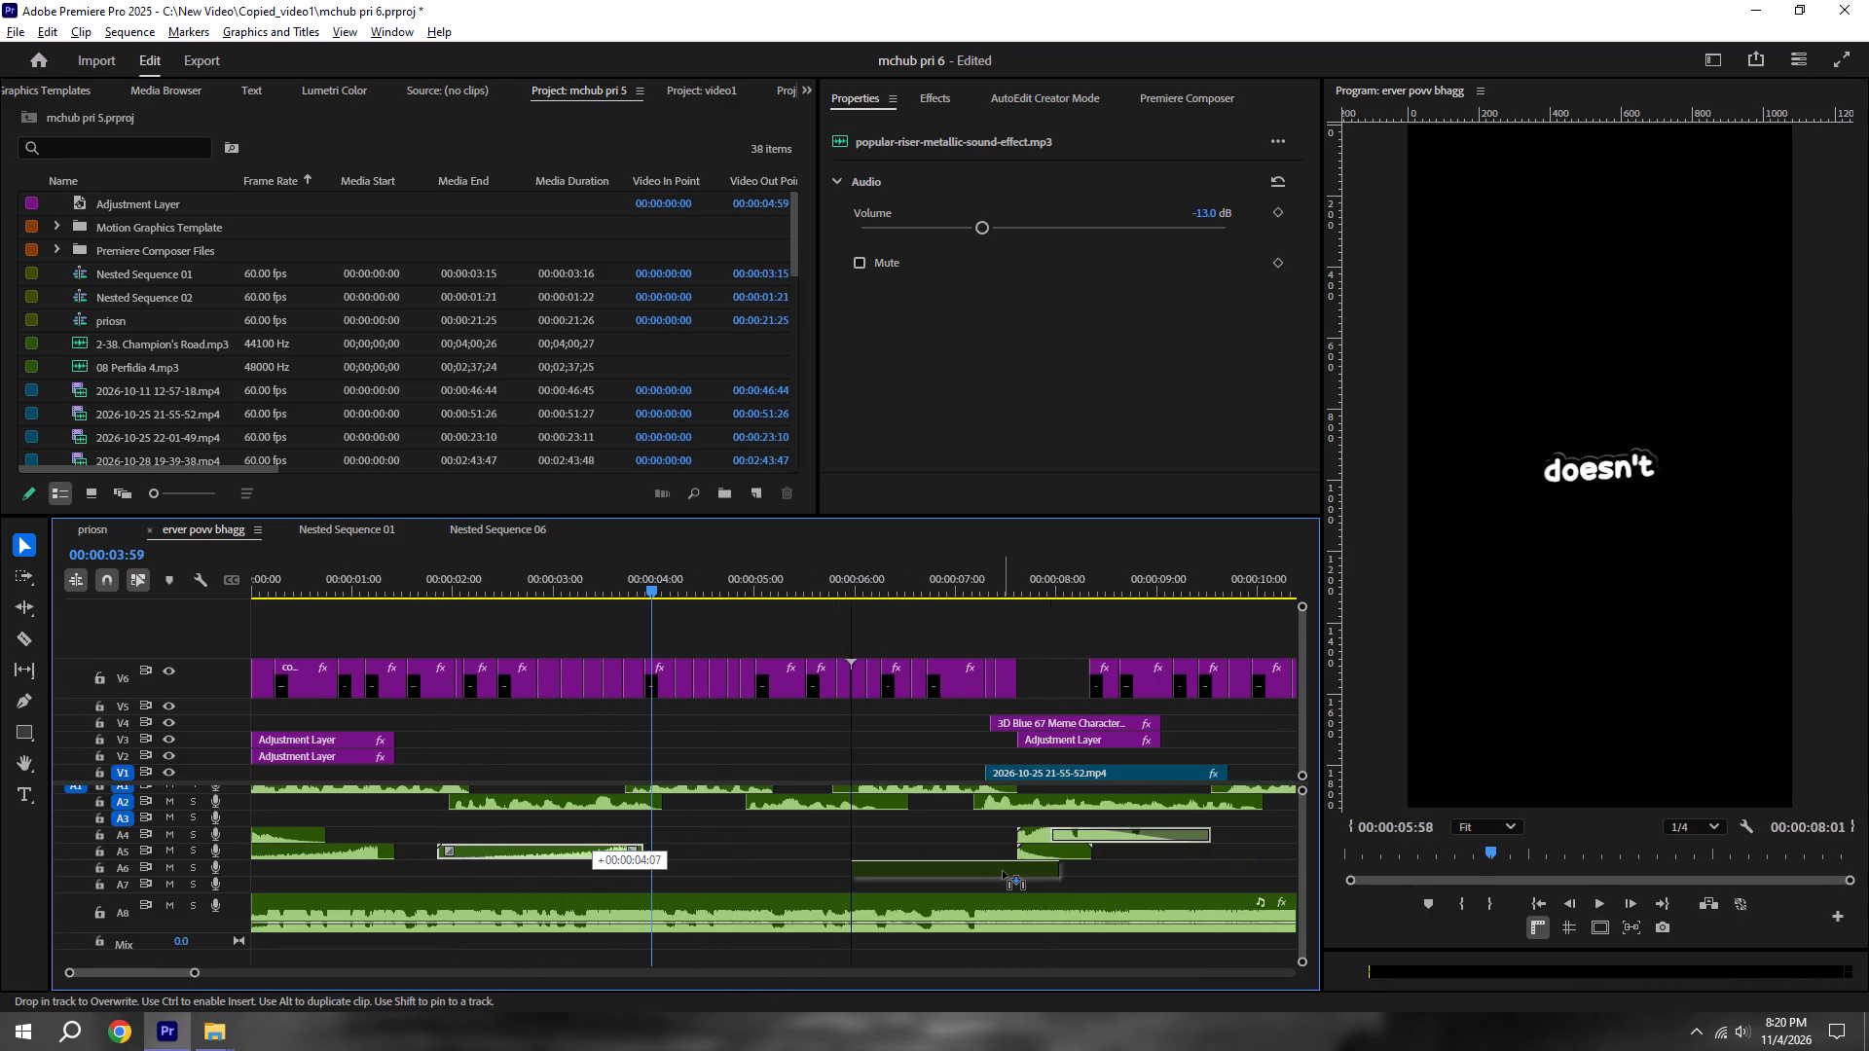
pyautogui.keyDown('alt'); pyautogui.moveTo(1003, 871); pyautogui.dragTo(997, 865); pyautogui.keyUp('alt')
pyautogui.click(786, 576)
pyautogui.press('space')
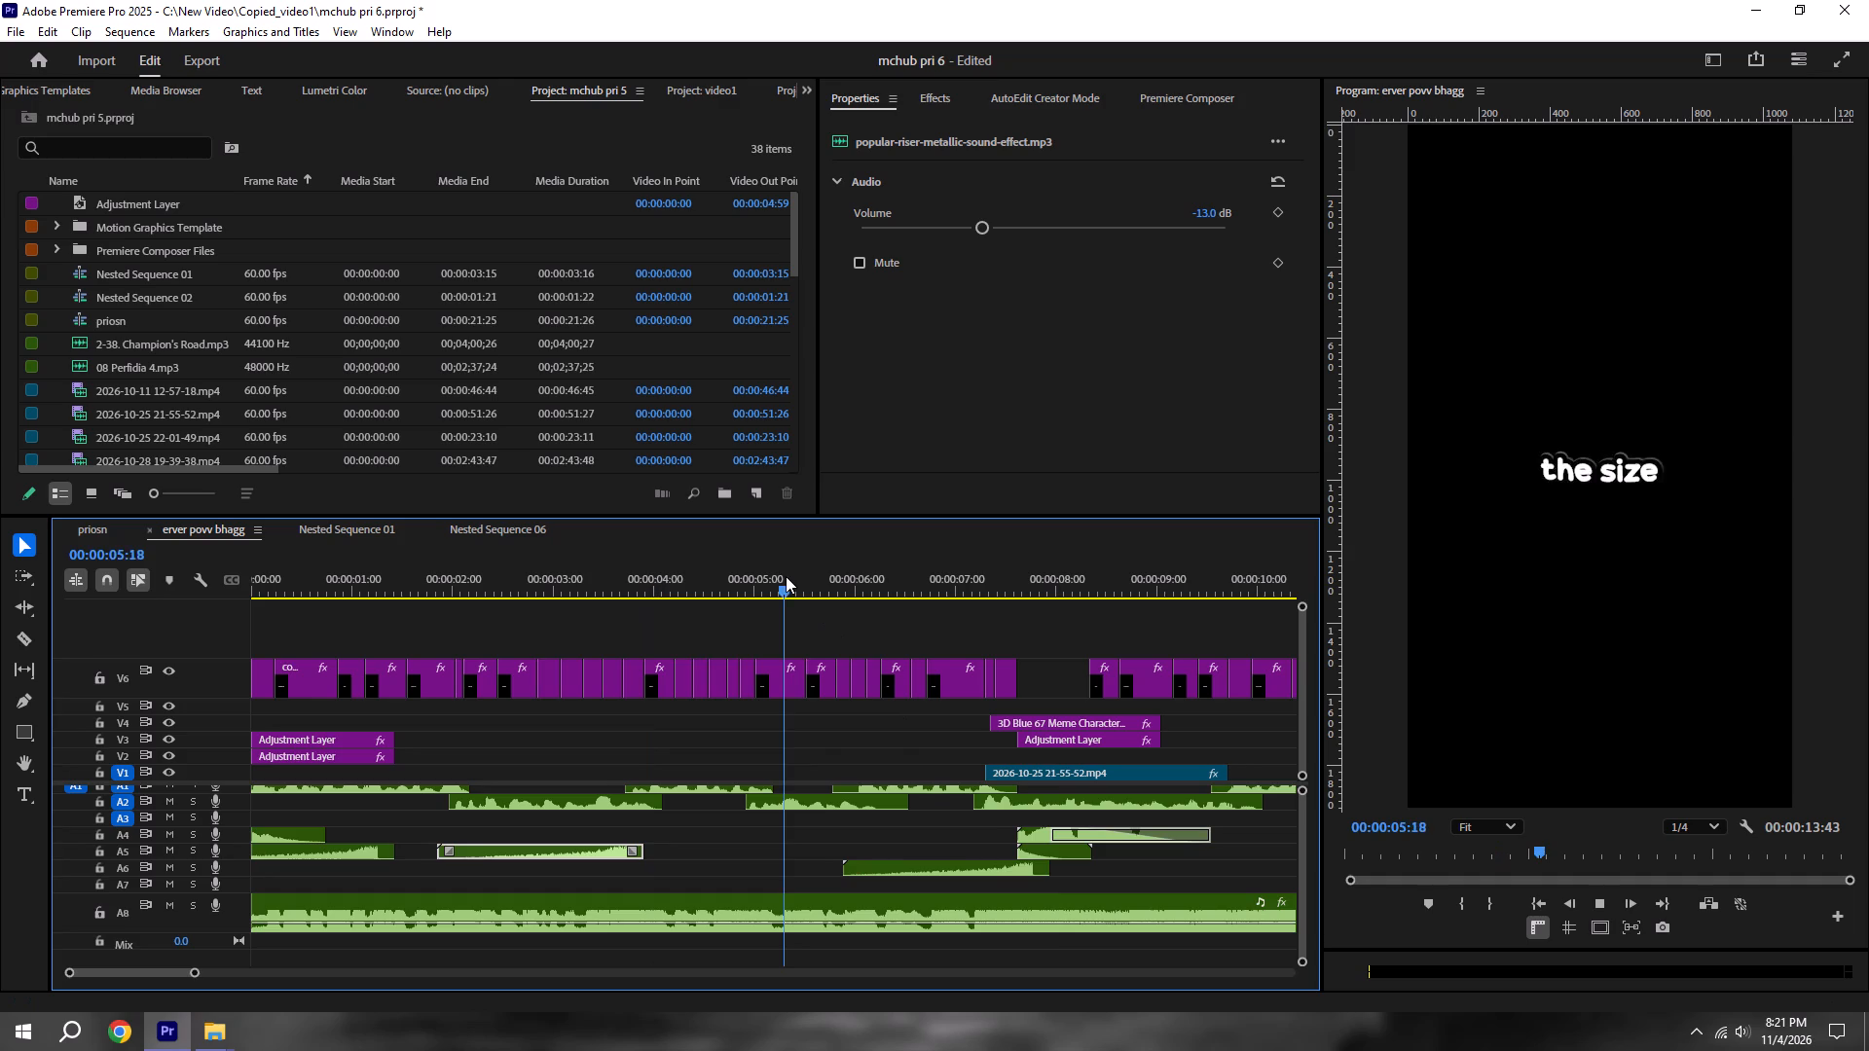
pyautogui.keyDown('alt'); pyautogui.scroll(4, 953, 779); pyautogui.keyUp('alt')
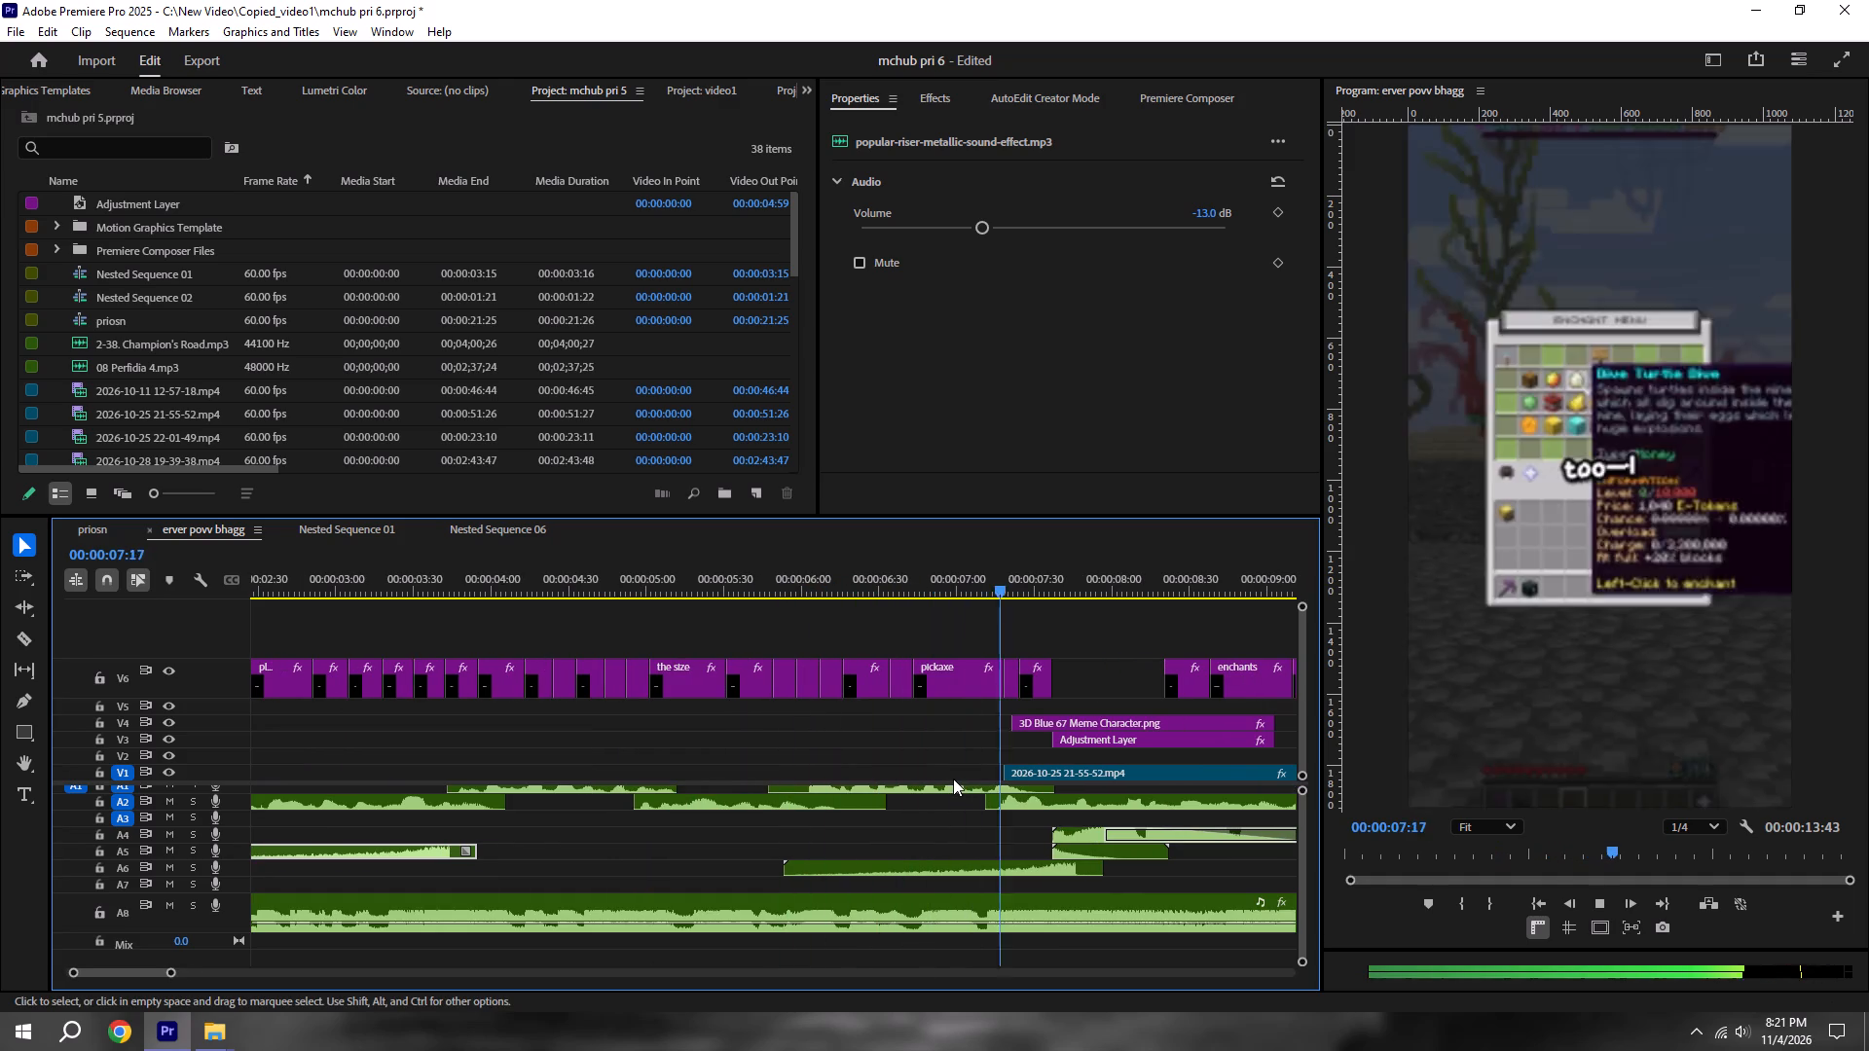
pyautogui.press('space')
# Shift the A6 riser copy slightly earlier to end at about 00:00:07:50, replay that section, and save the project.
pyautogui.scroll(-8, 1026, 795)
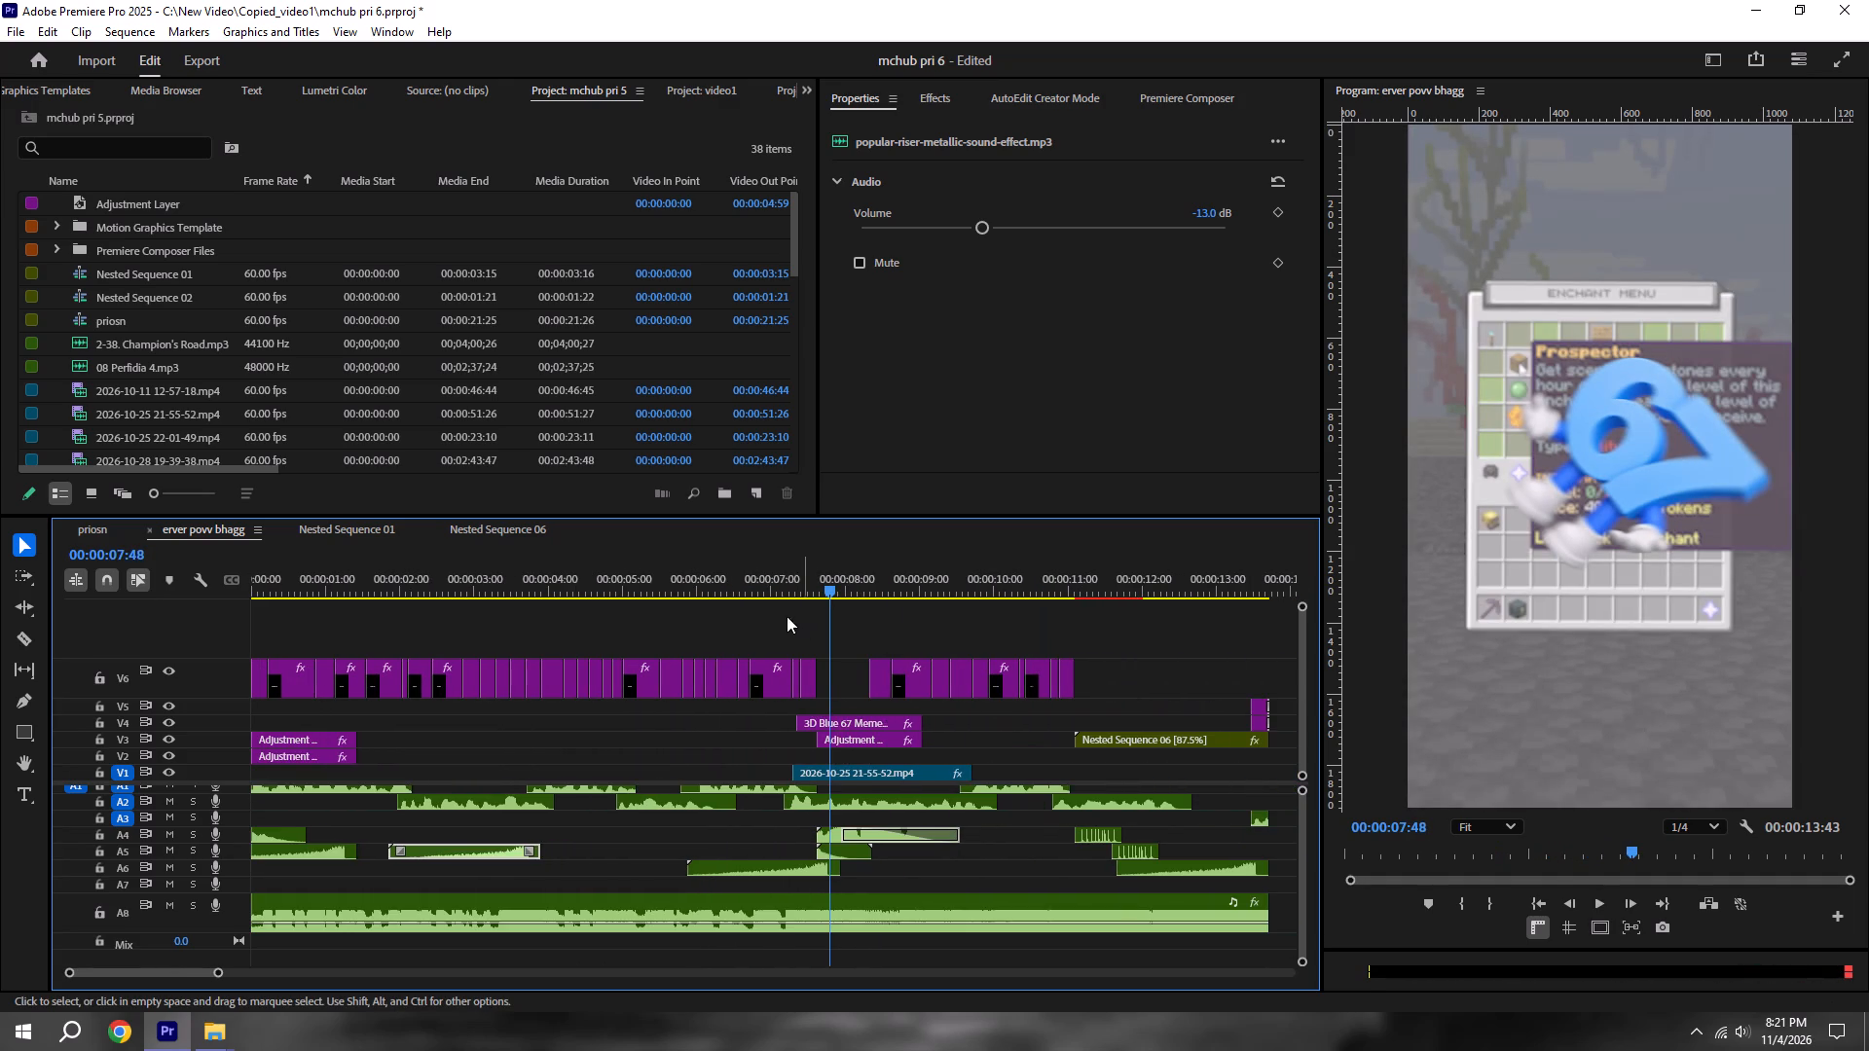
pyautogui.click(780, 586)
pyautogui.press('space')
pyautogui.keyDown('alt'); pyautogui.scroll(10, 876, 909); pyautogui.keyUp('alt')
pyautogui.press('space')
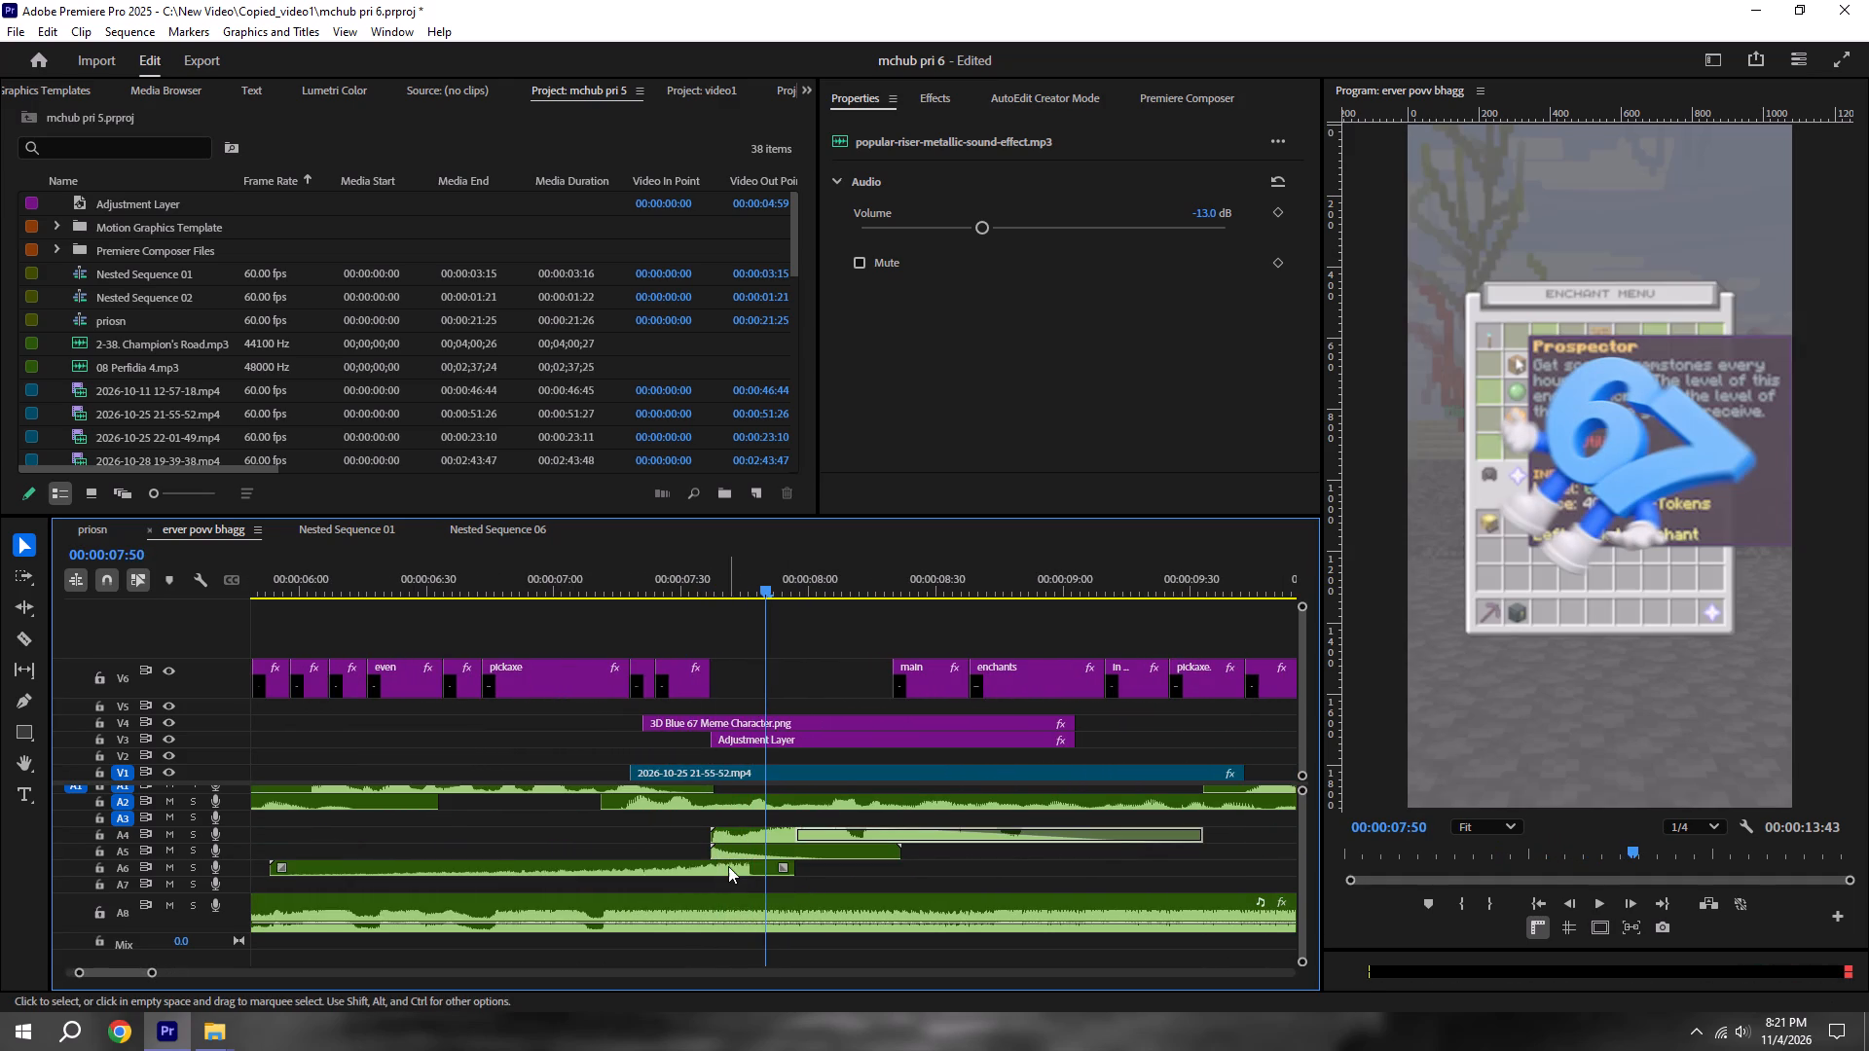
pyautogui.moveTo(728, 866); pyautogui.dragTo(701, 865)
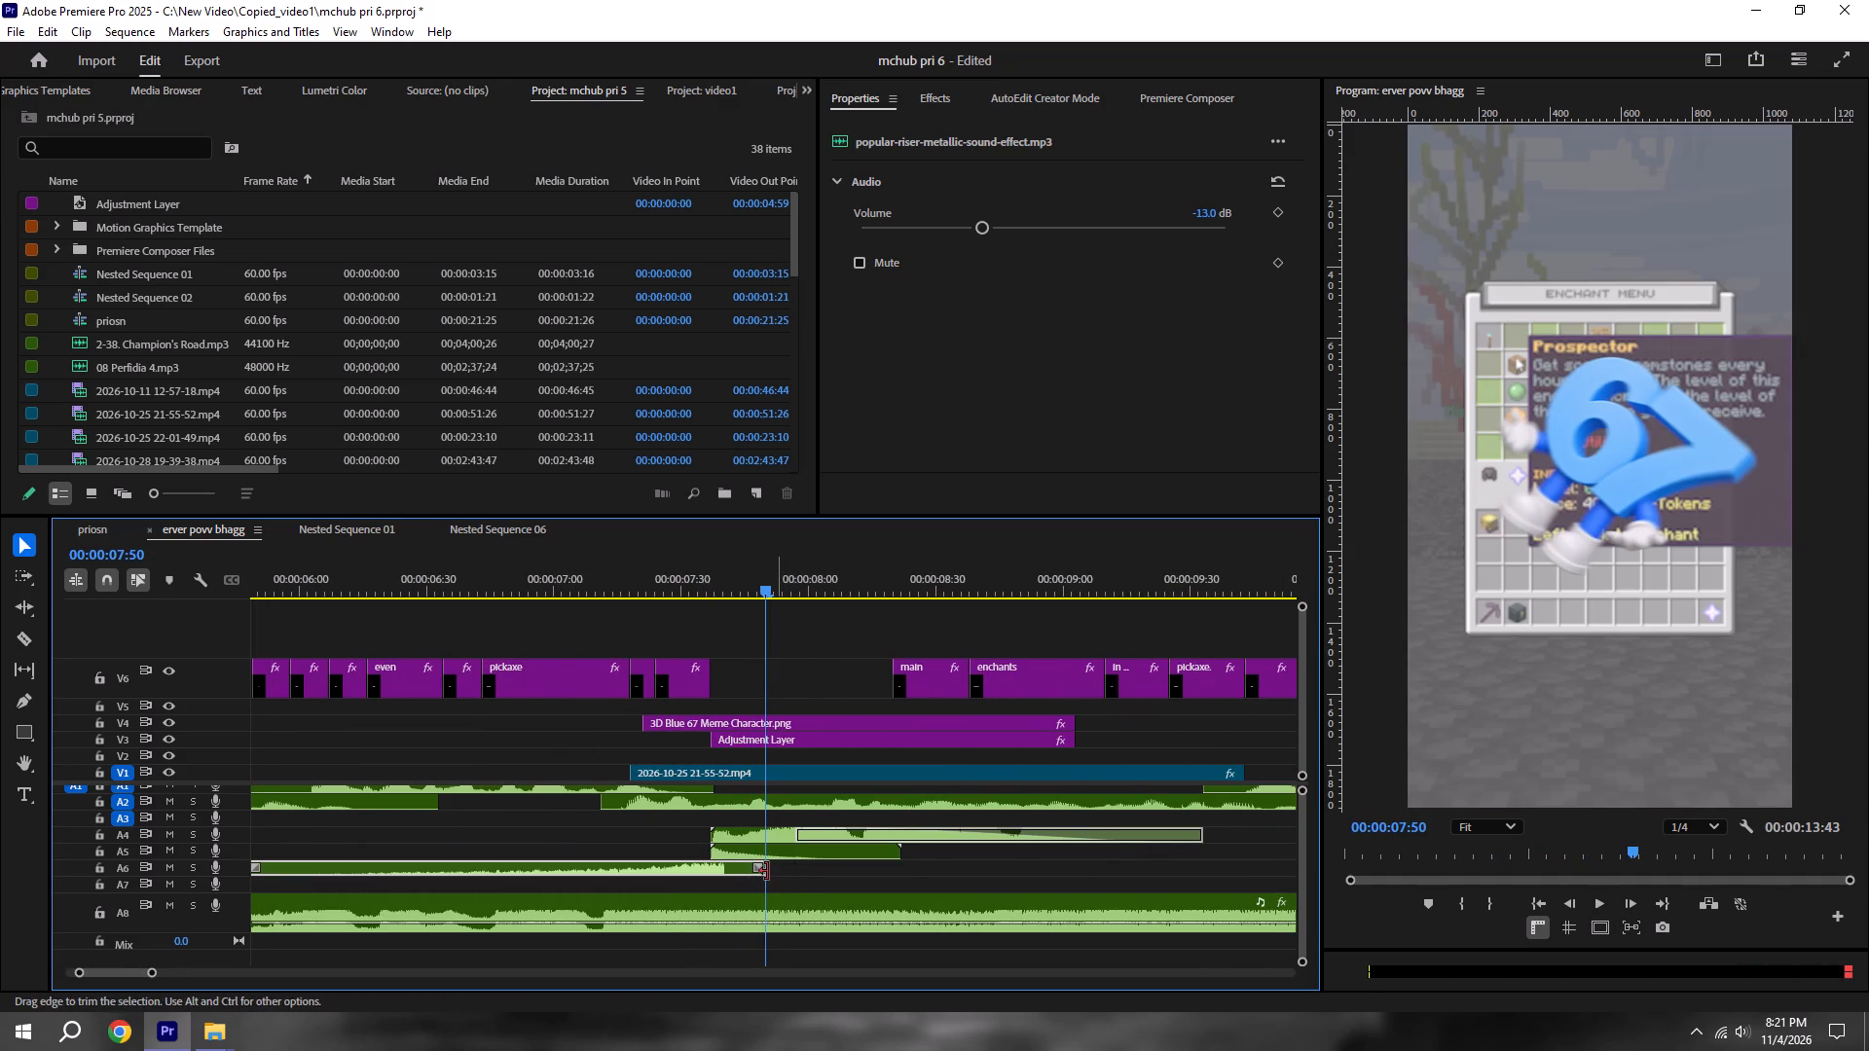
pyautogui.click(506, 552)
pyautogui.press('space')
pyautogui.click(467, 582)
pyautogui.press('space')
pyautogui.keyDown('alt'); pyautogui.scroll(-6, 467, 582); pyautogui.keyUp('alt')
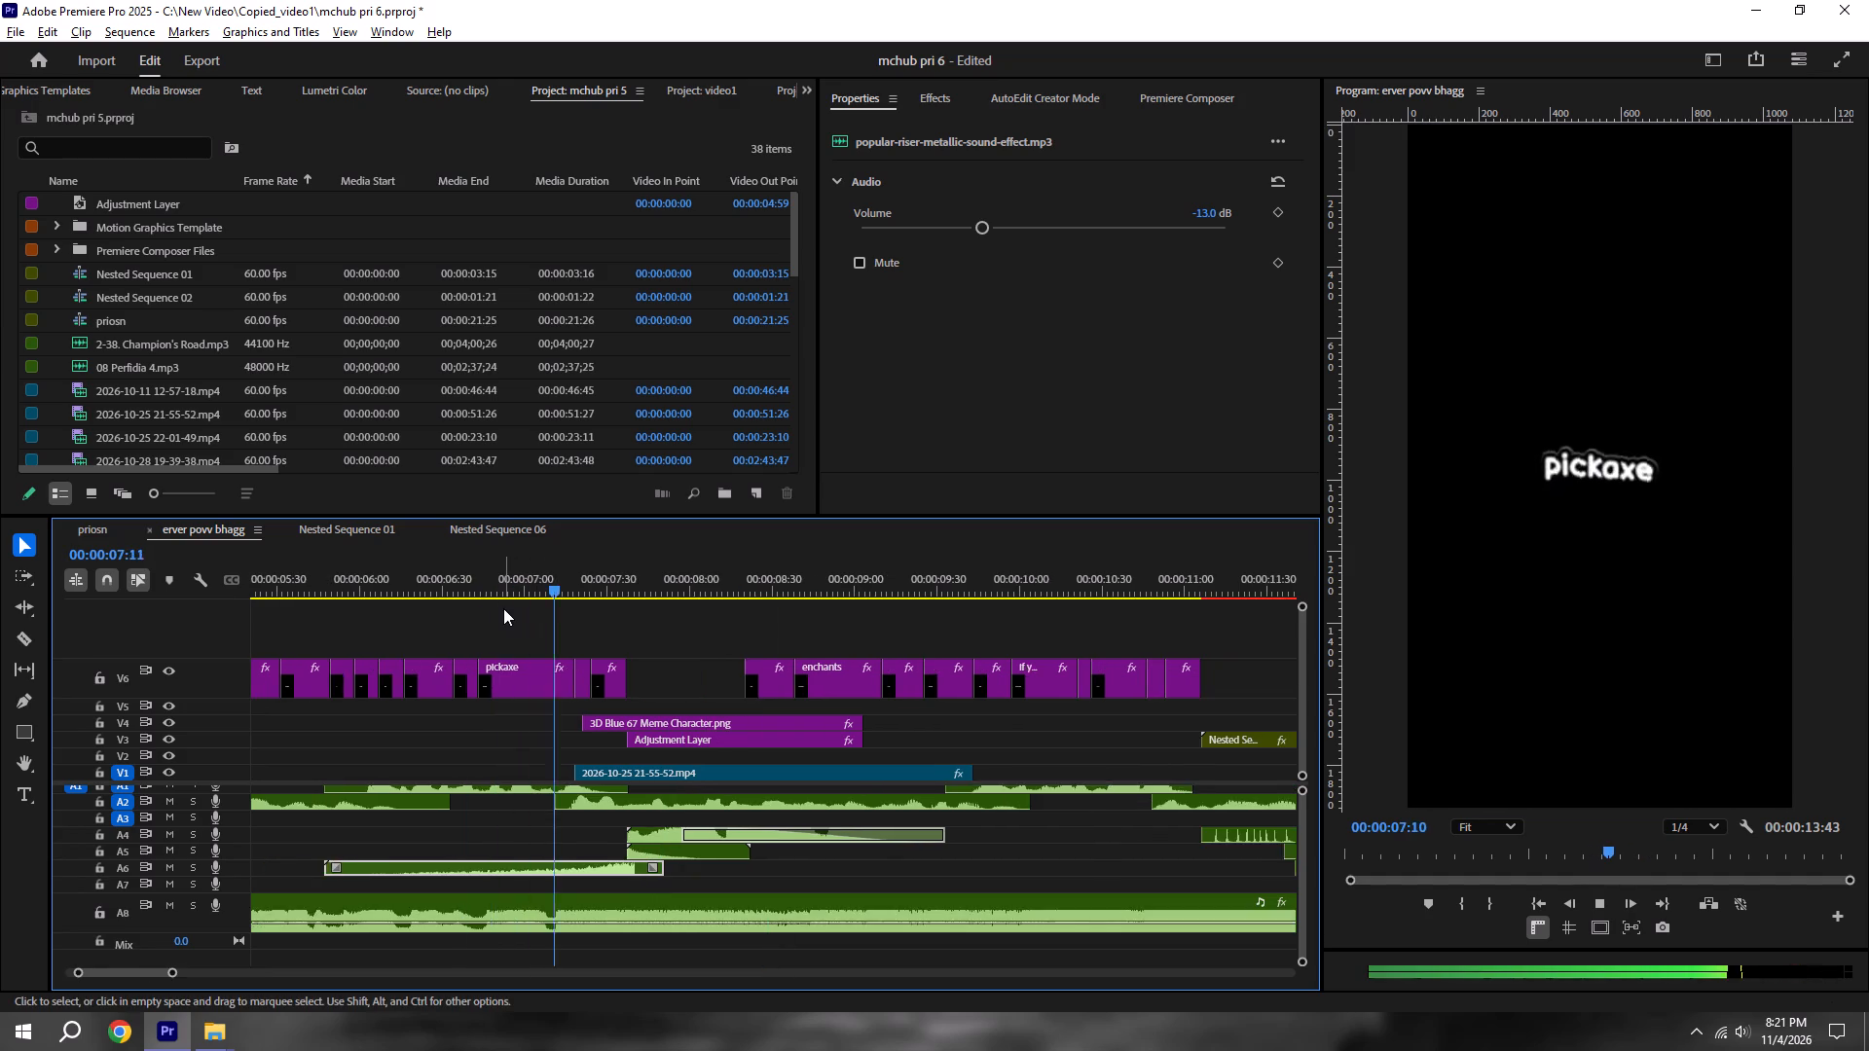
pyautogui.keyDown('alt'); pyautogui.scroll(-3, 503, 608); pyautogui.keyUp('alt')
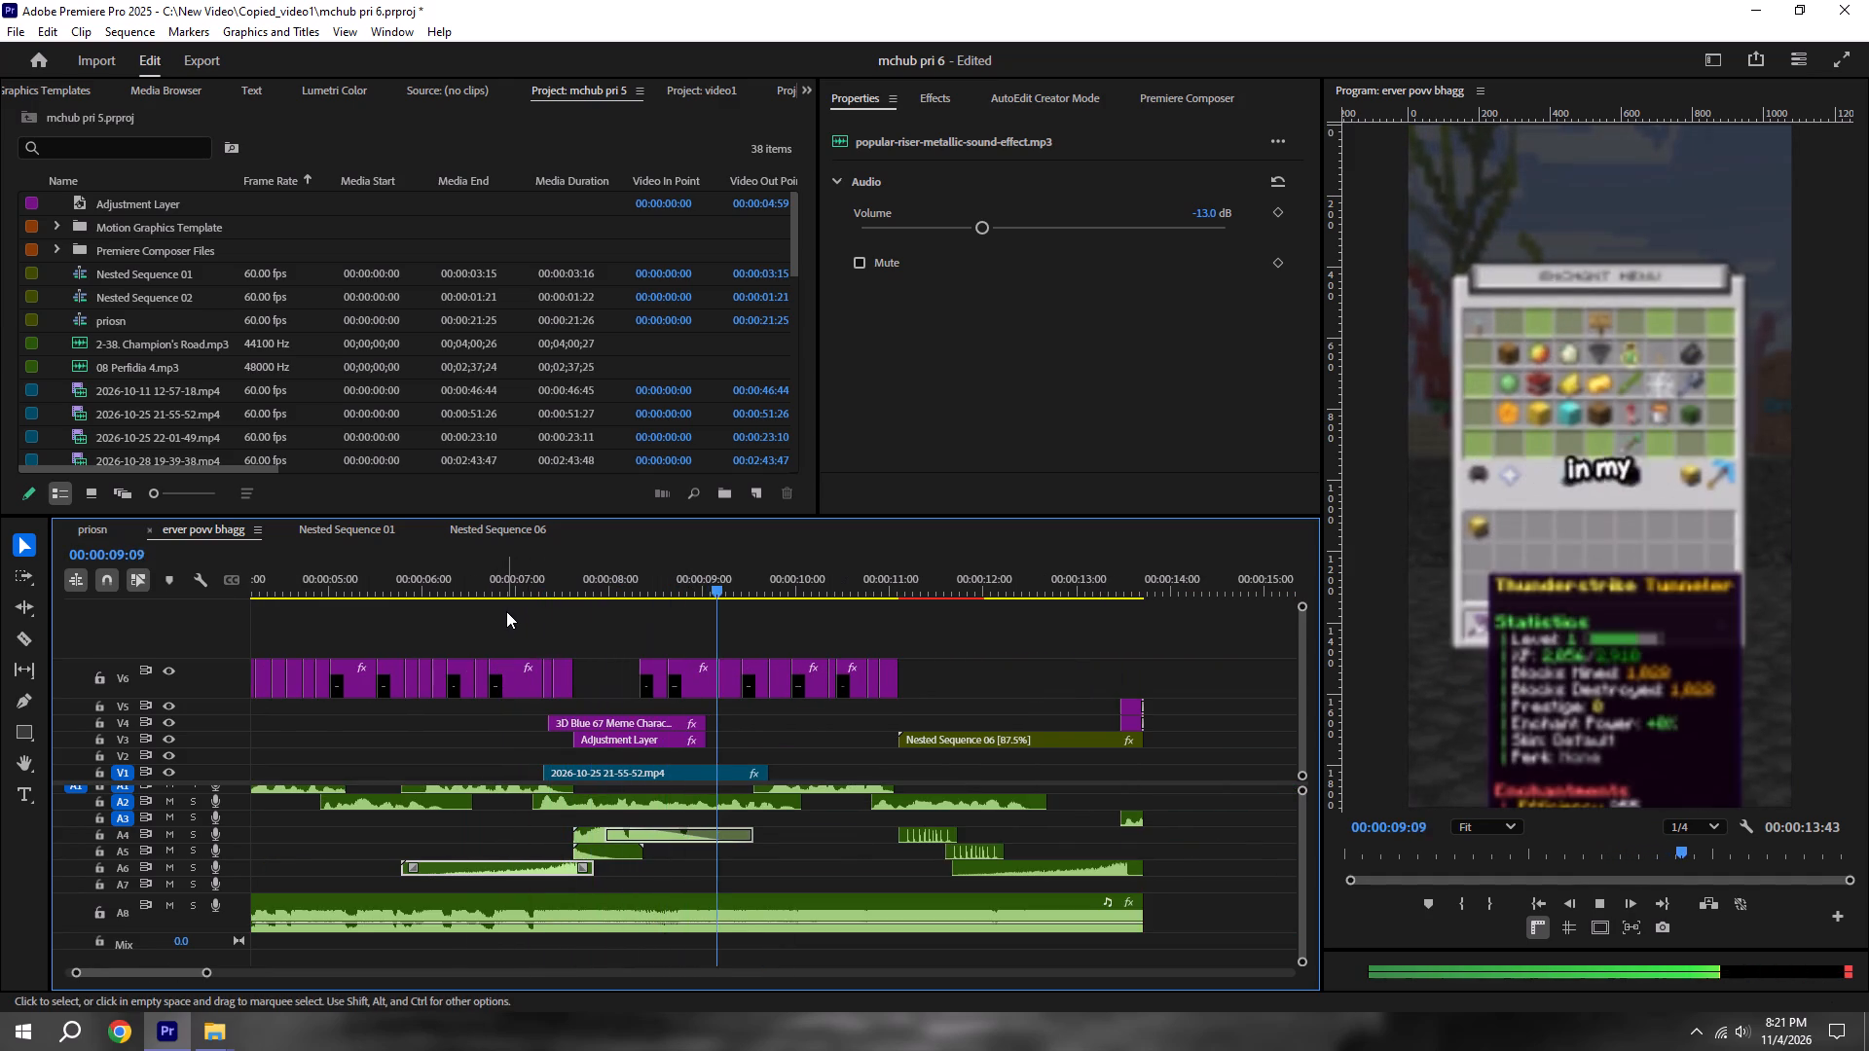
pyautogui.keyDown('alt'); pyautogui.scroll(-10, 506, 611); pyautogui.keyUp('alt')
pyautogui.hotkey('ctrl', 's')
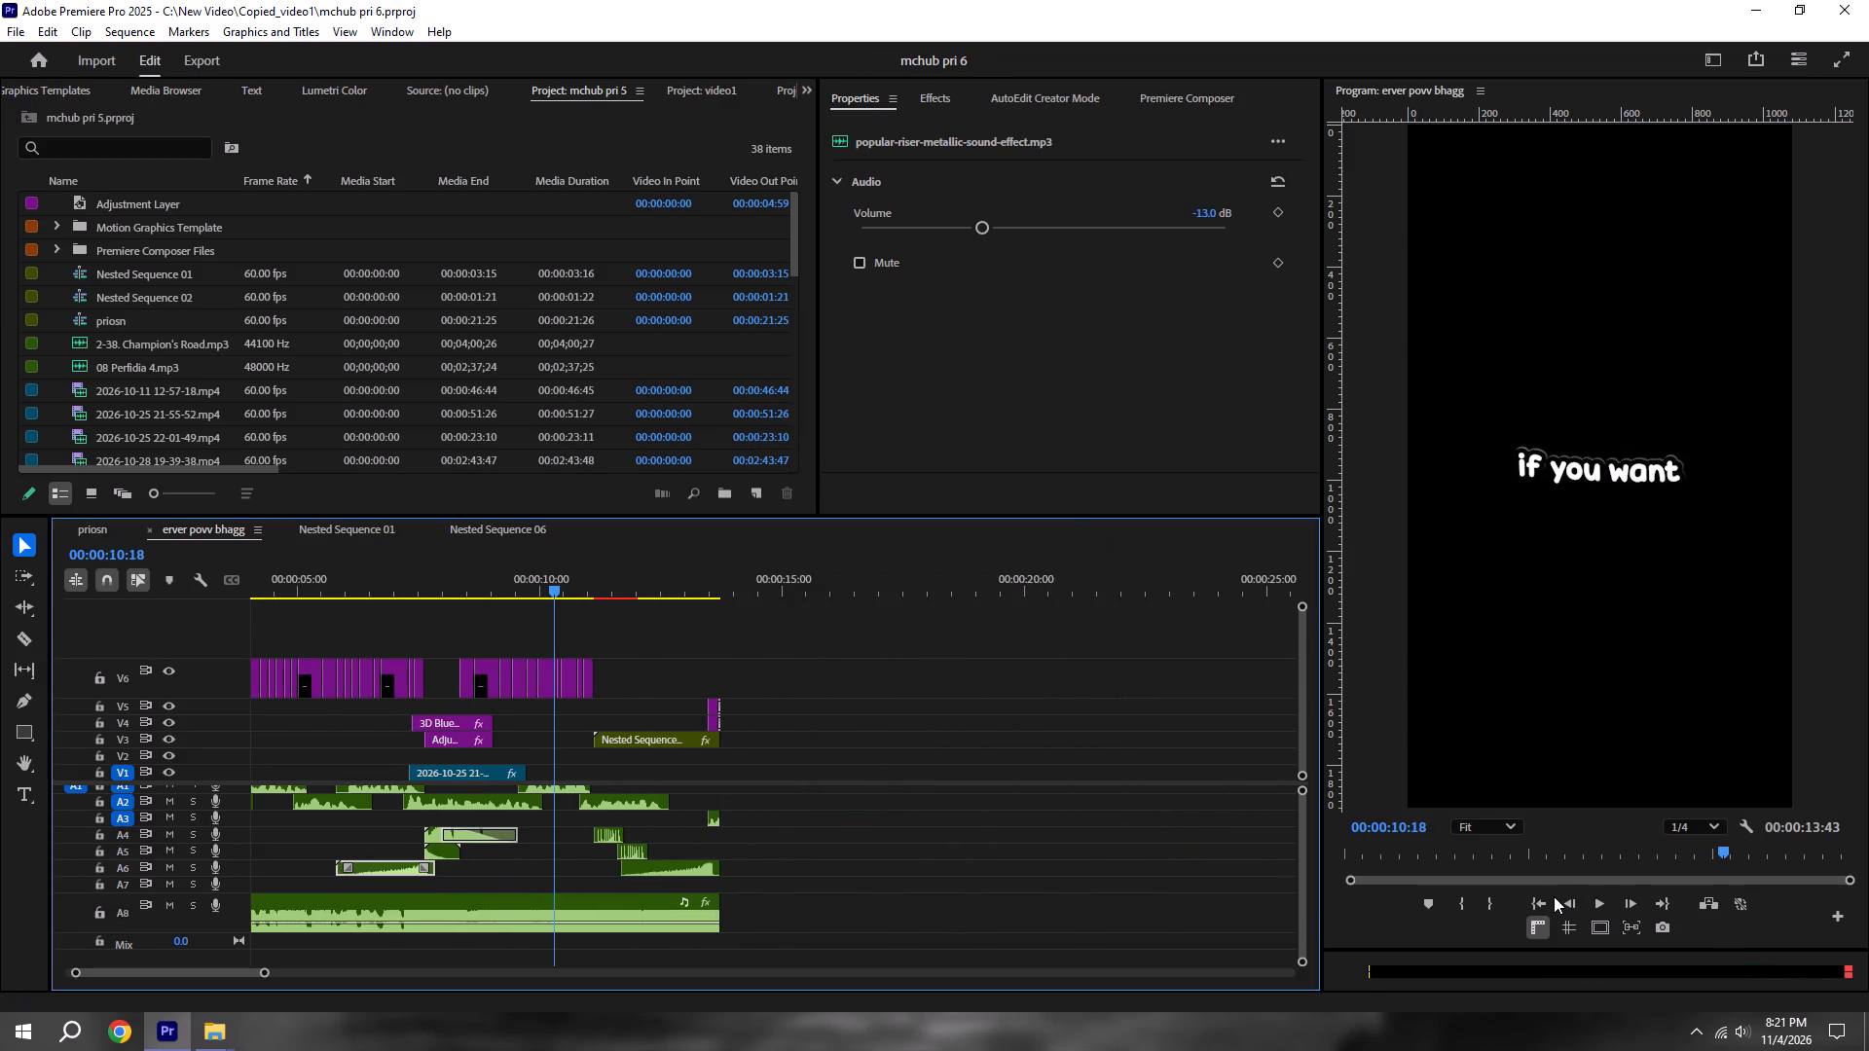
# Move the BURBALONI FUNK clip from track A8 down to A9, keeping its start at the sequence's beginning.
pyautogui.doubleClick(1554, 896)
pyautogui.click(1547, 899)
pyautogui.press('space')
pyautogui.keyDown('alt'); pyautogui.scroll(-4, 1071, 854); pyautogui.keyUp('alt')
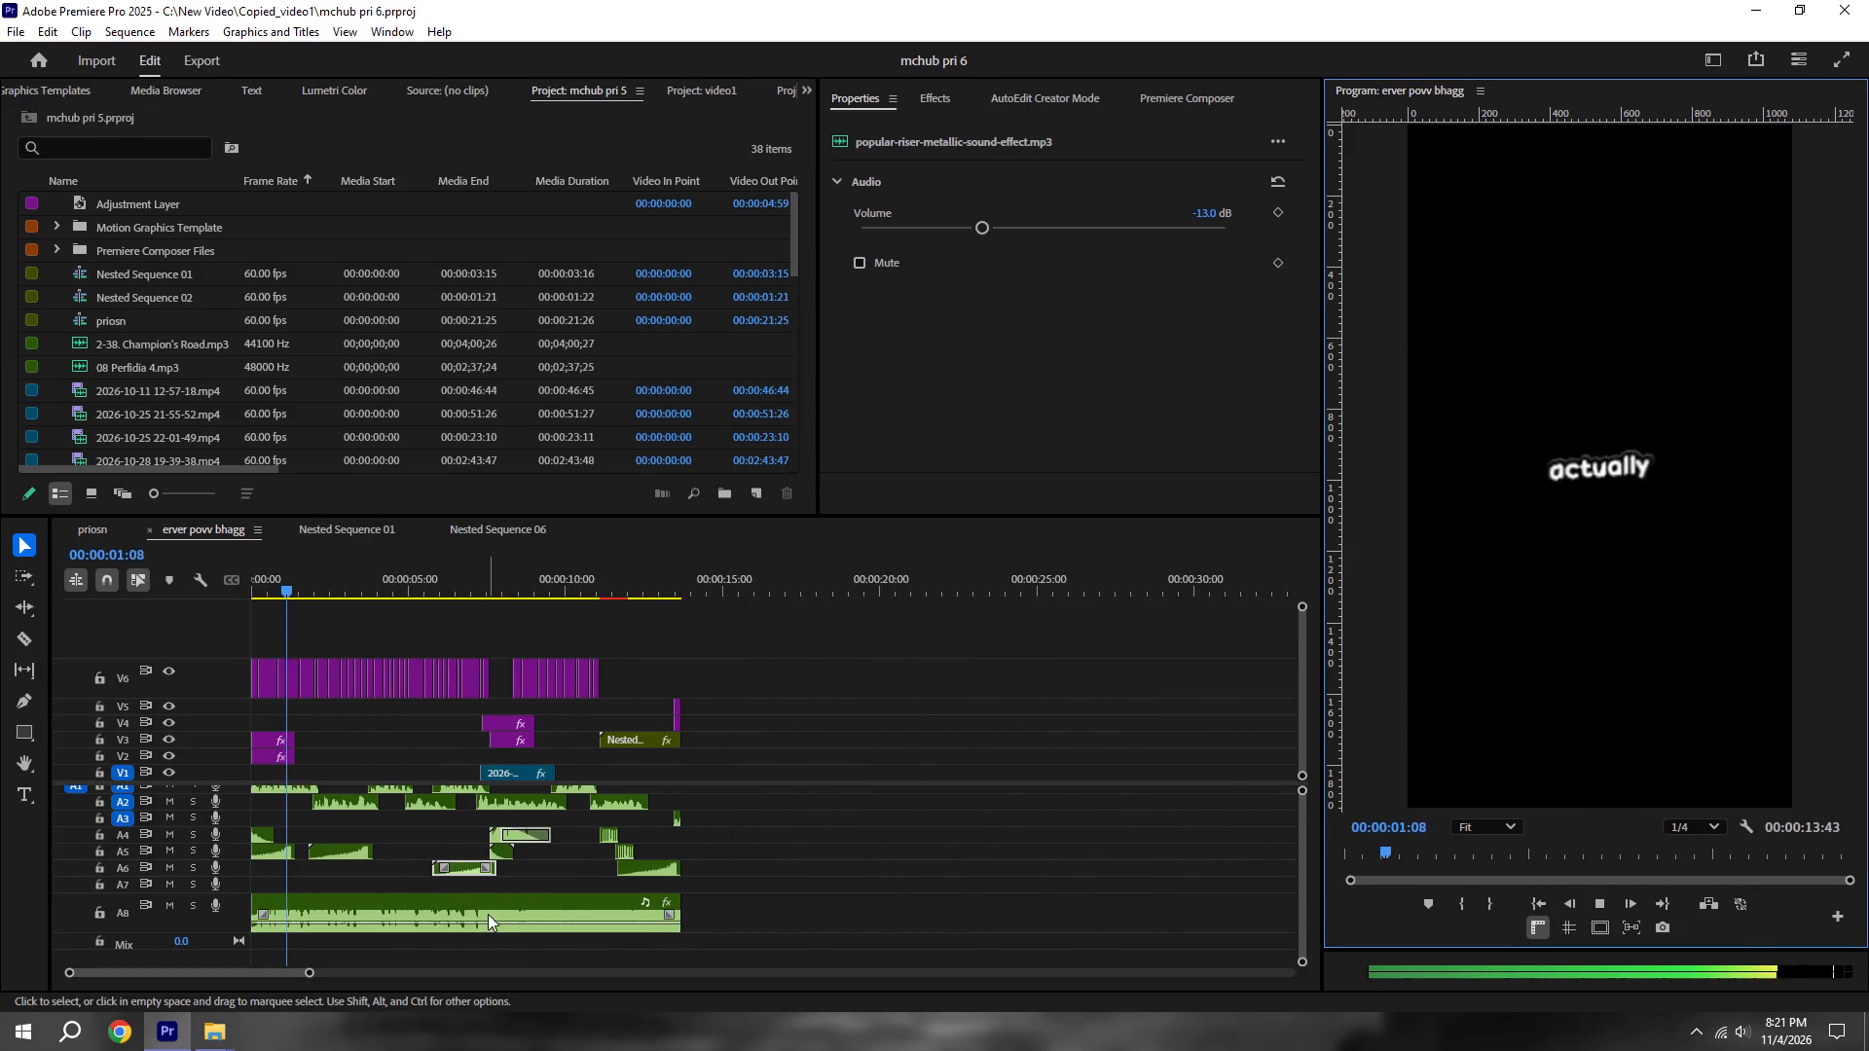
pyautogui.moveTo(486, 898); pyautogui.dragTo(480, 955)
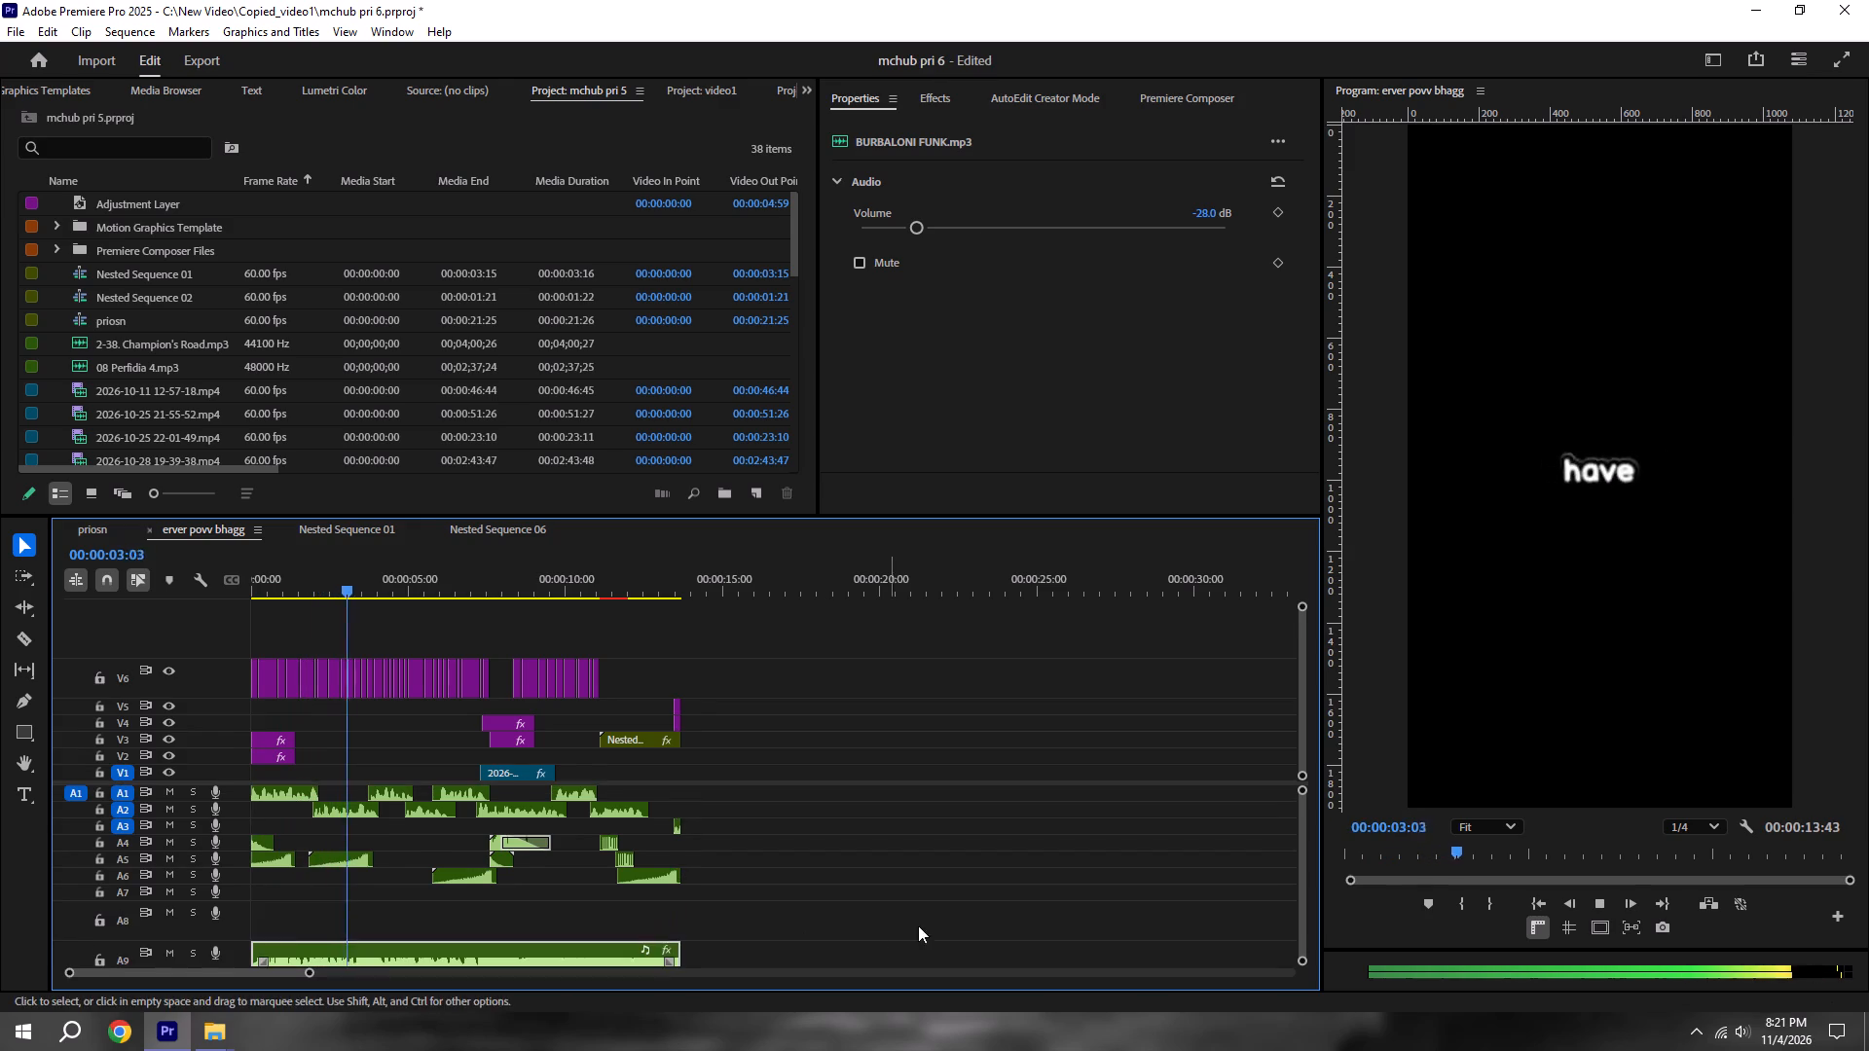
pyautogui.click(984, 920)
# Play the whole sequence from the start, replay it into the closing captions, and save the project.
pyautogui.click(1537, 905)
pyautogui.press('space')
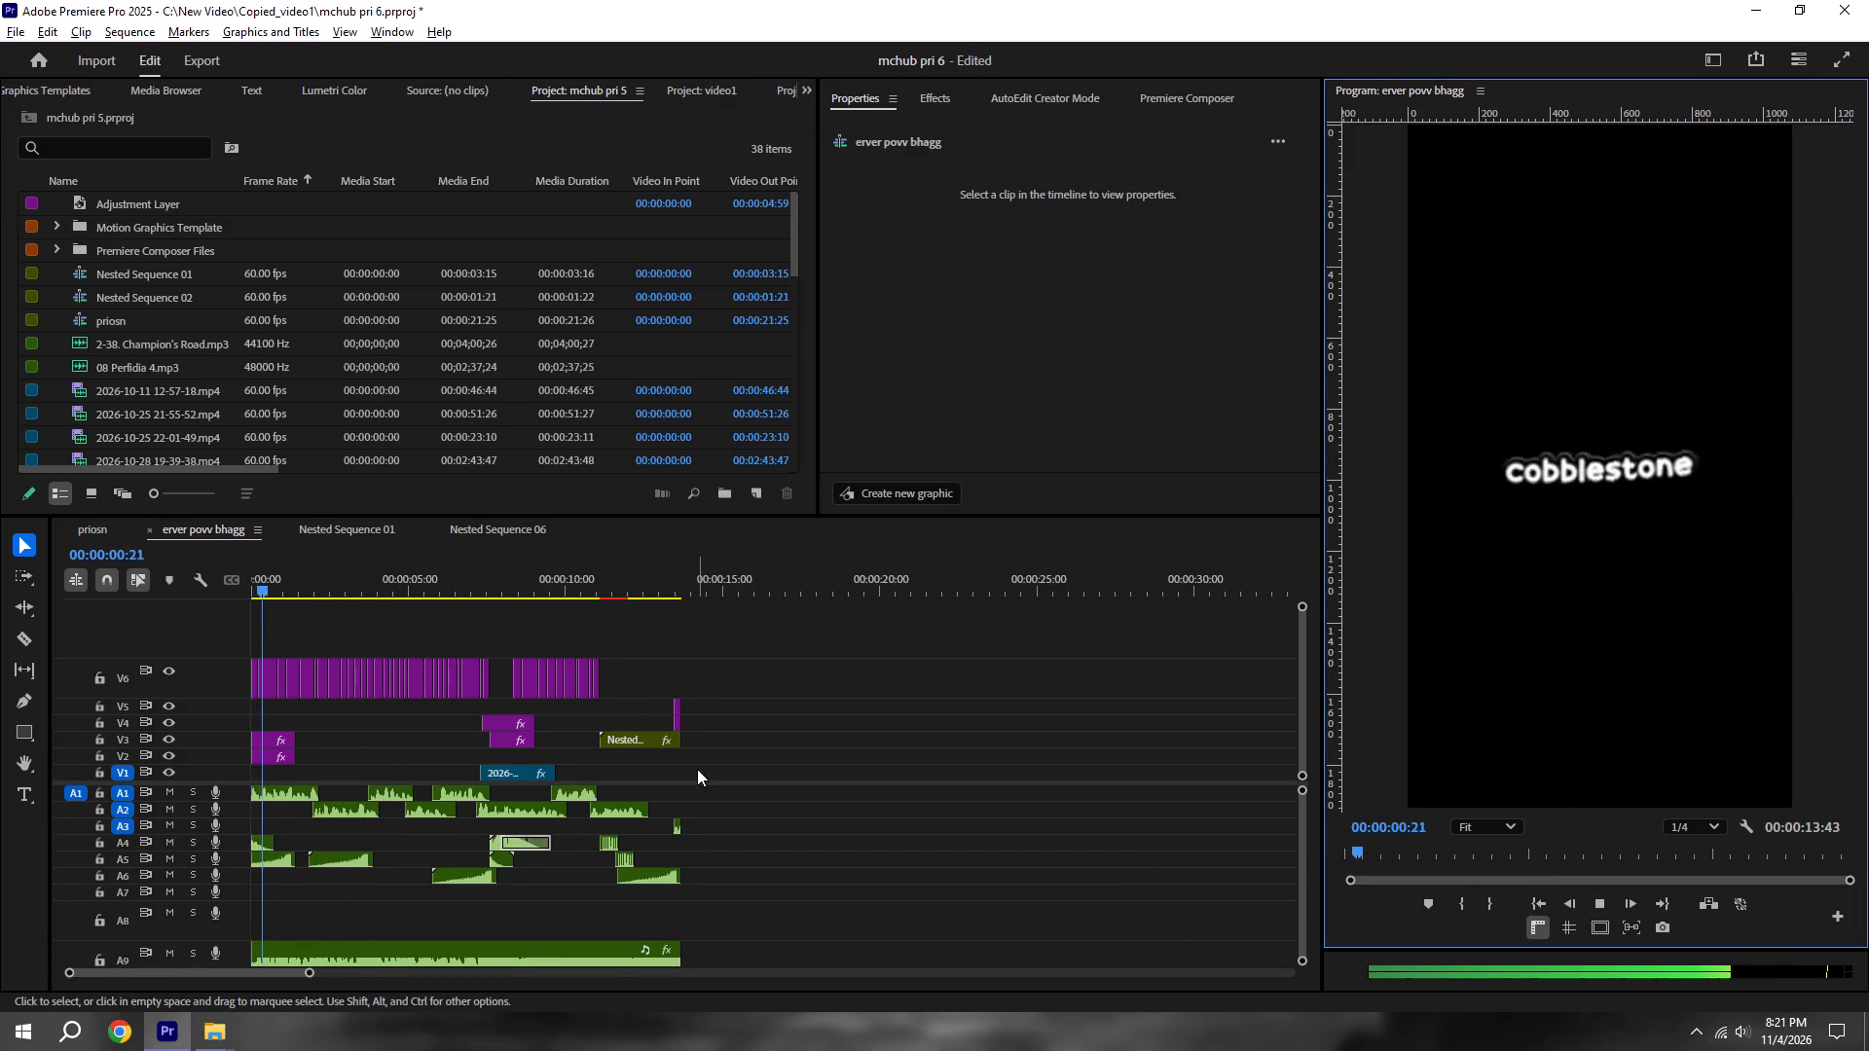
pyautogui.keyDown('alt'); pyautogui.scroll(-2, 697, 769); pyautogui.keyUp('alt')
pyautogui.click(905, 753)
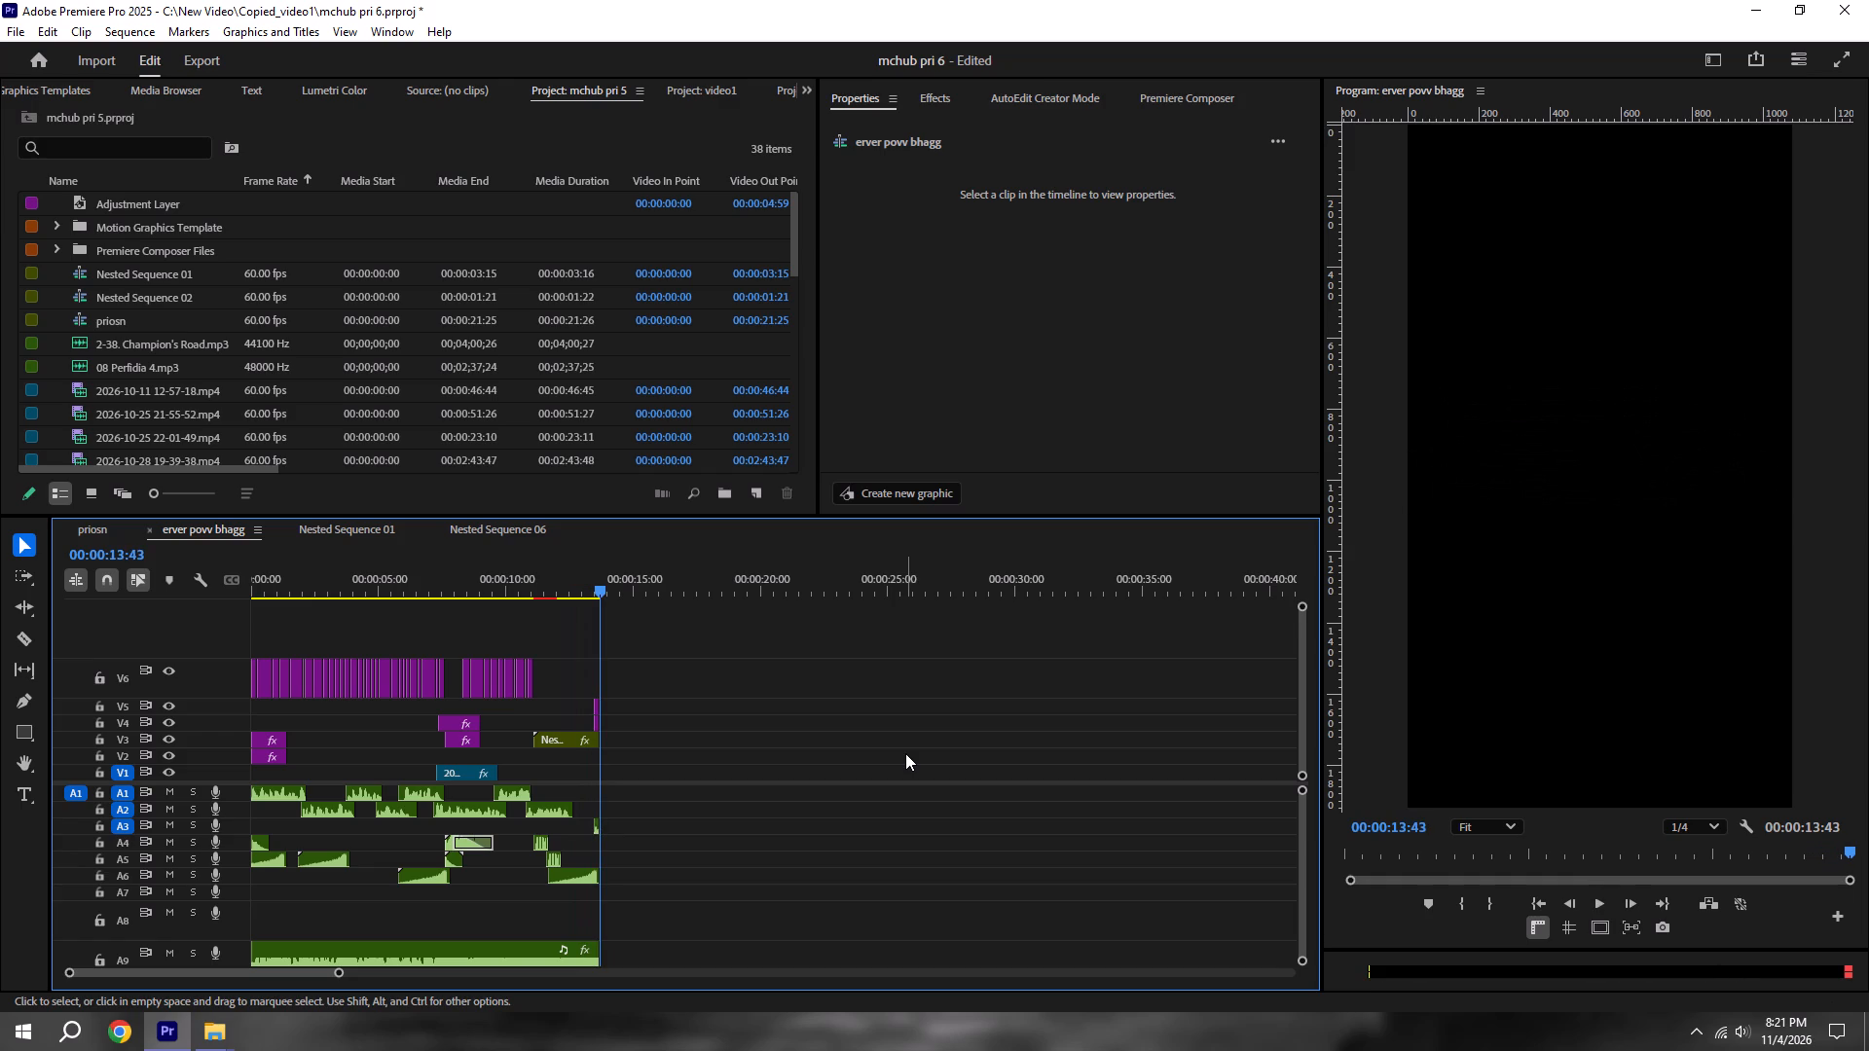
pyautogui.press('space')
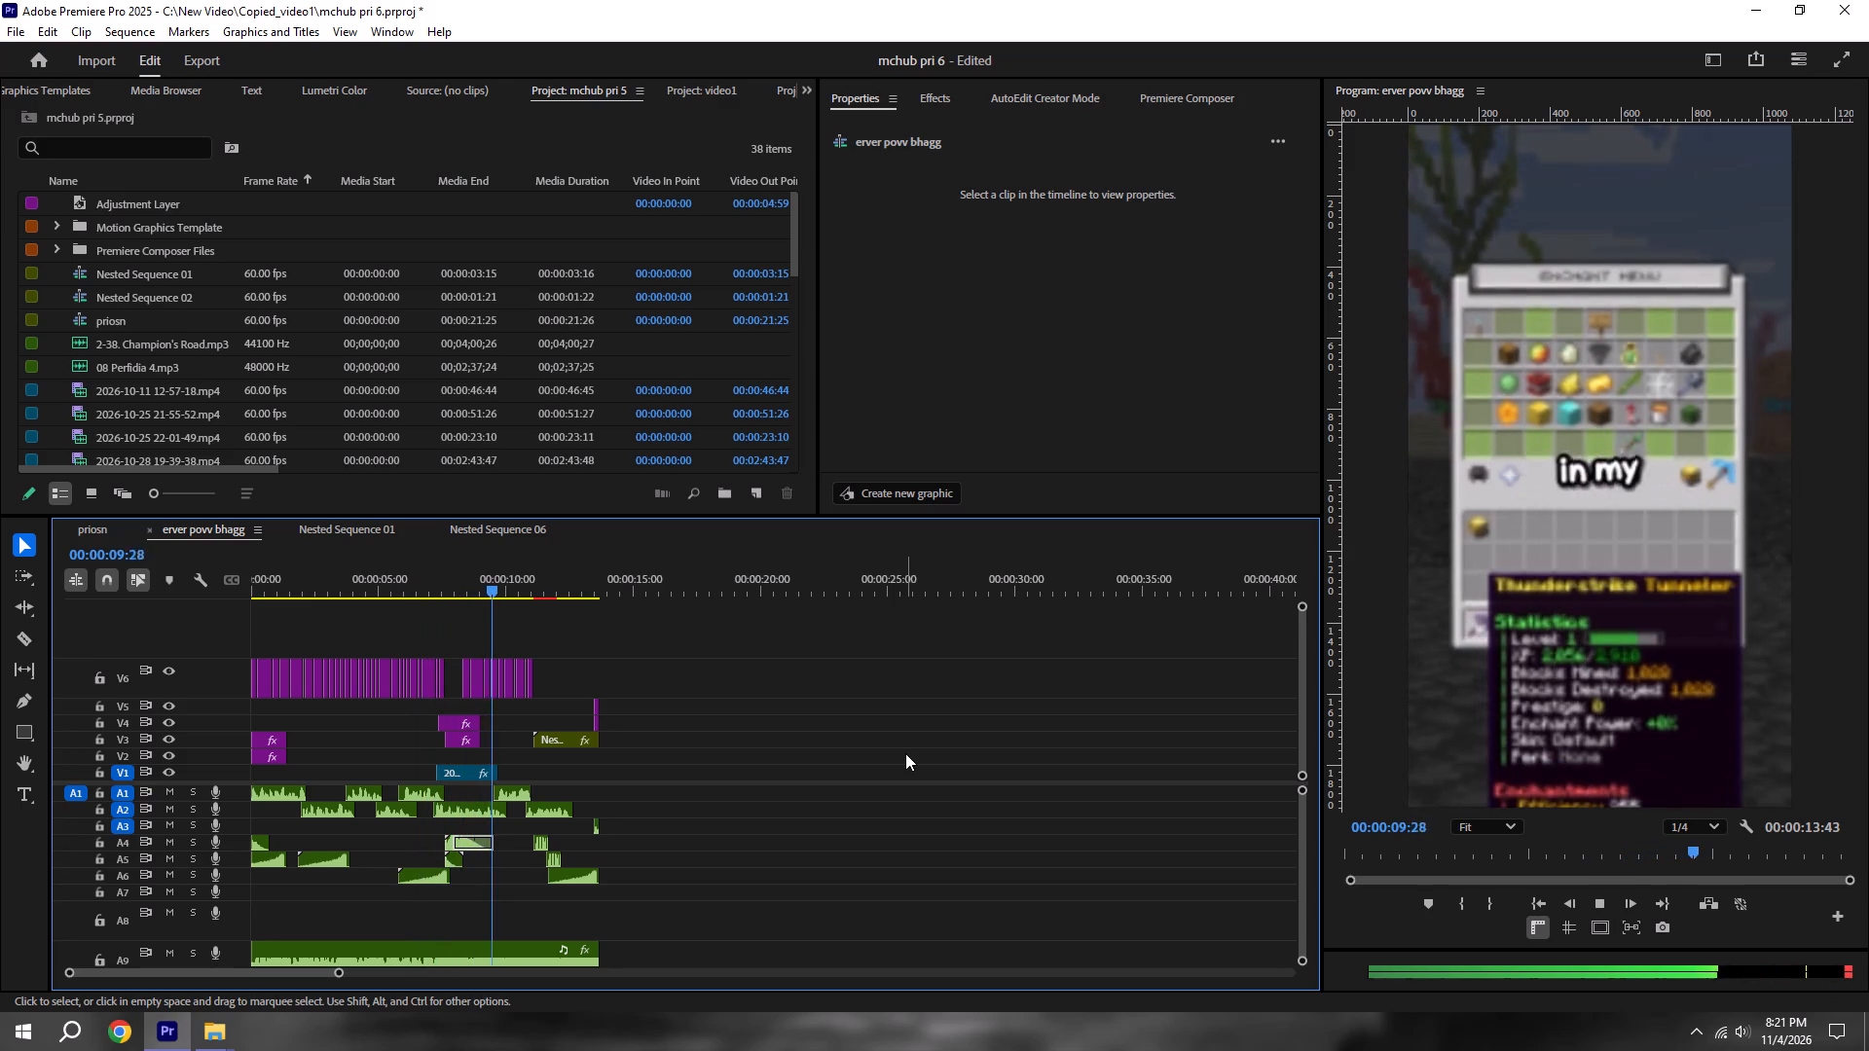
pyautogui.press('space')
pyautogui.keyDown('alt'); pyautogui.scroll(12, 488, 724); pyautogui.keyUp('alt')
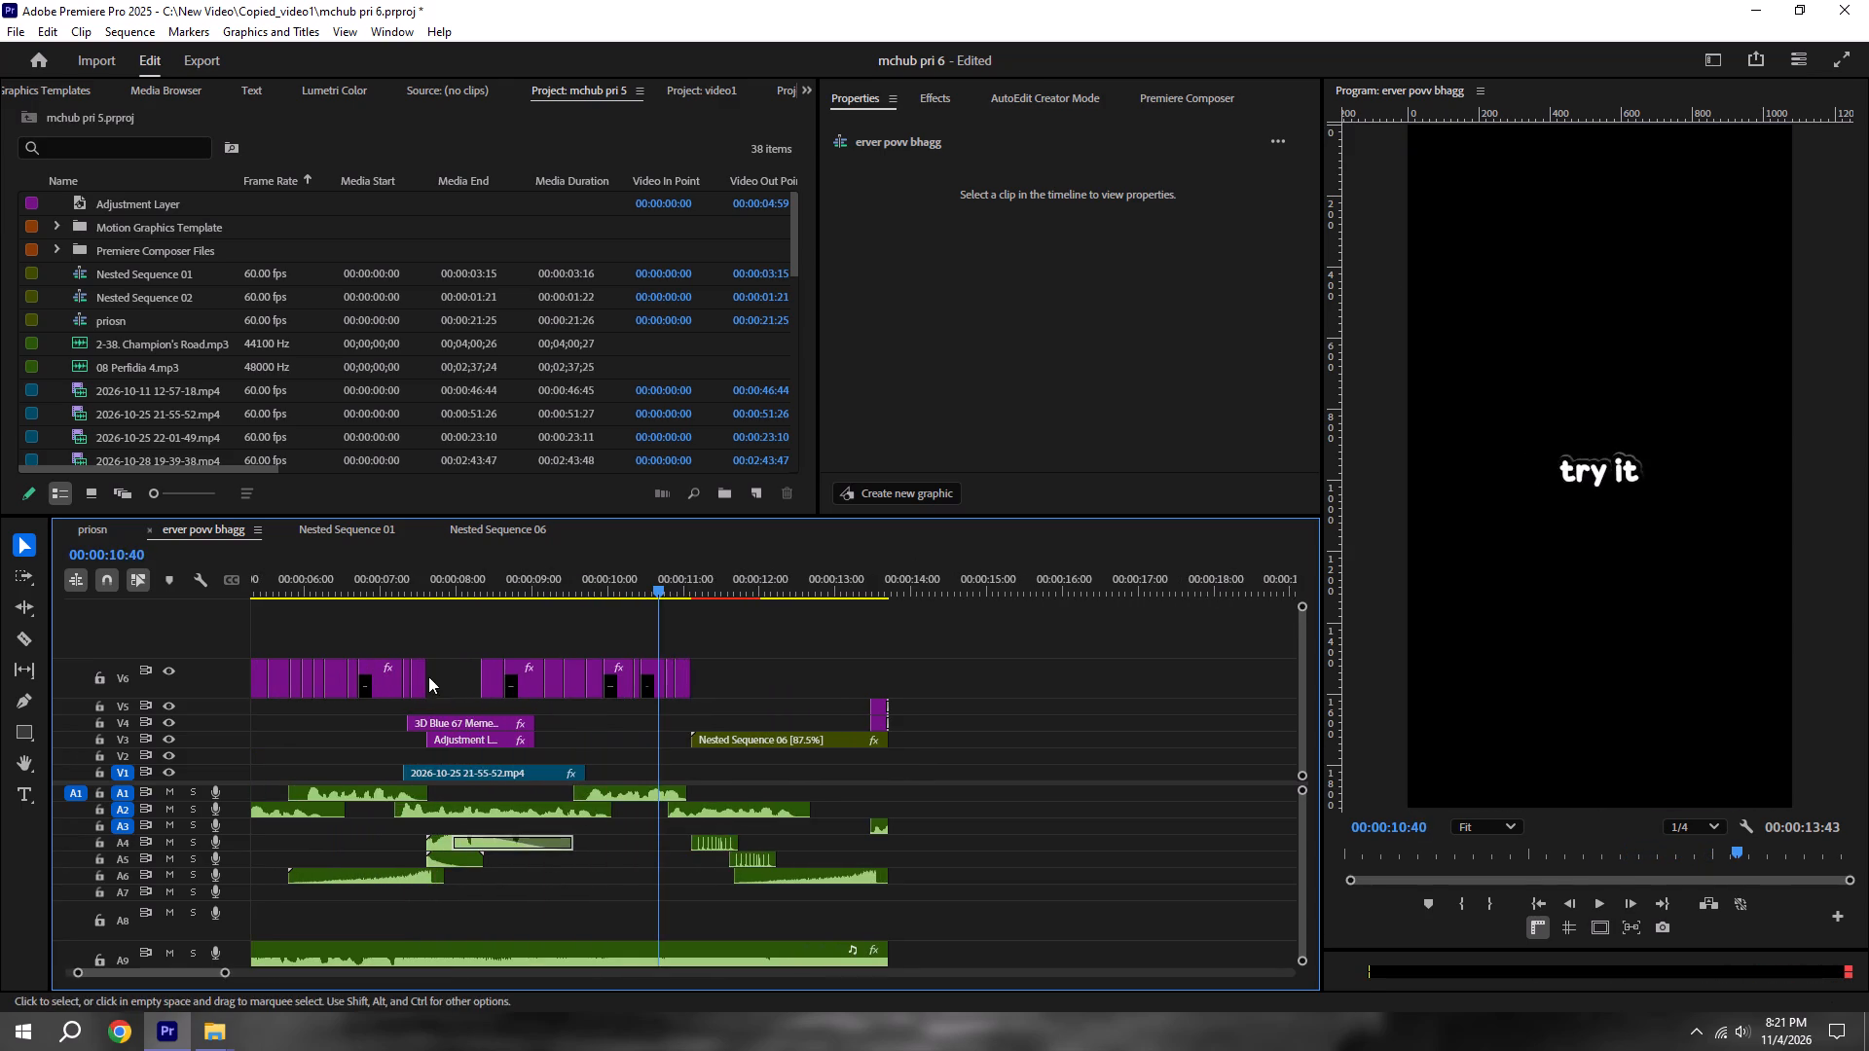
pyautogui.hotkey('ctrl', 's')
pyautogui.keyDown('shift'); pyautogui.moveTo(426, 581); pyautogui.dragTo(408, 575); pyautogui.keyUp('shift')
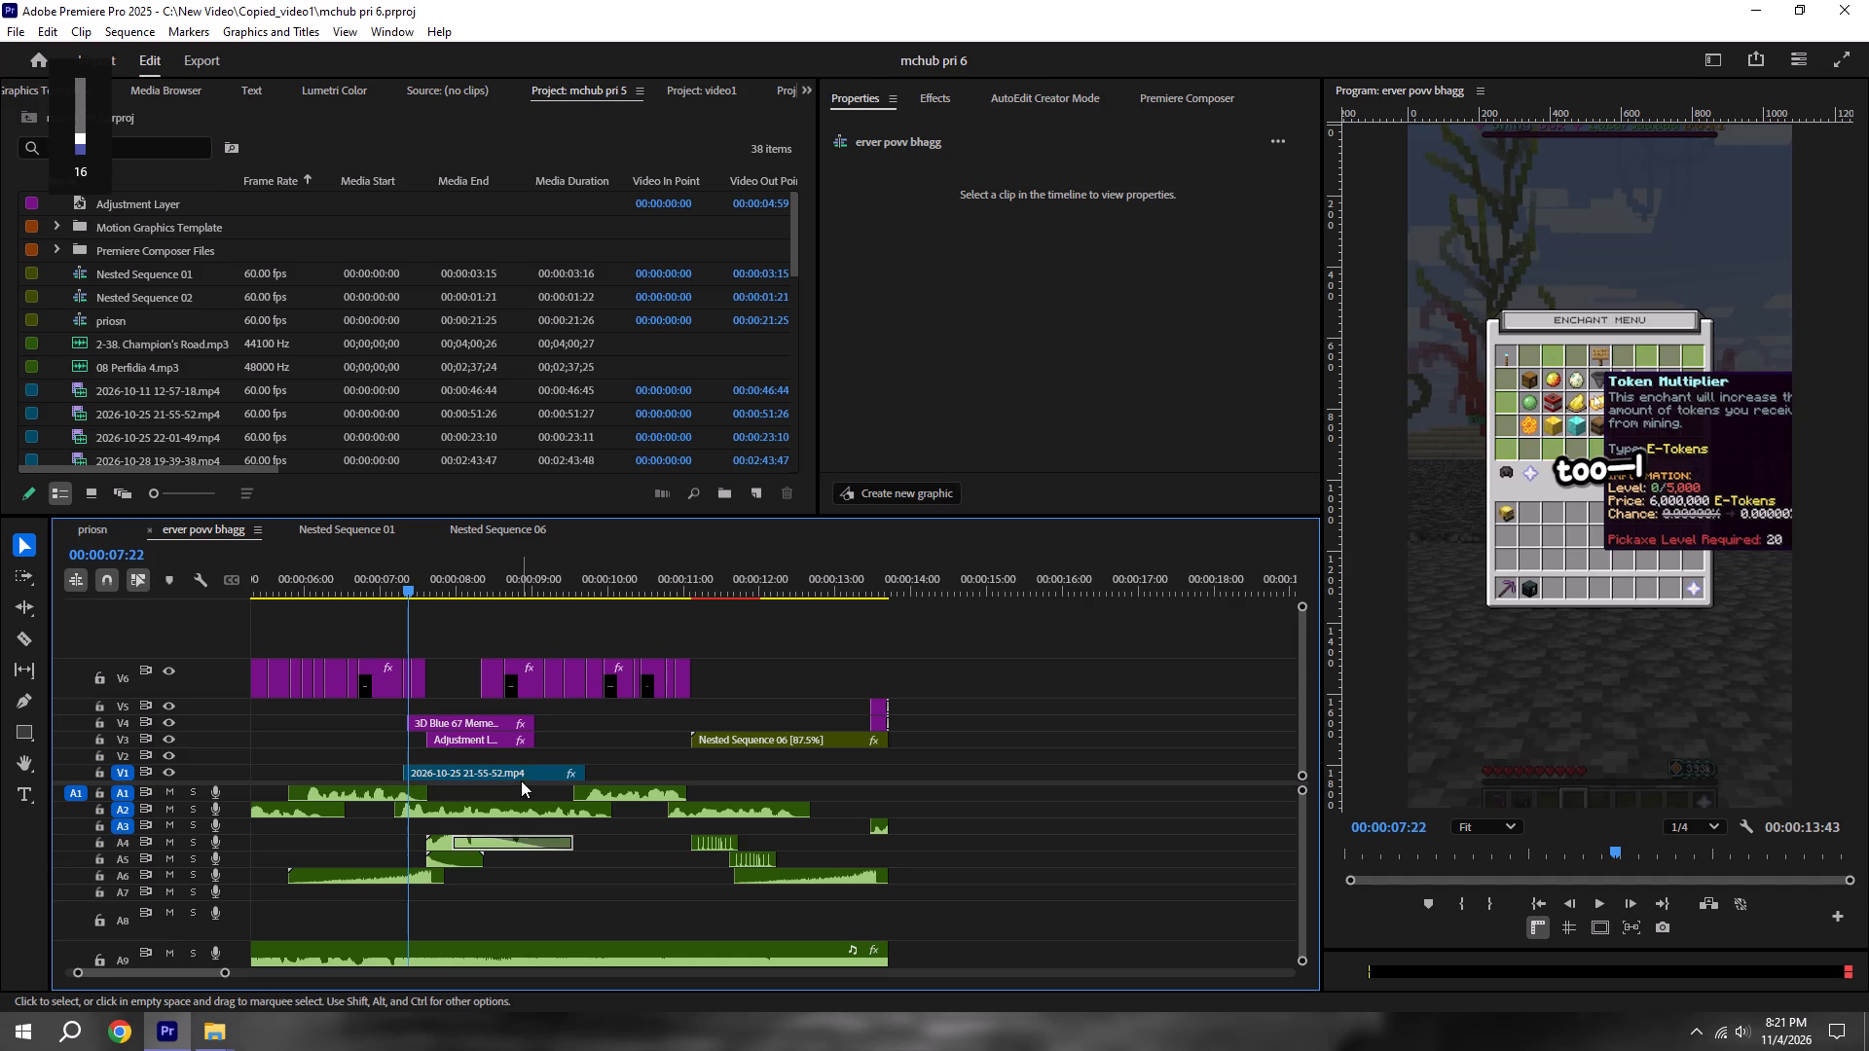
pyautogui.click(521, 780)
pyautogui.click(172, 86)
pyautogui.click(100, 85)
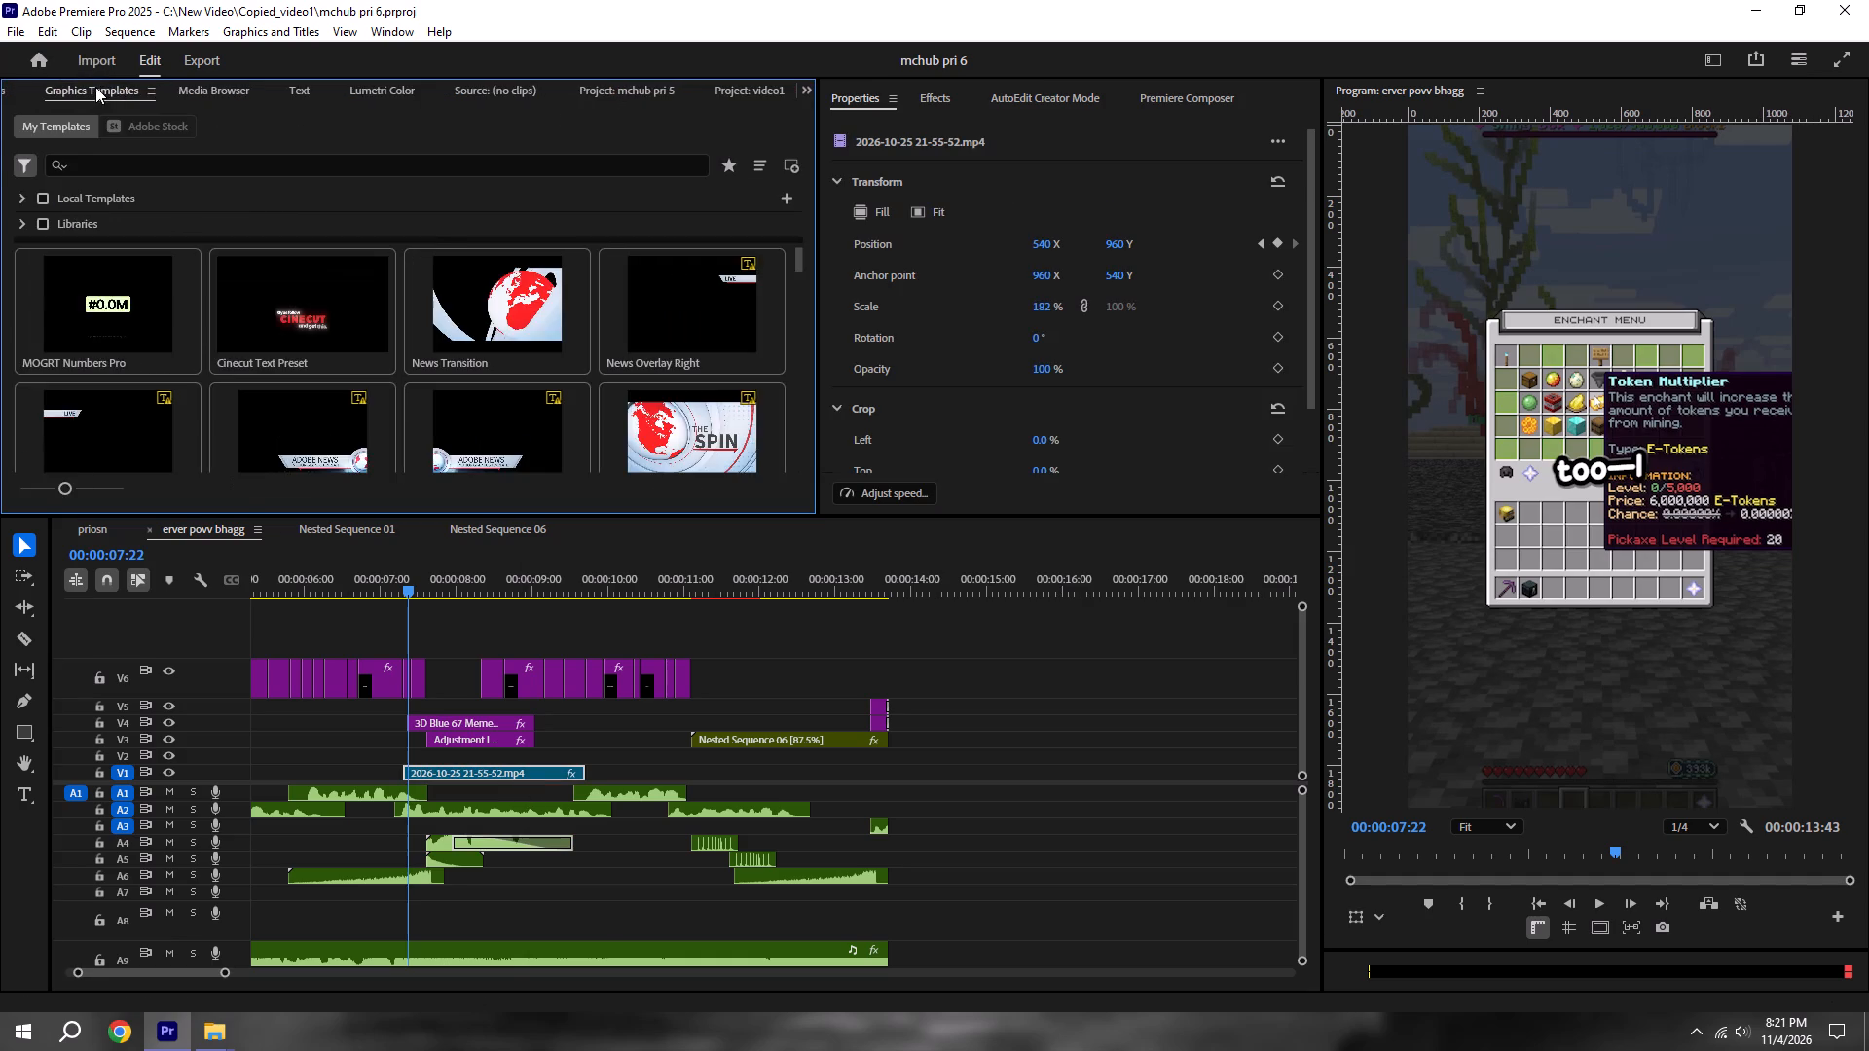
pyautogui.scroll(4, 88, 87)
pyautogui.moveTo(479, 125); pyautogui.dragTo(480, 124)
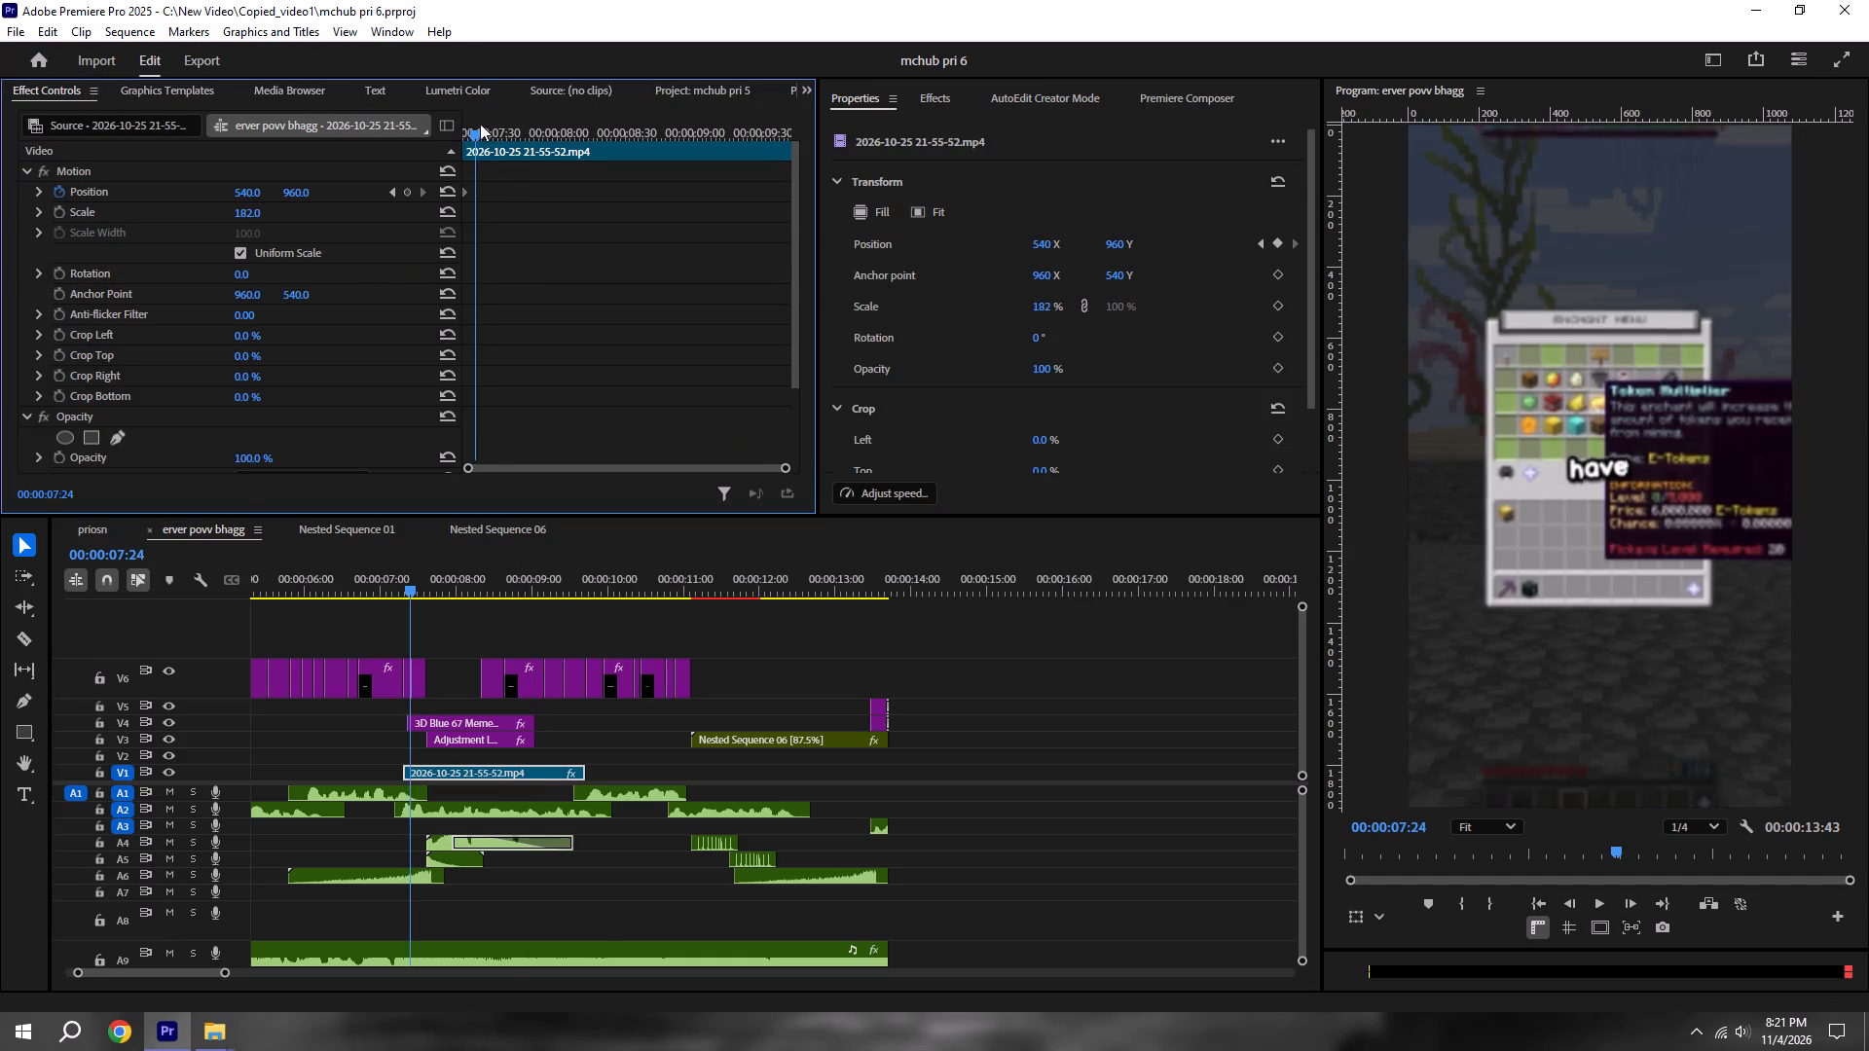
pyautogui.moveTo(480, 124); pyautogui.dragTo(480, 128)
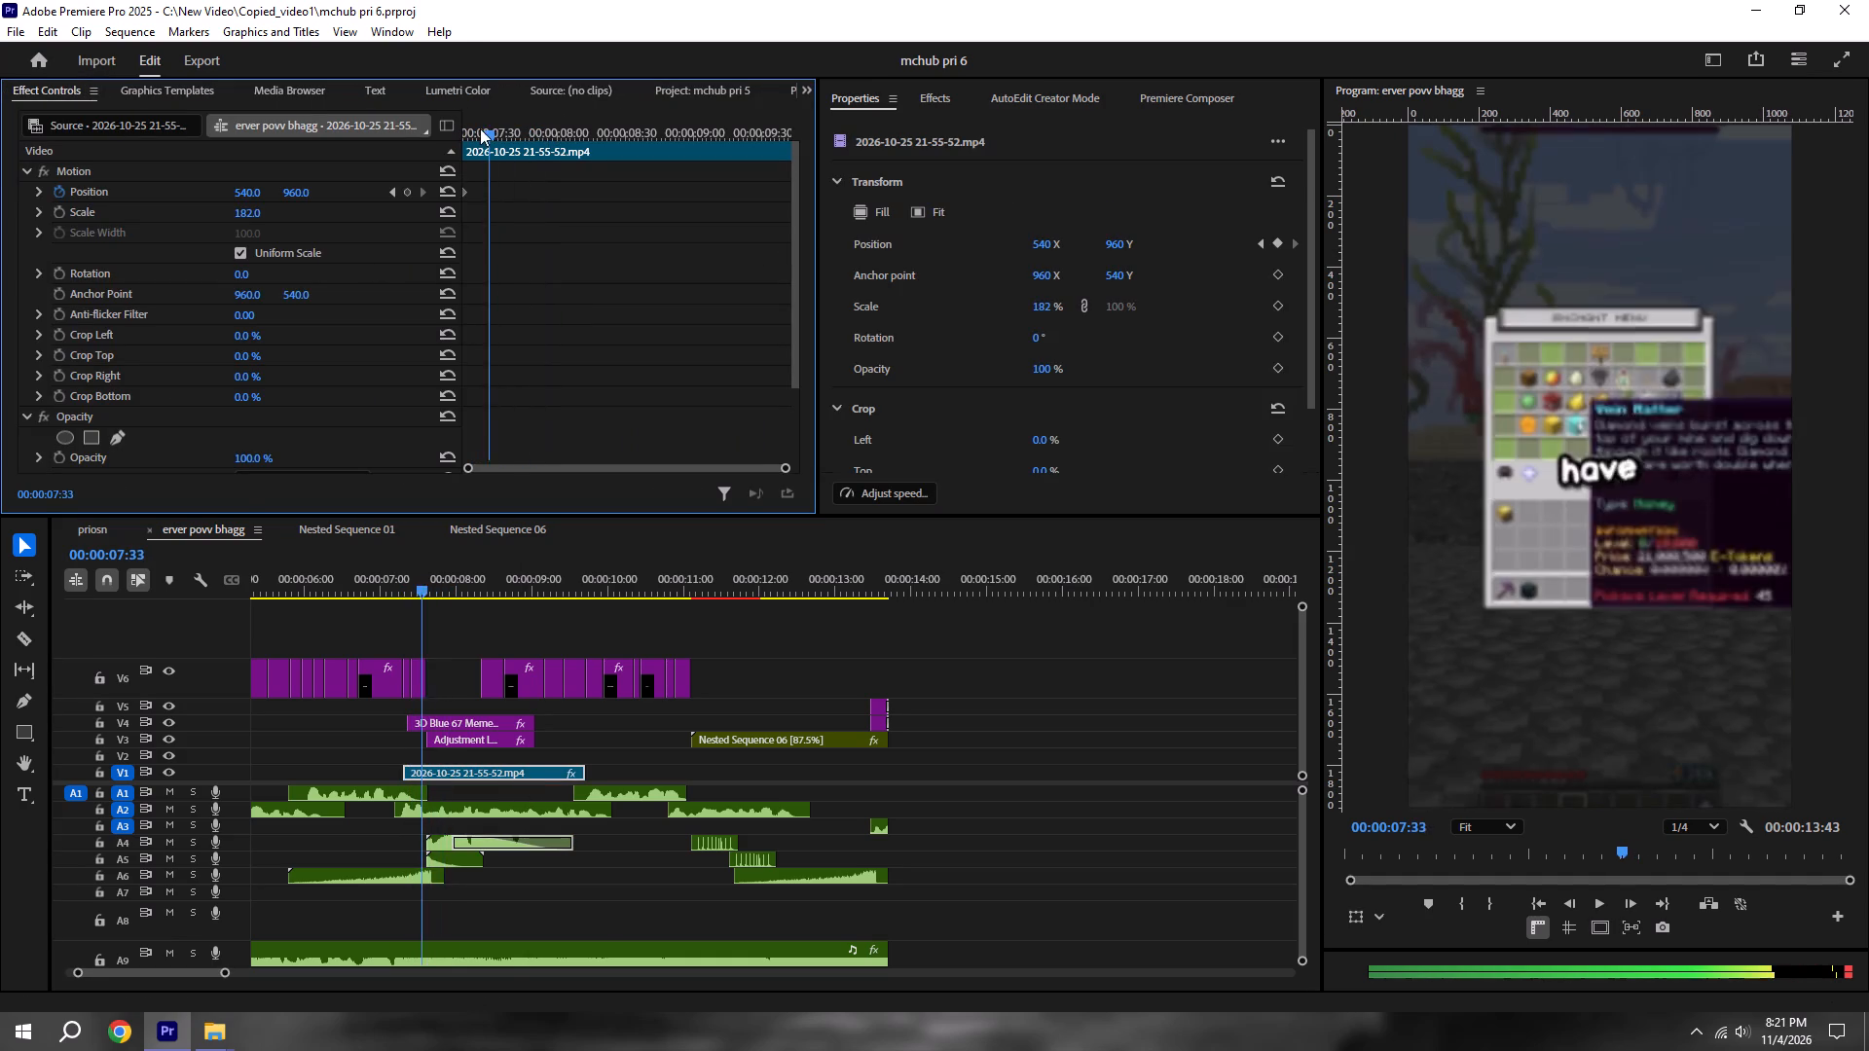
pyautogui.moveTo(480, 128); pyautogui.dragTo(447, 128)
pyautogui.moveTo(549, 236); pyautogui.dragTo(421, 170)
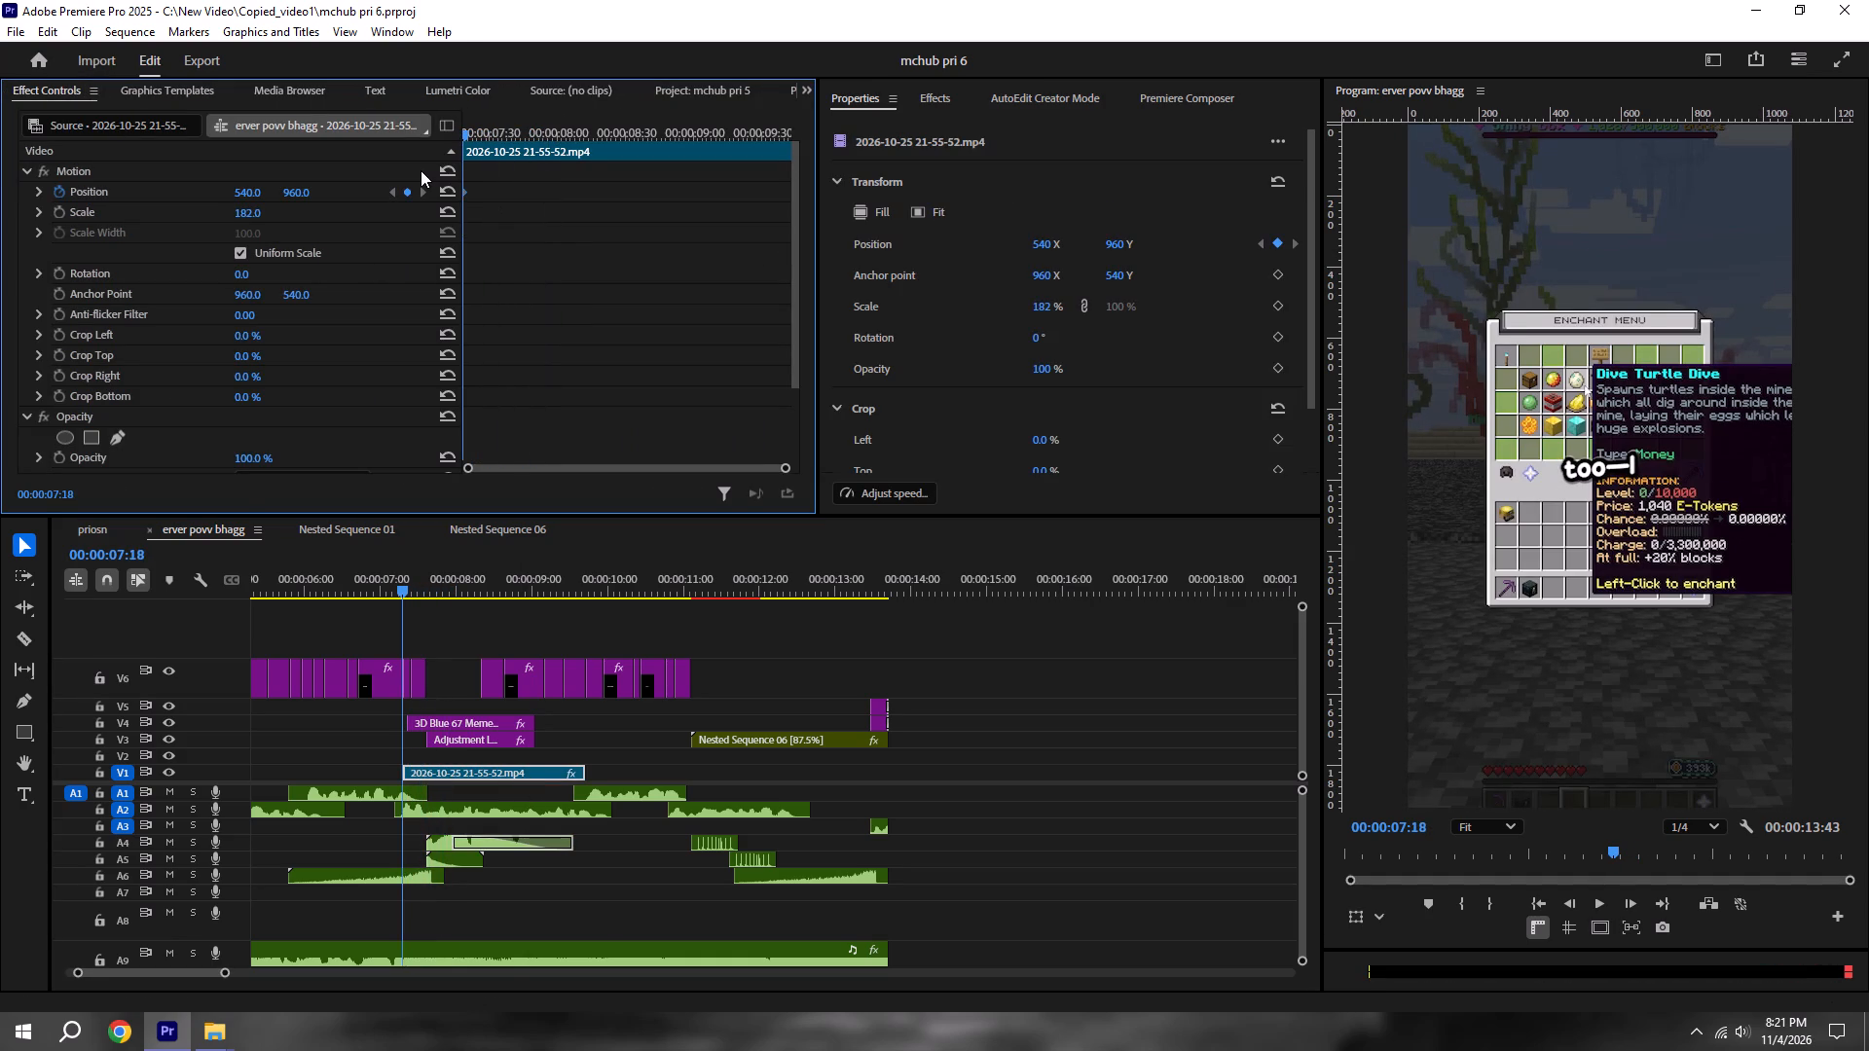
pyautogui.press('BackSpace')
pyautogui.click(504, 129)
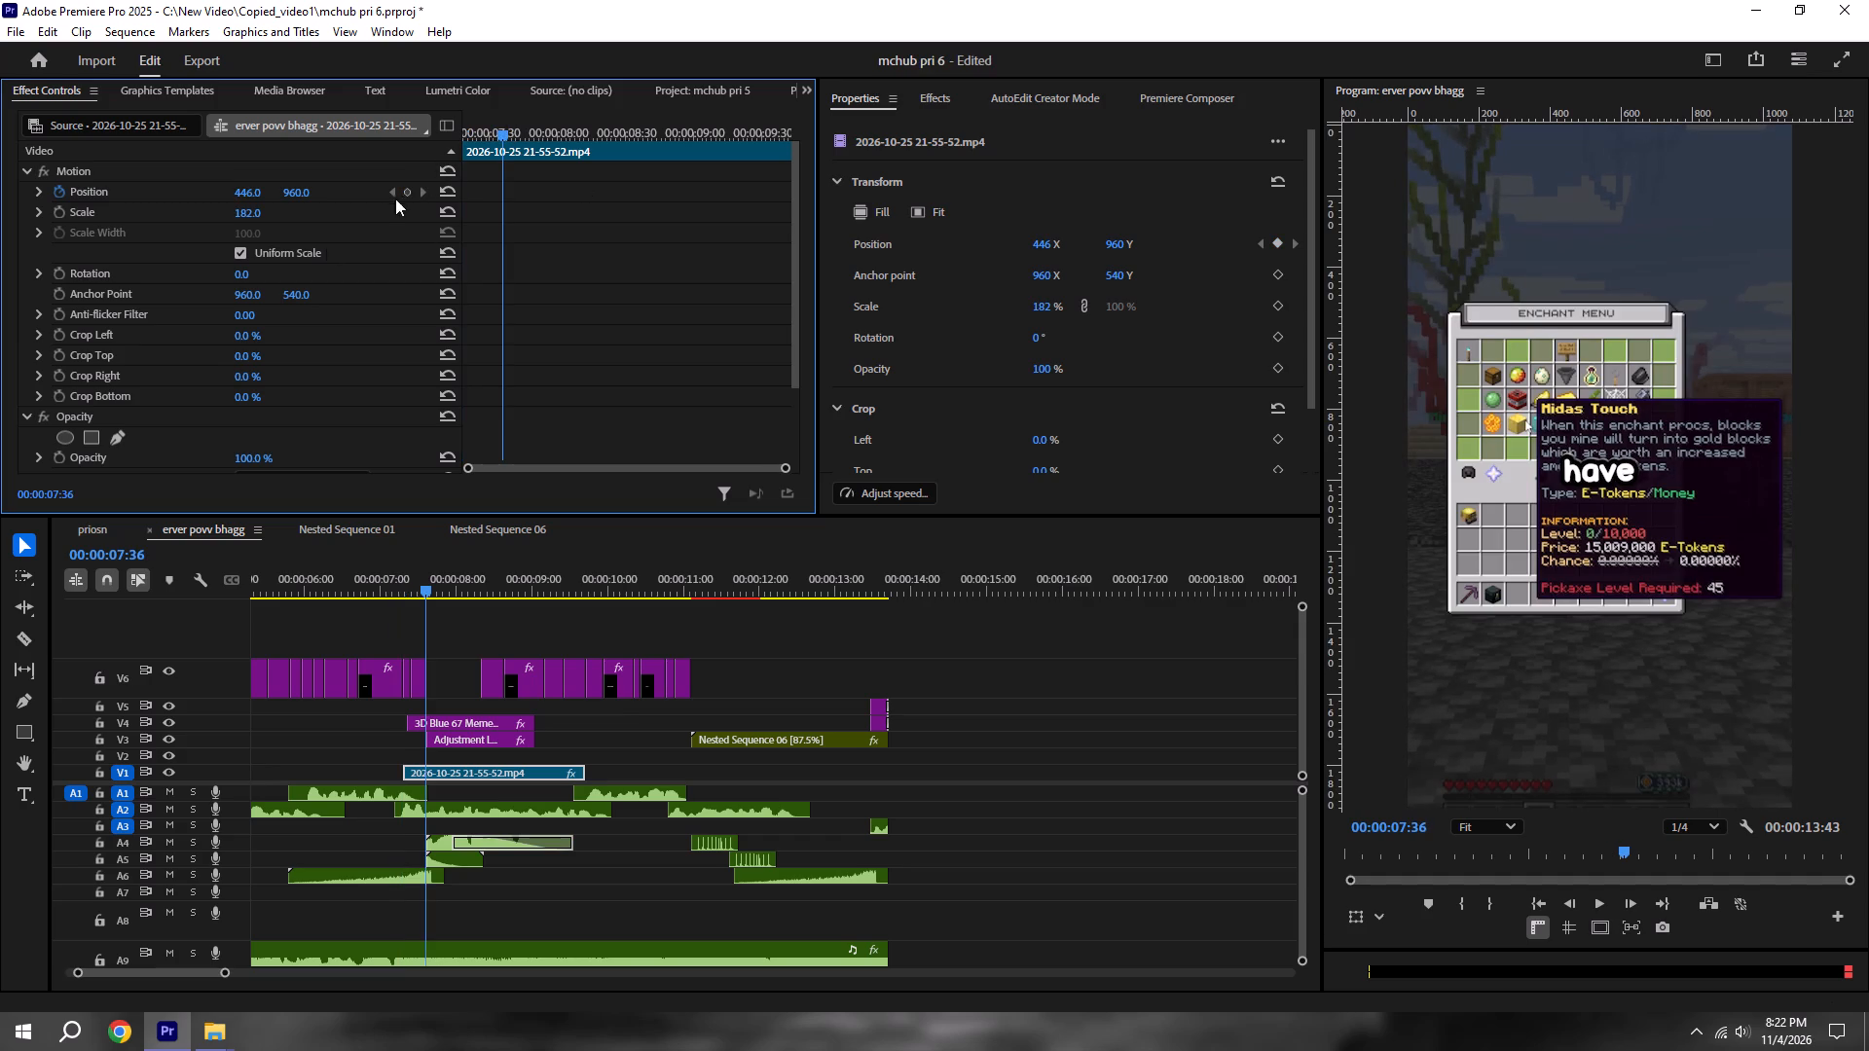
pyautogui.moveTo(256, 192); pyautogui.dragTo(227, 190)
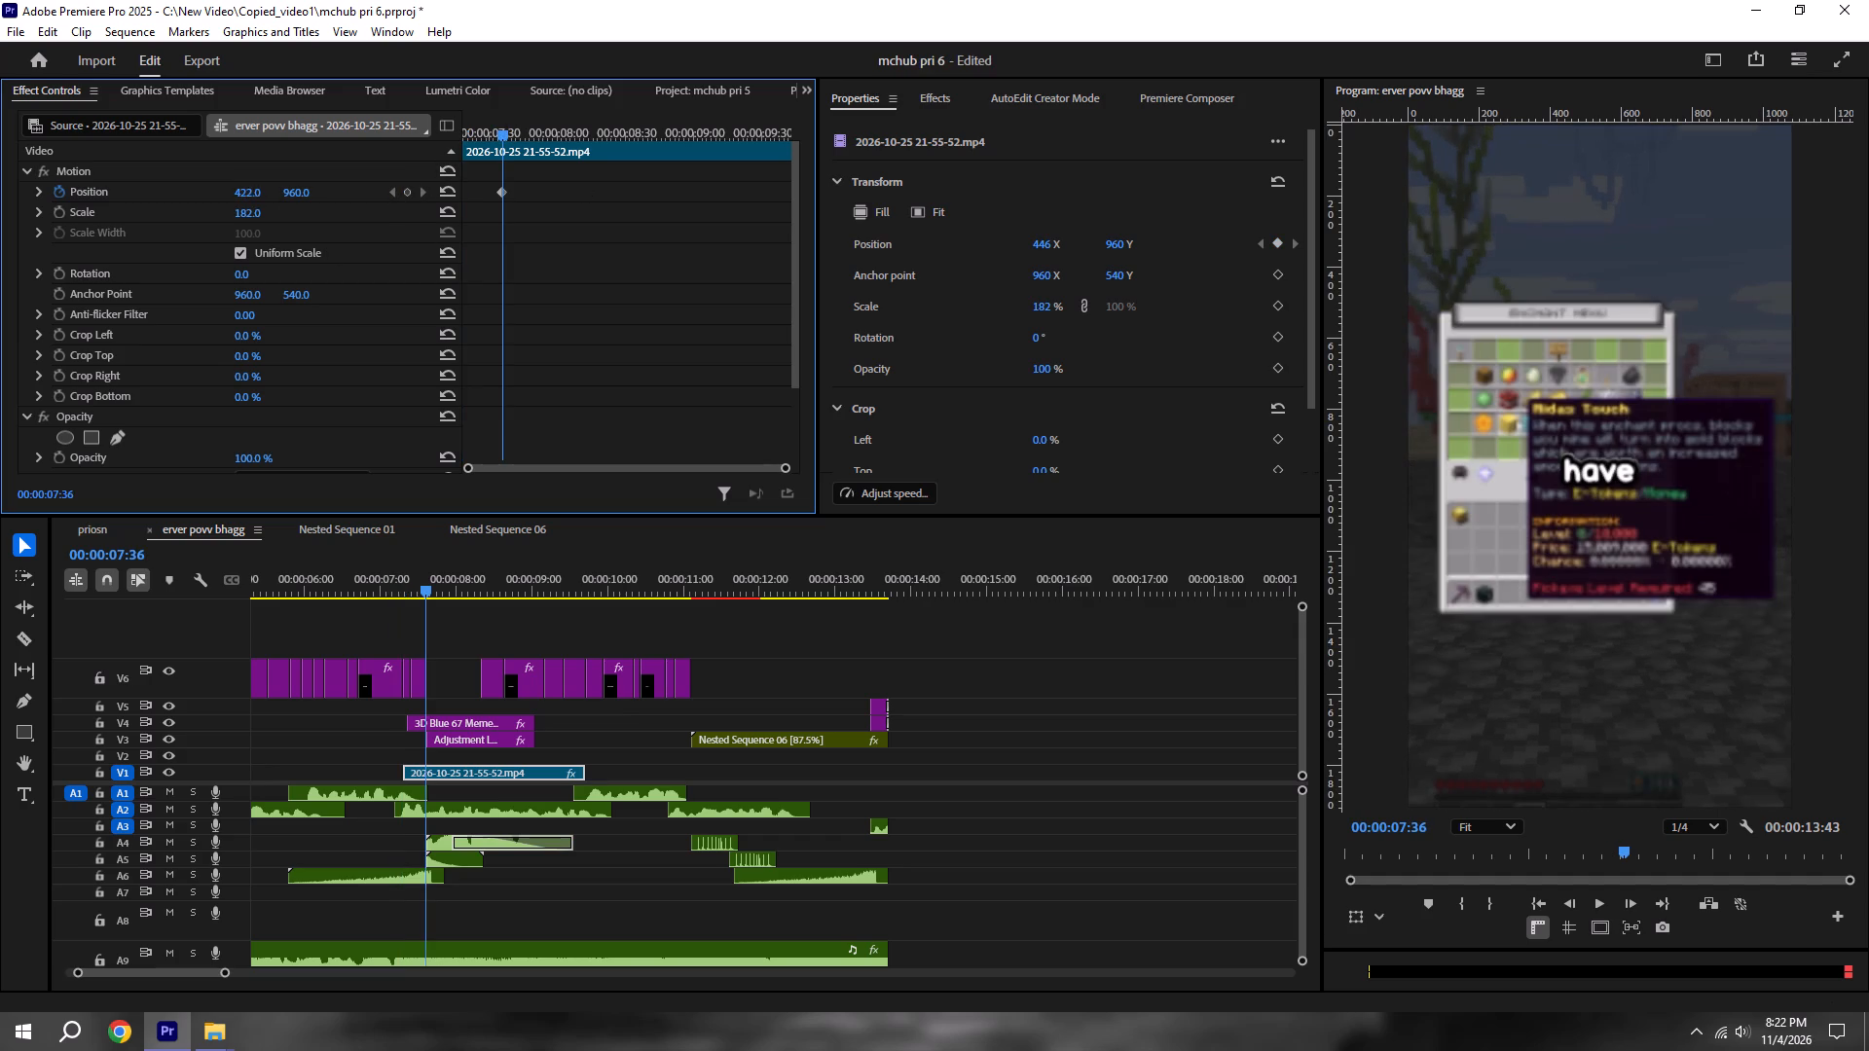
pyautogui.moveTo(227, 190); pyautogui.dragTo(332, 196)
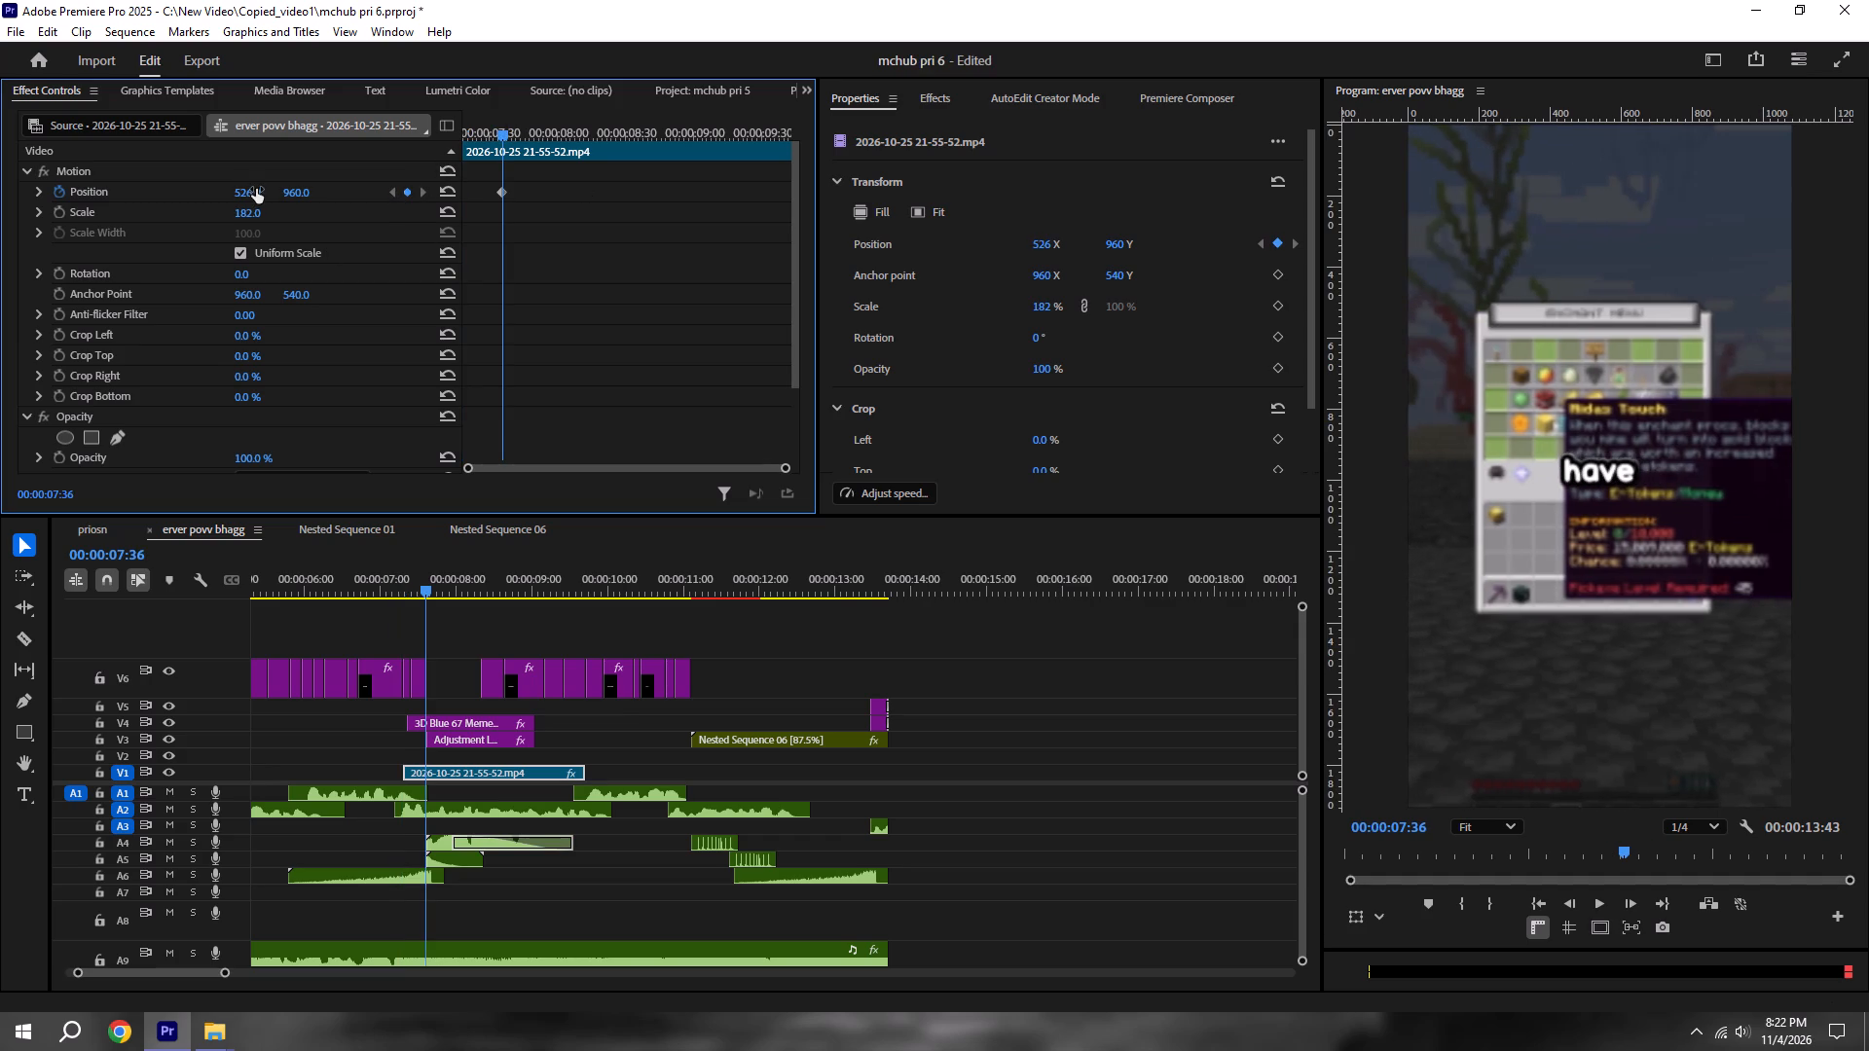
pyautogui.moveTo(503, 191); pyautogui.dragTo(267, 201)
pyautogui.moveTo(254, 189); pyautogui.dragTo(142, 179)
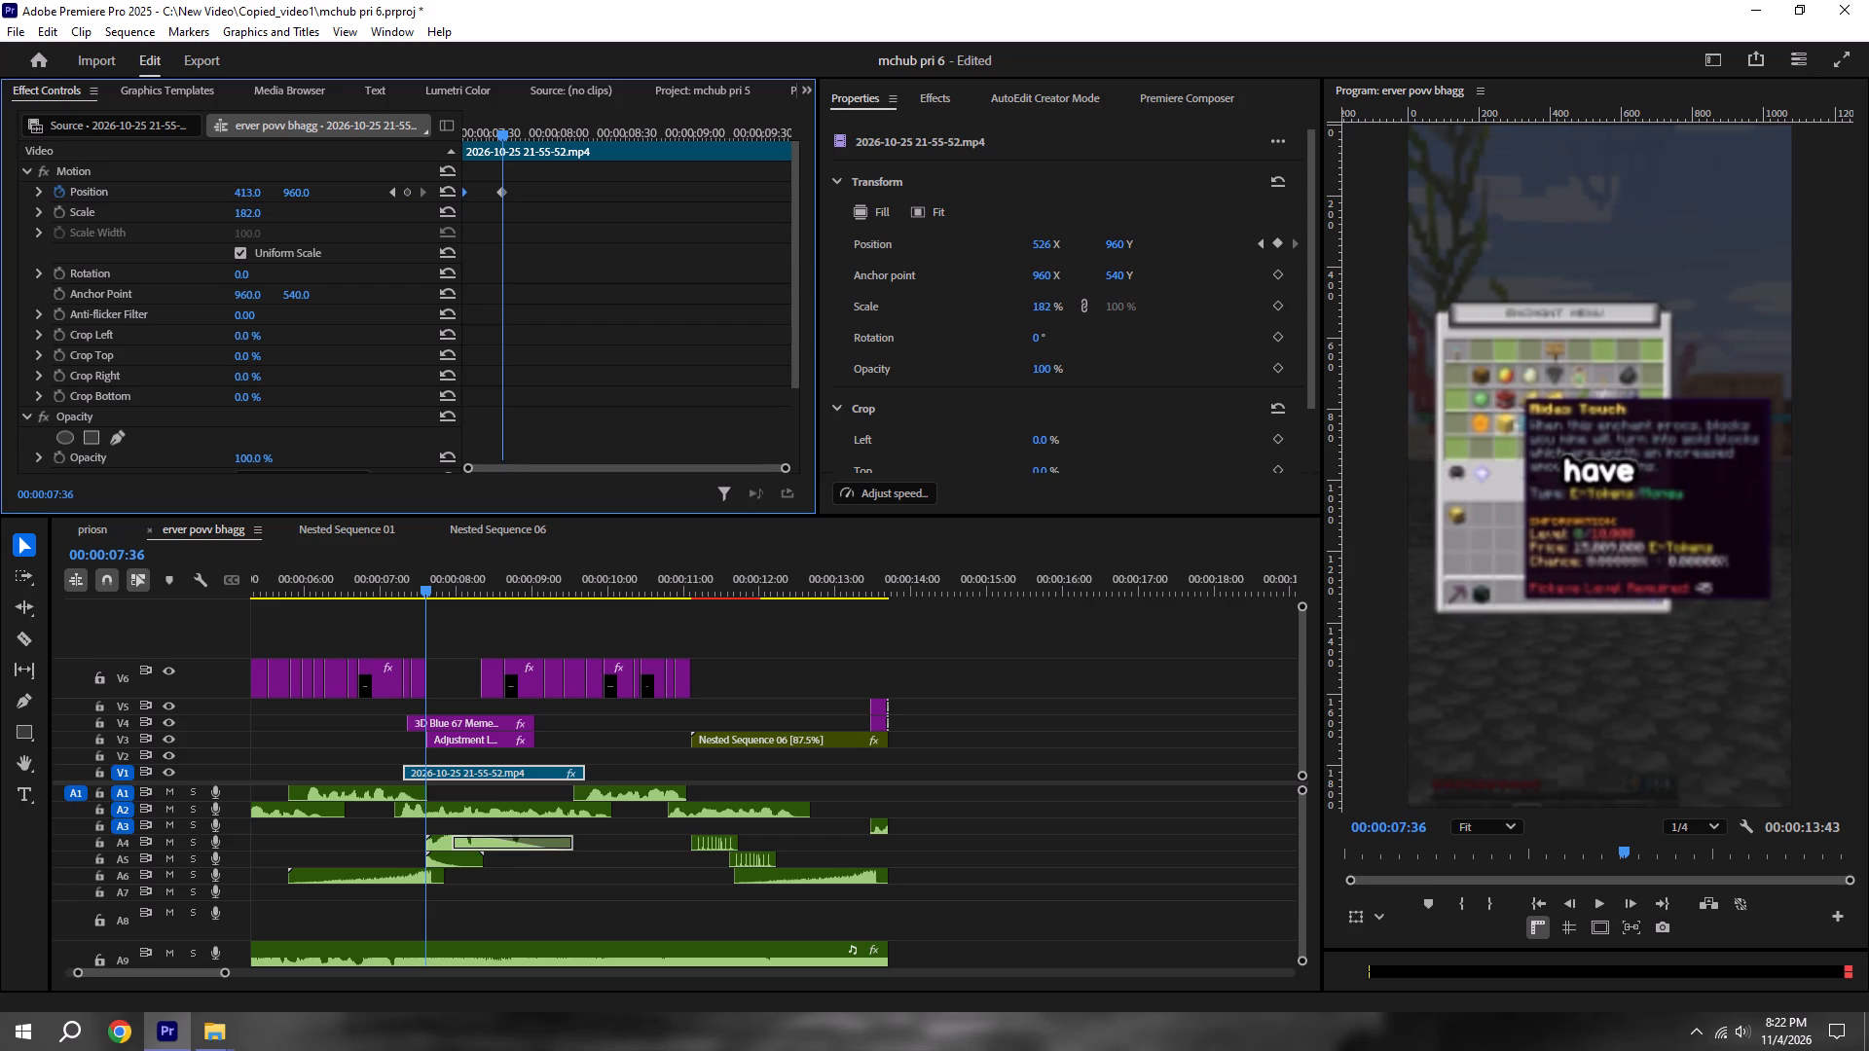
pyautogui.moveTo(142, 179); pyautogui.dragTo(138, 179)
pyautogui.click(602, 287)
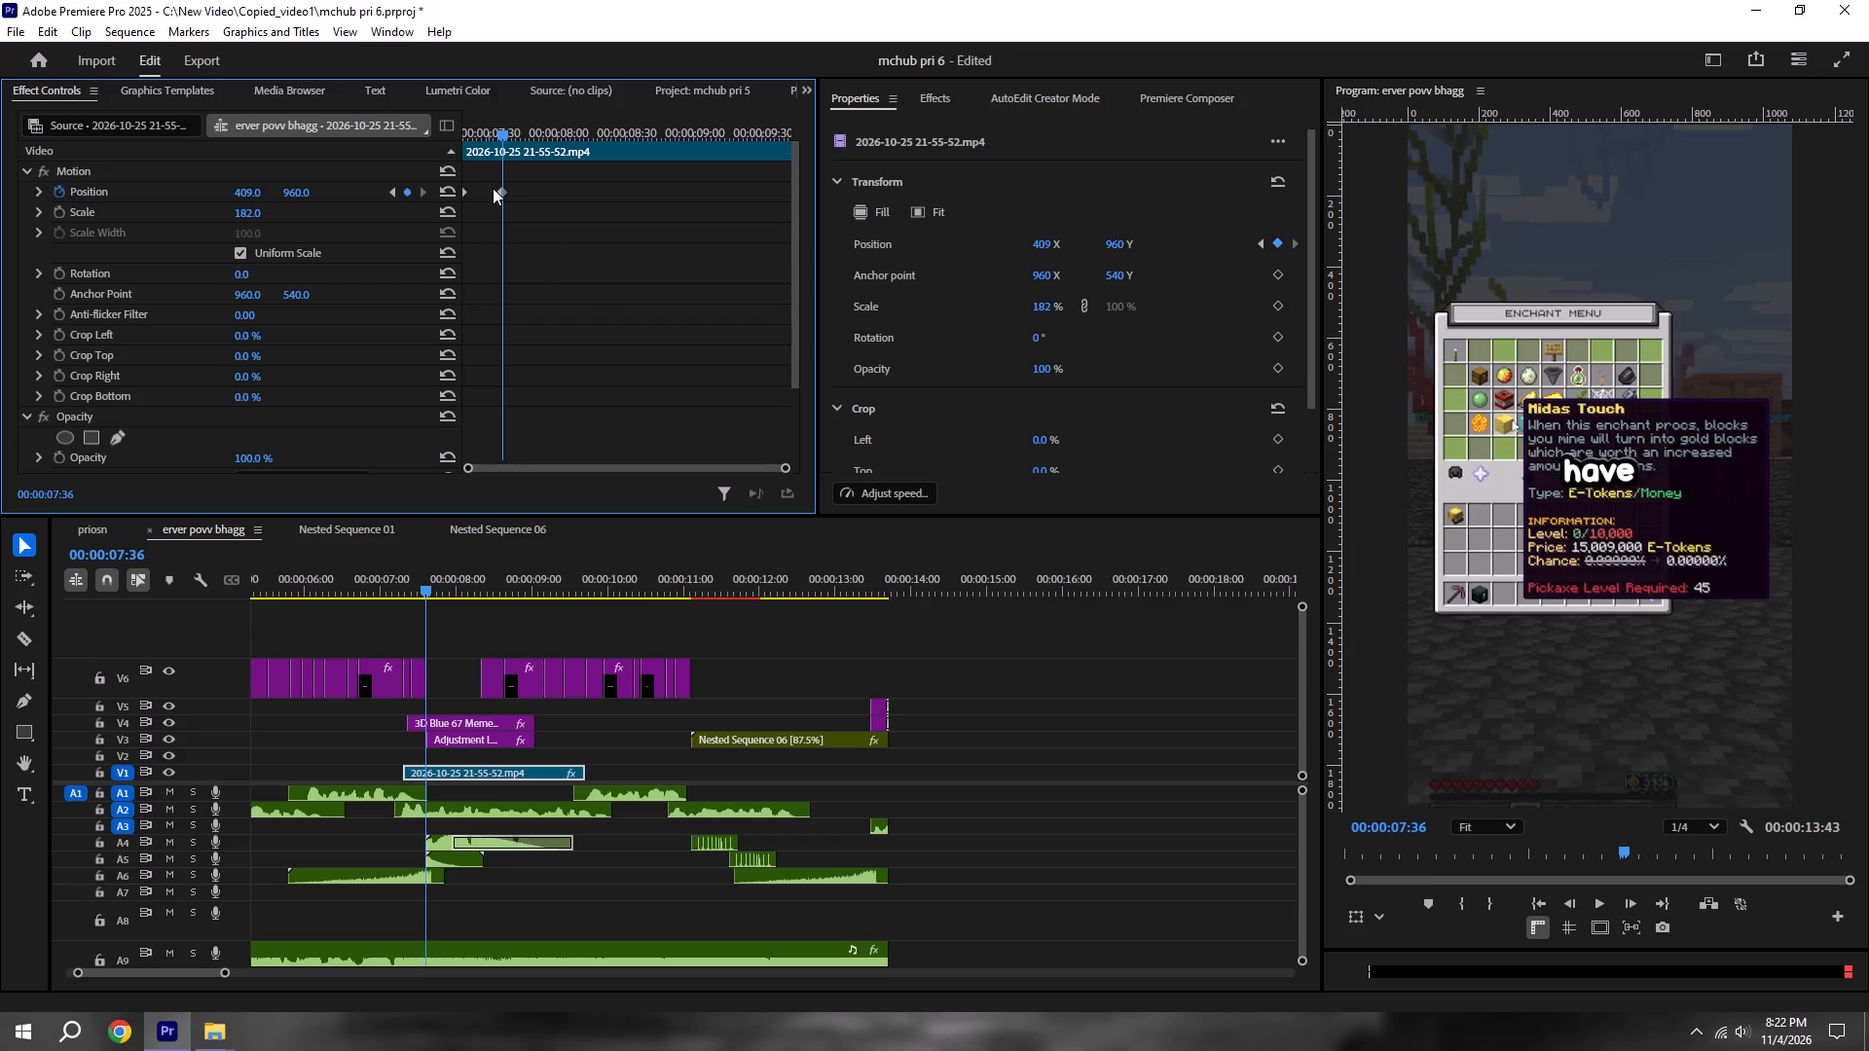
pyautogui.moveTo(499, 191); pyautogui.dragTo(1001, 286)
# Replay the section around the V1 gameplay clip, including from 00:00:05:58 into the closing captions, and save the project.
pyautogui.click(377, 583)
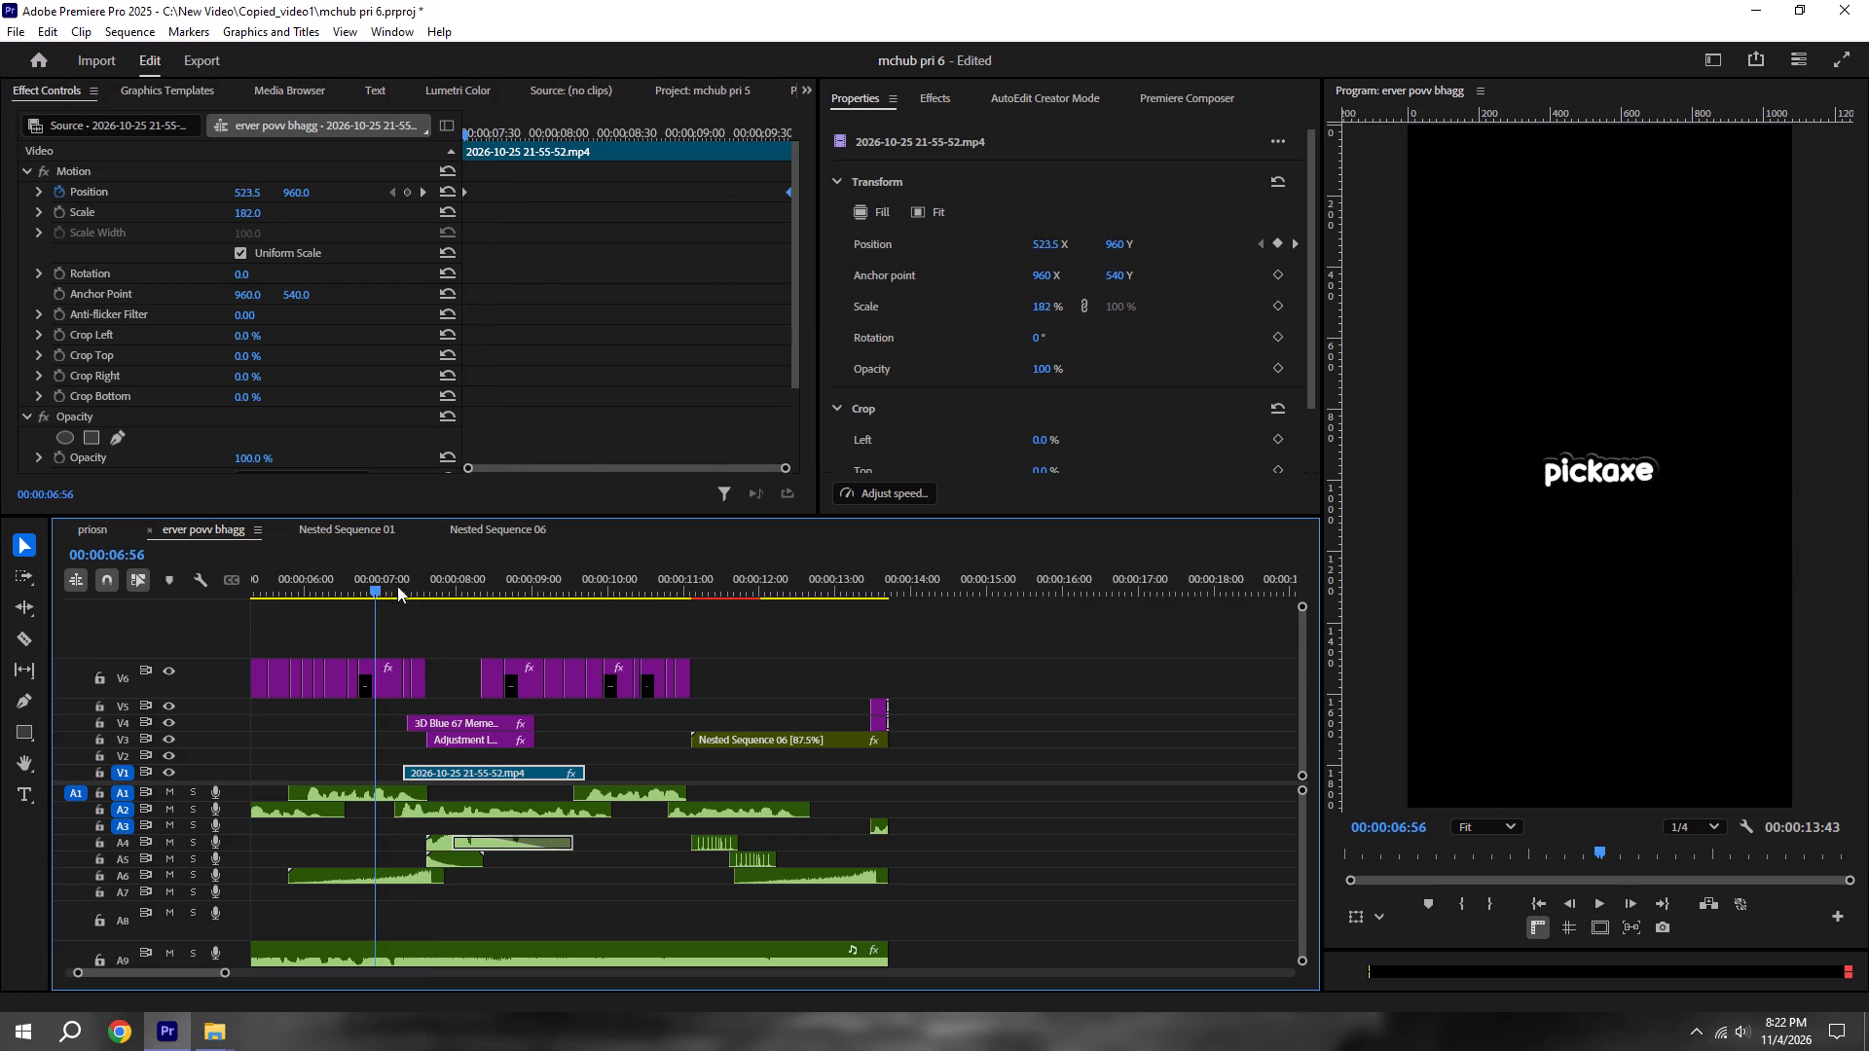
pyautogui.click(456, 623)
pyautogui.press('space')
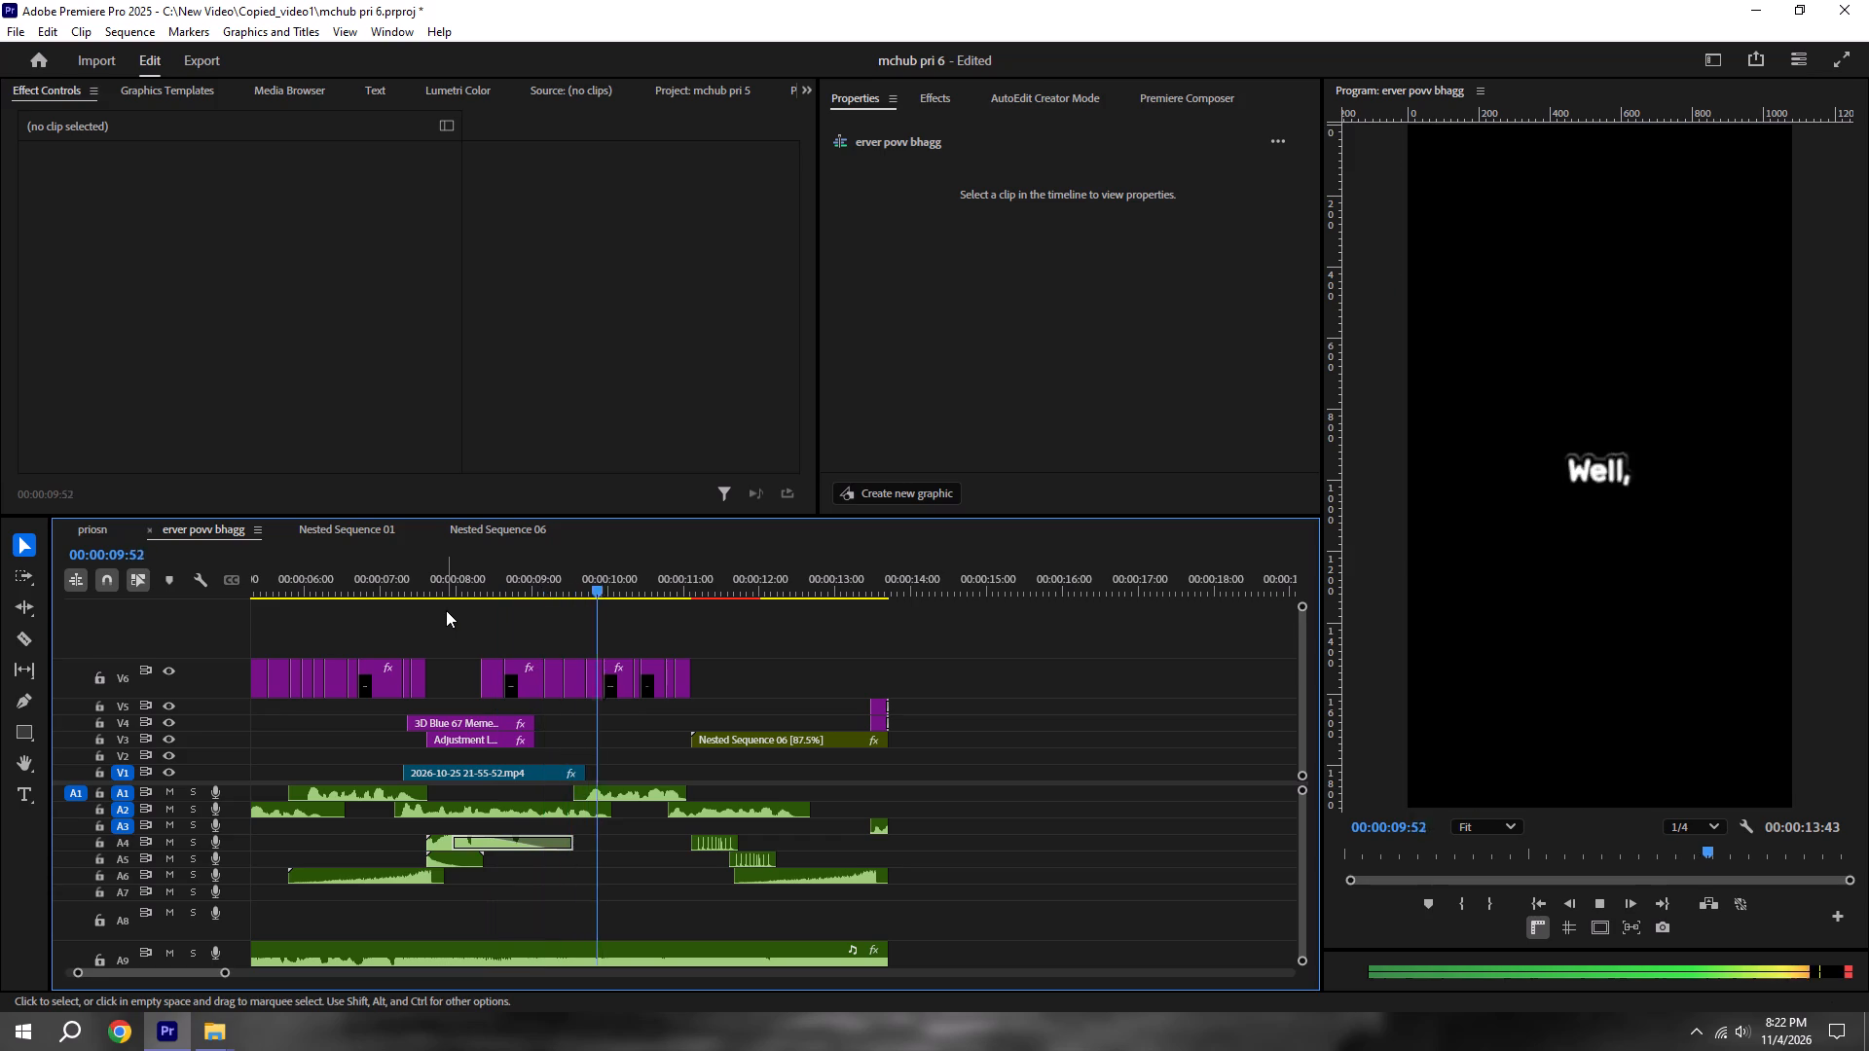
pyautogui.hotkey('ctrl', 's')
pyautogui.keyDown('shift'); pyautogui.moveTo(356, 574); pyautogui.dragTo(329, 573); pyautogui.keyUp('shift')
pyautogui.press('space')
pyautogui.click(304, 576)
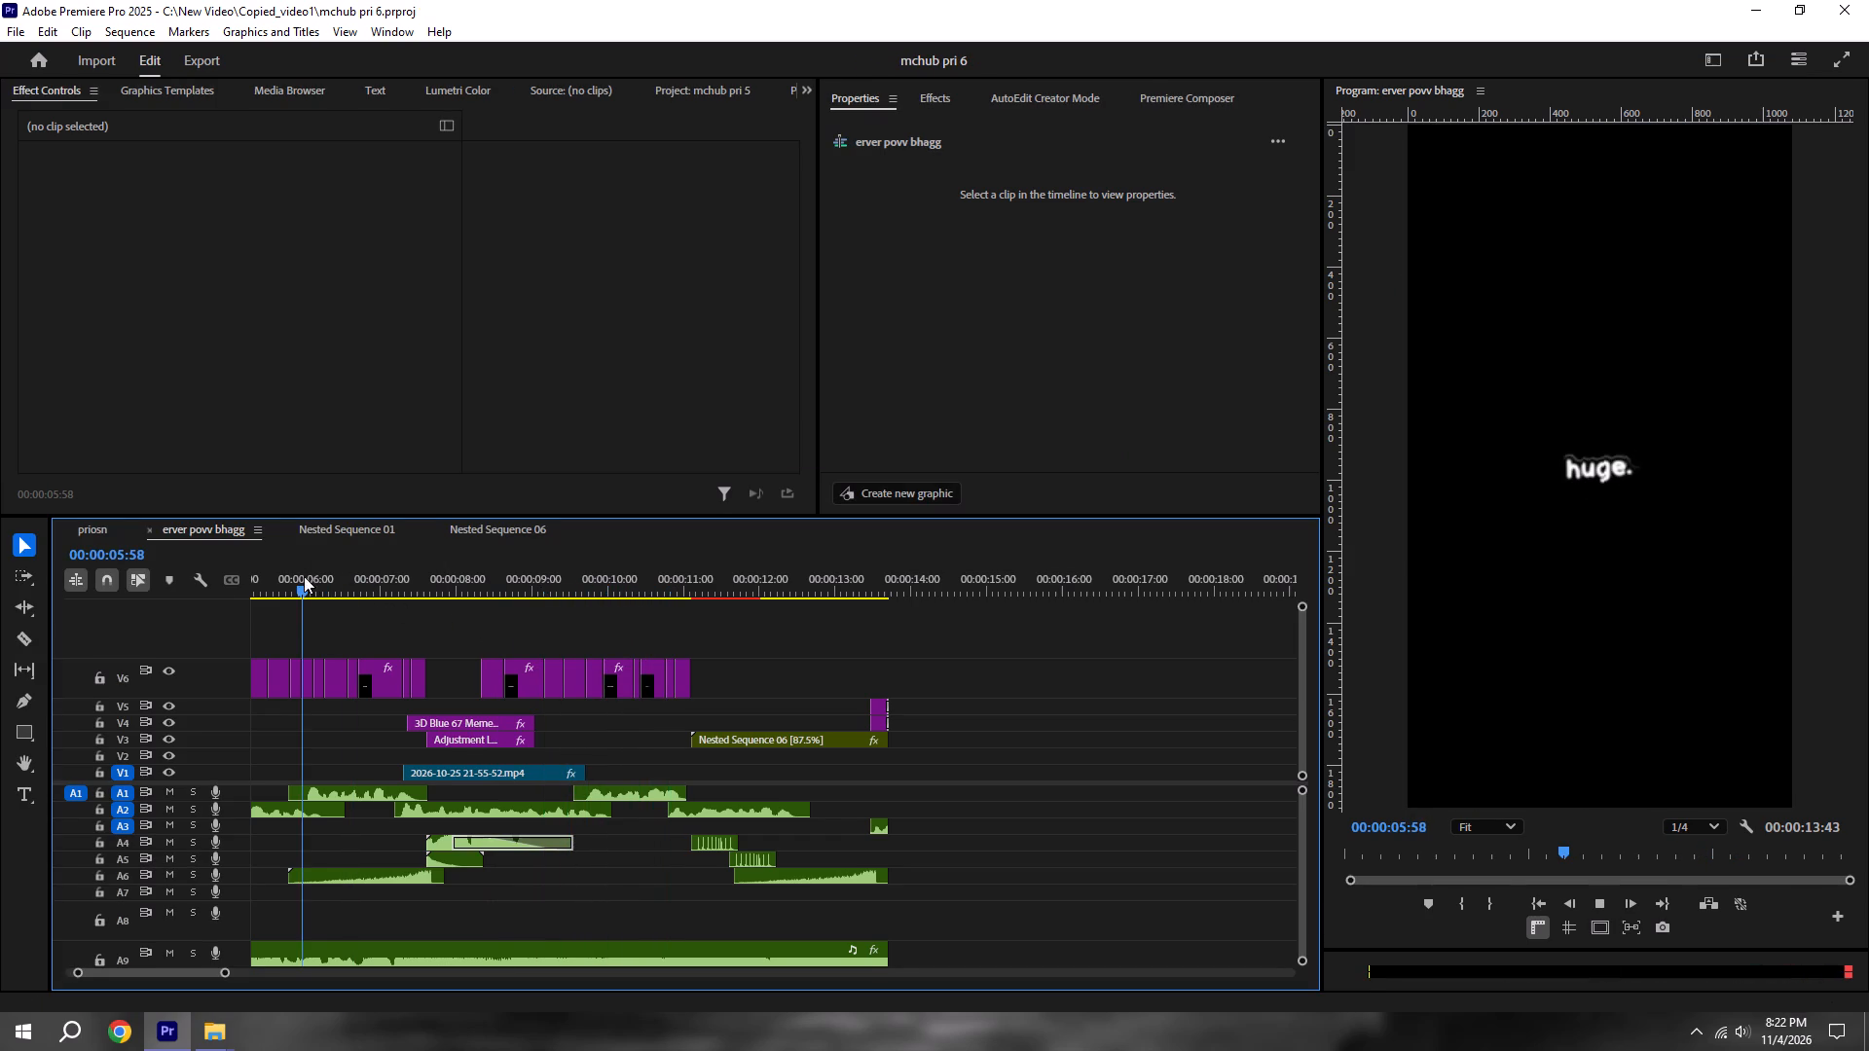
pyautogui.keyDown('alt'); pyautogui.scroll(-6, 327, 580); pyautogui.keyUp('alt')
pyautogui.click(883, 724)
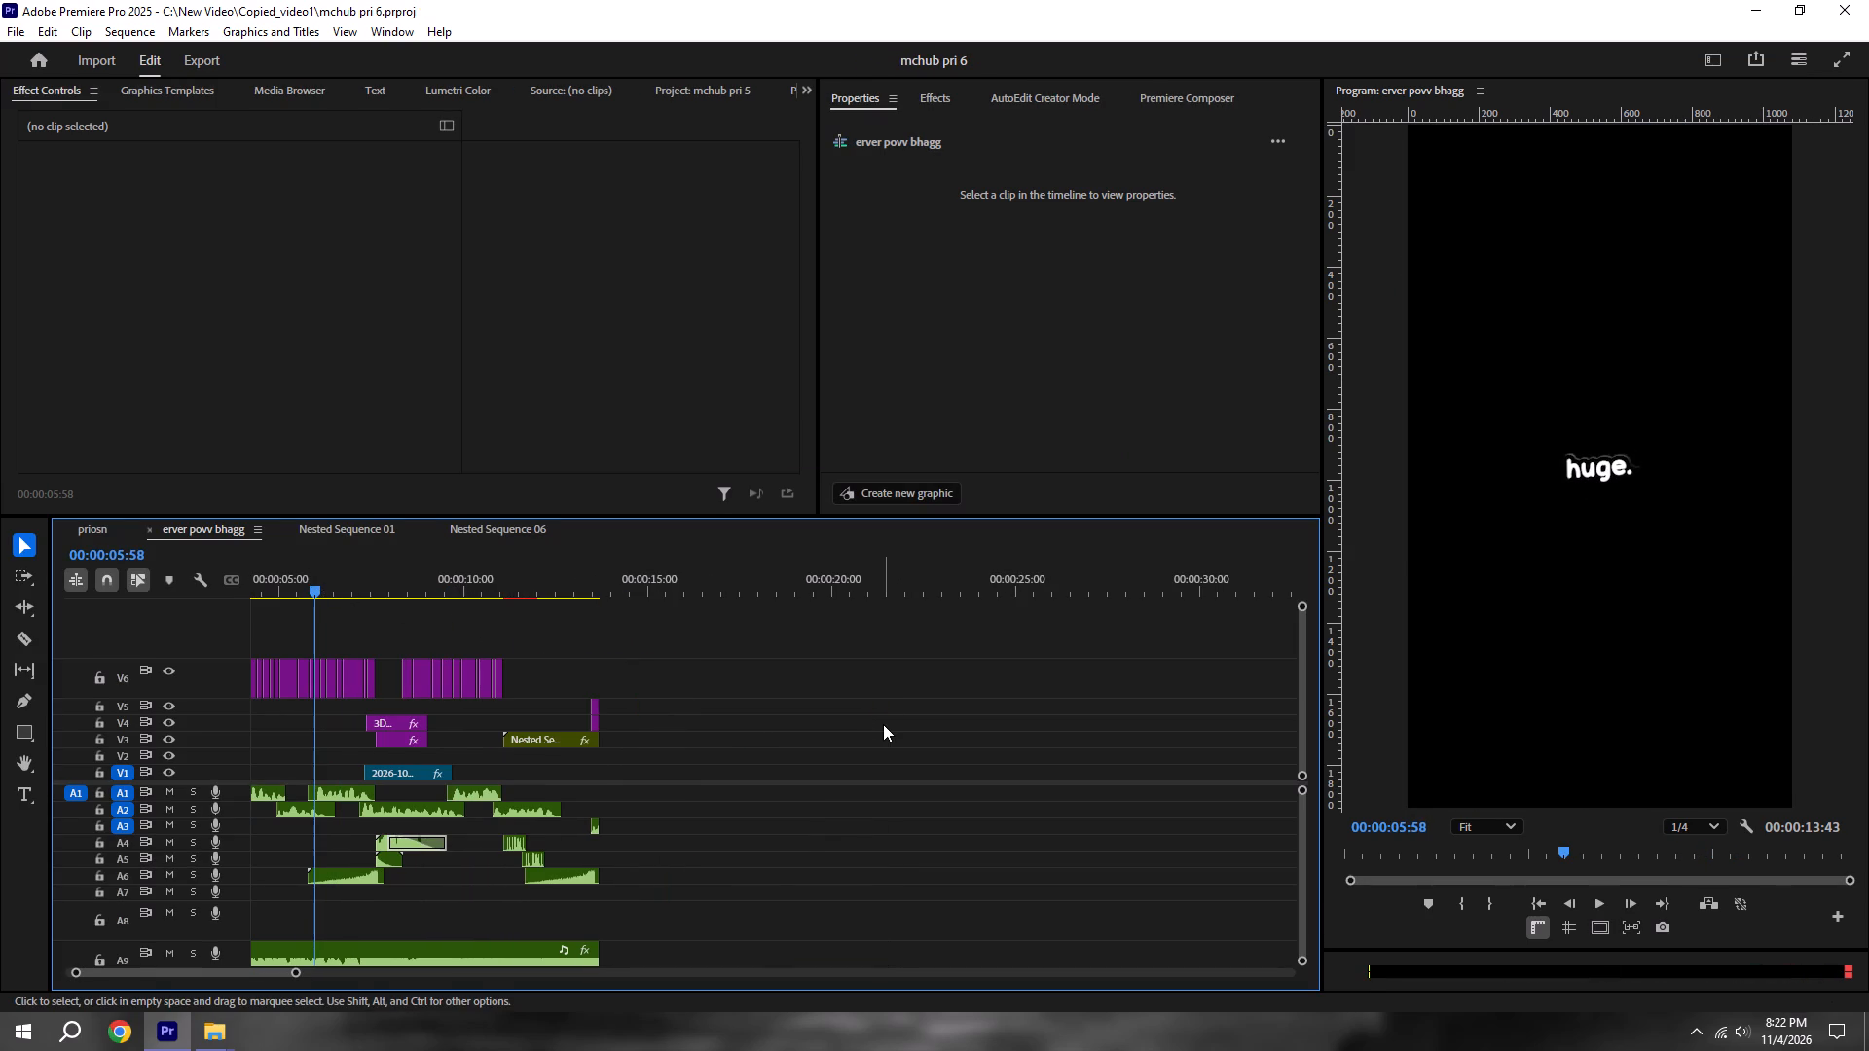
pyautogui.press('space')
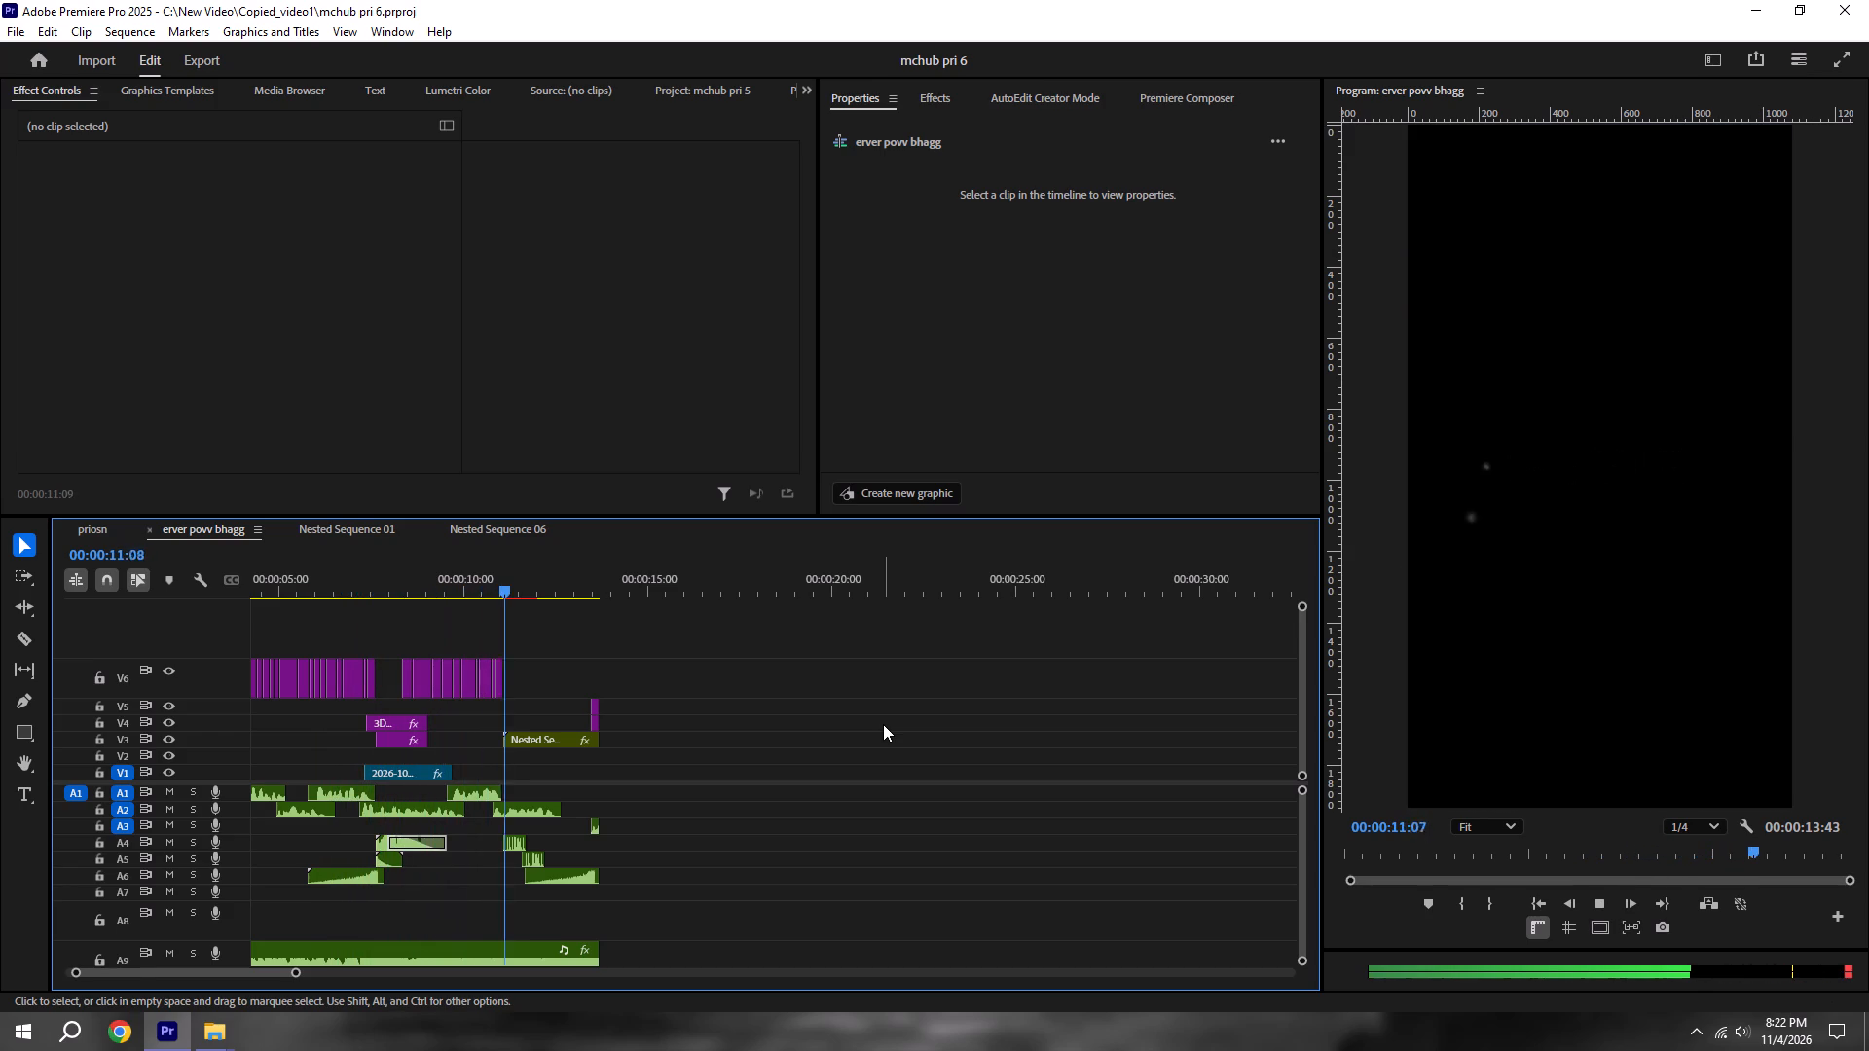
pyautogui.hotkey('ctrl', 's')
pyautogui.keyDown('alt'); pyautogui.scroll(-6, 913, 740); pyautogui.keyUp('alt')
pyautogui.hotkey('ctrl', 's')
# Play the whole sequence repeatedly from the start to review the finished short, and save the project.
pyautogui.tripleClick(1539, 899)
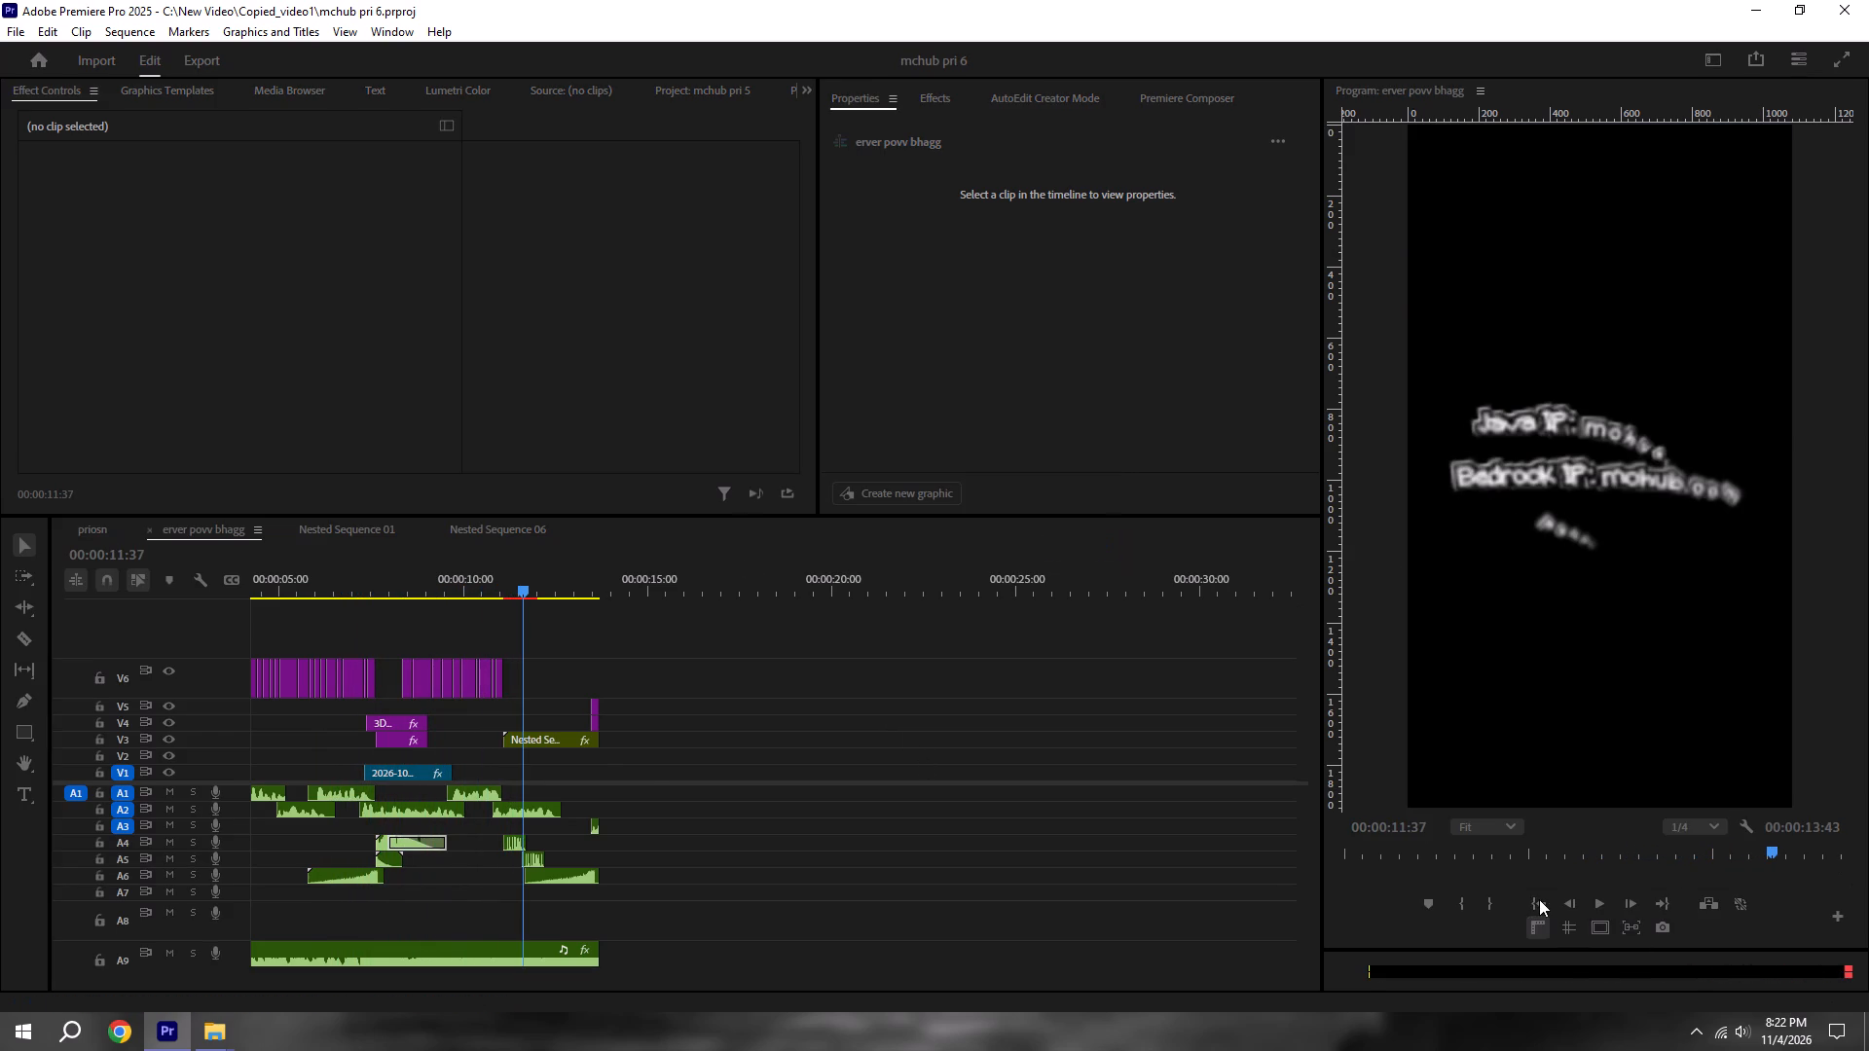
pyautogui.keyDown('alt'); pyautogui.scroll(-7, 861, 840); pyautogui.keyUp('alt')
pyautogui.keyDown('alt'); pyautogui.scroll(14, 432, 793); pyautogui.keyUp('alt')
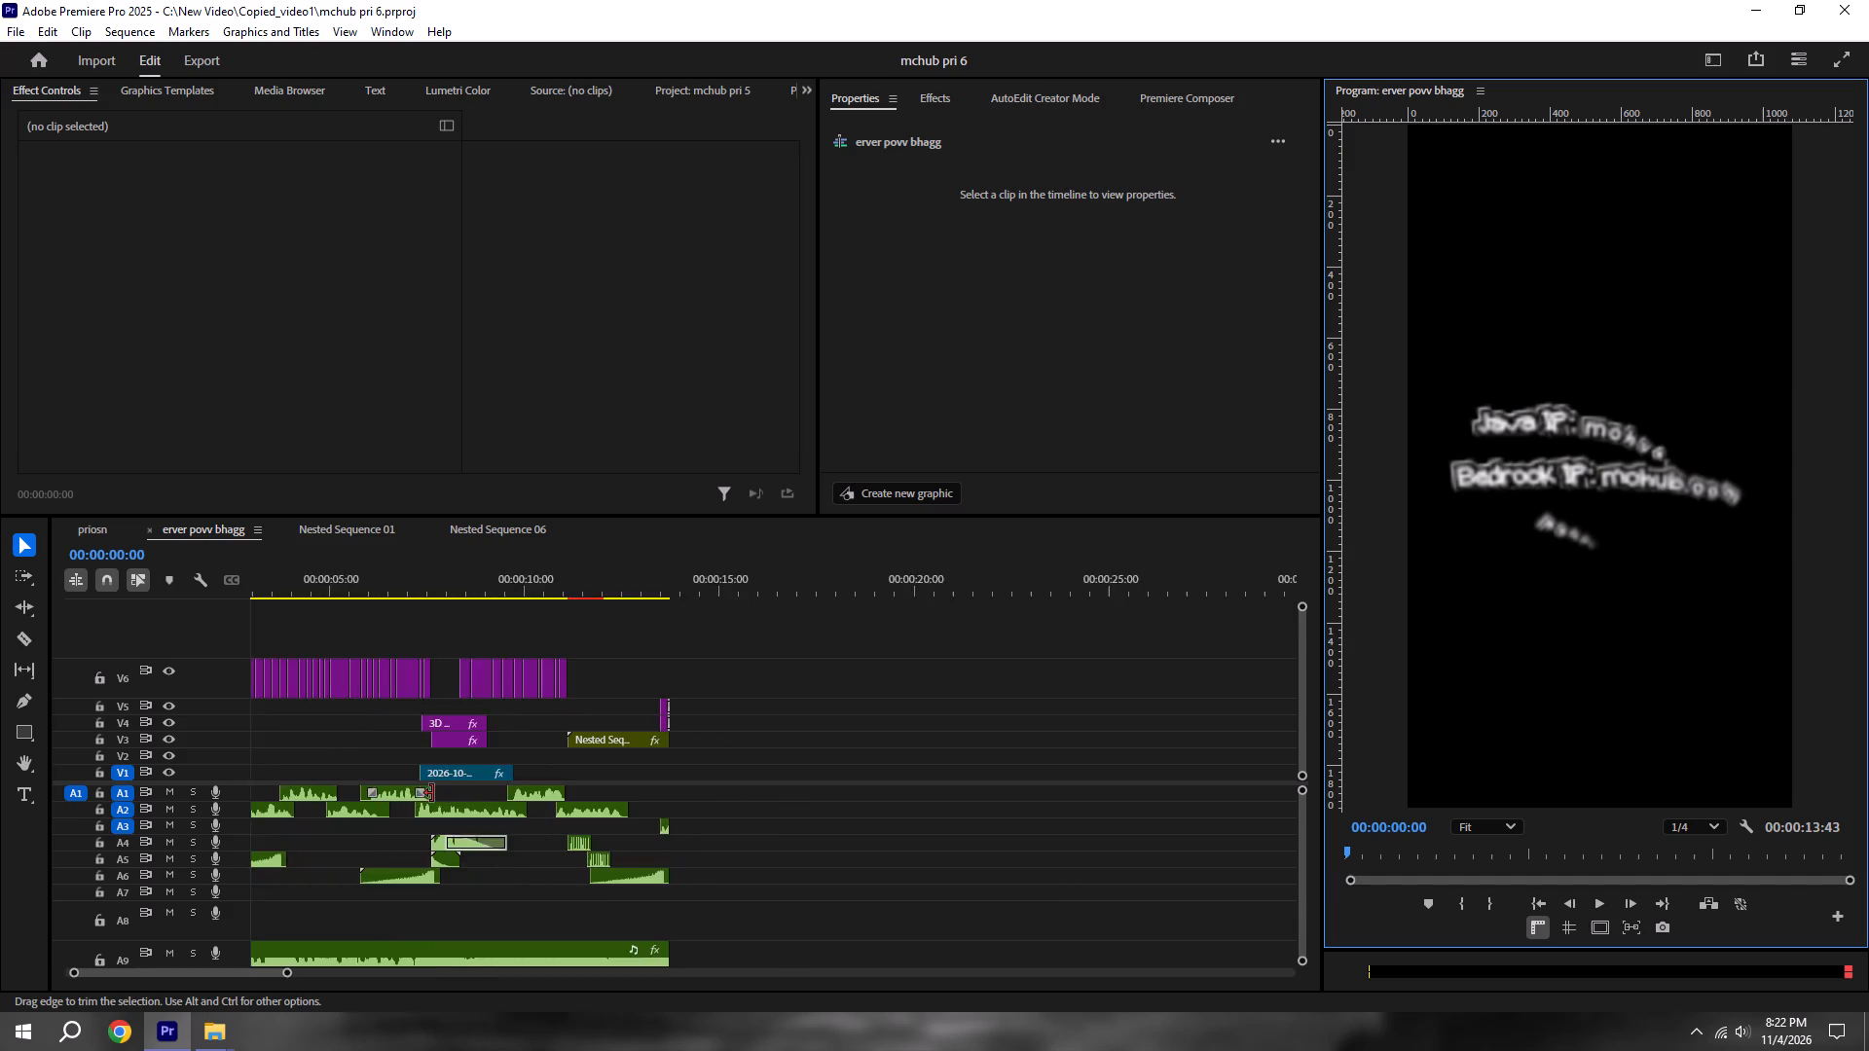
pyautogui.keyDown('alt'); pyautogui.scroll(12, 432, 793); pyautogui.keyUp('alt')
pyautogui.press('space')
pyautogui.click(948, 824)
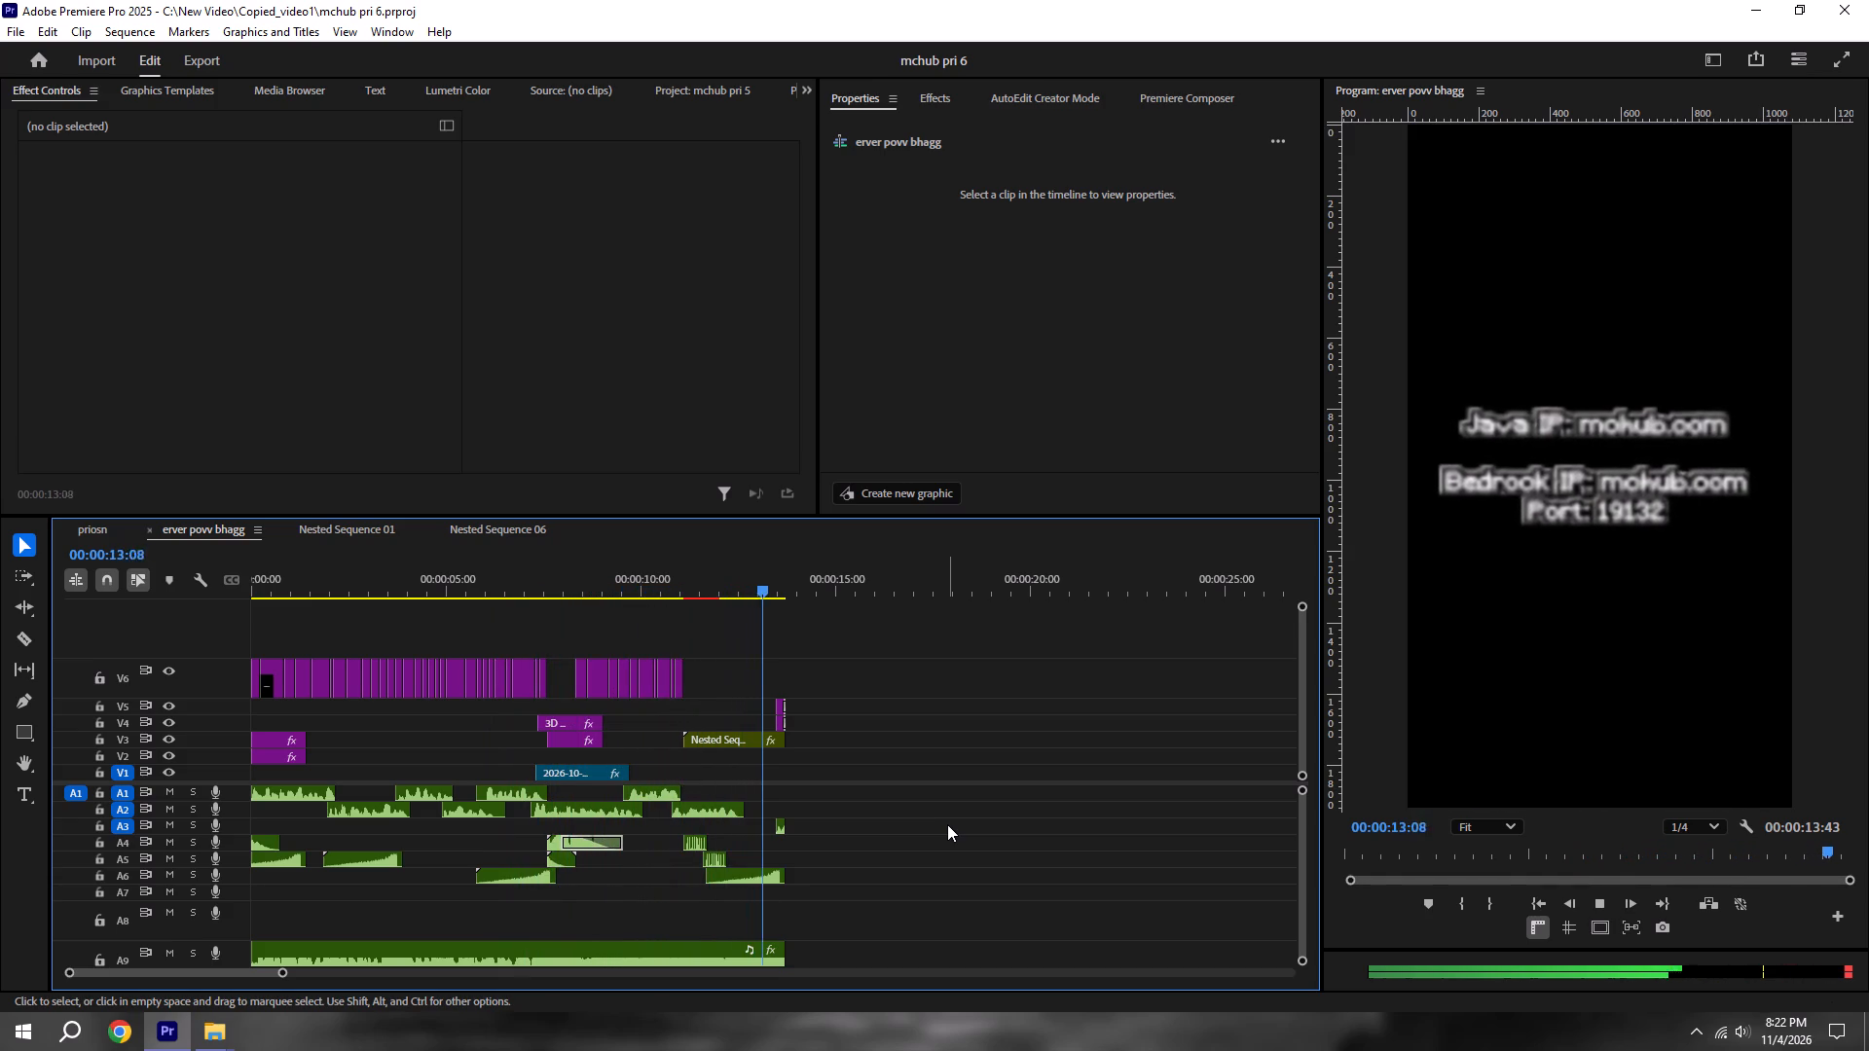
pyautogui.press('space')
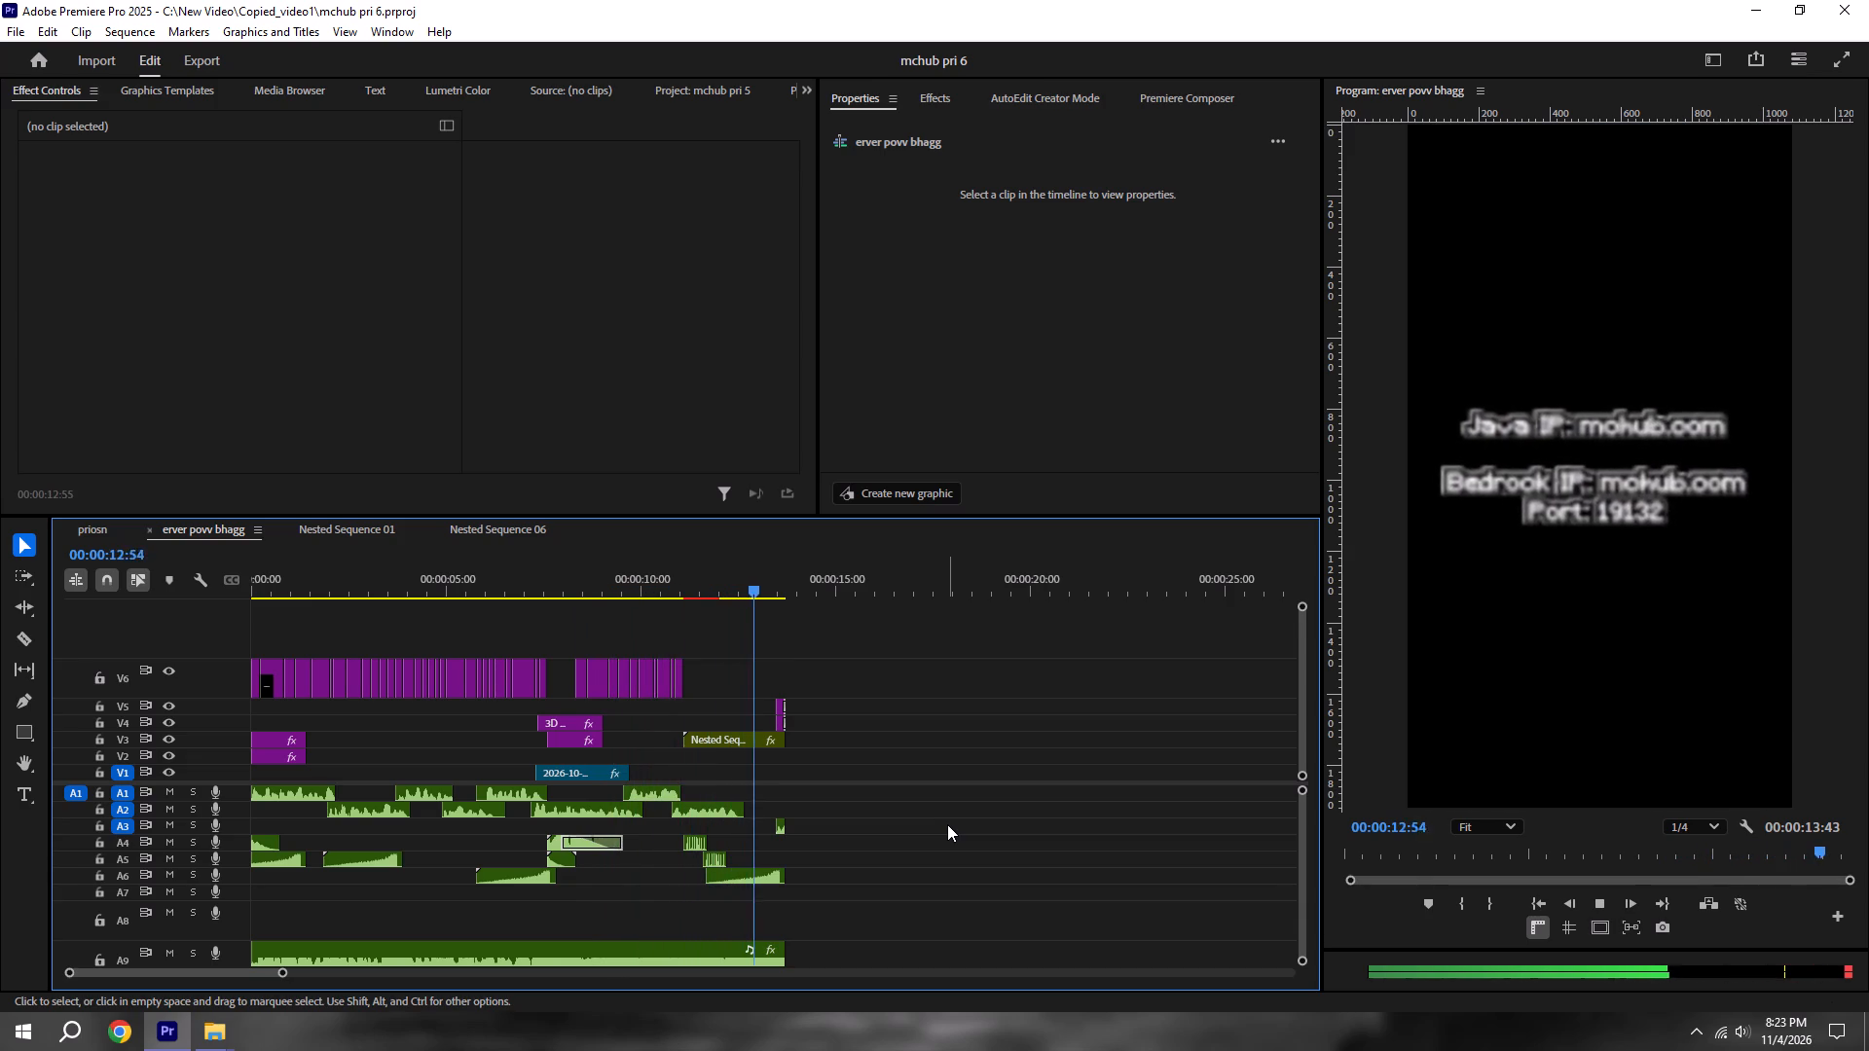
pyautogui.press('space')
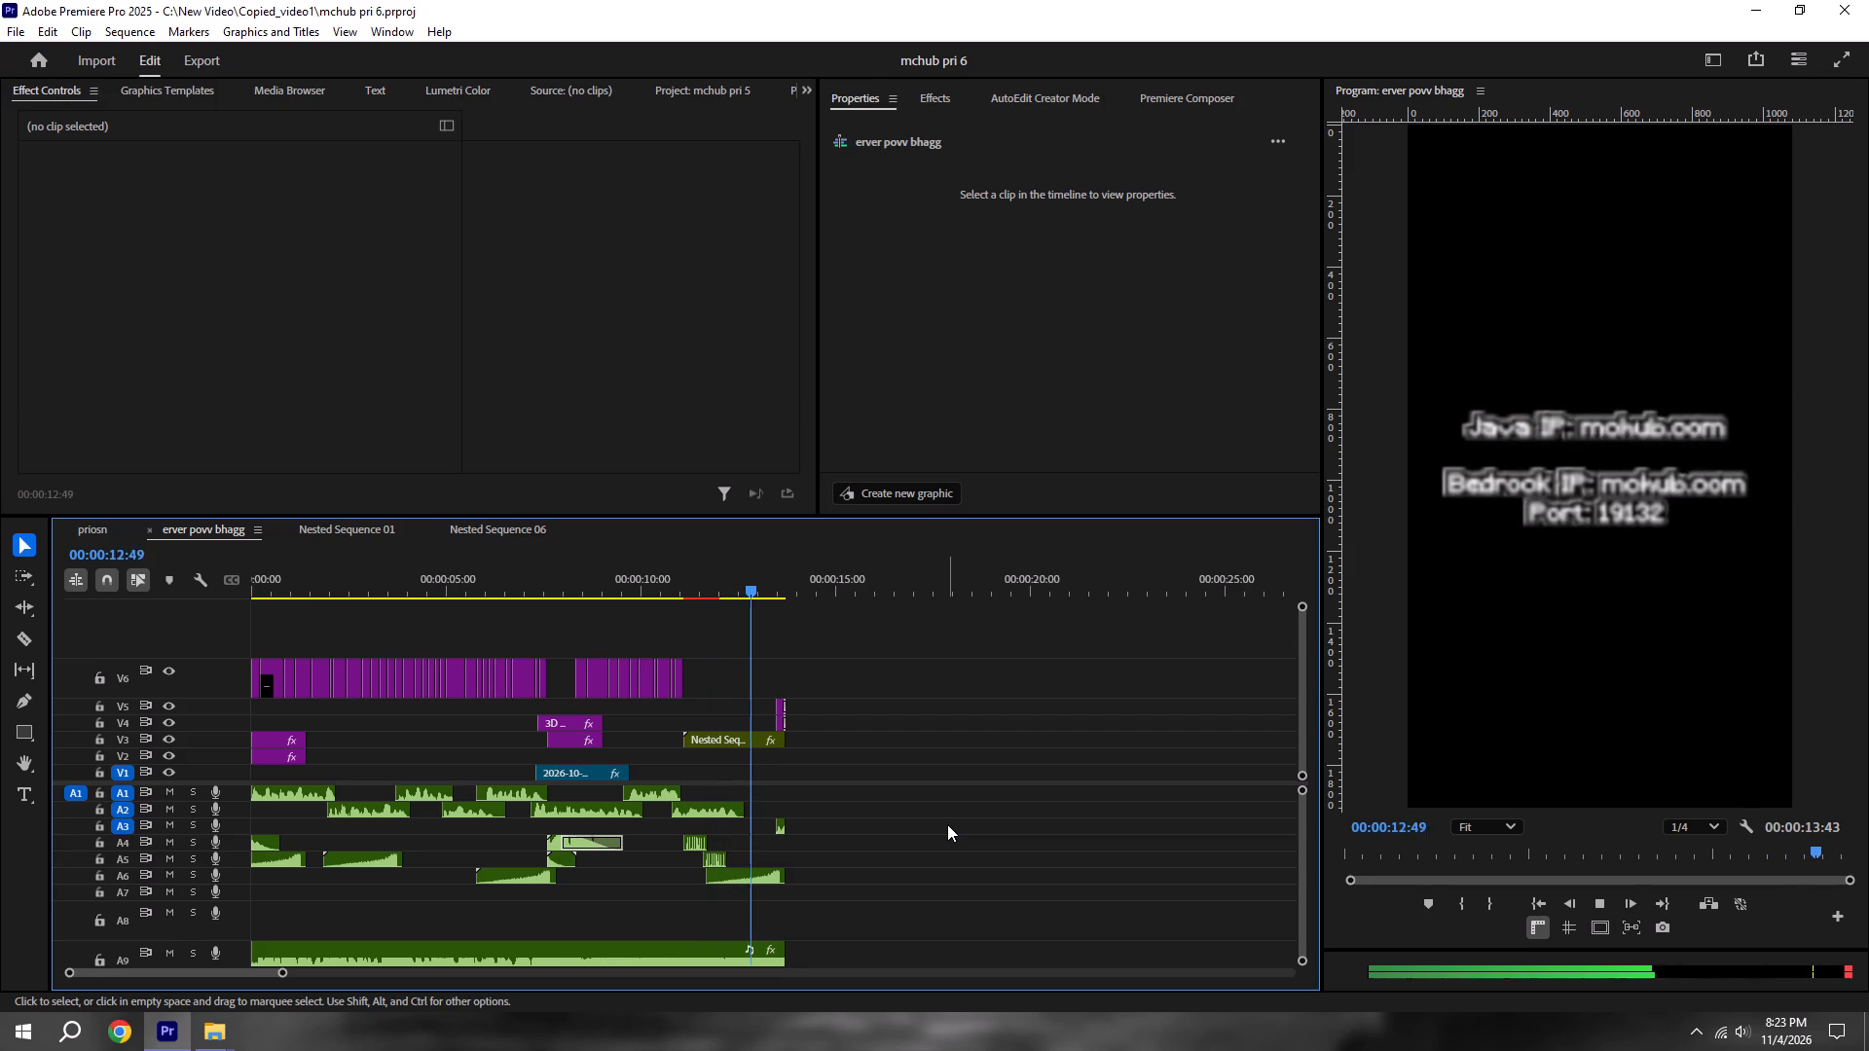
pyautogui.press('space')
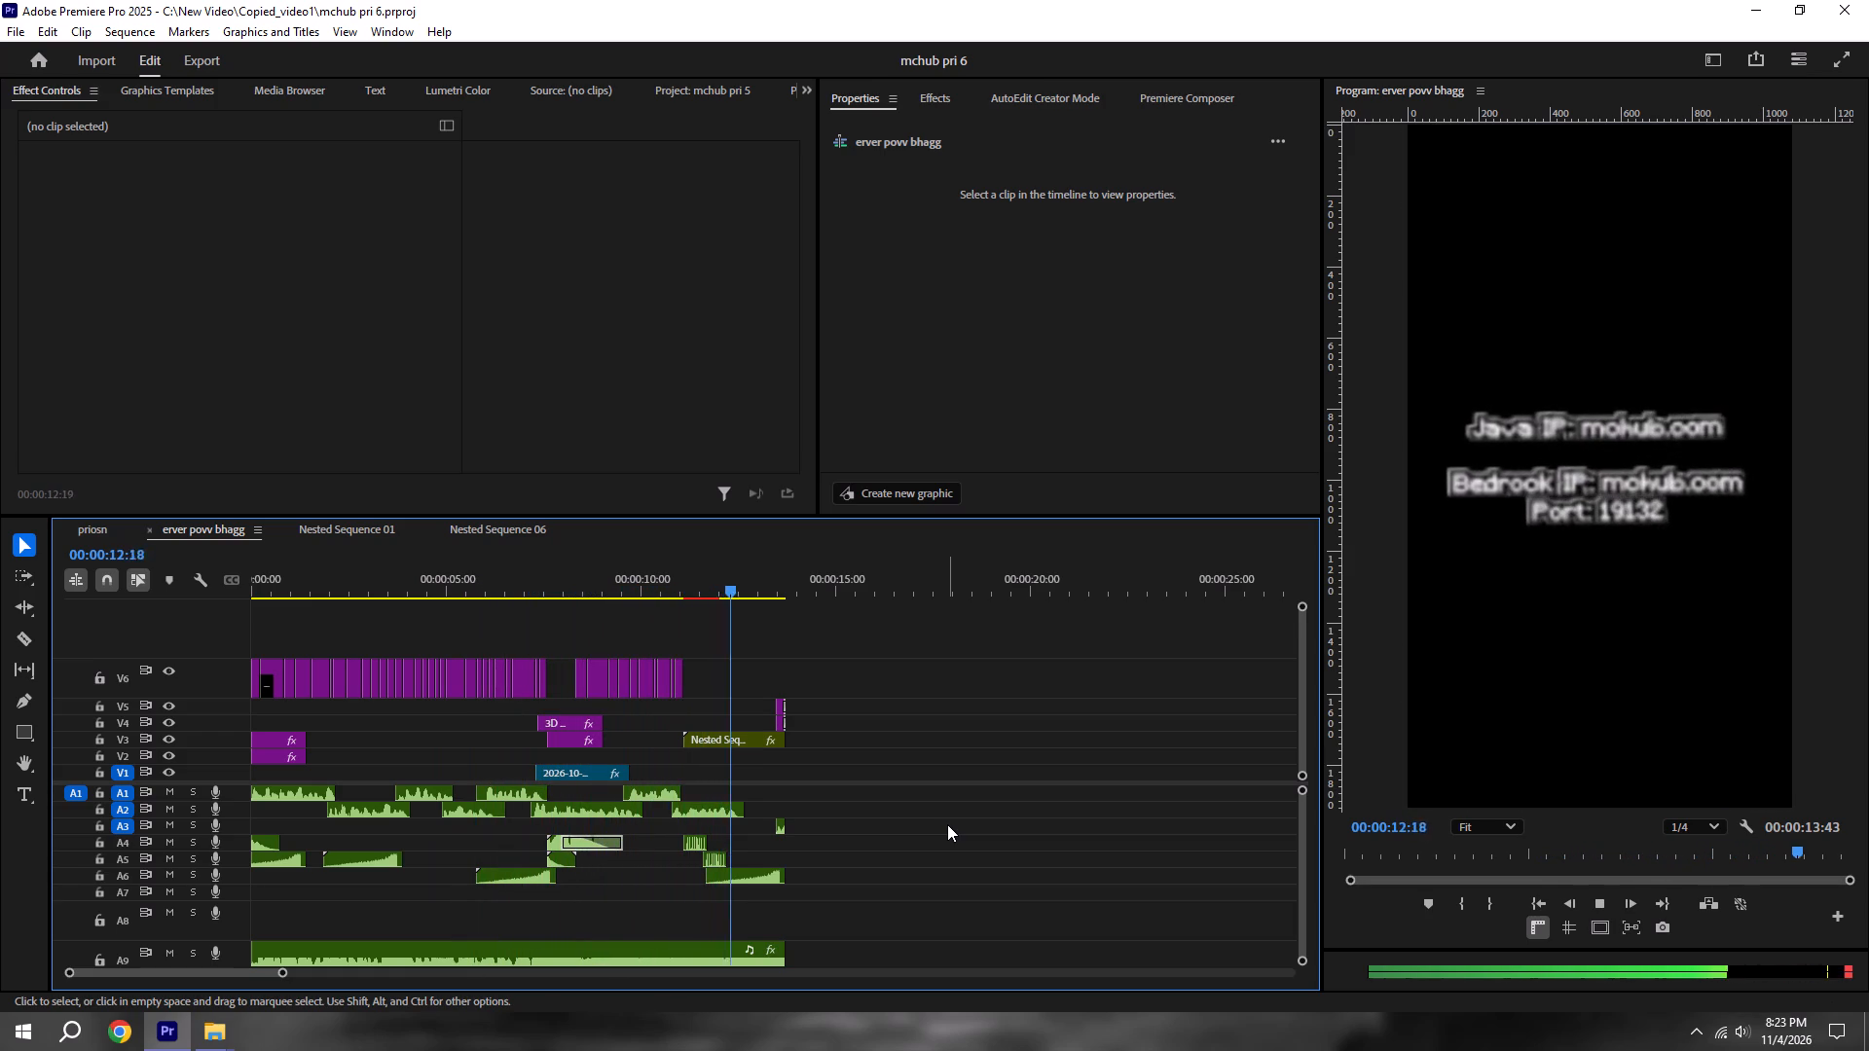
pyautogui.hotkey('ctrl', 's')
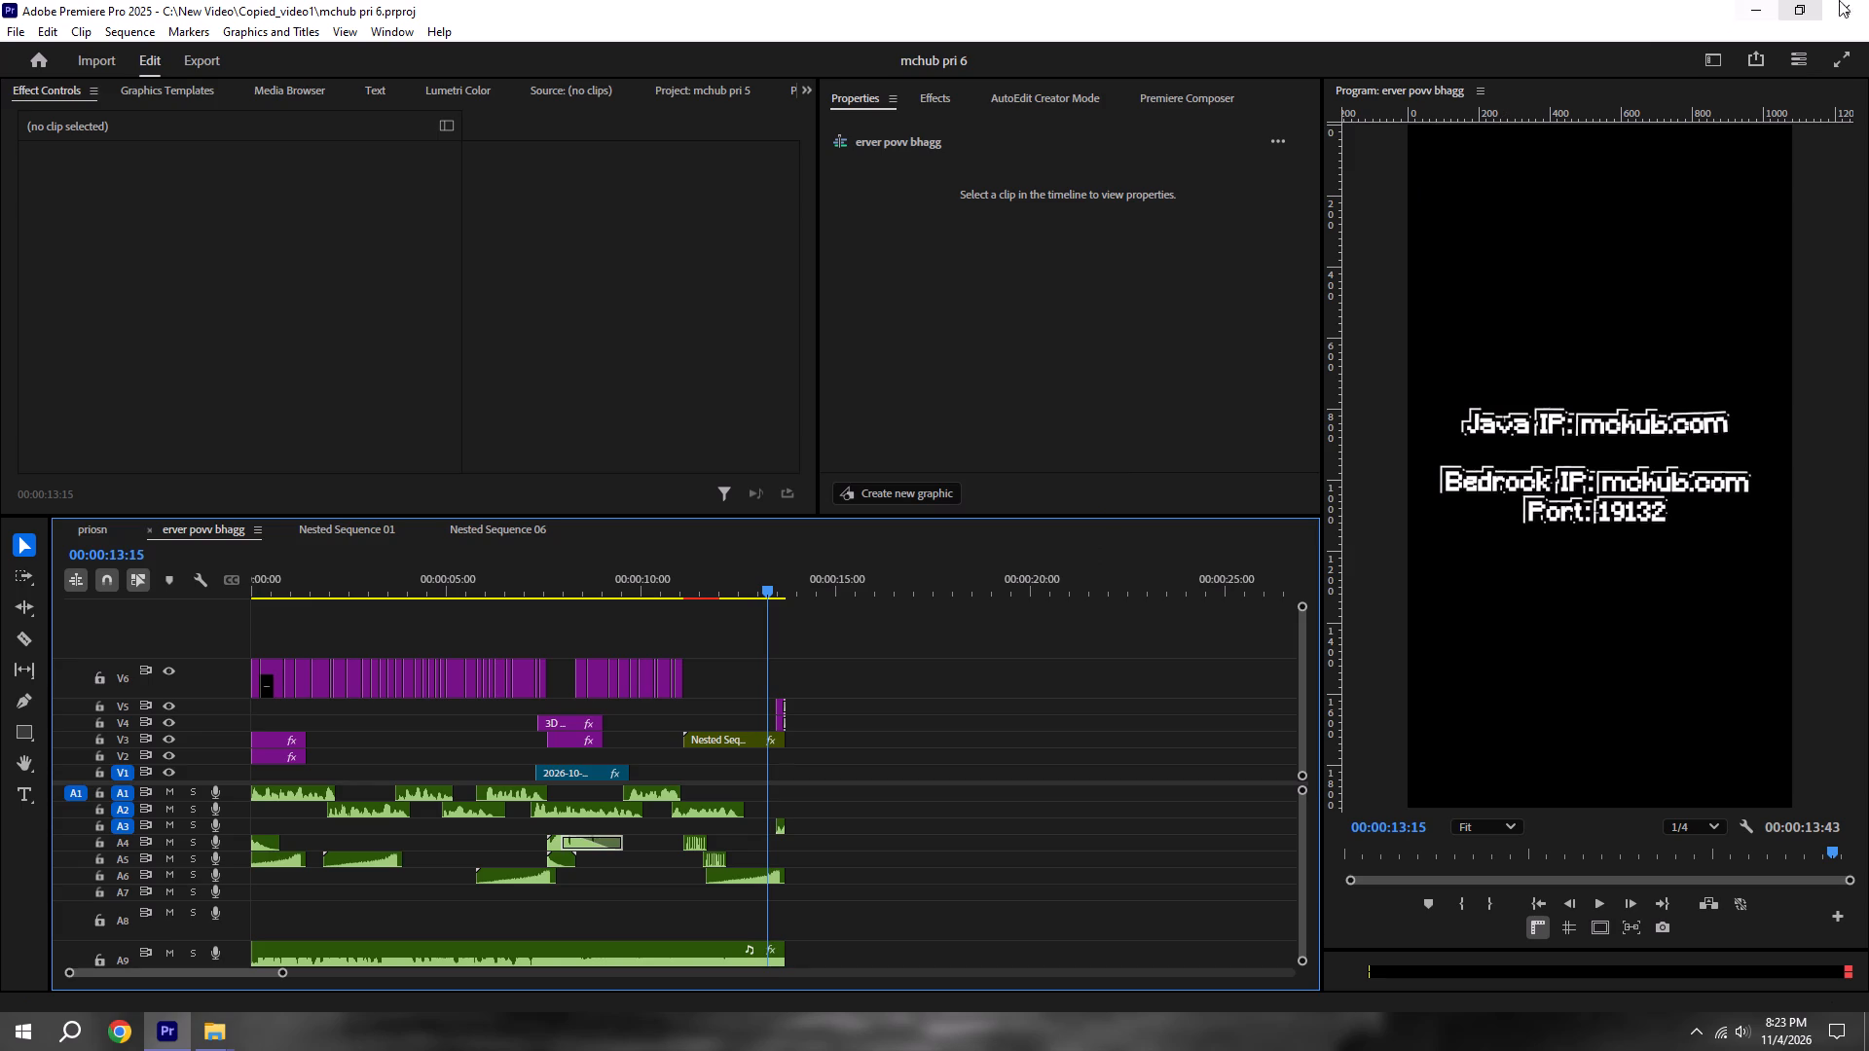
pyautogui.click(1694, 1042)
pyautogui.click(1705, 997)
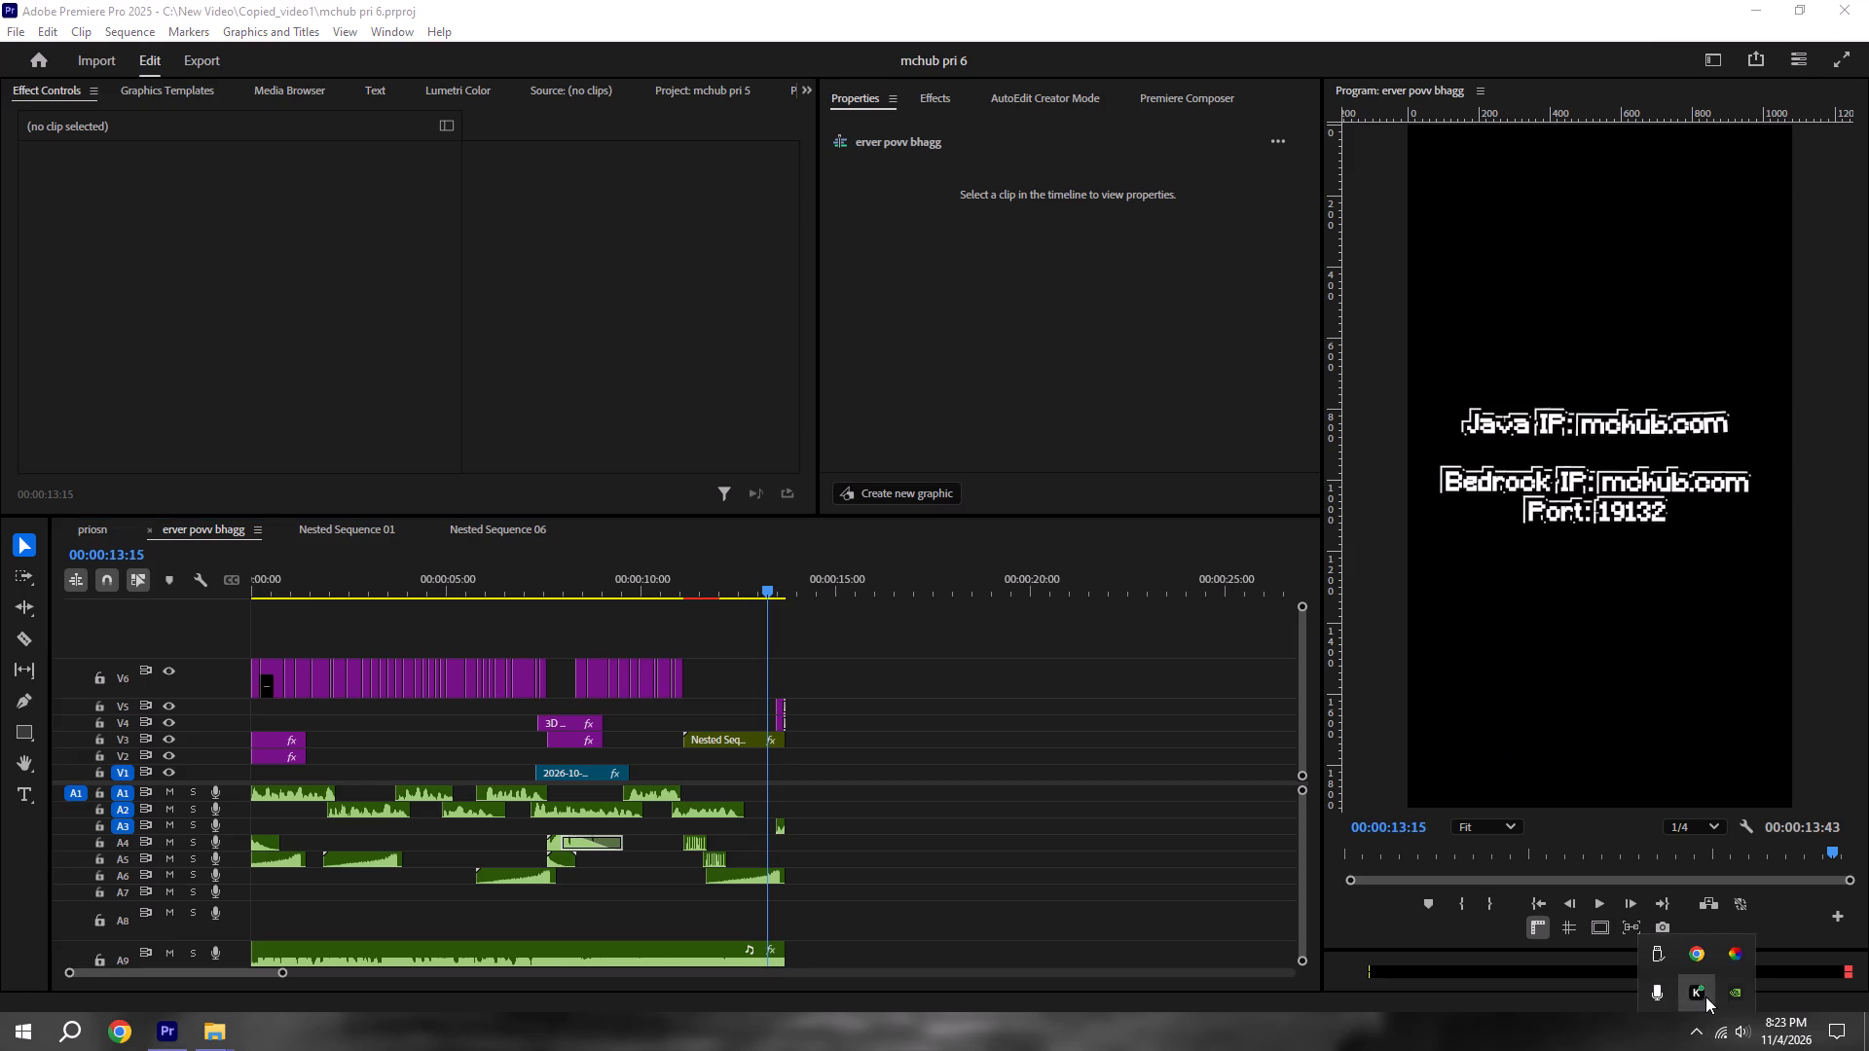
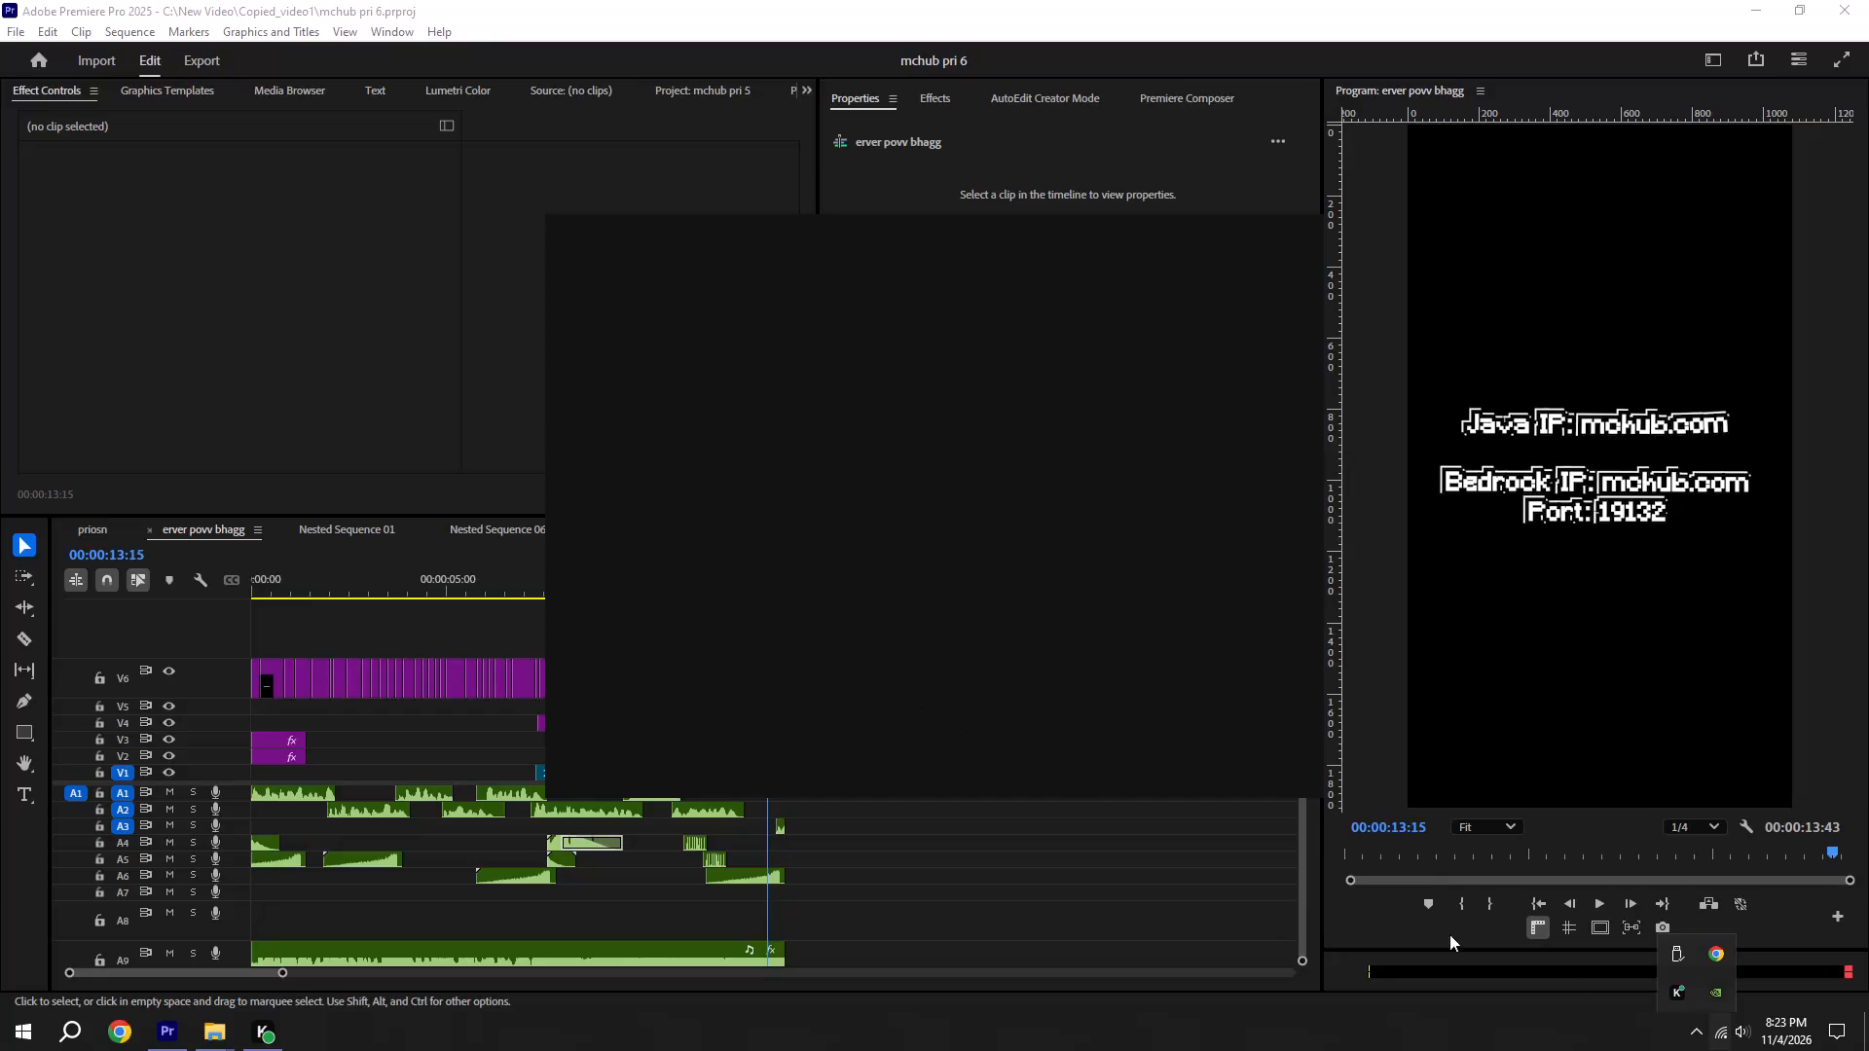
# Open the options for the Google Chrome process running in the system tray.
pyautogui.rightClick(1717, 955)
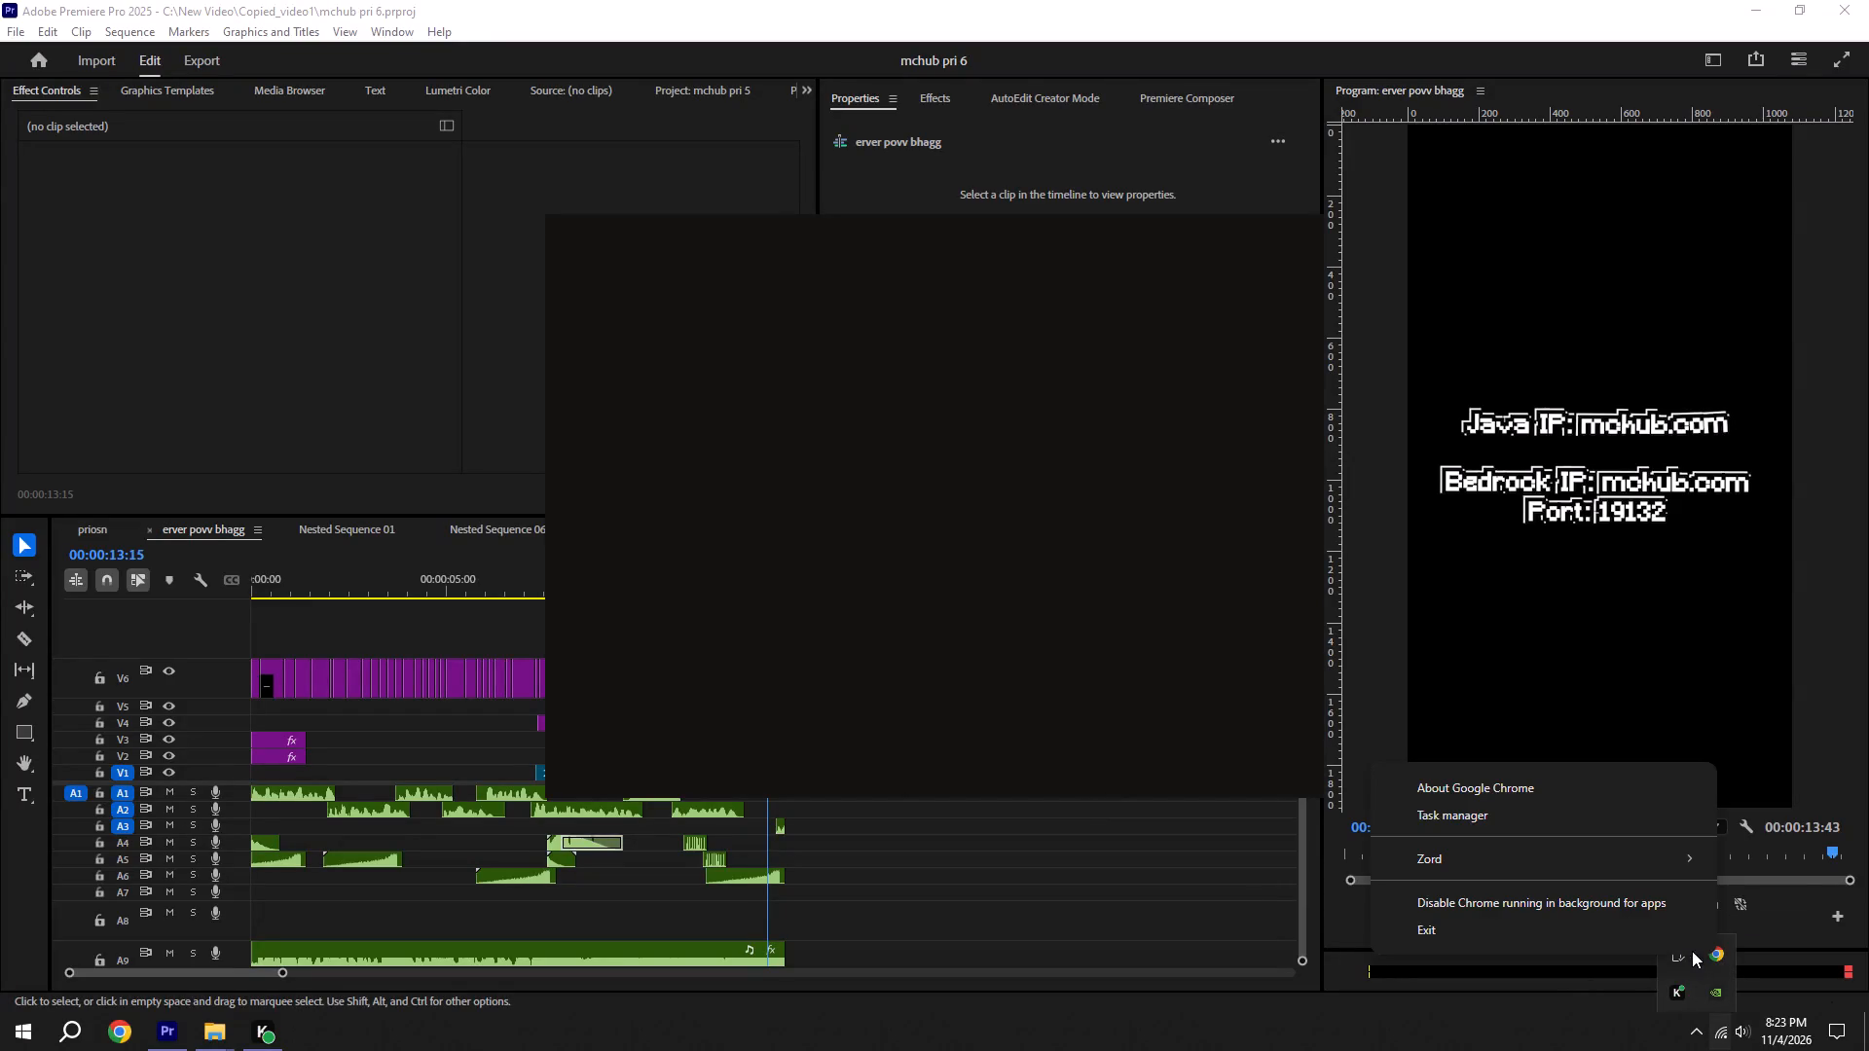
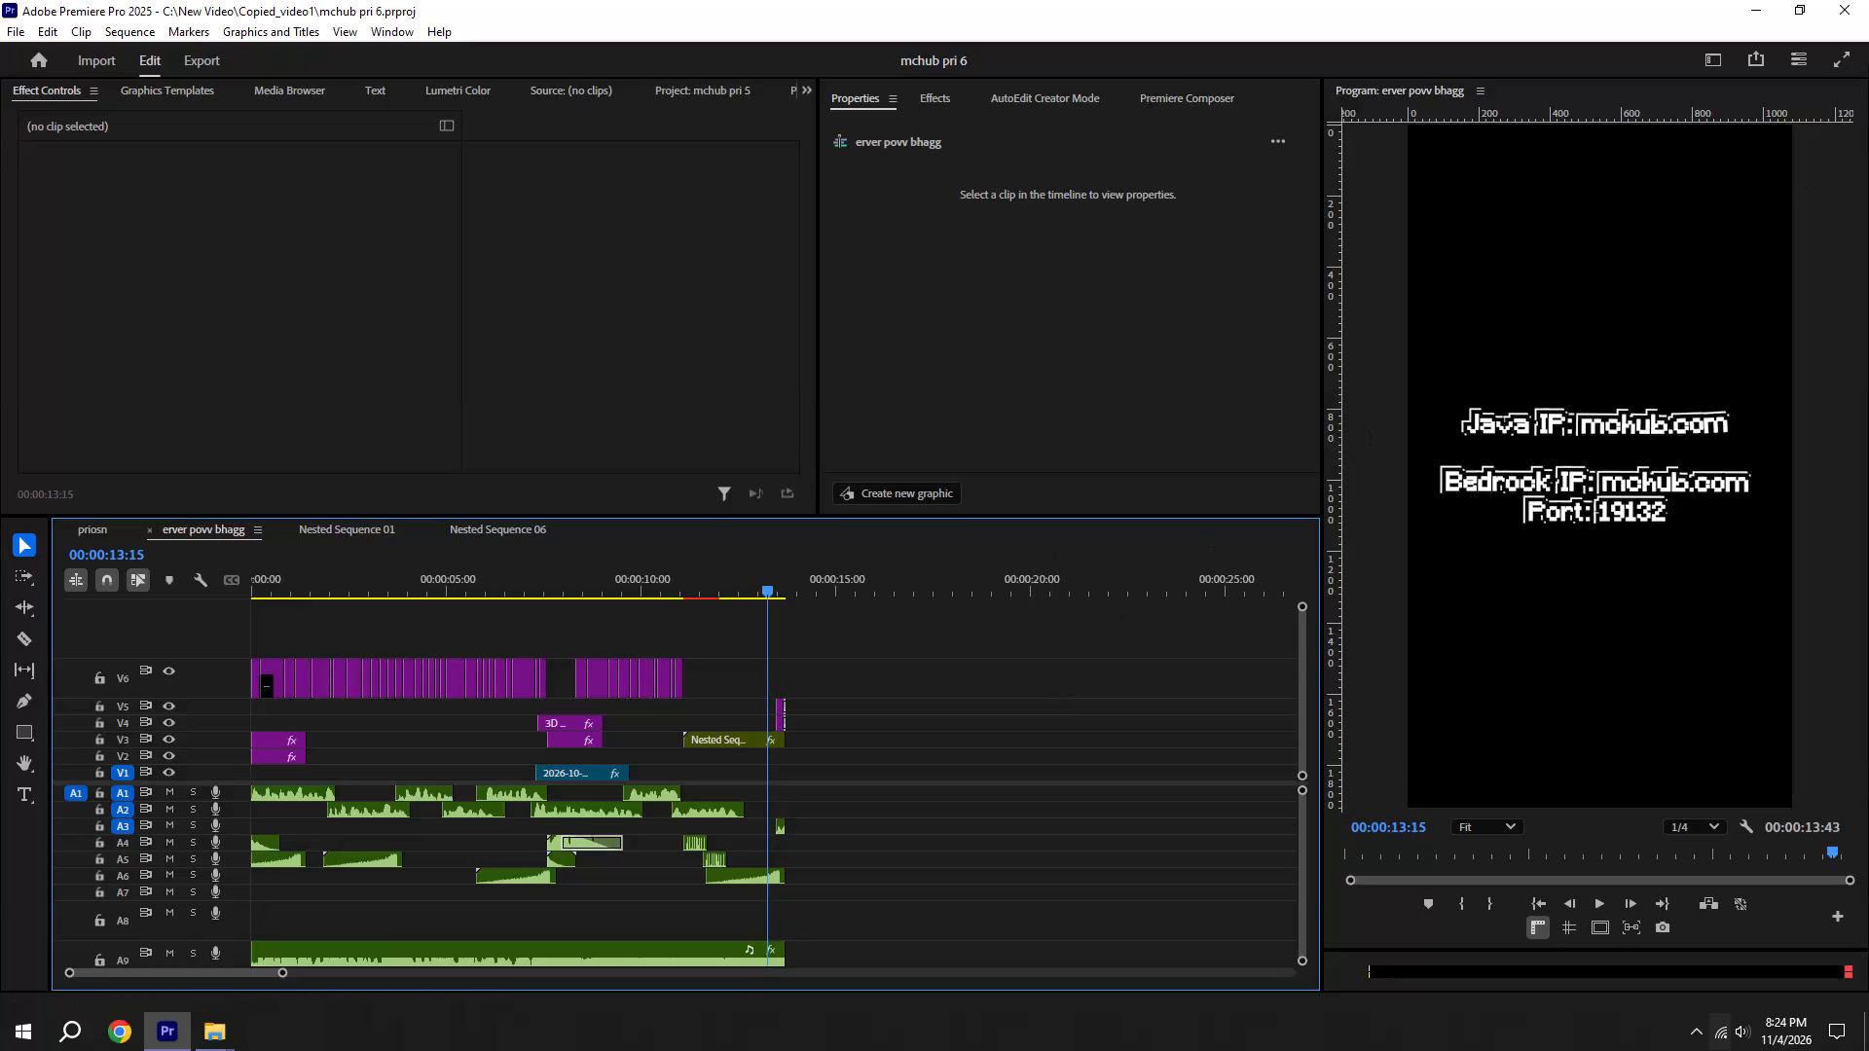
# Close Premiere Pro, saving the changes to mchub pri 5.prproj and all other open projects.
pyautogui.click(1866, 0)
pyautogui.click(898, 574)
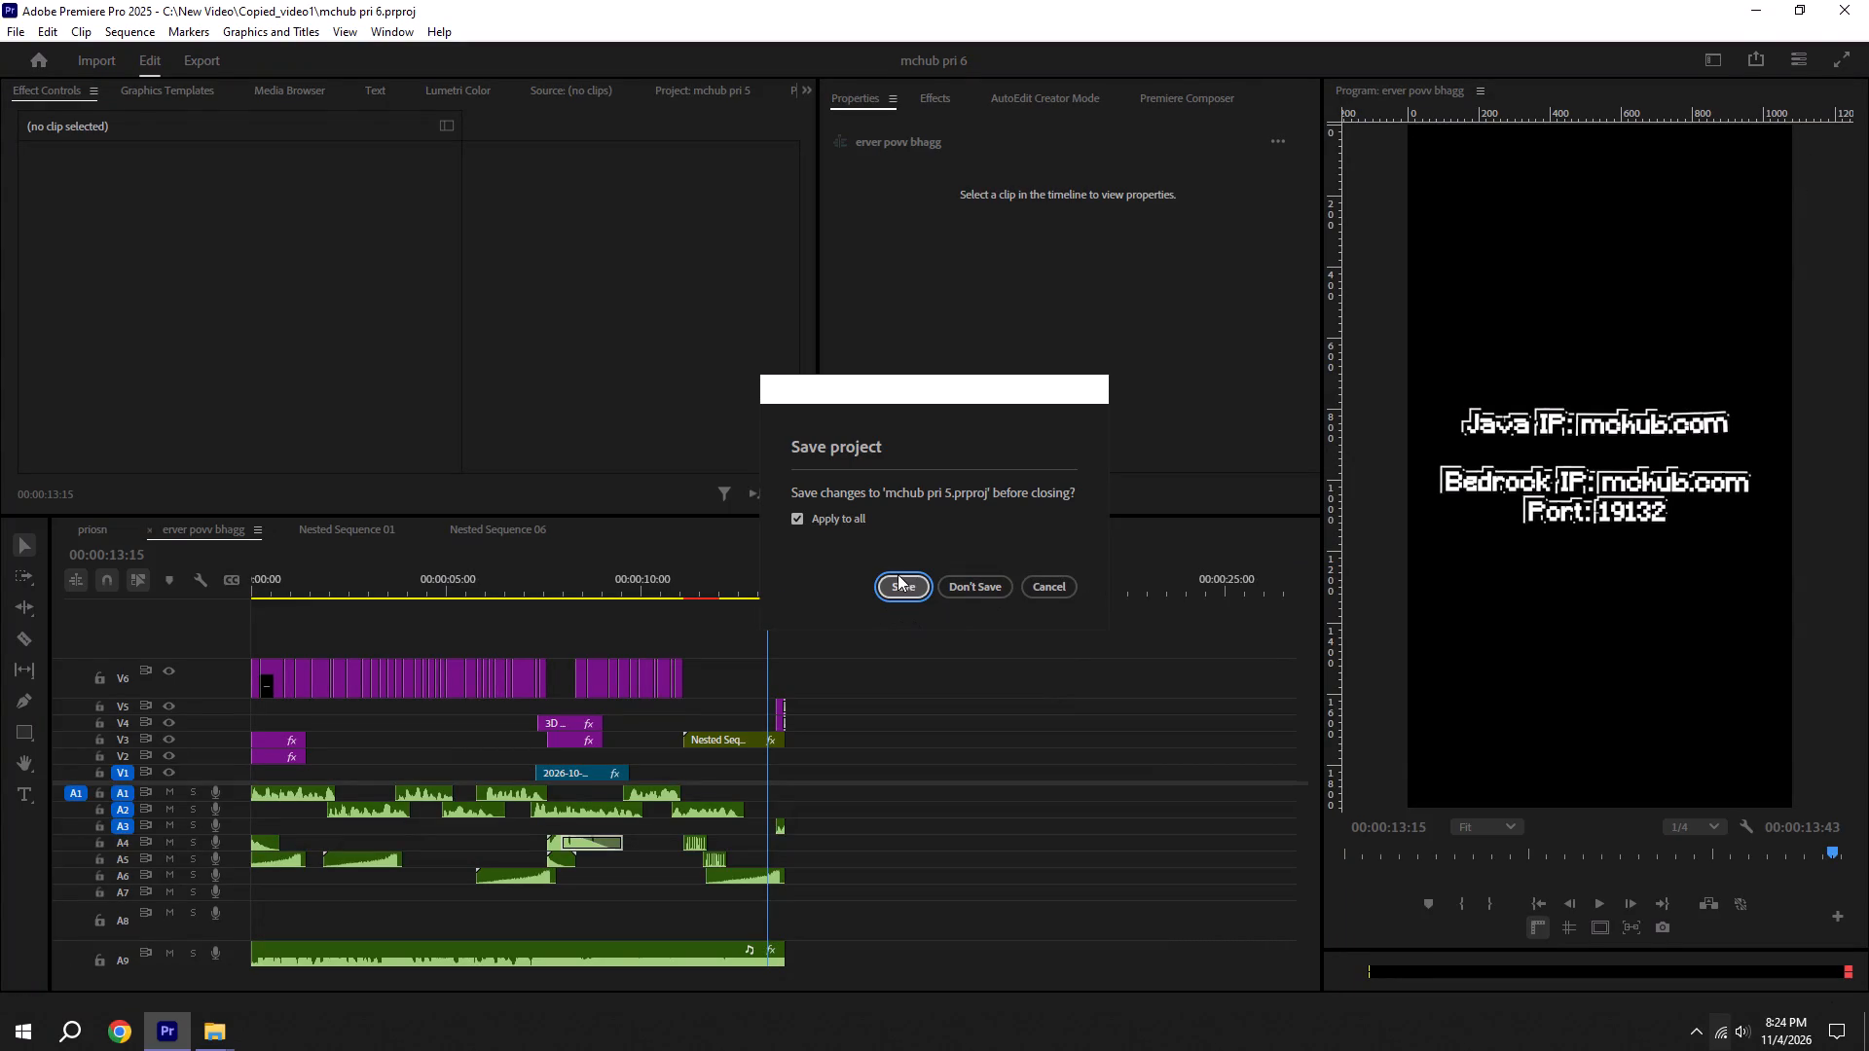
pyautogui.click(898, 583)
# Open the Modrinth App from the list of installed programs.
pyautogui.click(0, 1050)
pyautogui.scroll(-4, 172, 540)
pyautogui.scroll(-11, 178, 680)
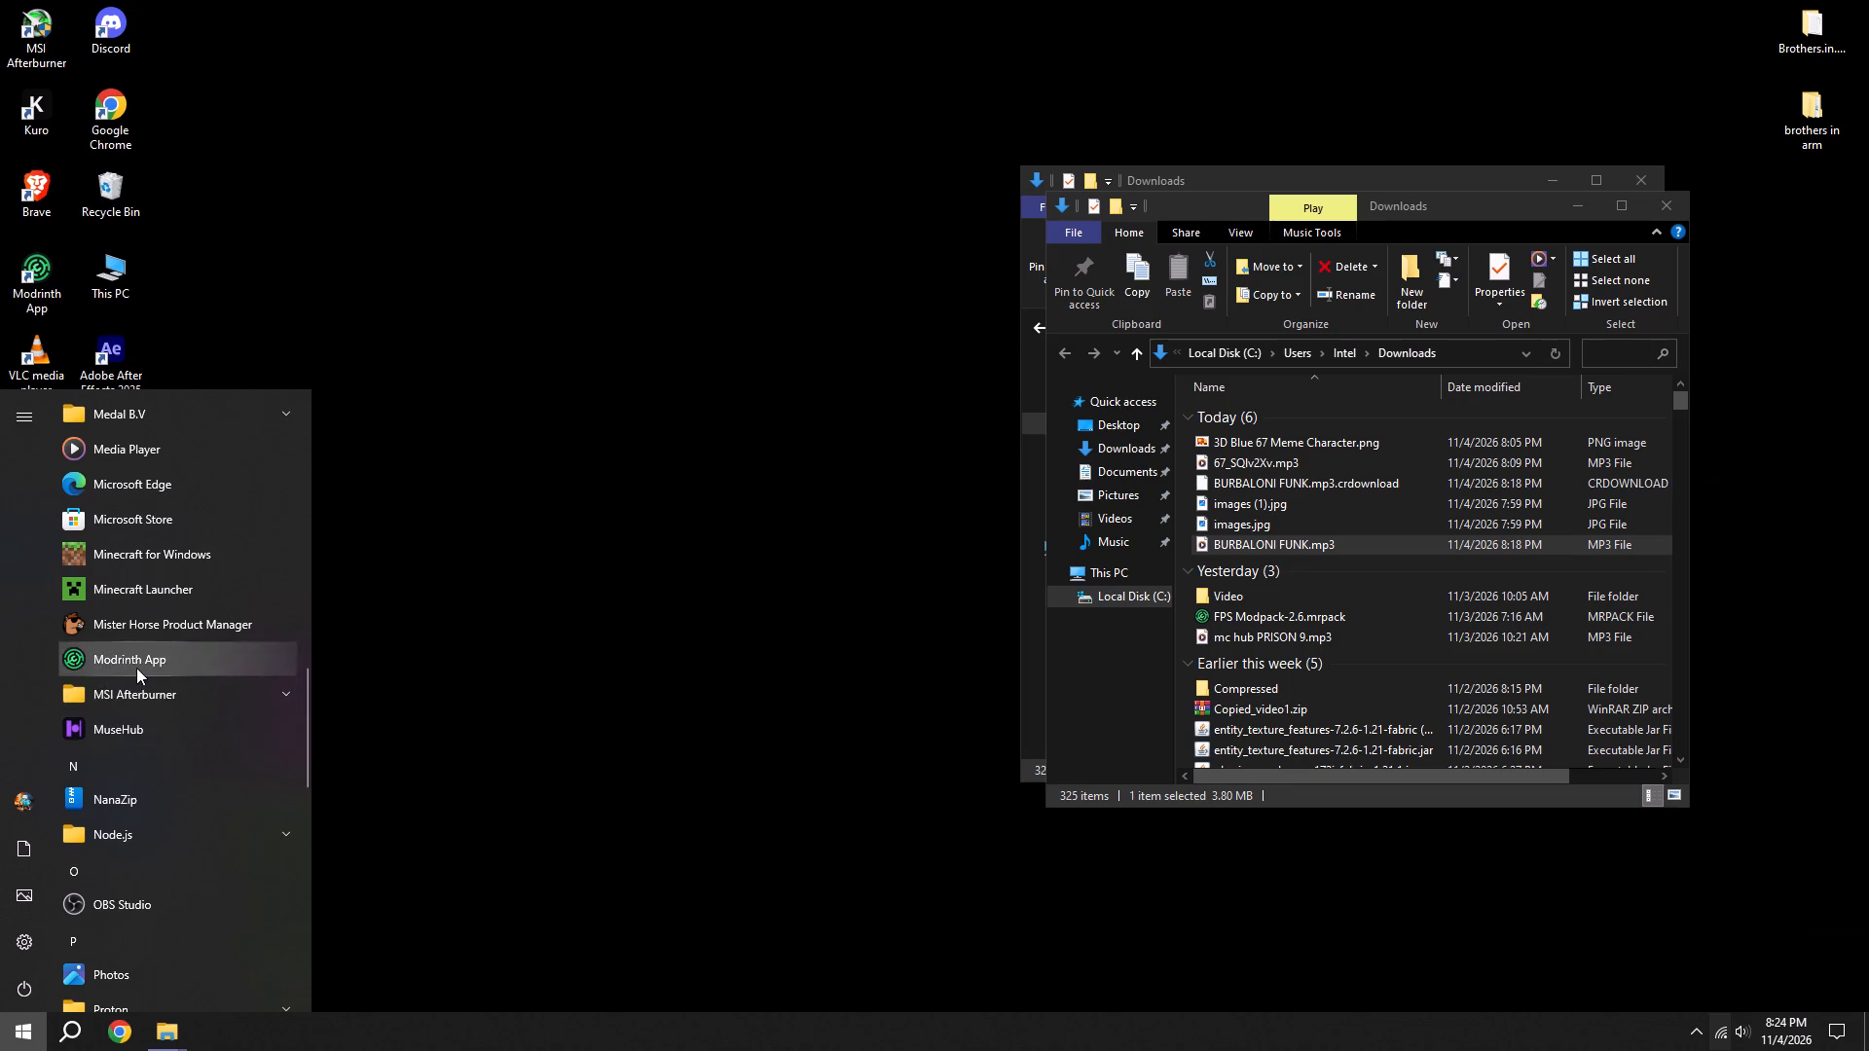
pyautogui.click(136, 668)
pyautogui.click(626, 507)
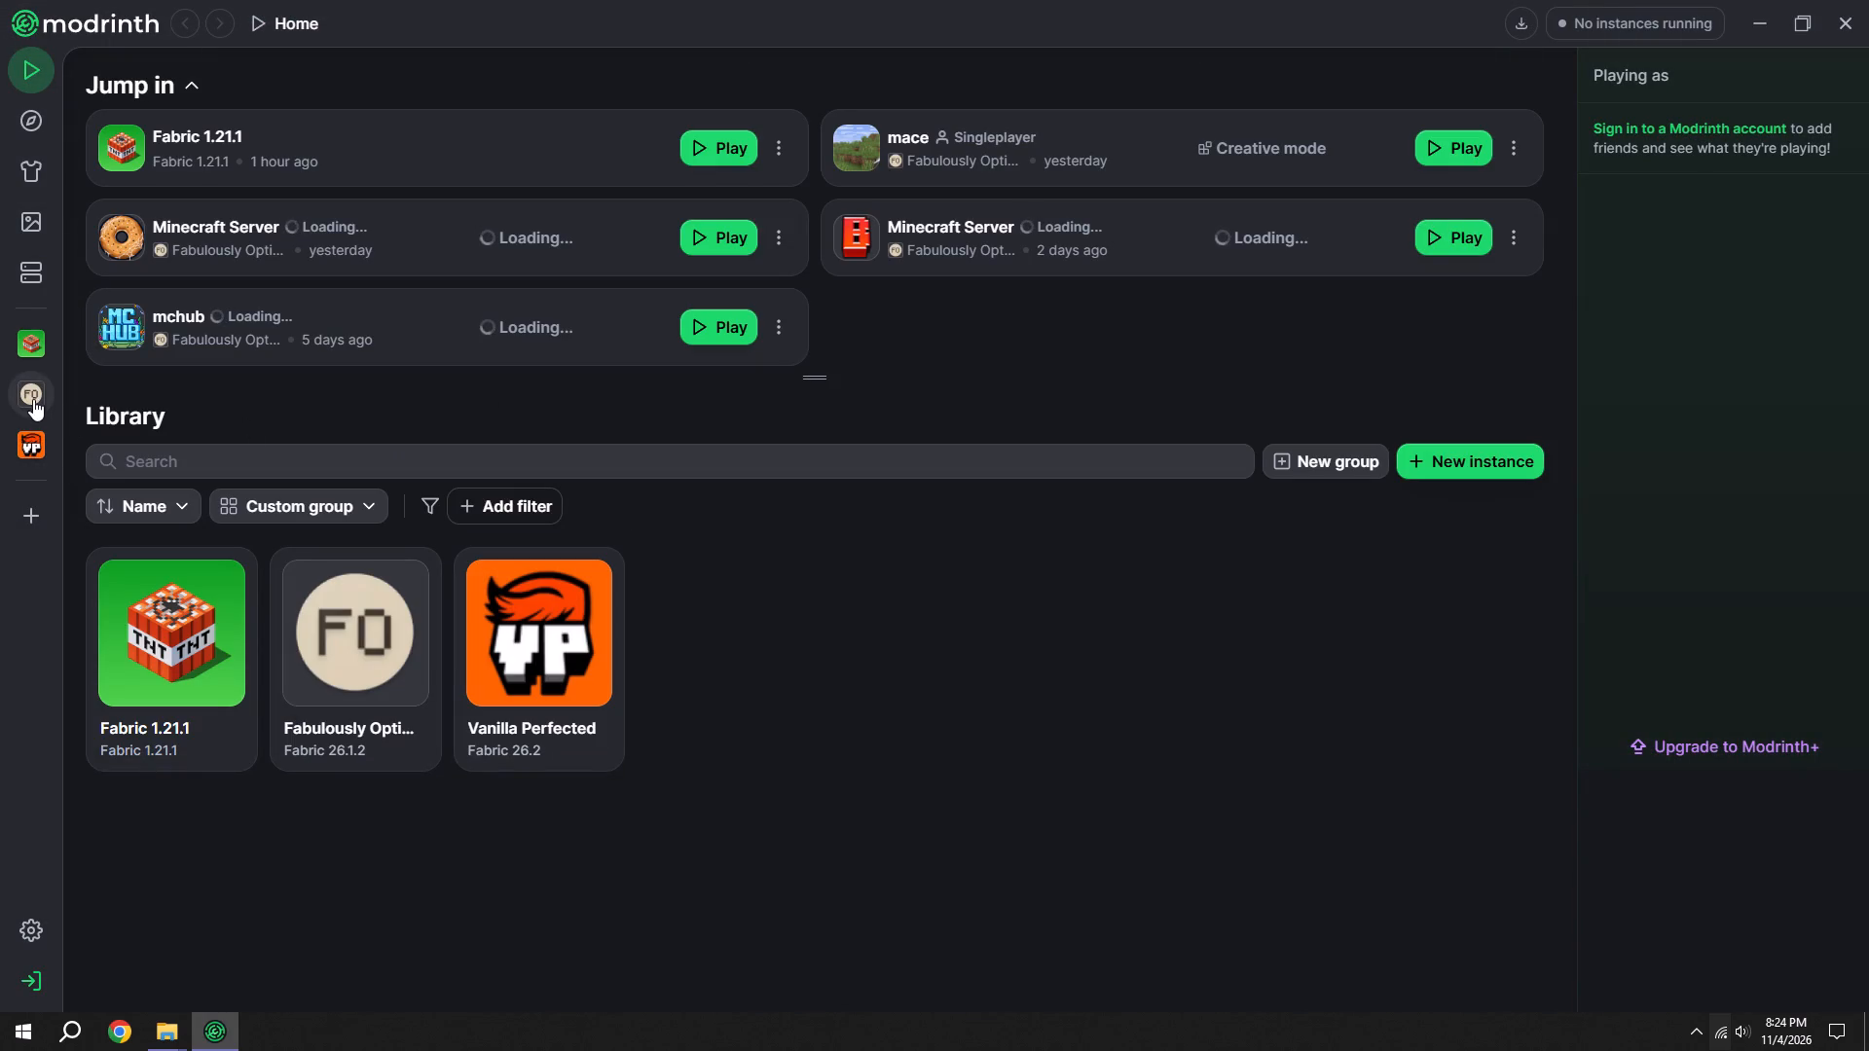
# Launch the Fabulously Optimized instance of Minecraft.
pyautogui.click(32, 397)
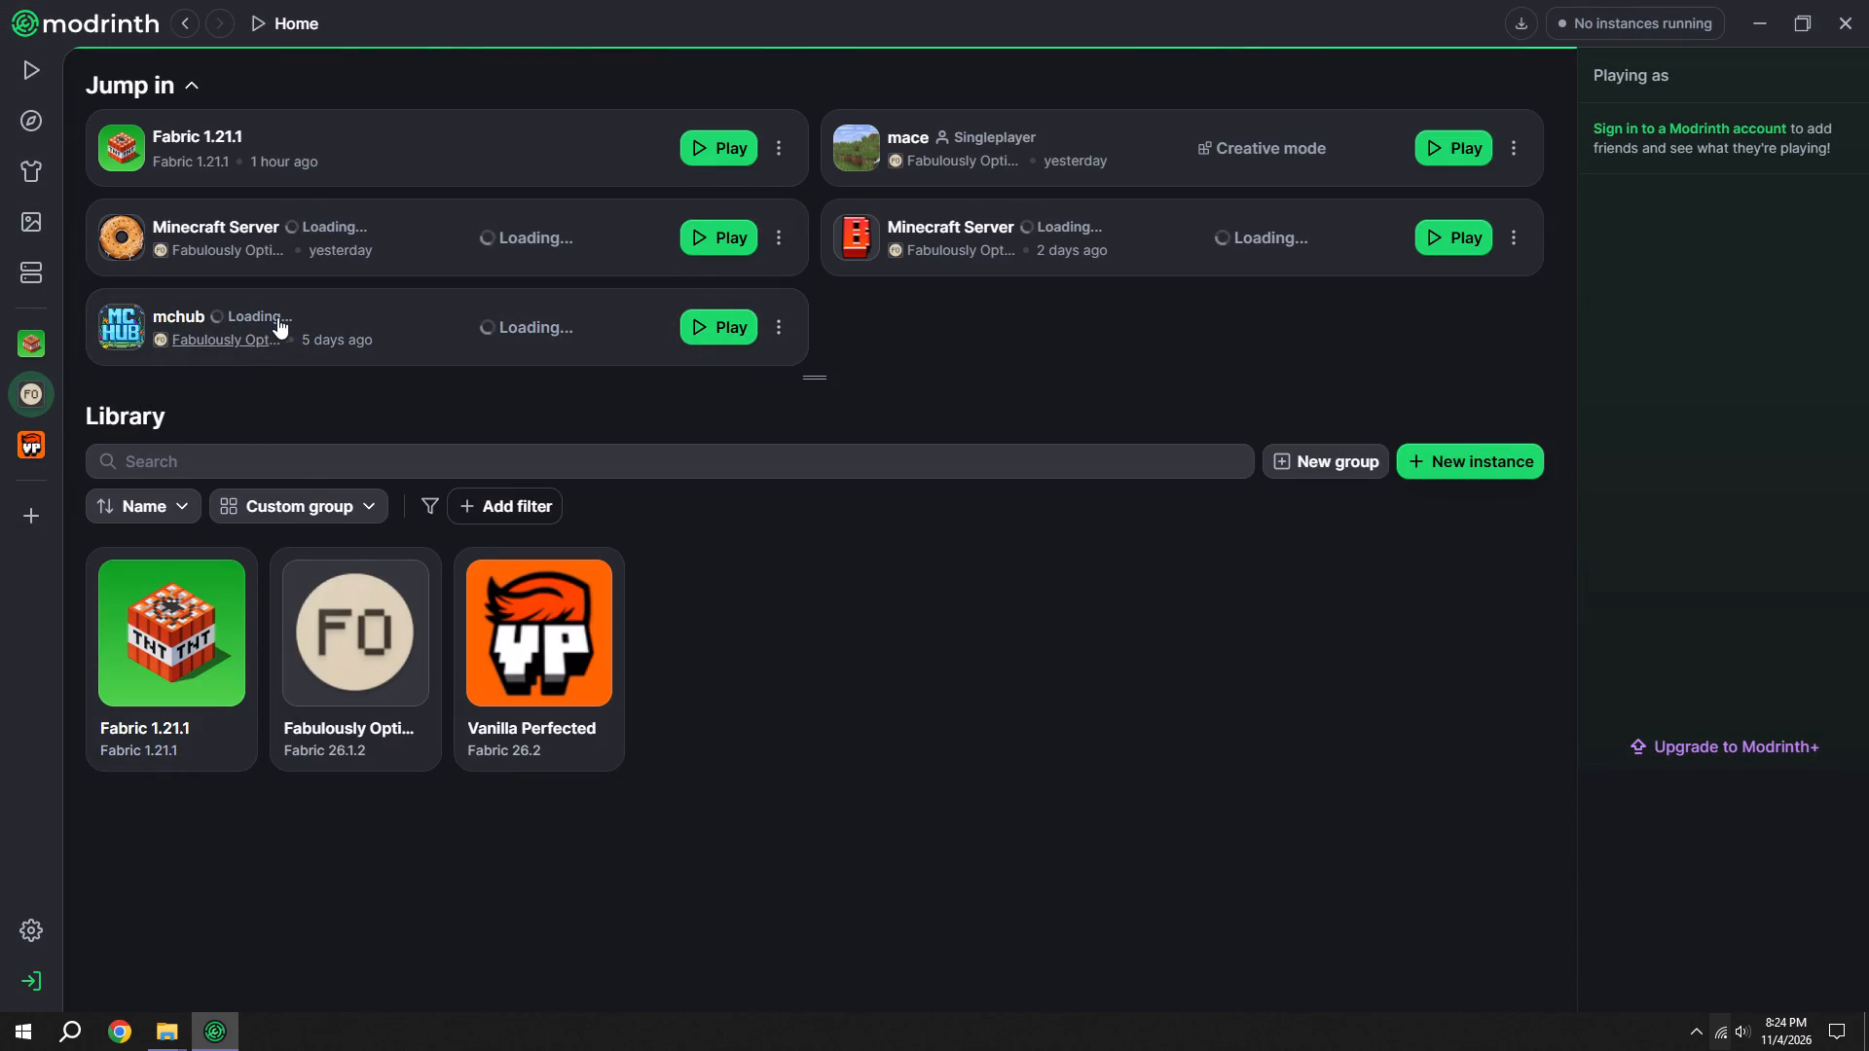
pyautogui.click(1425, 99)
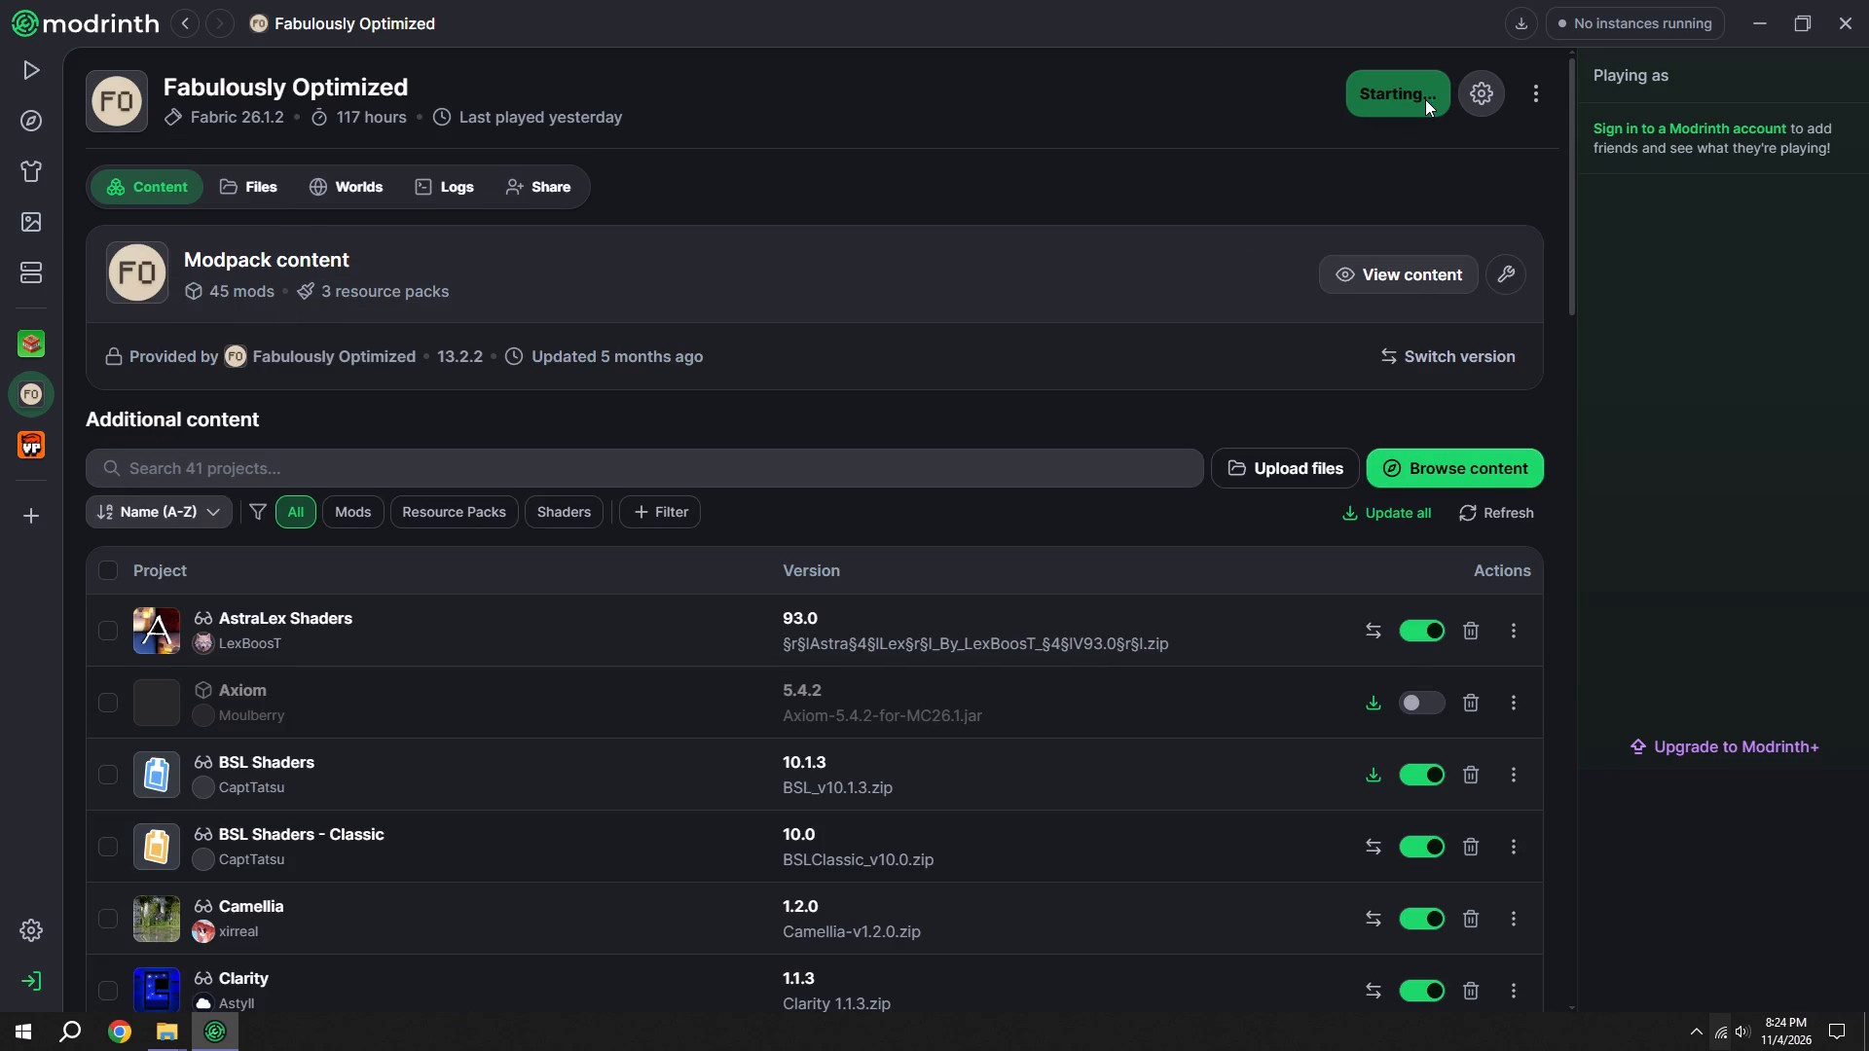